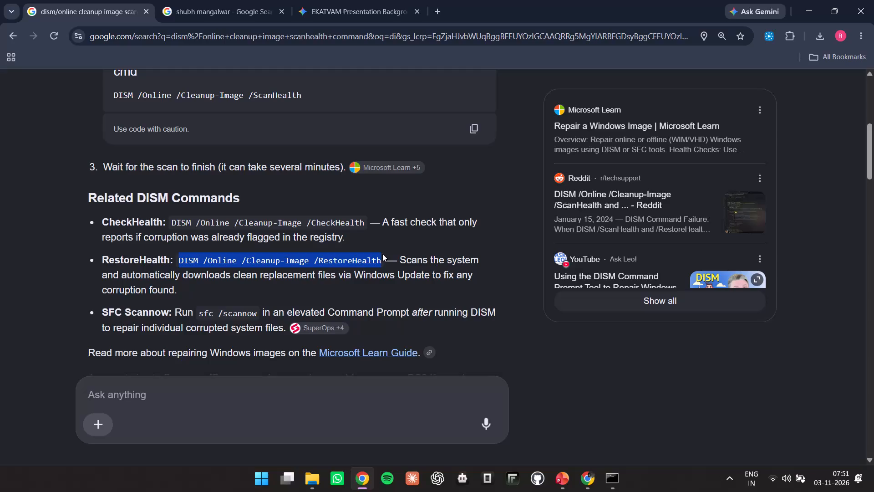
Copy the command DISM /Online /Cleanup-Image /RestoreHealth and run it in the administrator Command Prompt.
right_click(372, 254)
left_click(393, 277)
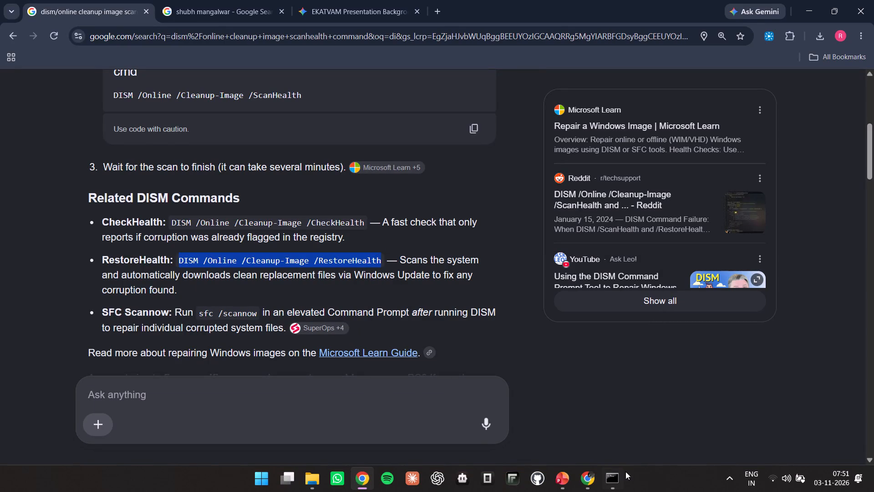
left_click(624, 476)
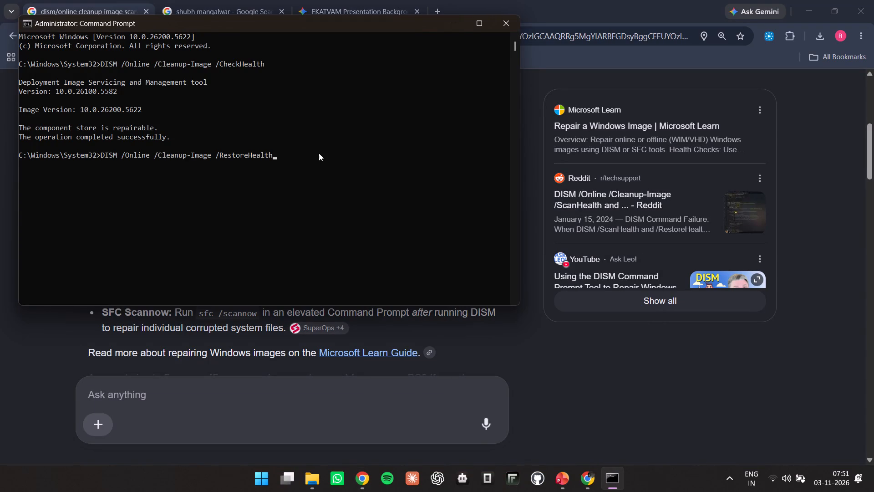
left_click(1, 175)
left_click(381, 0)
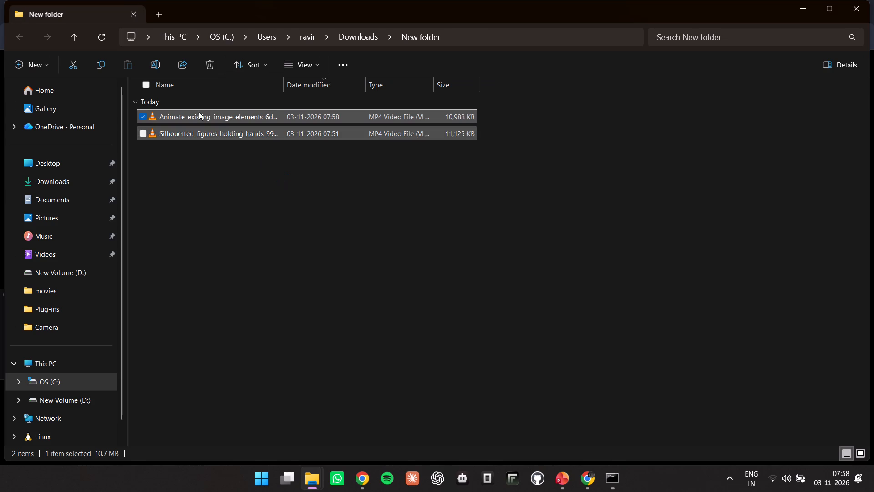
double_click(262, 121)
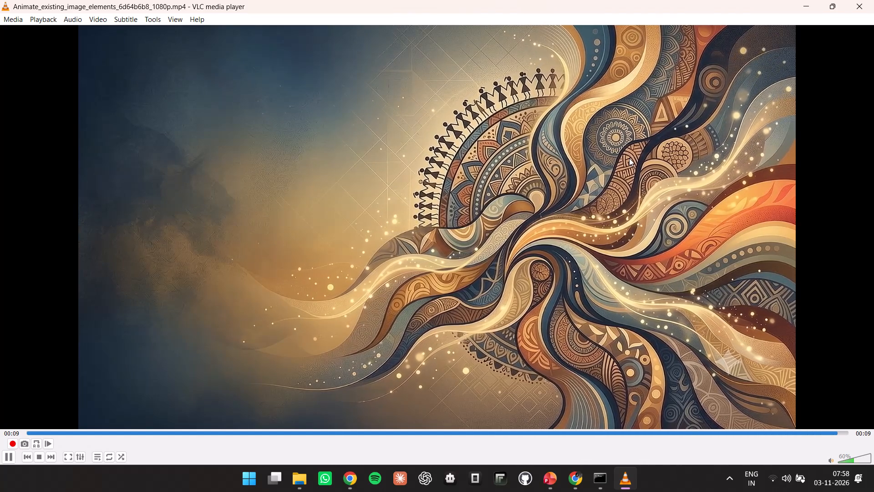
left_click(873, 0)
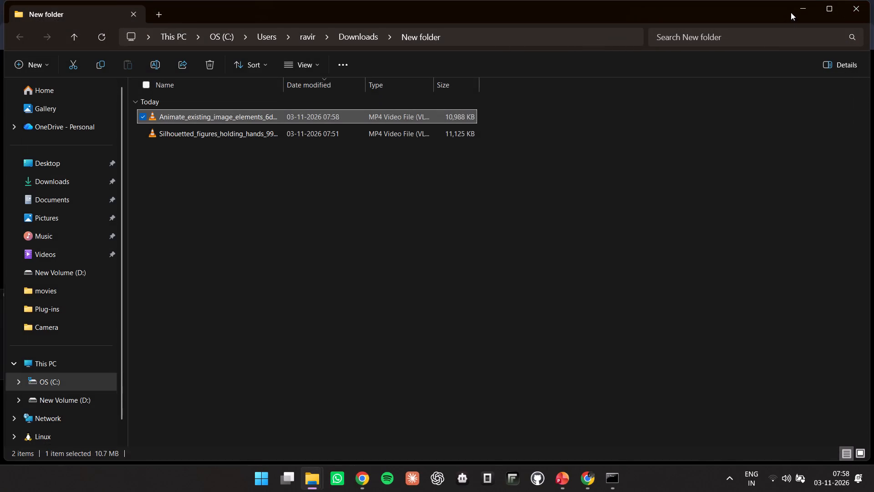
left_click(793, 9)
In PowerPoint, insert the downloaded Animate_existing_image_elements video from this device onto the EKATVAM slide.
left_click(573, 475)
left_click(304, 195)
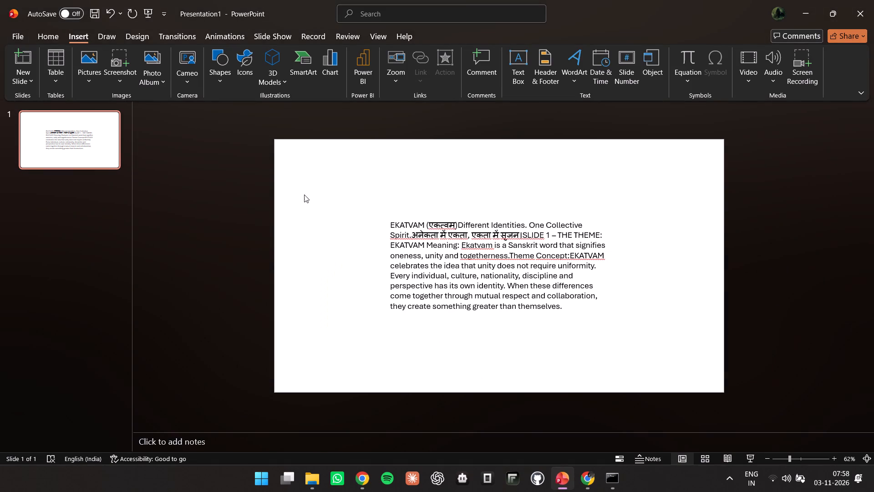
left_click(745, 76)
left_click(757, 123)
double_click(136, 113)
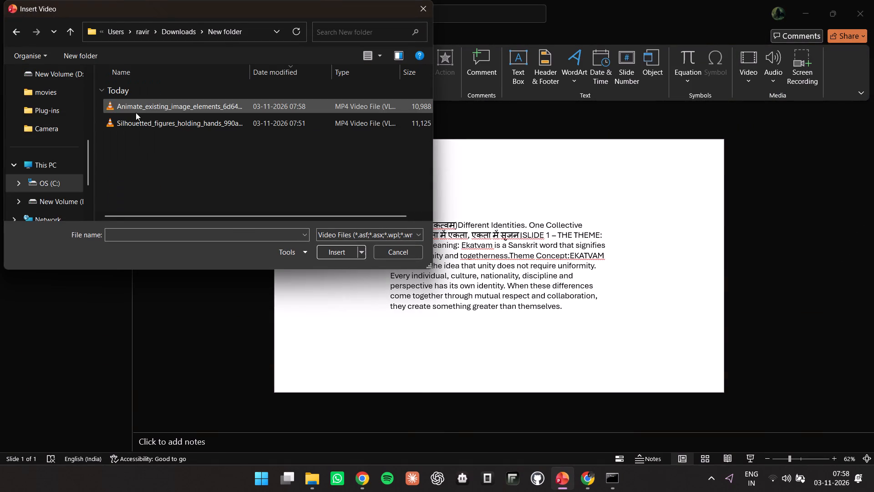
left_click(136, 113)
left_click(348, 249)
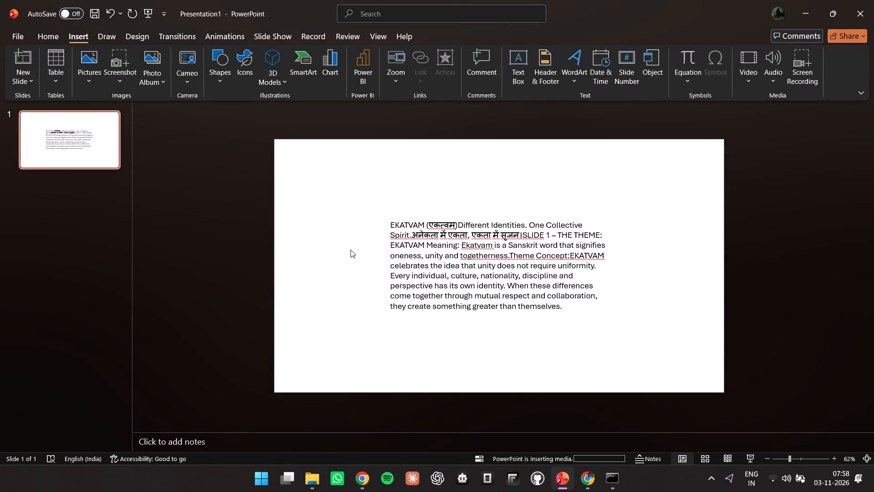
Send the inserted video to the back, behind the EKATVAM text.
left_click(515, 271)
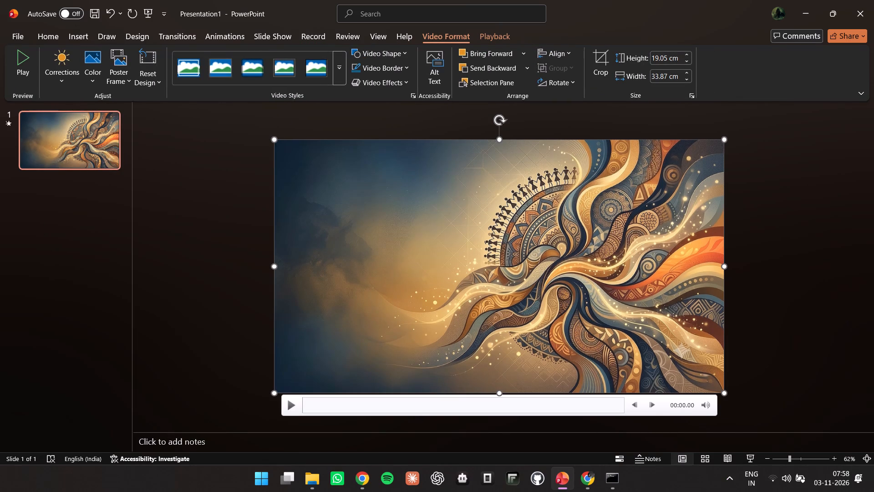
right_click(443, 277)
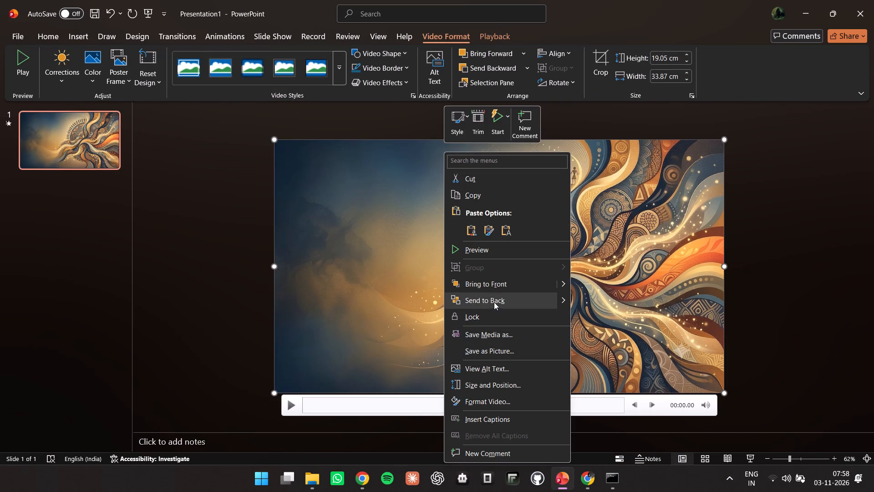
left_click(494, 302)
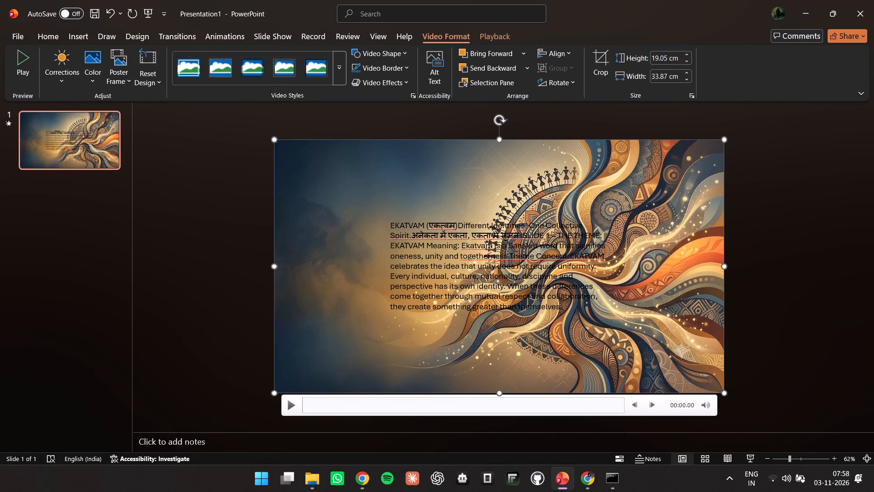
Set the font colour of all the EKATVAM text to white.
left_click_drag(391, 225, 564, 313)
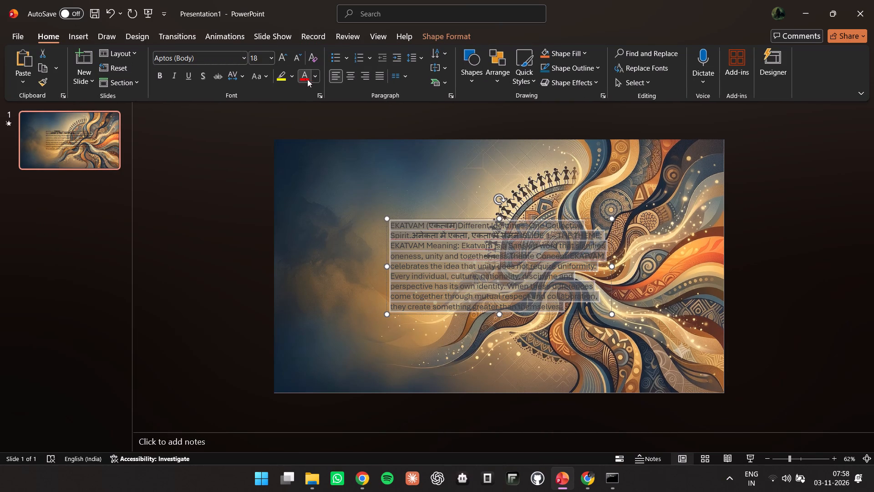
left_click(310, 78)
left_click(315, 78)
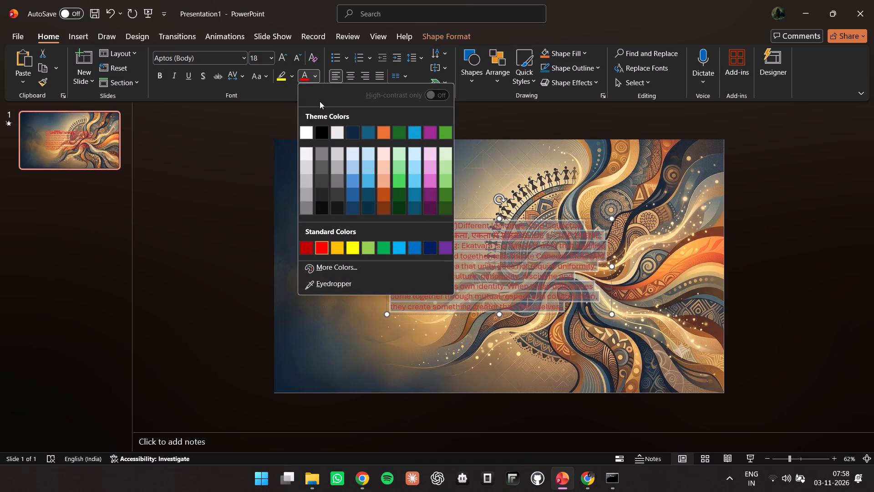
left_click(306, 131)
Move the EKATVAM text box to the upper-left corner of the slide.
left_click_drag(455, 251, 408, 217)
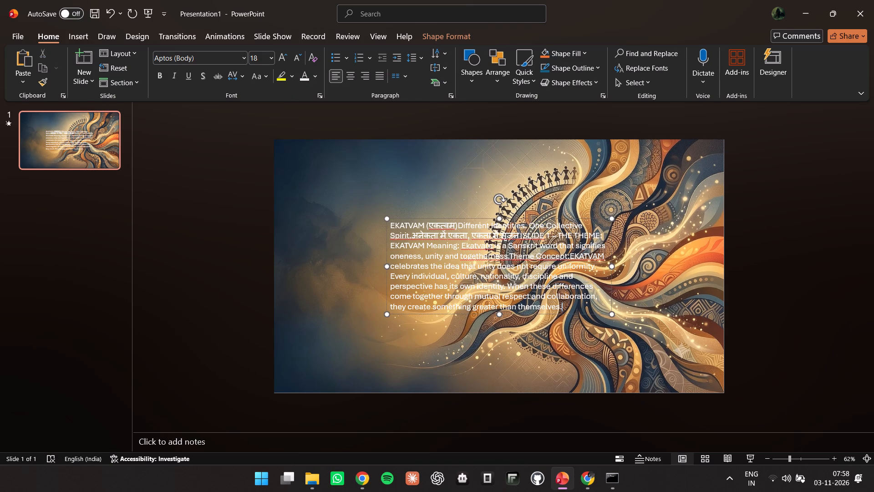
left_click_drag(405, 230, 396, 221)
left_click_drag(414, 219, 312, 145)
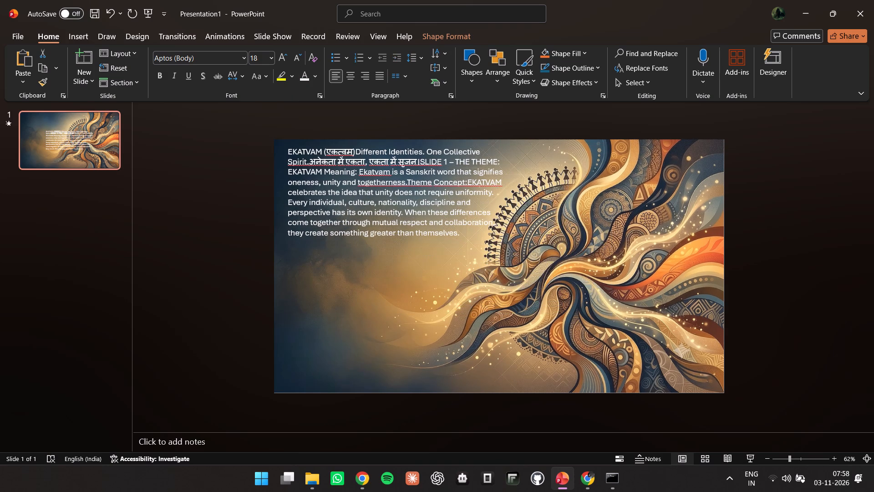
left_click_drag(312, 145, 307, 147)
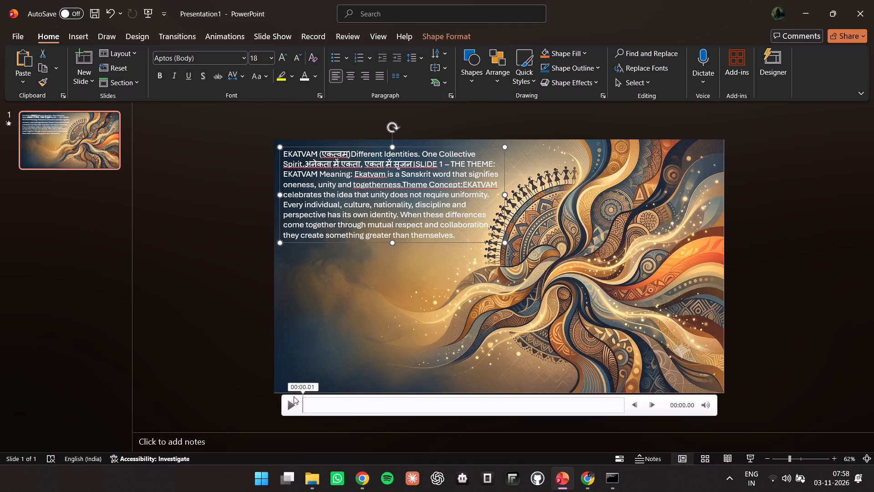
Preview a short part of the background video on the slide and pause it.
left_click(291, 403)
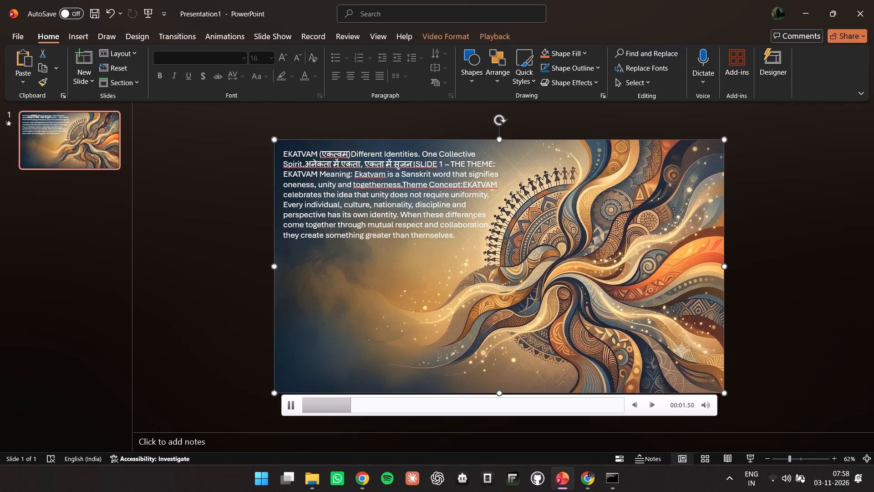
left_click(293, 404)
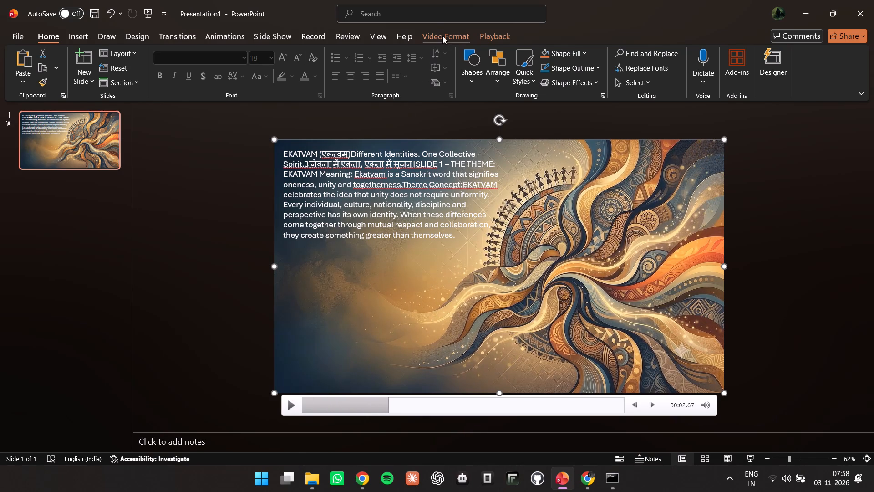
Mute the background video on the slide.
left_click(710, 405)
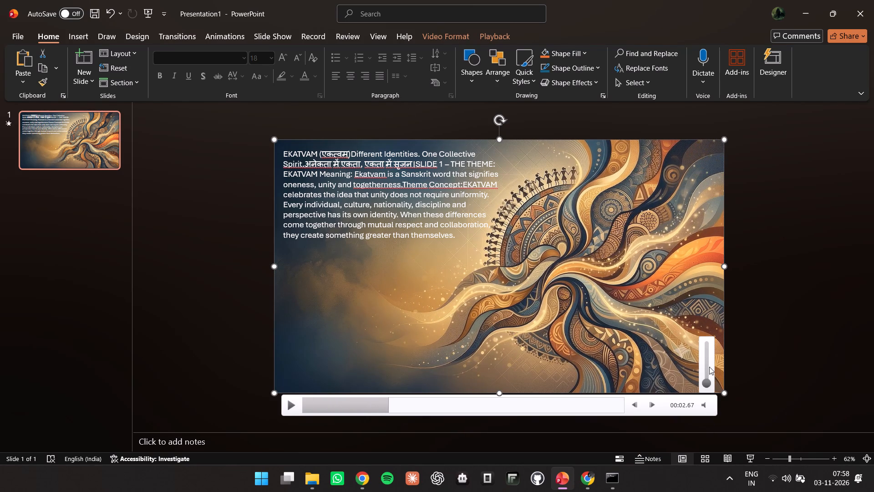
Set the background video to start automatically and loop until stopped.
left_click(436, 32)
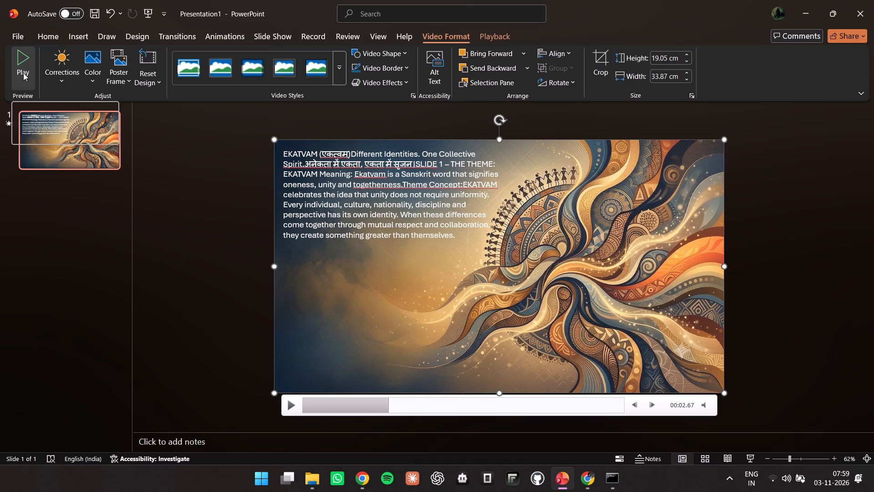
left_click(493, 38)
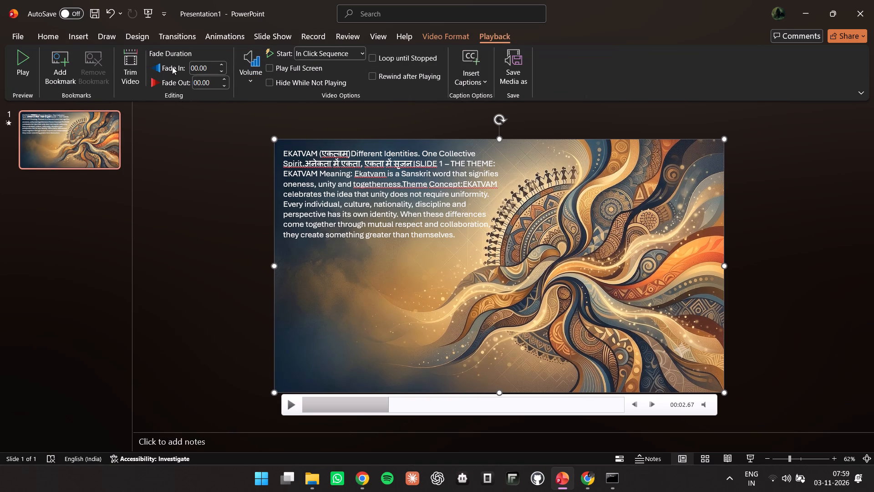
left_click(325, 51)
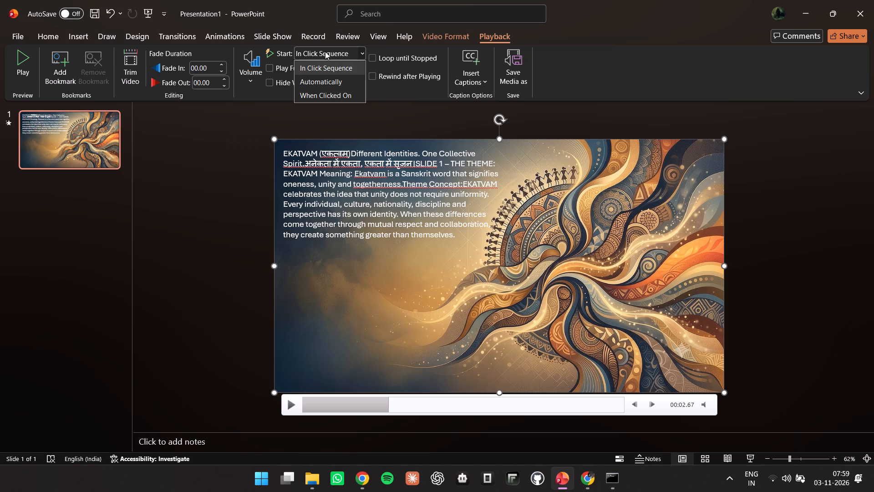
left_click(328, 84)
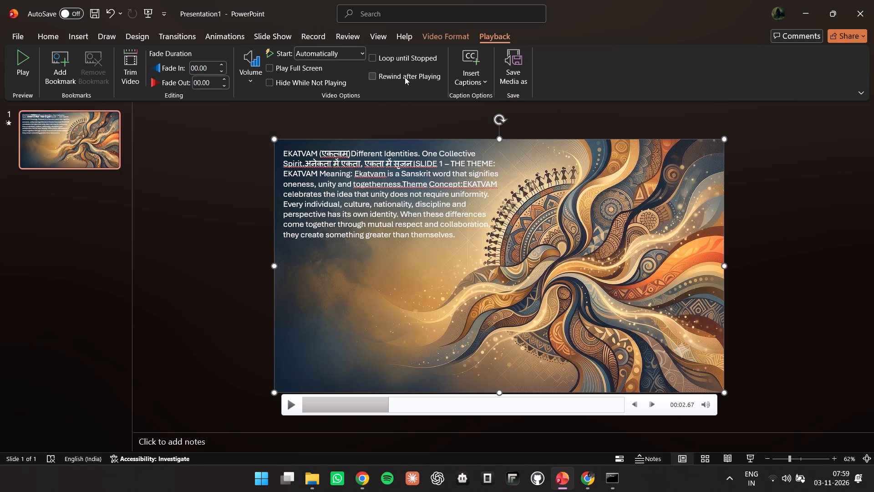
left_click(371, 57)
Add two new slides and move one of them ahead of the EKATVAM slide.
right_click(65, 201)
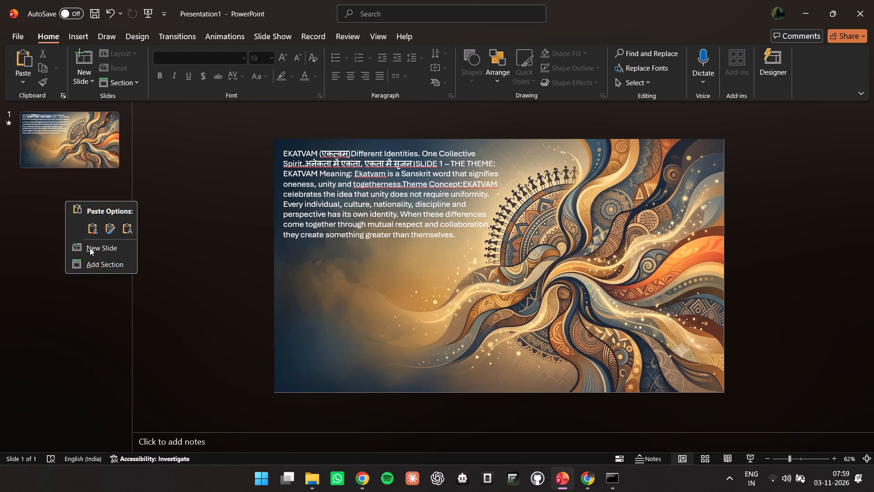
left_click(90, 253)
right_click(71, 267)
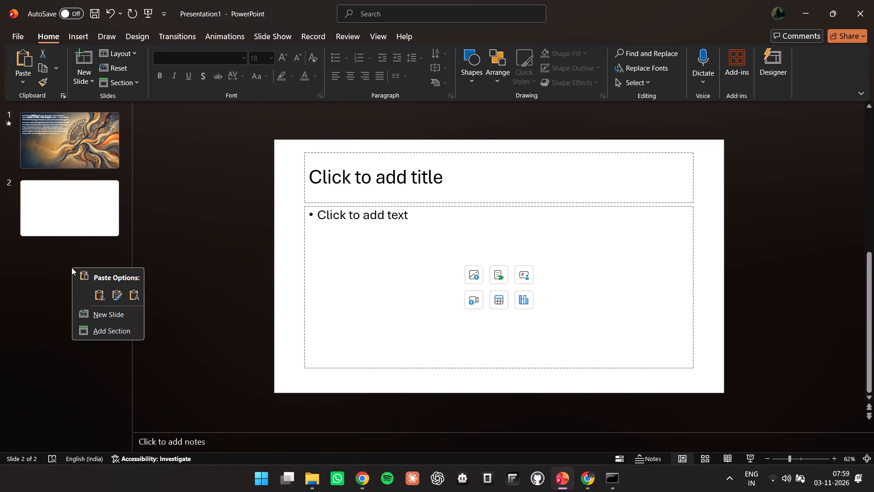
left_click(91, 315)
left_click_drag(79, 274, 81, 115)
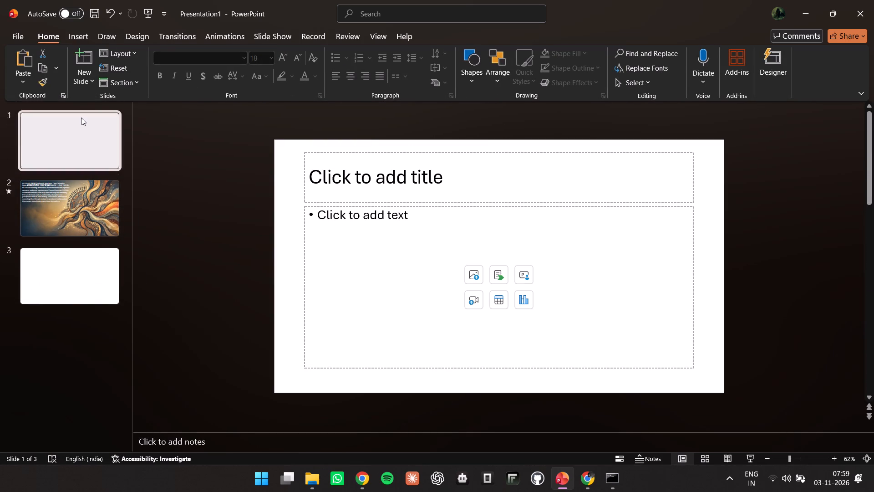
Run the slide show from the first slide to check the EKATVAM slide's background video, and exit it.
left_click(81, 118)
left_click(744, 455)
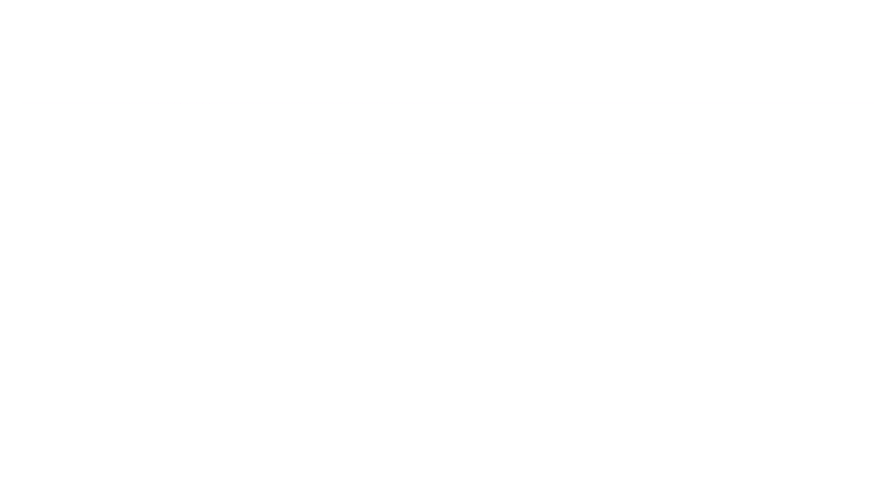
left_click(525, 285)
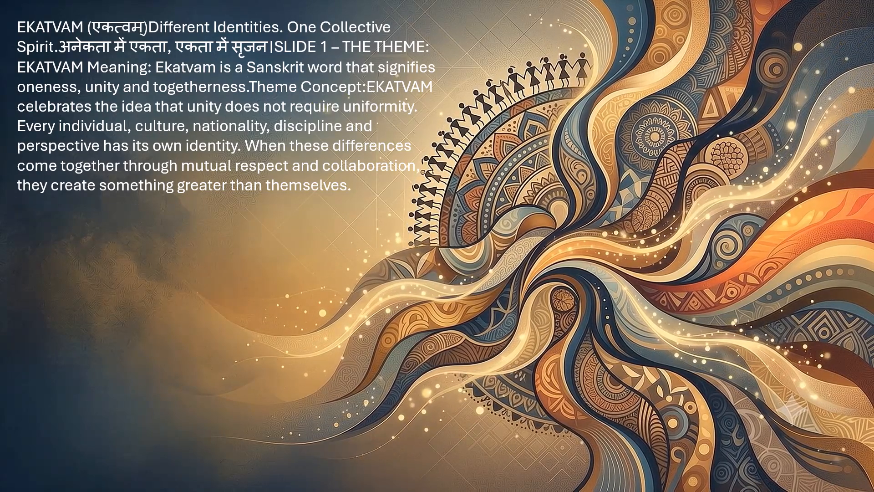
left_click(701, 55)
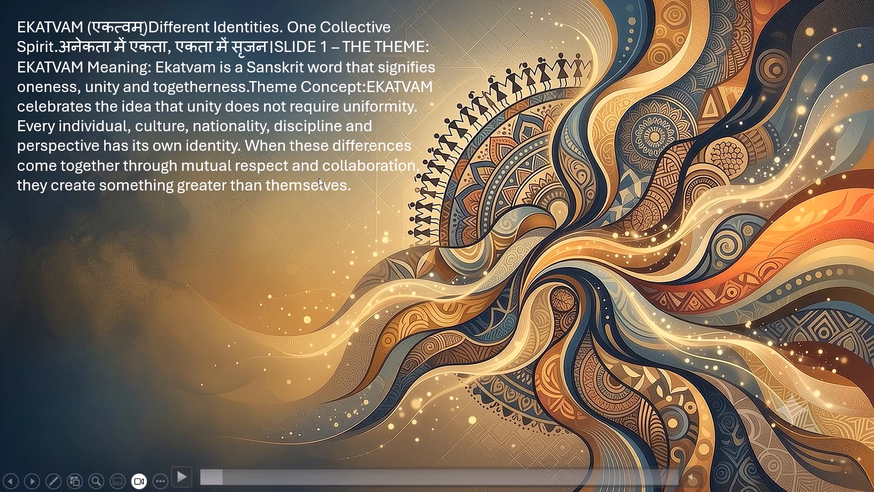
key("Escape")
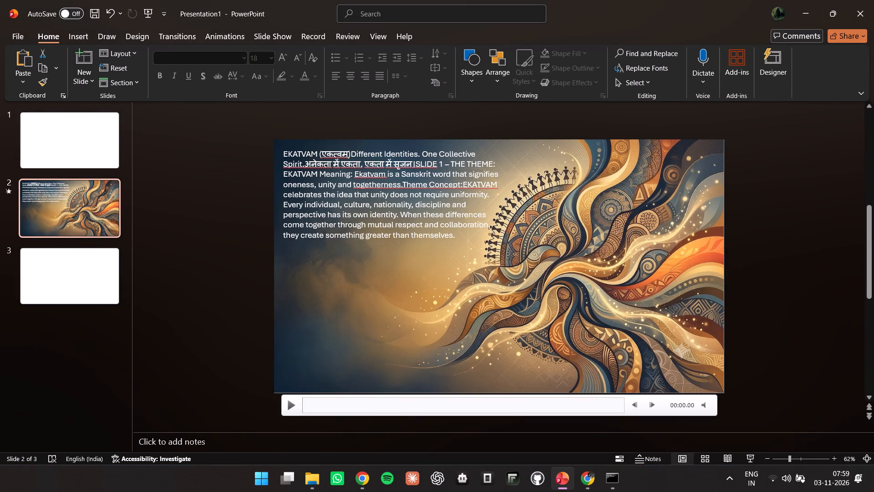
Insert line breaks before "SLIDE 1 – THE THEME" to separate it from the EKATVAM heading and tagline.
left_click(416, 163)
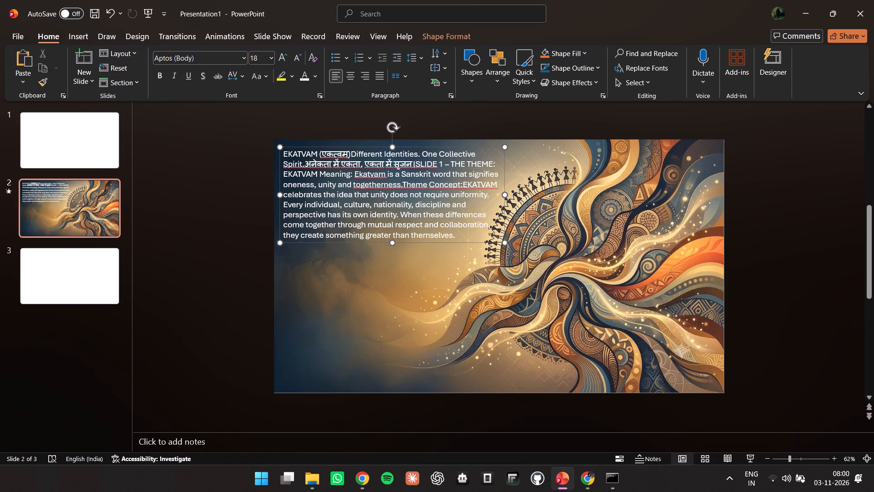
key("Return")
key("Return")
key("Return")
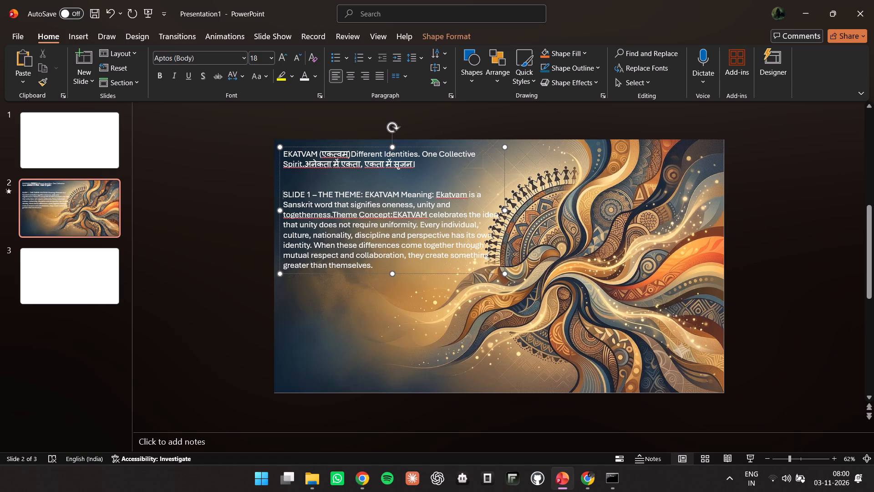
Change the font of the EKATVAM heading and tagline lines to Amasis MT Pro Black.
left_click(401, 177)
left_click_drag(419, 171, 290, 141)
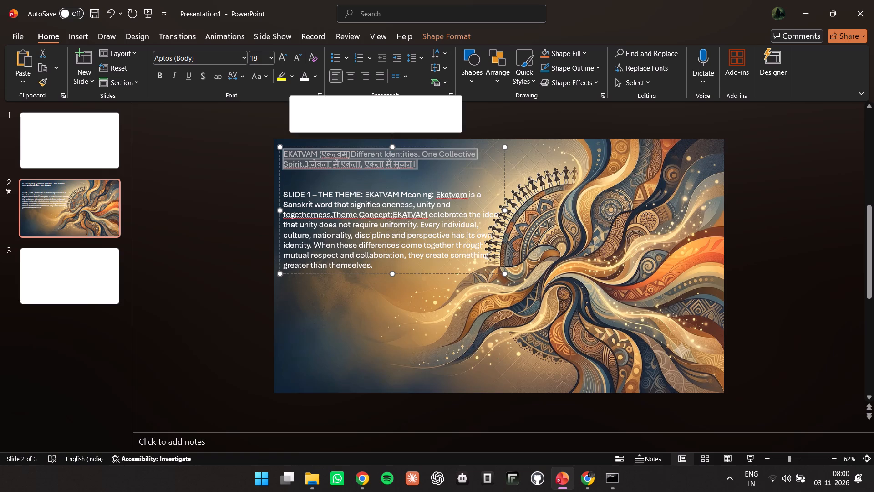
left_click(350, 107)
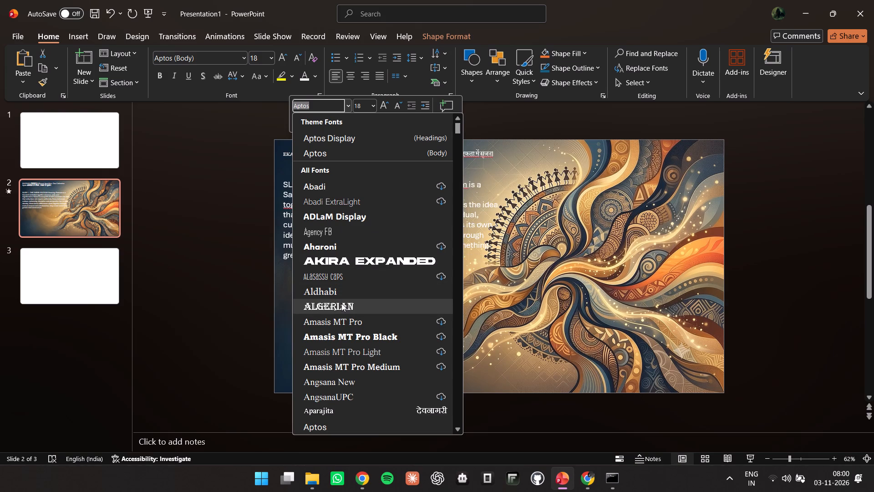
left_click(346, 336)
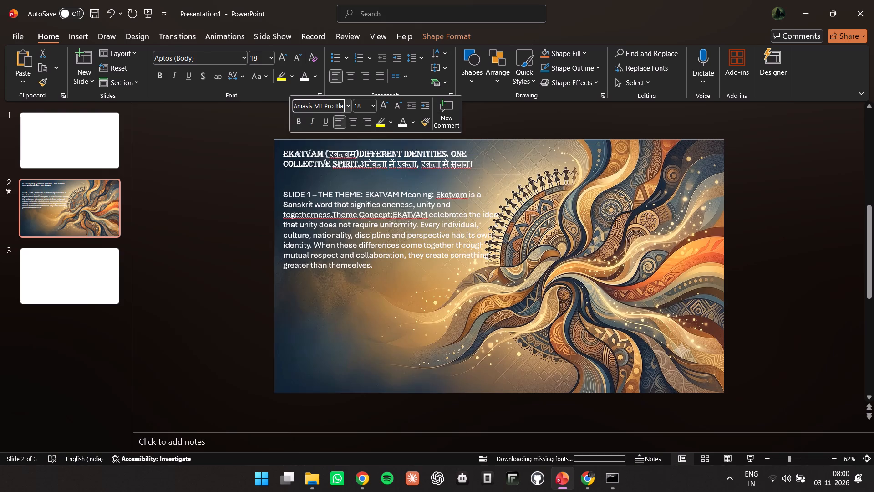
left_click(437, 176)
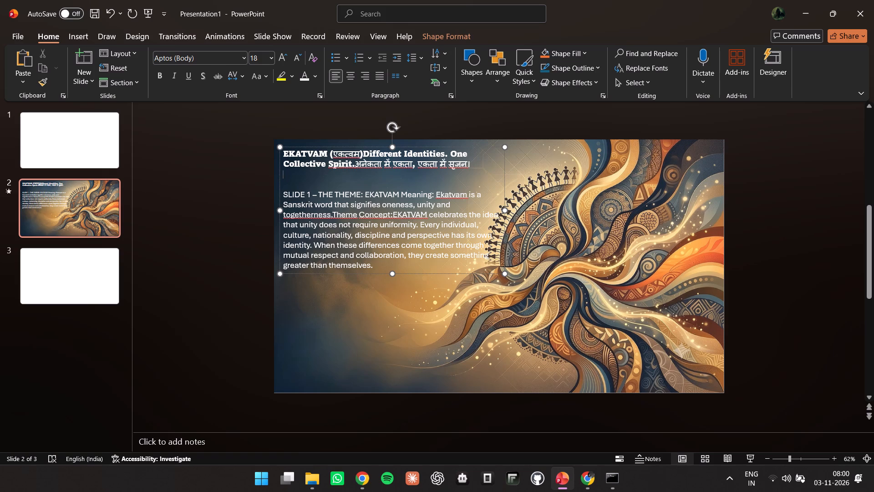
Delete the "SLIDE 1 –" label in front of "THE THEME".
left_click_drag(315, 196, 269, 196)
key("BackSpace")
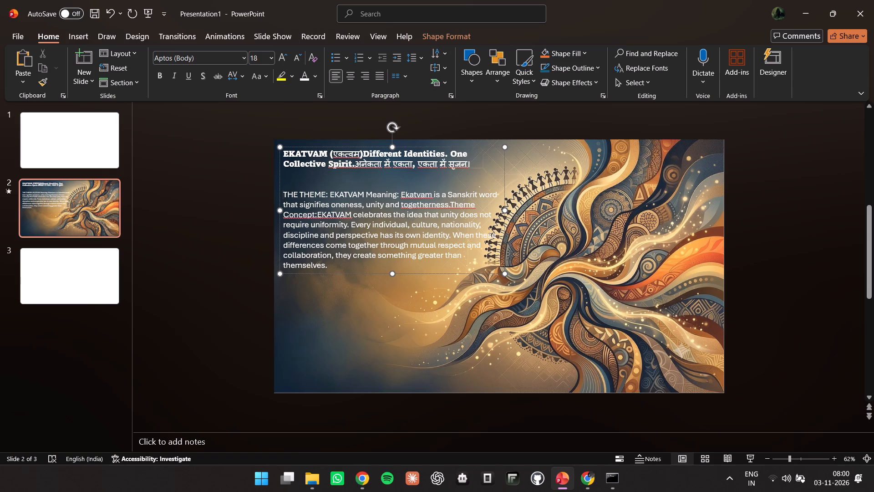
Start "Theme Concept" as its own paragraph, keeping both words together and leaving a blank line above it.
left_click(285, 215)
key("Return")
left_click(452, 205)
key("Return")
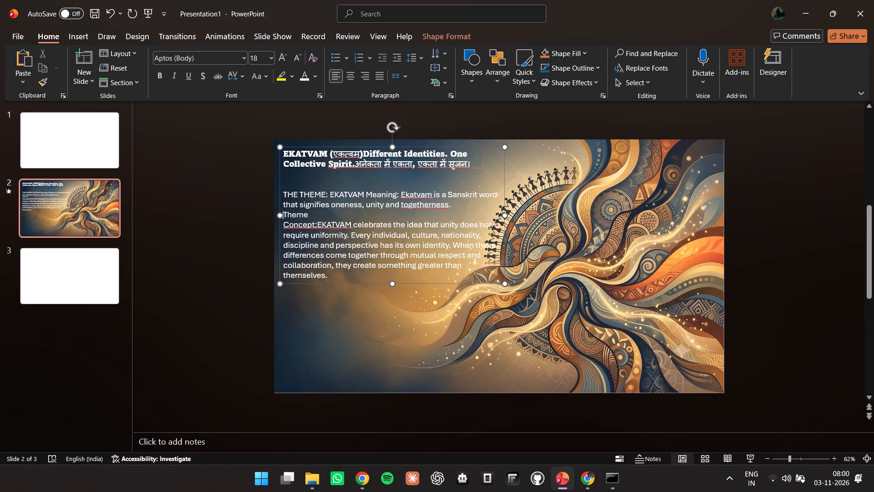
left_click(285, 228)
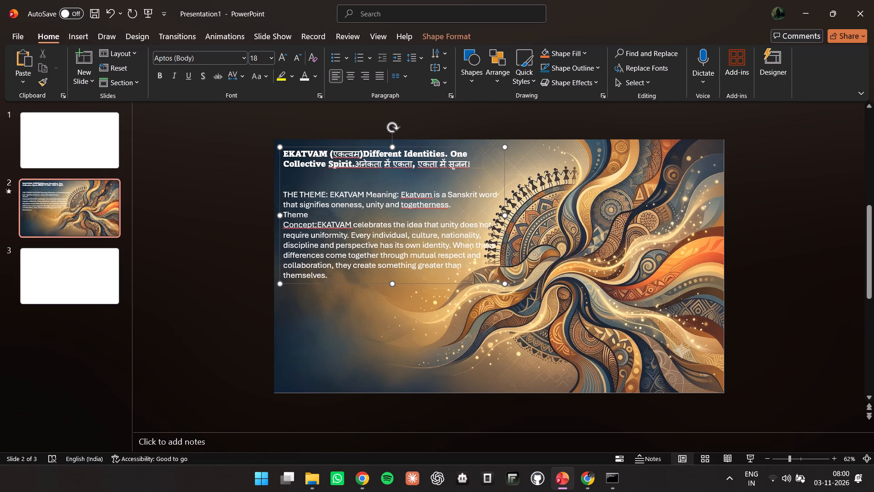
key("BackSpace")
left_click(283, 215)
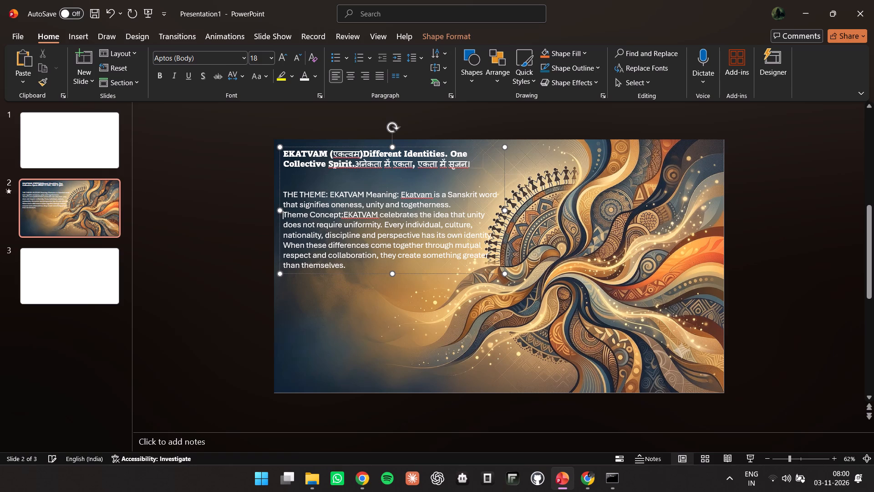
key("Return")
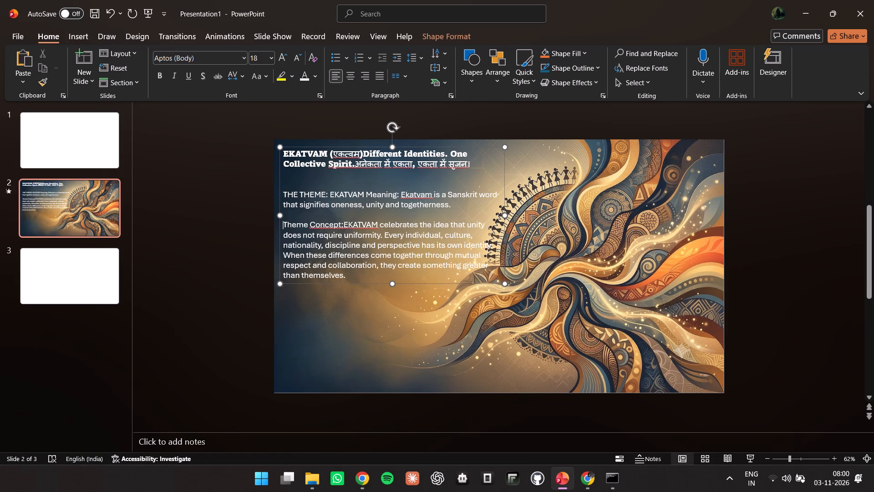
left_click(371, 292)
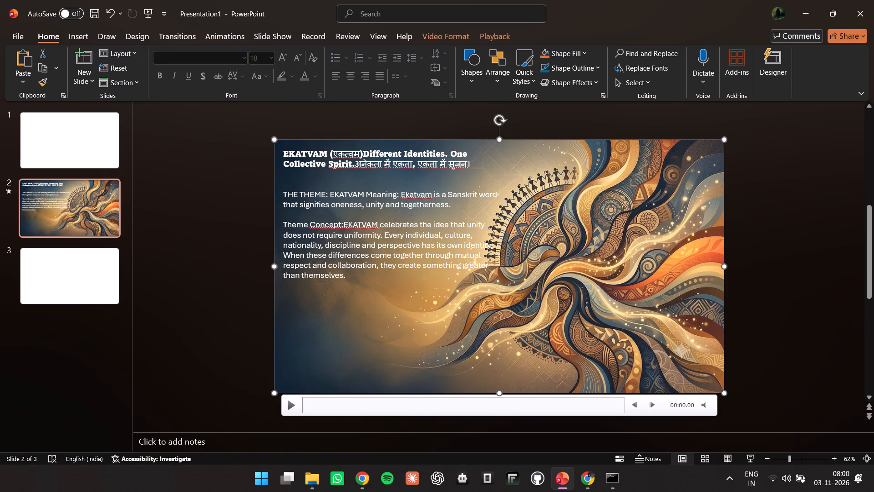
Delete the full stop after "Spirit" in the EKATVAM heading.
left_click(407, 169)
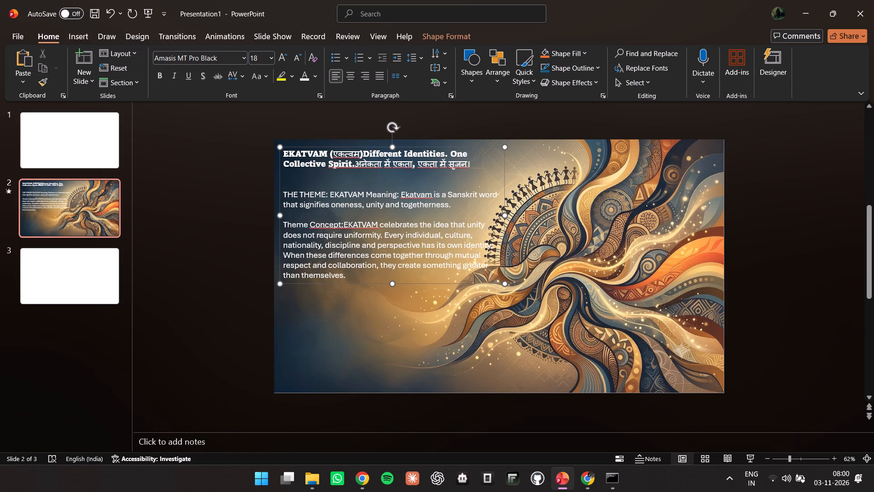
left_click(354, 166)
key("BackSpace")
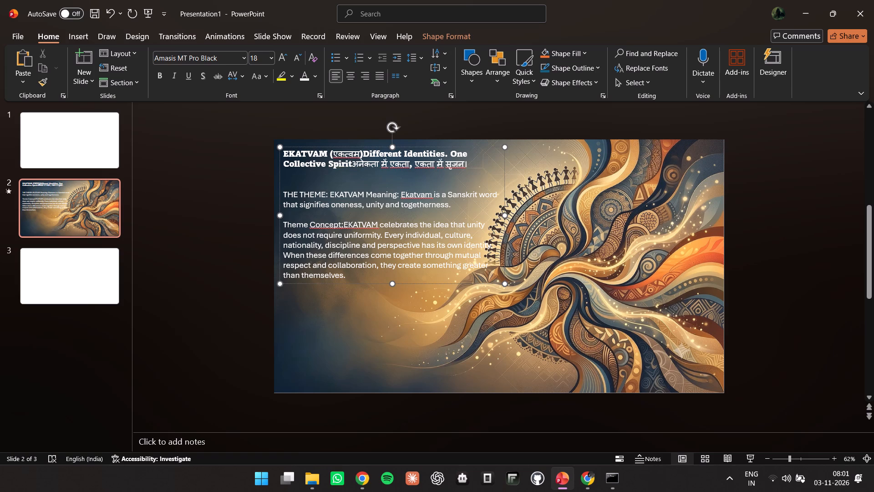
Widen the EKATVAM text box by extending its right edge over the mandala artwork.
left_click_drag(506, 214, 552, 215)
left_click(409, 169)
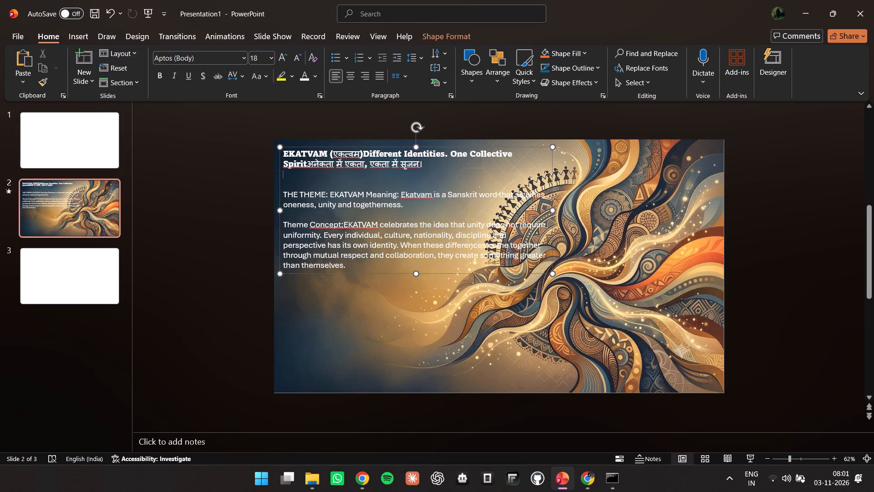
left_click(364, 193)
left_click(348, 267)
Put spaces on both sides of the colons after "Theme Concept" and "EKATVAM Meaning", and re-enter the space after "Ekatvam".
left_click(343, 223)
key("space")
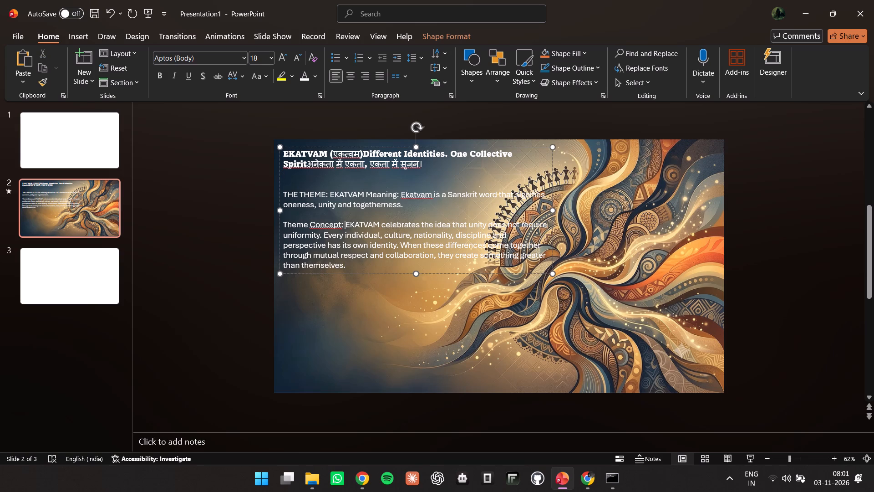
left_click(339, 228)
left_click(341, 227)
key("space")
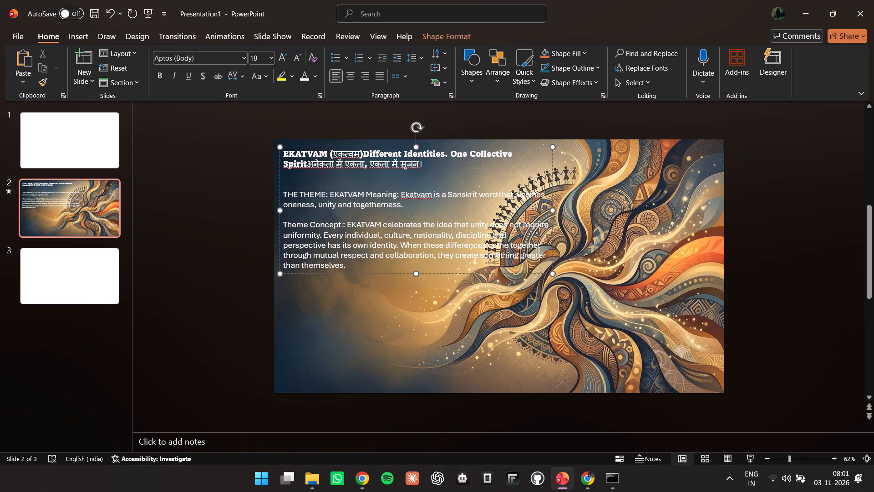
left_click(397, 195)
key("space")
left_click(436, 196)
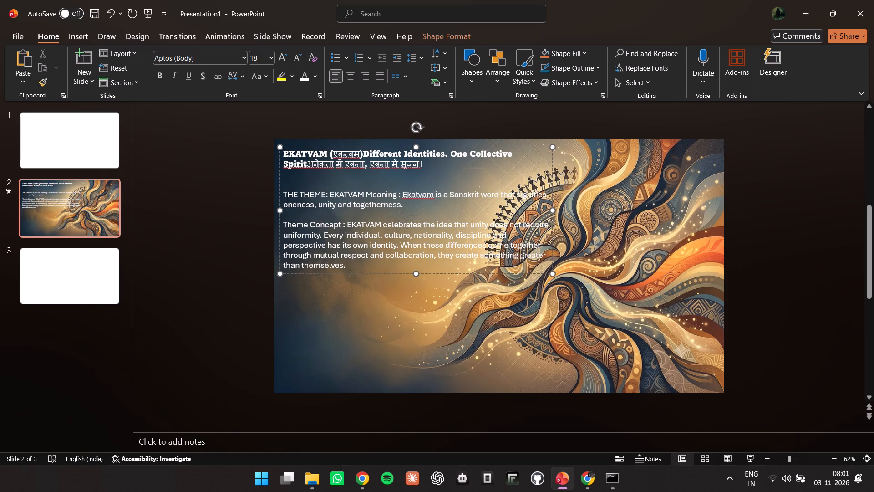
key("BackSpace")
key("space")
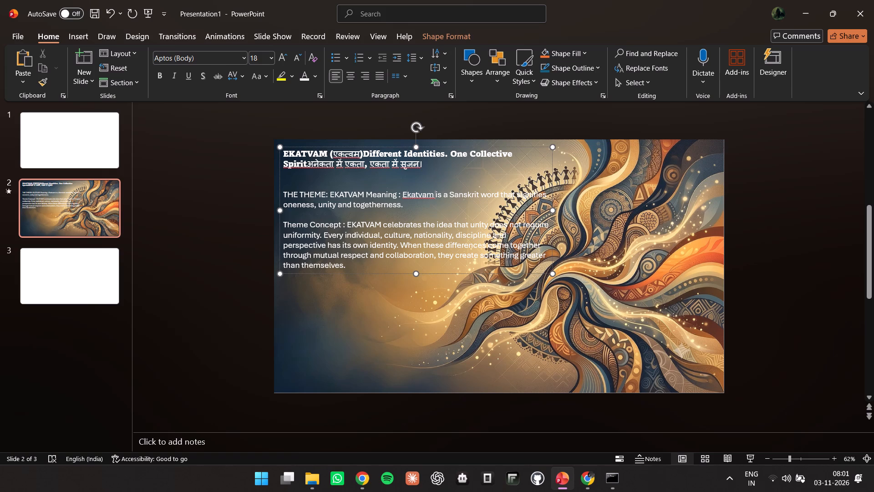
Narrow the EKATVAM text box so its right edge ends just before the arc of dancing figures.
left_click(416, 273)
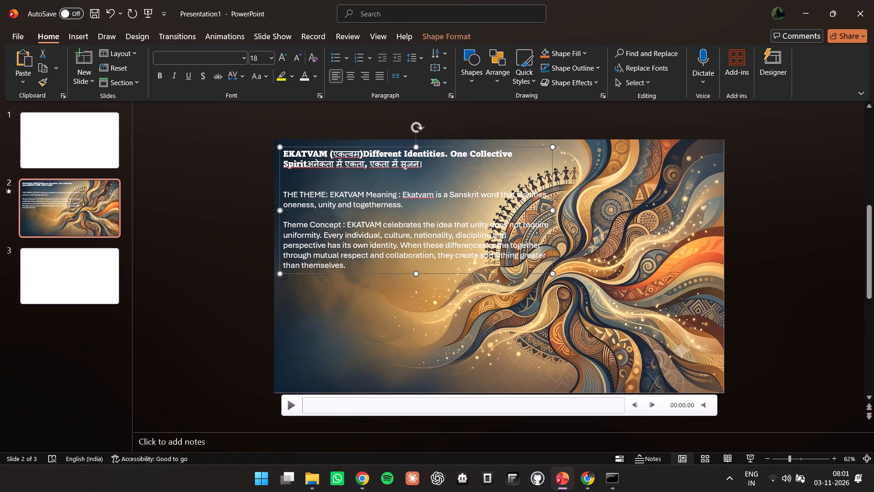
left_click(448, 151)
left_click(449, 153)
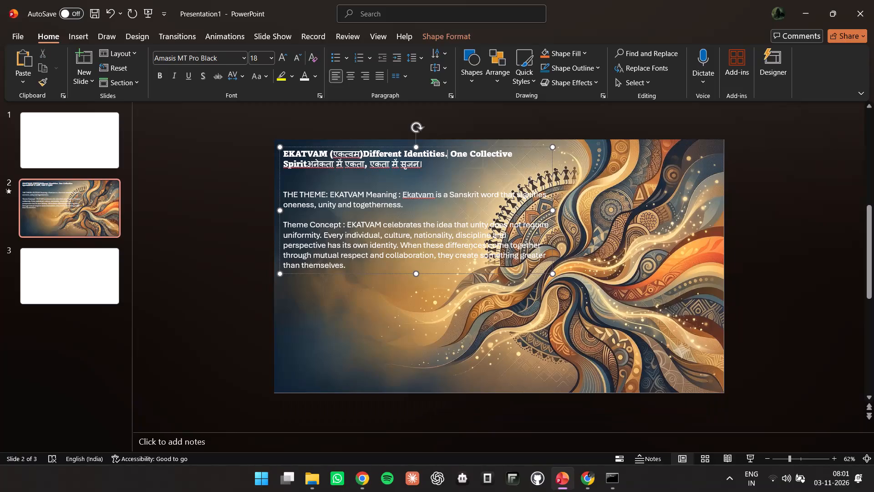
left_click_drag(551, 209, 494, 213)
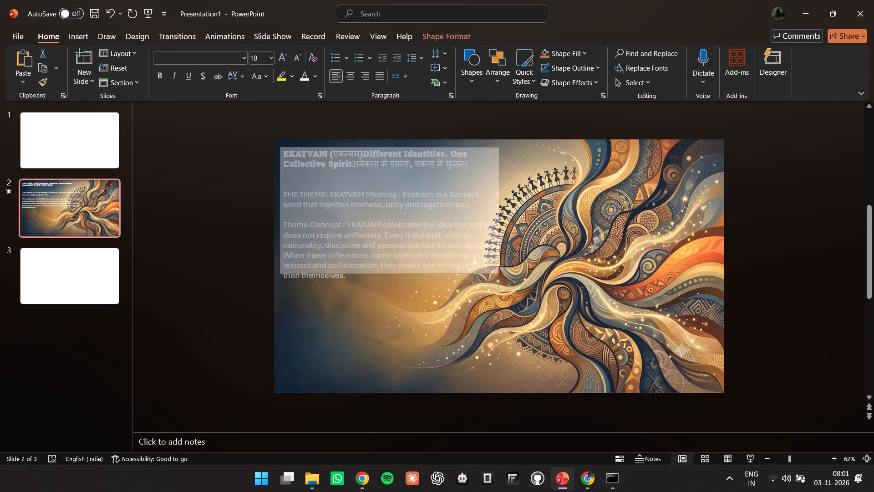
left_click_drag(494, 213, 466, 212)
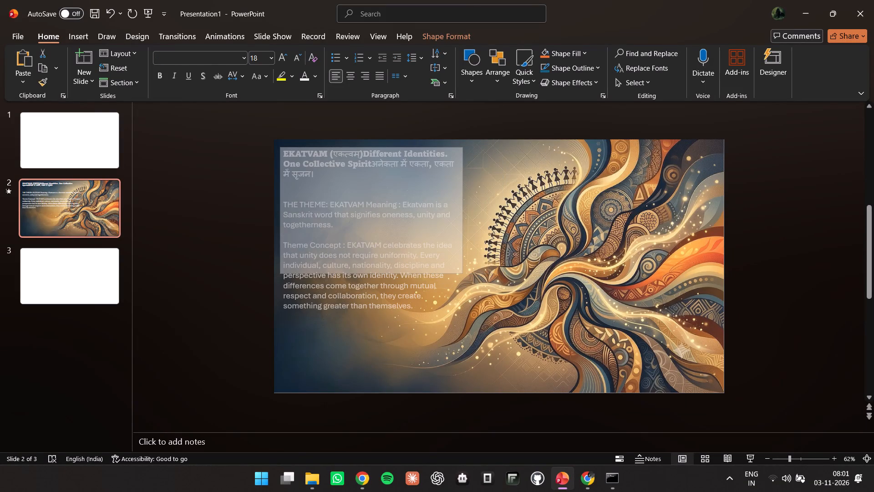
left_click_drag(466, 212, 467, 212)
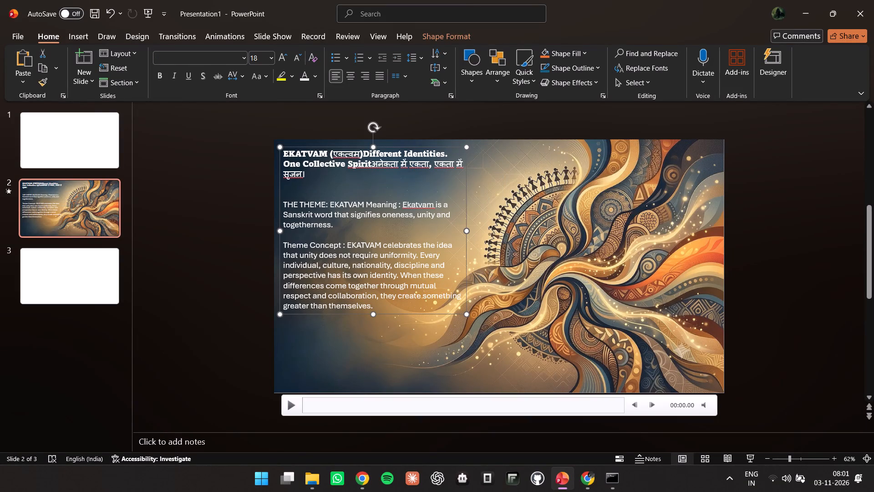
Move the Hindi tagline after "Spirit" onto its own line.
left_click(372, 166)
key("Return")
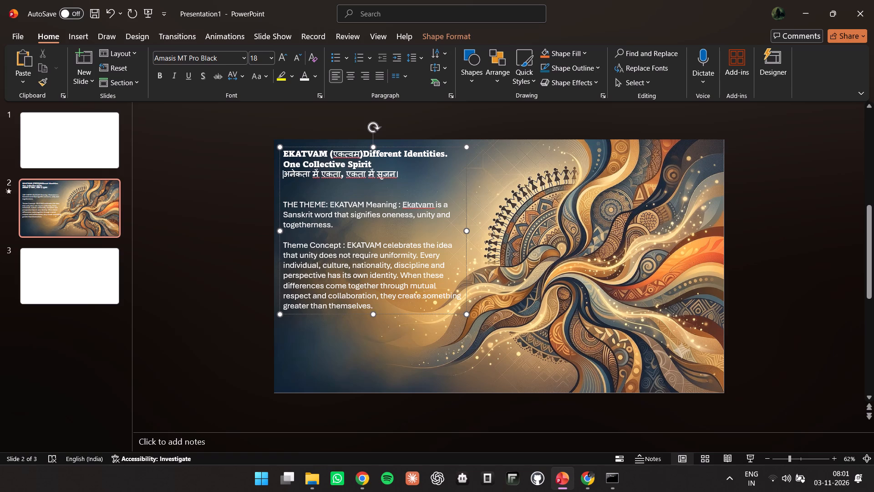
Preview slide 2 as a full-screen slide show to check the text over the playing video, and return to editing.
left_click(417, 346)
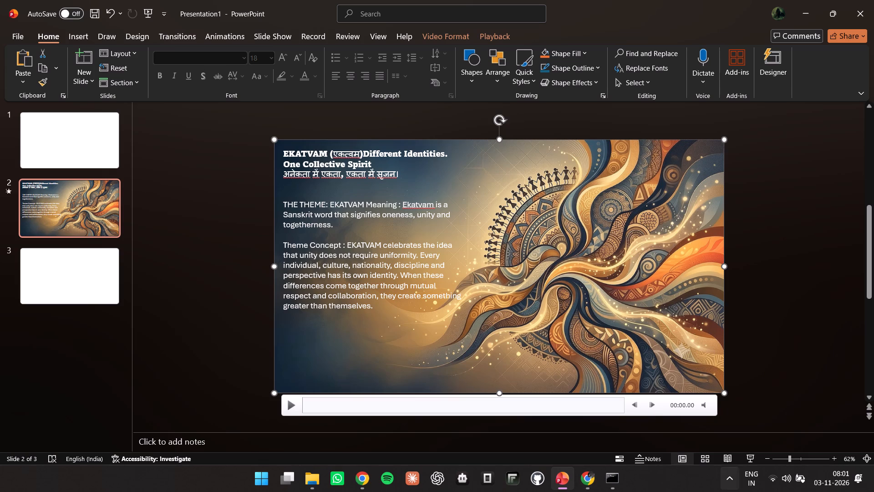
left_click(755, 465)
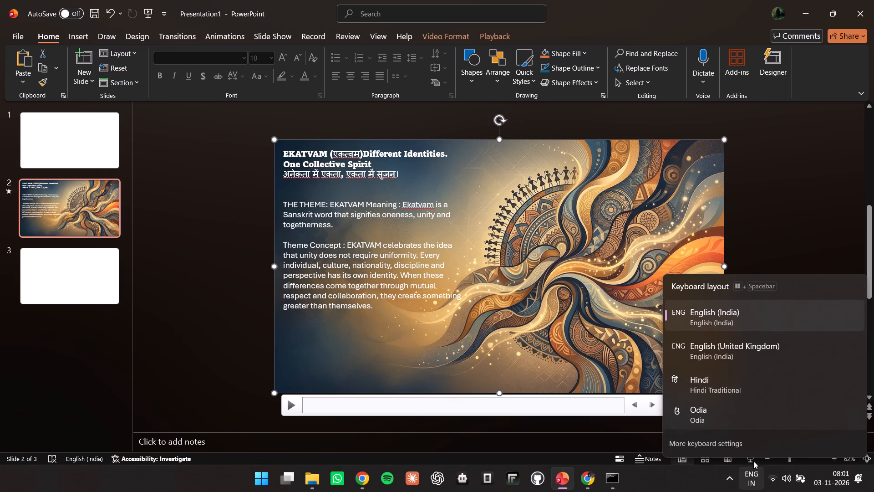
left_click(730, 485)
left_click(748, 458)
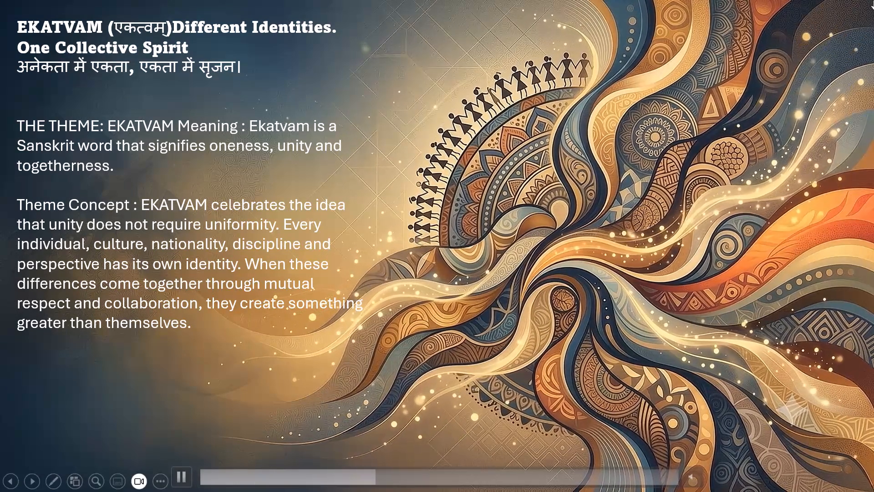
key("Escape")
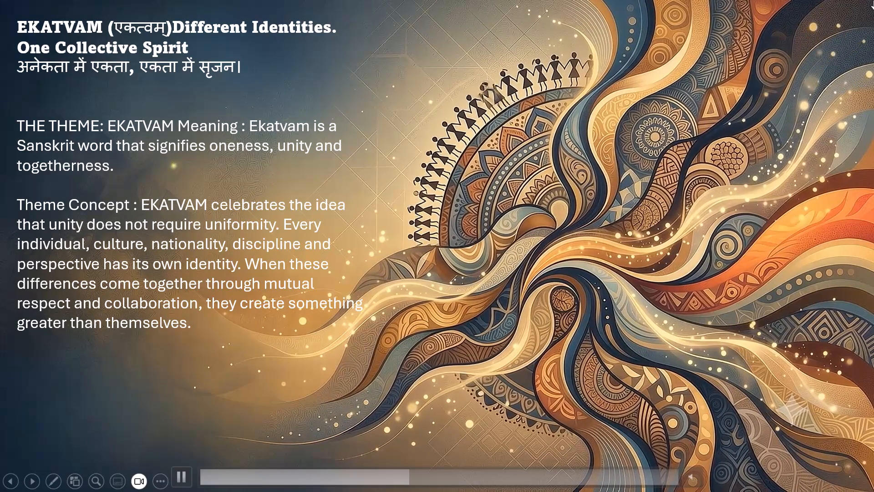
scroll(873, 0, "up", 1)
double_click(402, 3)
double_click(426, 56)
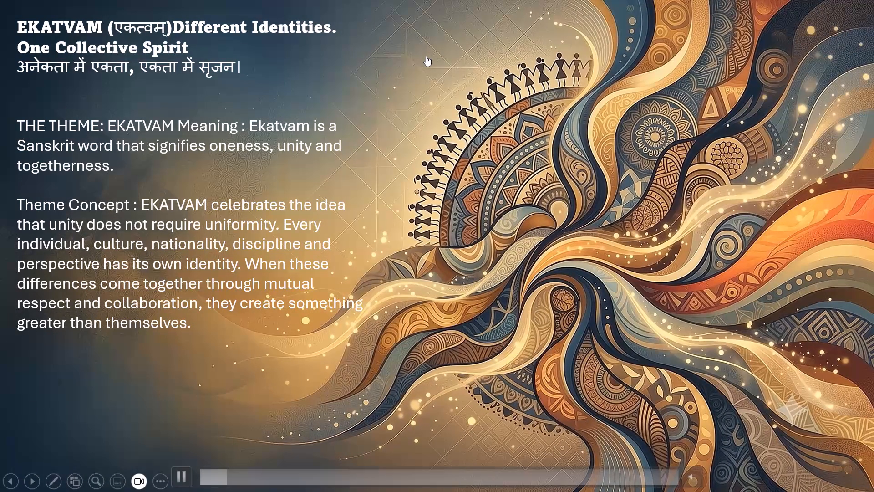
key("Escape")
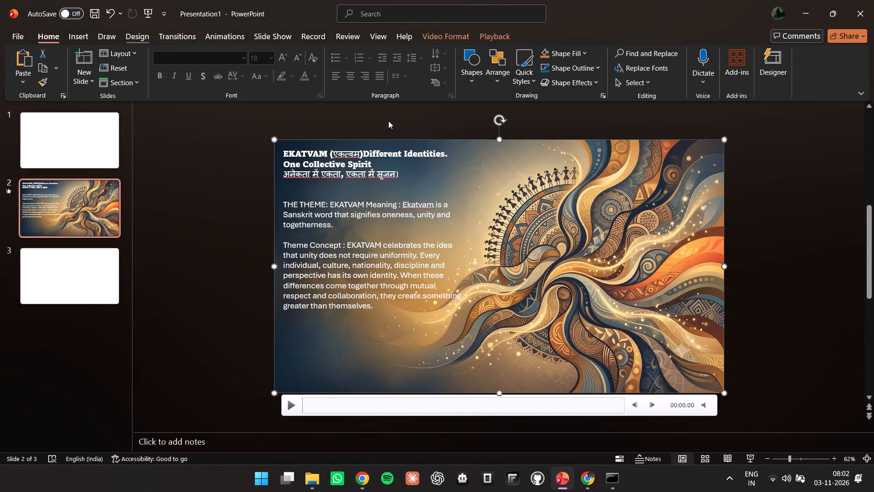
Start "Different Identities. One Collective Spirit" on its own line, with two blank lines between it and "EKATVAM (एकत्वम)".
left_click(362, 152)
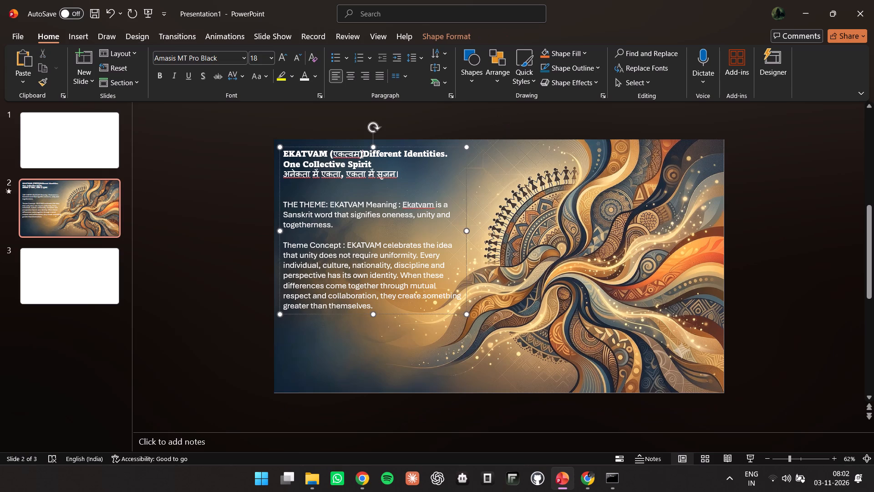
key("Return")
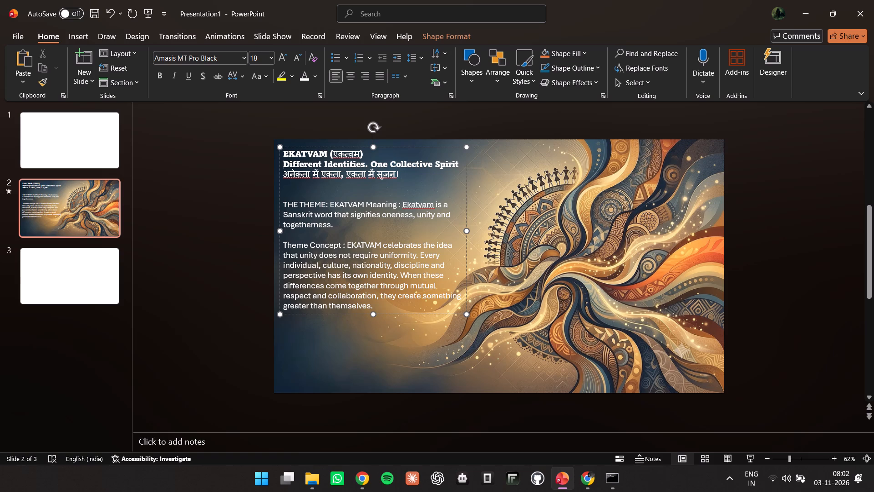
key("Return")
key("Return")
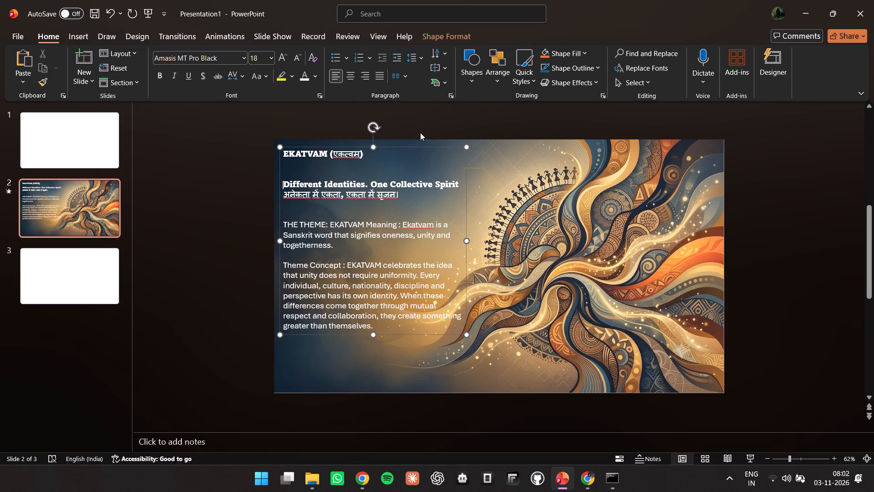
Remove the "EKATVAM (एकत्वम)" line from the top of the slide 2 text box.
left_click_drag(364, 156, 360, 154)
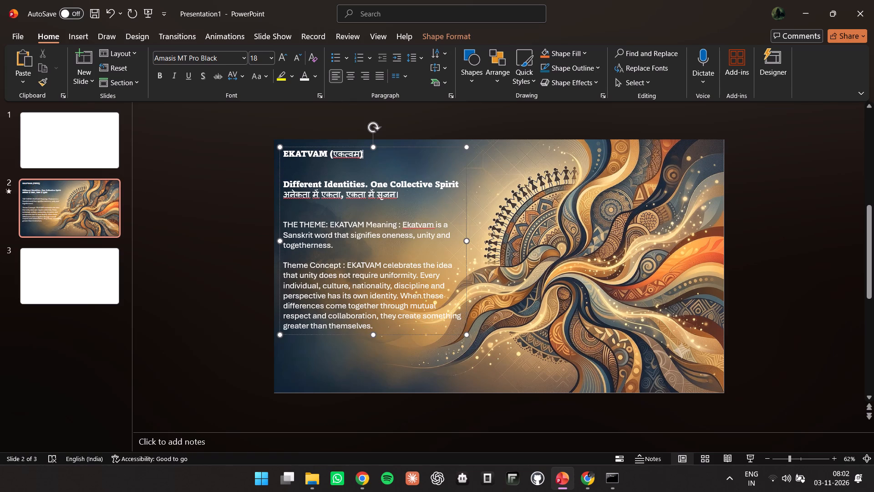
left_click_drag(360, 154, 281, 148)
right_click(306, 154)
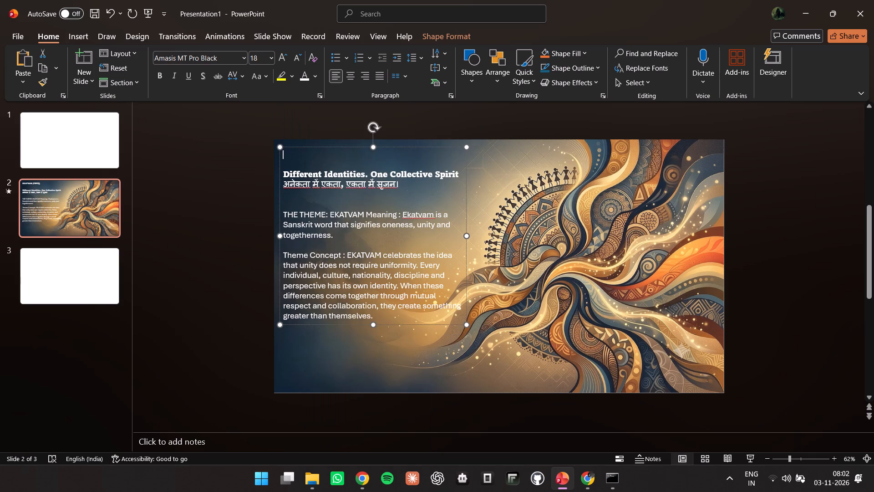
left_click_drag(373, 145, 371, 158)
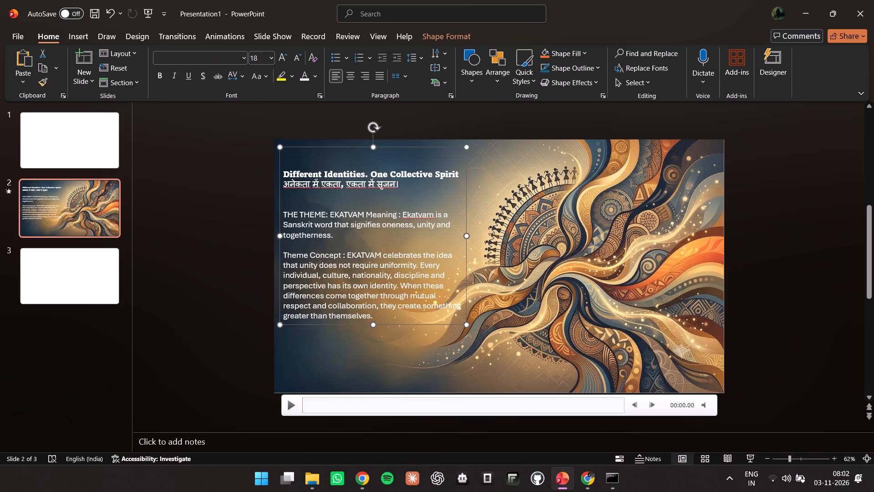
Insert the Gemini-generated PNG artwork from the ppt folder in Pictures onto slide 1.
left_click(50, 145)
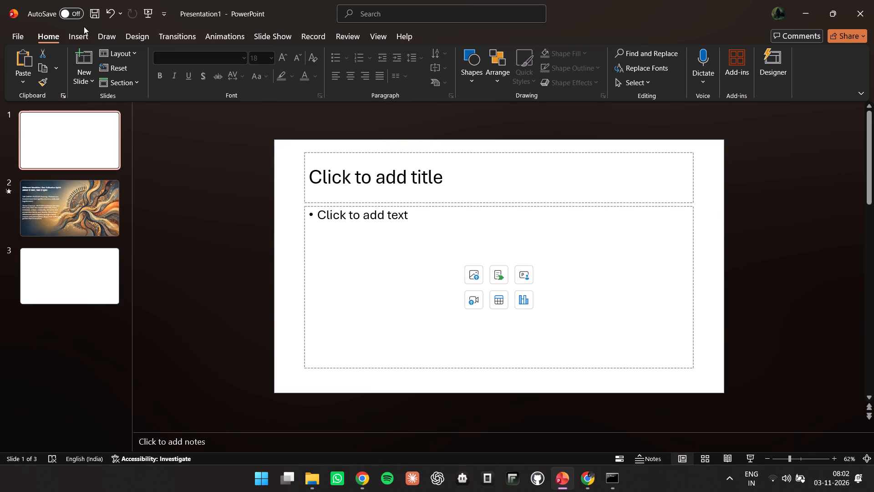
left_click(82, 30)
left_click(82, 77)
left_click(104, 107)
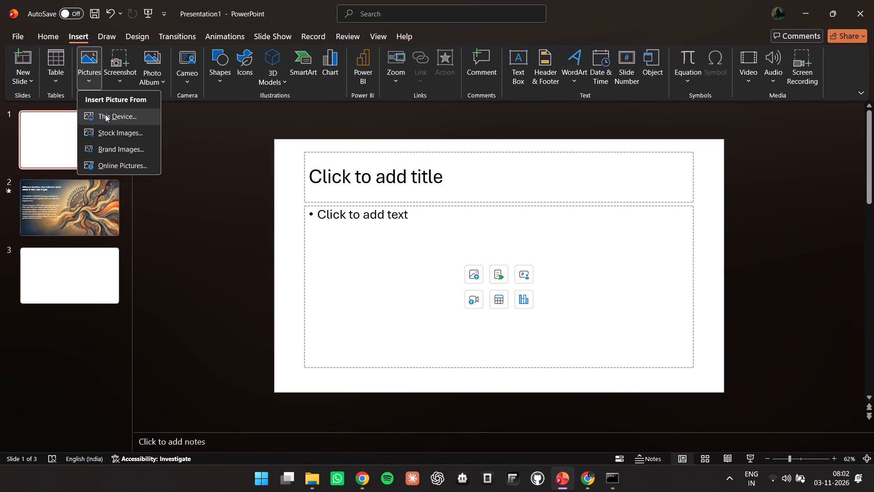
left_click(105, 115)
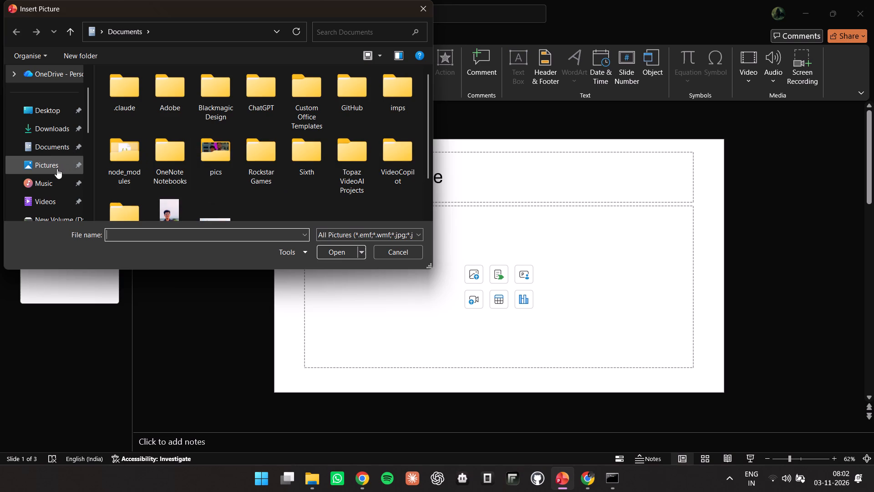
left_click(57, 169)
double_click(320, 112)
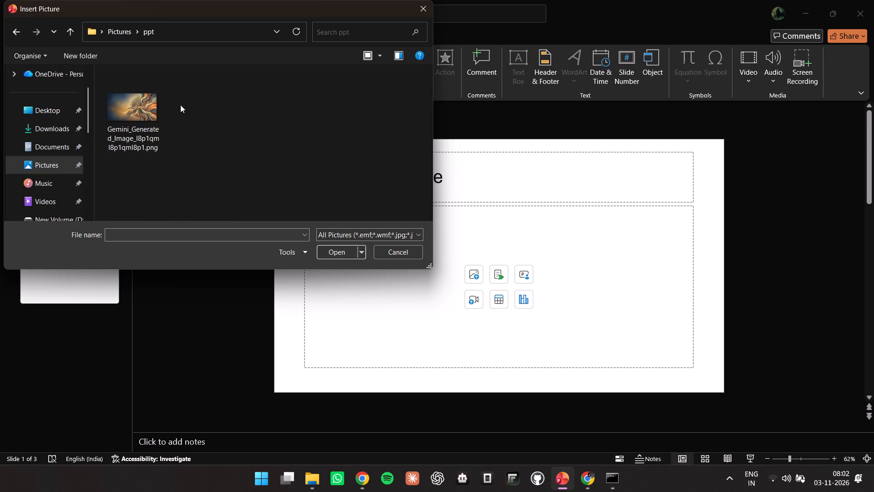
left_click(165, 104)
left_click(159, 104)
left_click(337, 255)
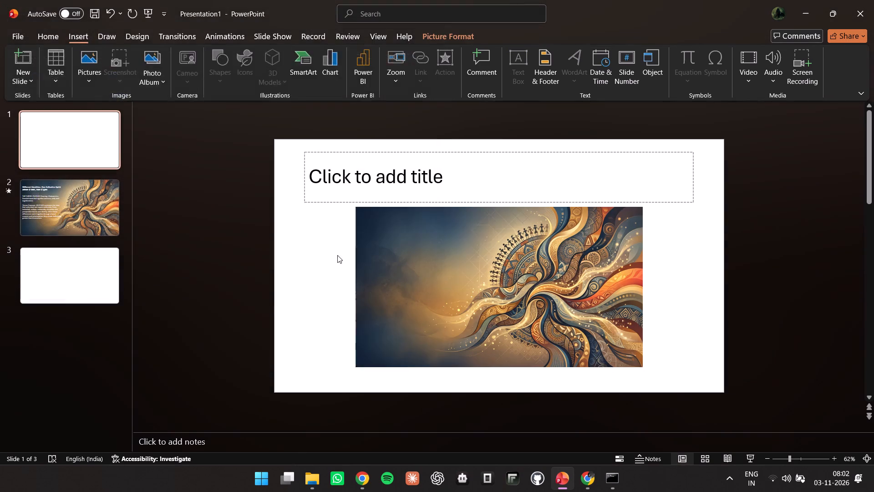
Delete the empty title placeholder from slide 1.
left_click(450, 251)
left_click(347, 179)
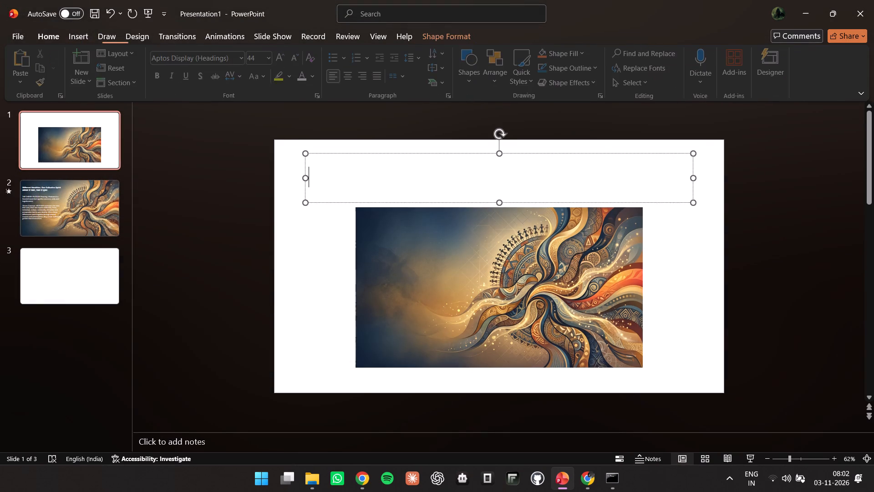
left_click(311, 154)
left_click(192, 154)
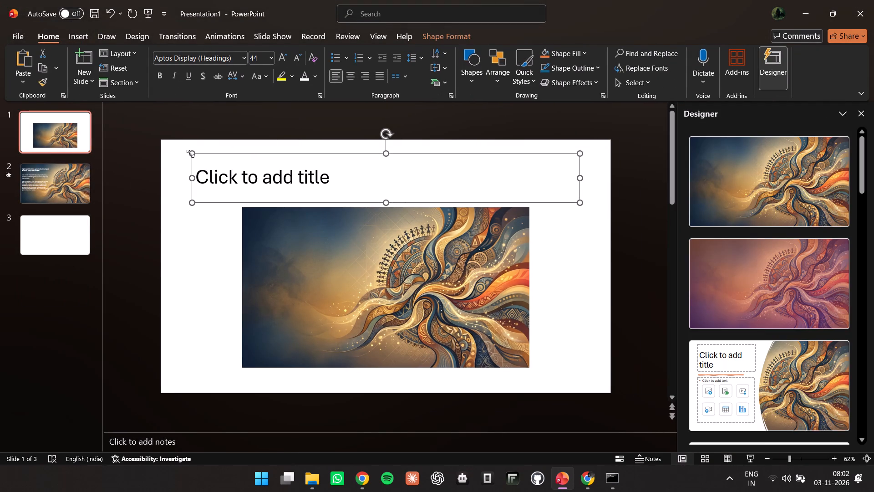
key("Delete")
Align the artwork picture with the top-left corner of slide 1 and enlarge it proportionally to cover the whole slide.
left_click_drag(299, 231, 204, 197)
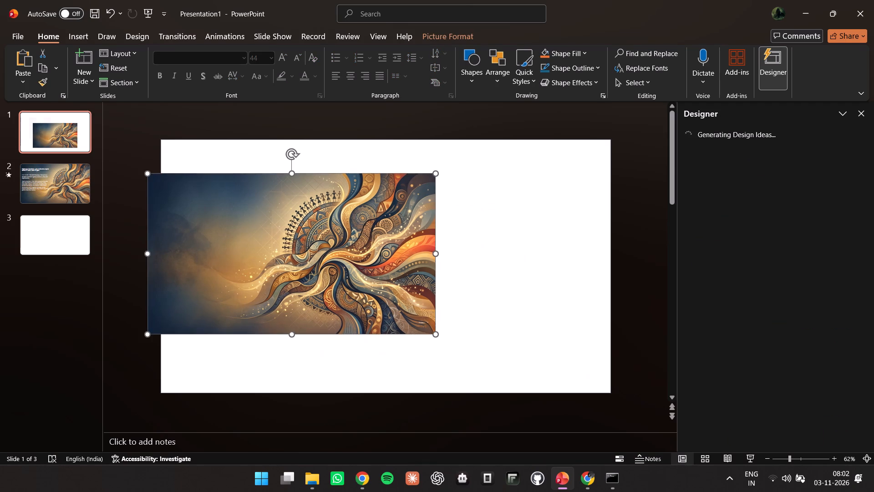
left_click(464, 259)
left_click_drag(265, 218, 280, 187)
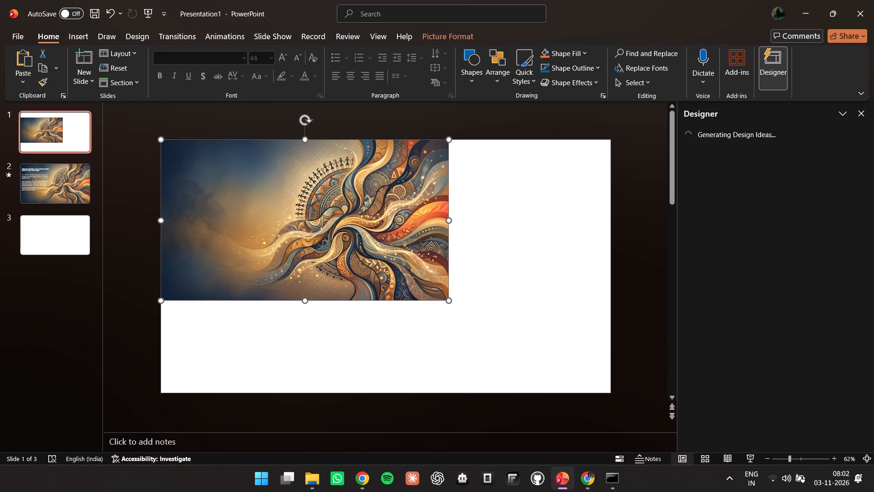
left_click_drag(449, 301, 468, 318)
left_click_drag(469, 319, 493, 341)
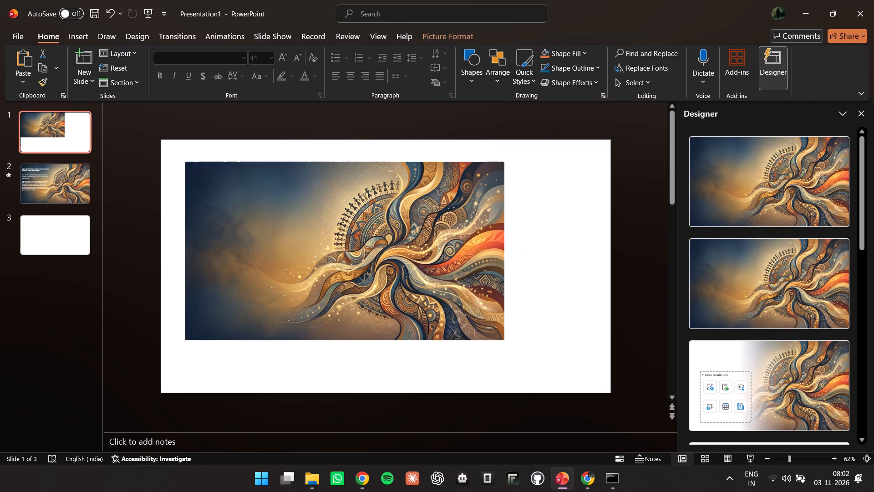
left_click_drag(401, 274, 376, 250)
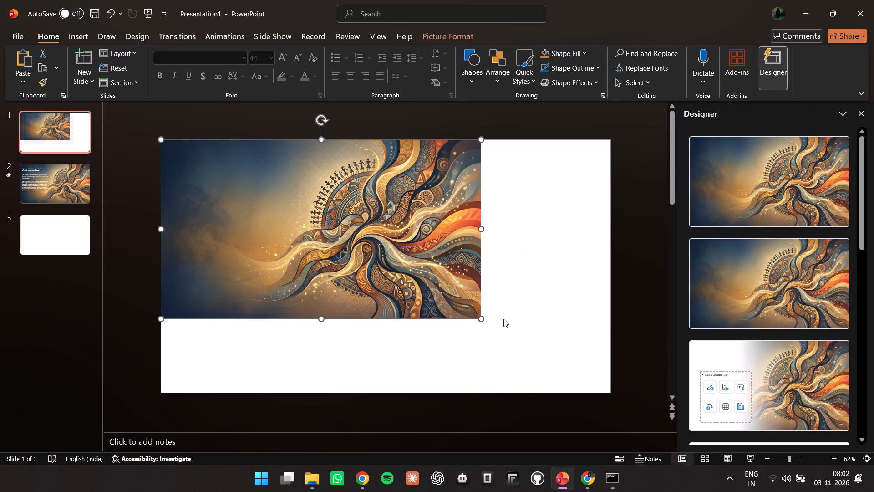
left_click_drag(482, 318, 606, 389)
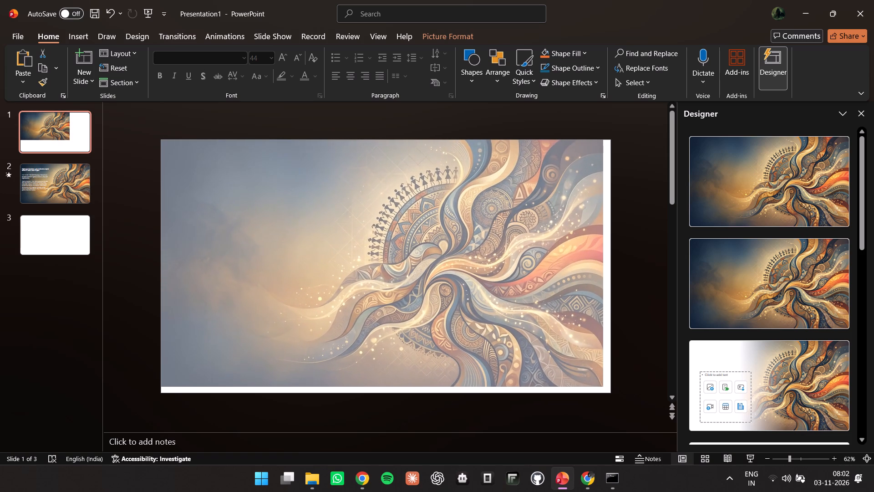
left_click_drag(606, 389, 601, 389)
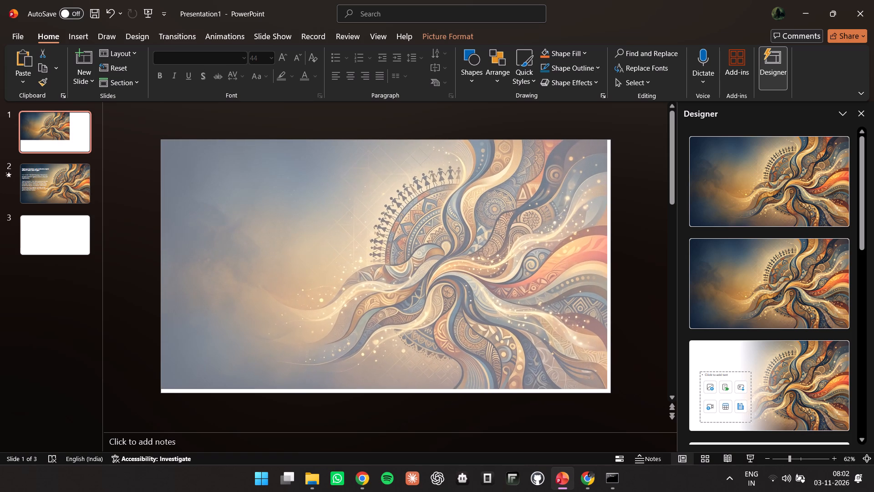
left_click_drag(601, 389, 605, 390)
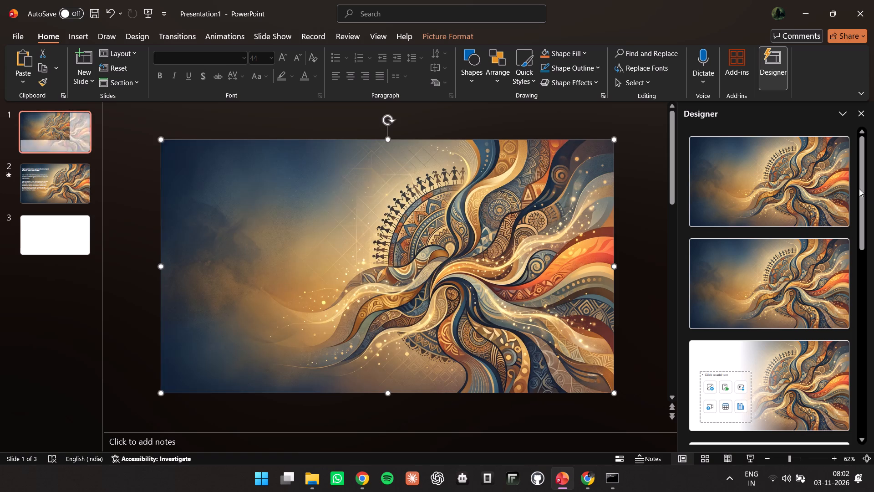
Apply the first full-slide picture design idea to slide 1.
left_click(776, 166)
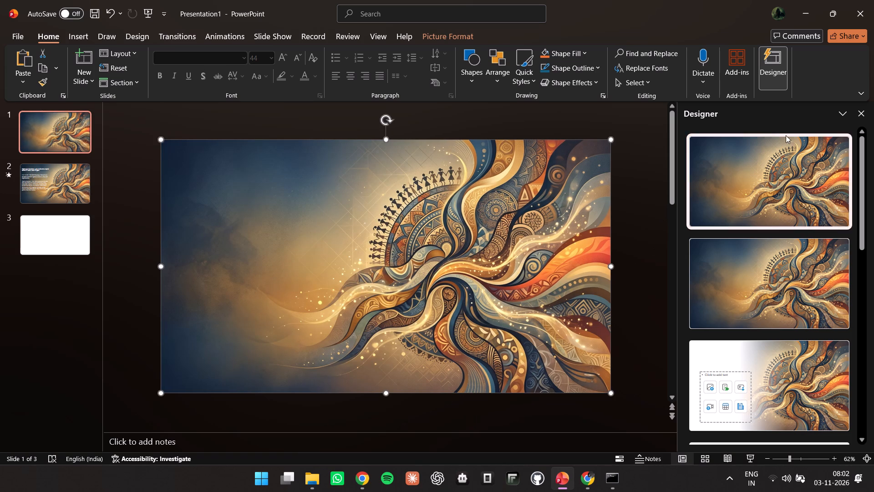
Look through the remaining design ideas for slide 1 and close Designer.
scroll(784, 302, "down", 6)
scroll(788, 349, "down", 7)
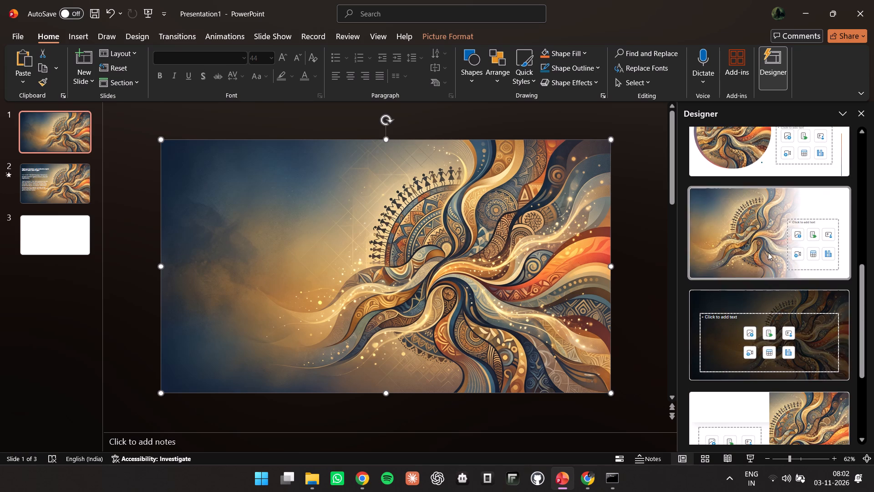
scroll(768, 246, "down", 7)
scroll(775, 328, "down", 8)
scroll(775, 334, "up", 16)
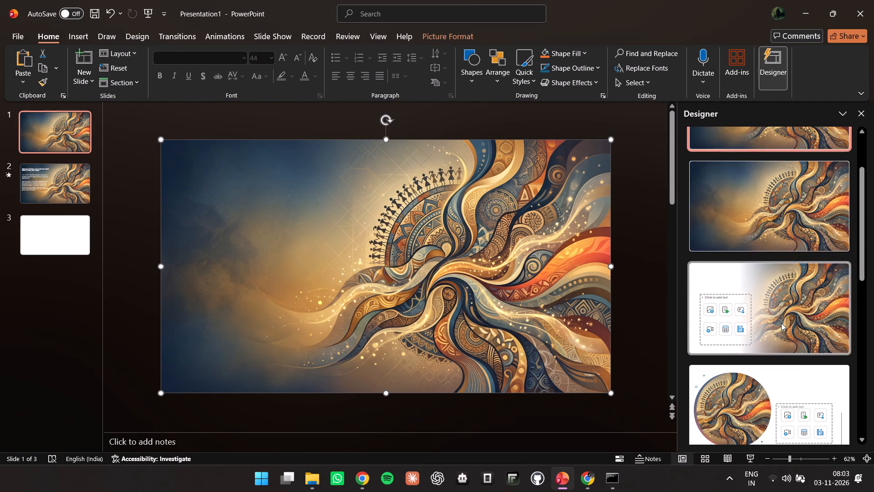
scroll(783, 355, "up", 5)
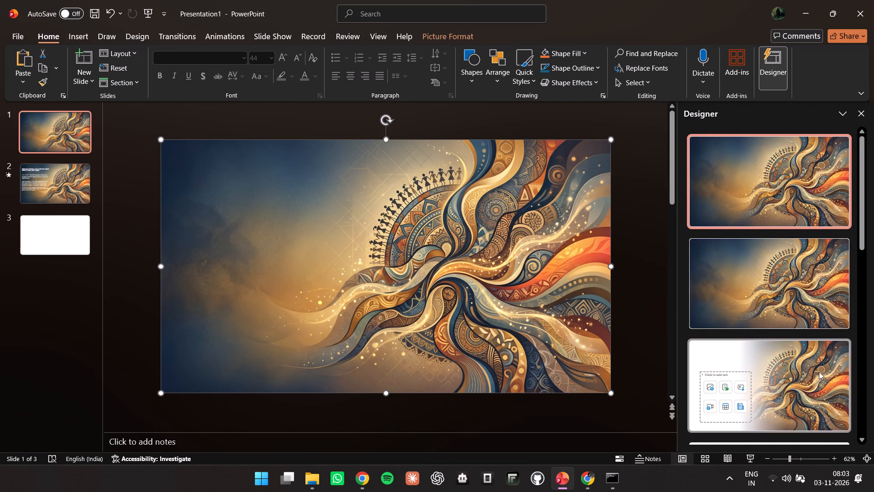
left_click(866, 110)
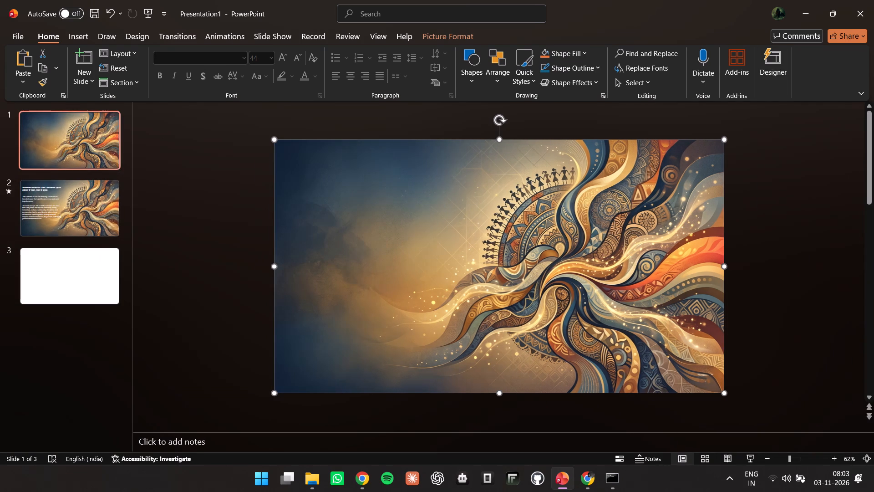
Add a text box over the dark blue area of slide 1's artwork and paste the title "EKATVAM (एकत्वम्)" into it.
left_click(78, 37)
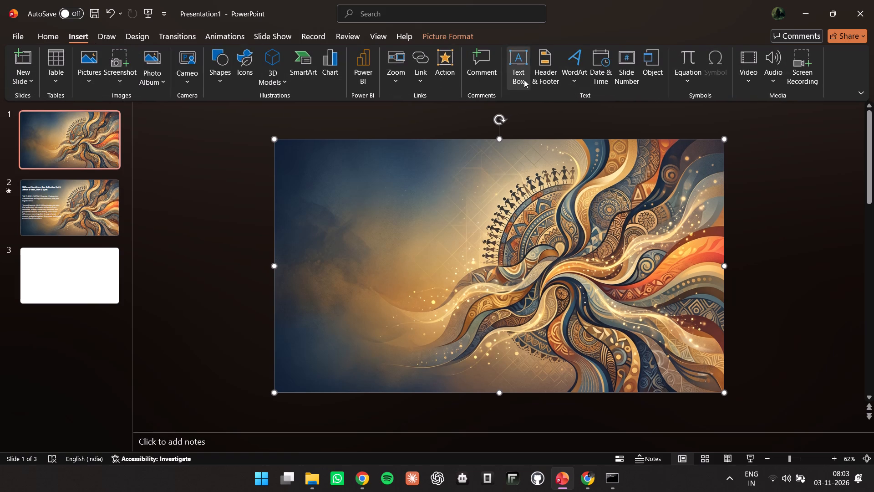
left_click(519, 71)
left_click_drag(315, 187, 446, 233)
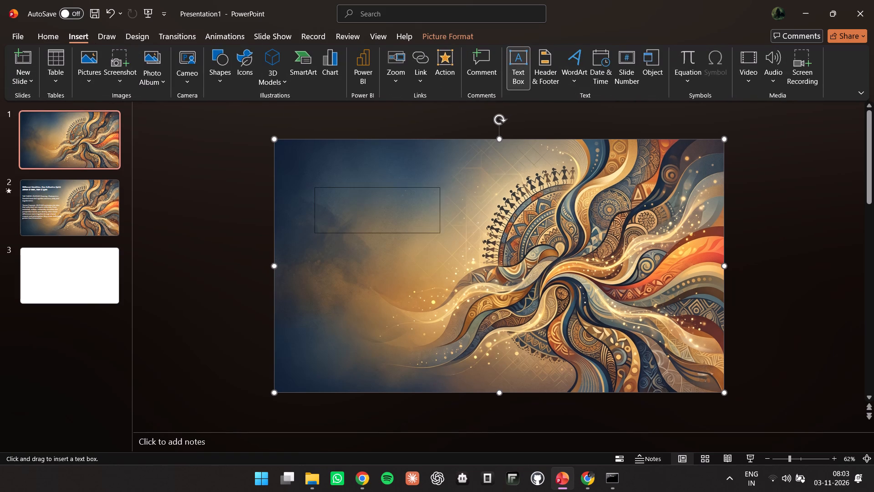
left_click_drag(446, 233, 447, 233)
key("ctrl+v")
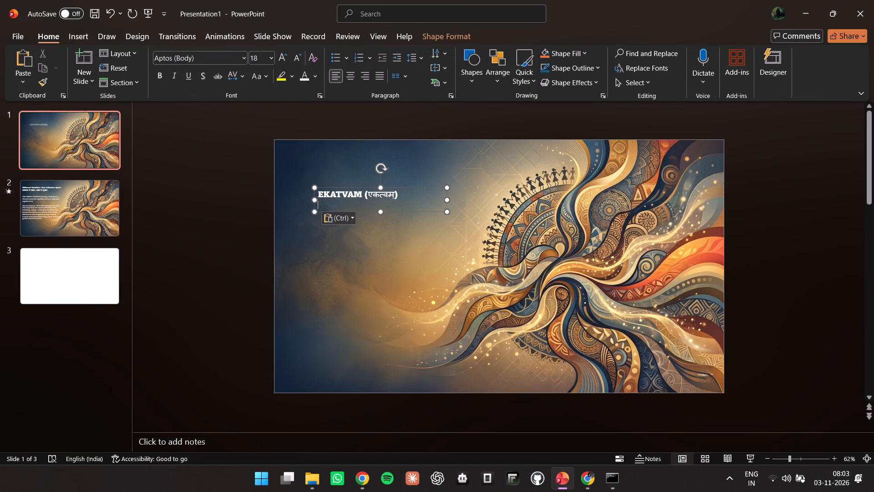
left_click(361, 195)
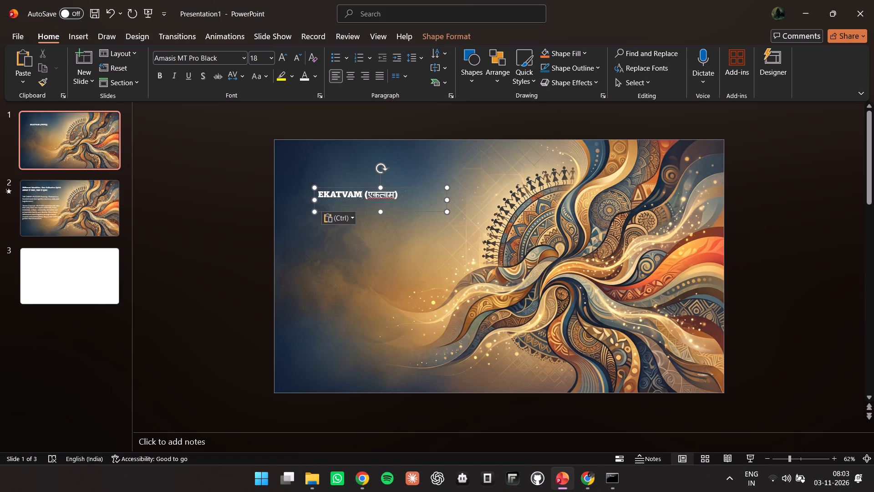
left_click_drag(364, 195, 300, 198)
Switch to Chrome and run a Google image search in a new tab for "best english font that looks like hindi or sanskrit".
left_click(356, 473)
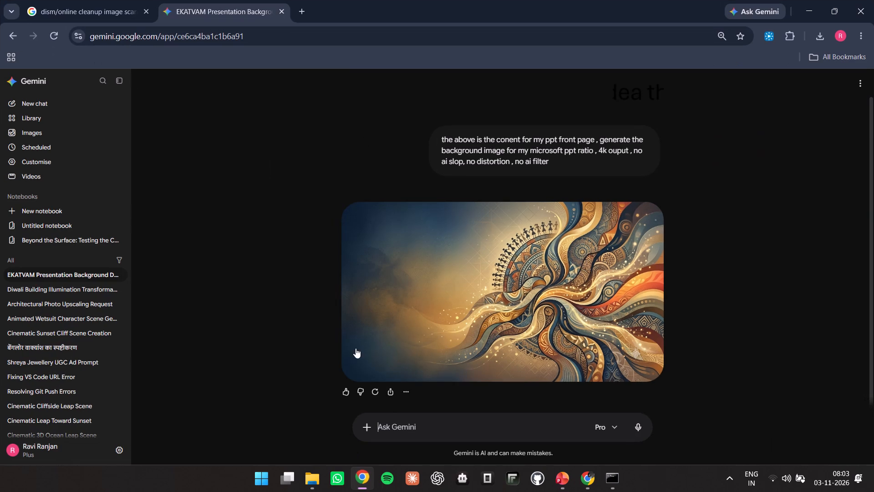
left_click(296, 10)
type("bezt")
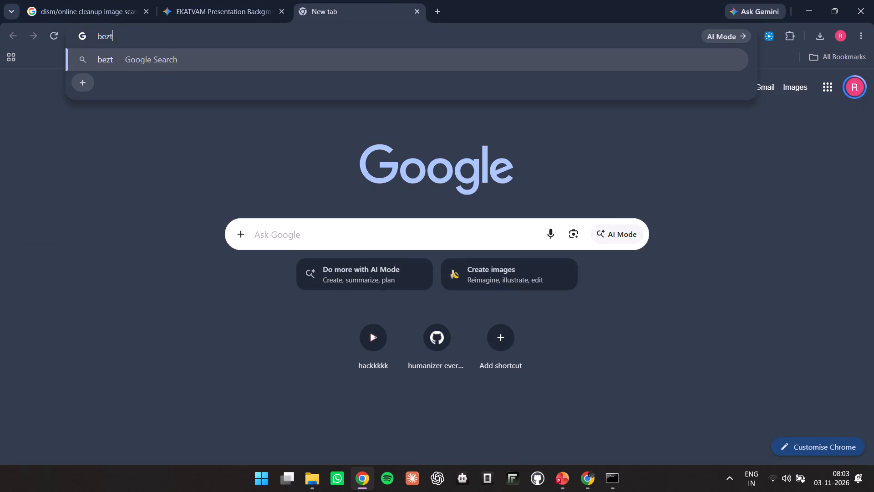
key("space")
key("BackSpace")
key("BackSpace")
key("BackSpace")
key("s")
key("t")
key("space")
type("hindi")
key("space")
key("d")
key("BackSpace")
type("sans")
key("BackSpace")
key("BackSpace")
key("BackSpace")
key("BackSpace")
key("BackSpace")
key("BackSpace")
key("BackSpace")
key("BackSpace")
key("BackSpace")
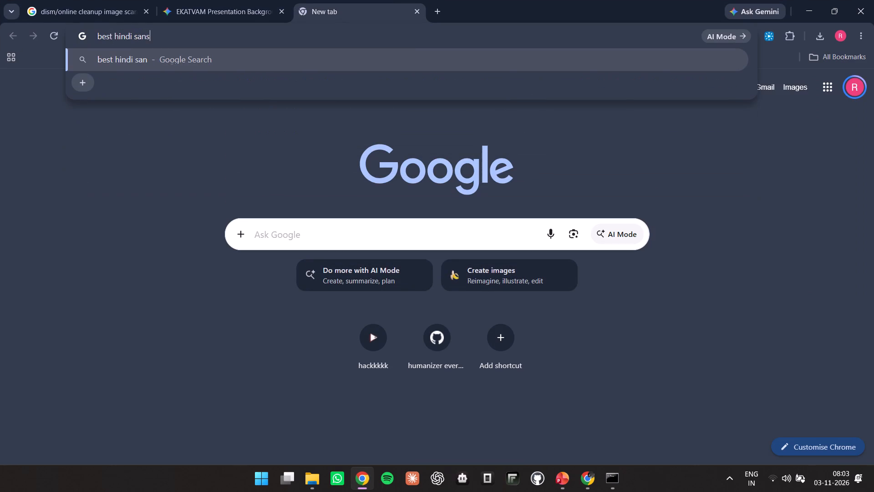
key("BackSpace")
type("hingli")
key("BackSpace")
key("BackSpace")
key("BackSpace")
key("BackSpace")
key("BackSpace")
key("BackSpace")
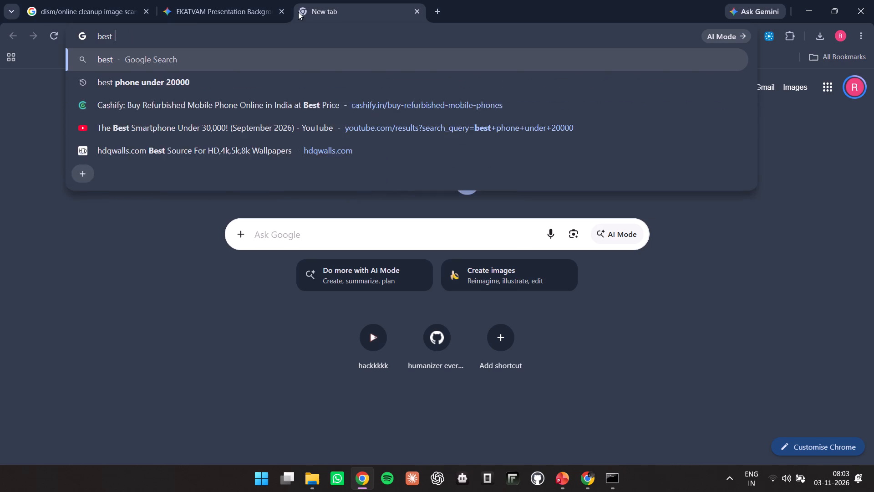
type("english font")
key("space")
key("t")
type("hat loojs")
key("BackSpace")
key("BackSpace")
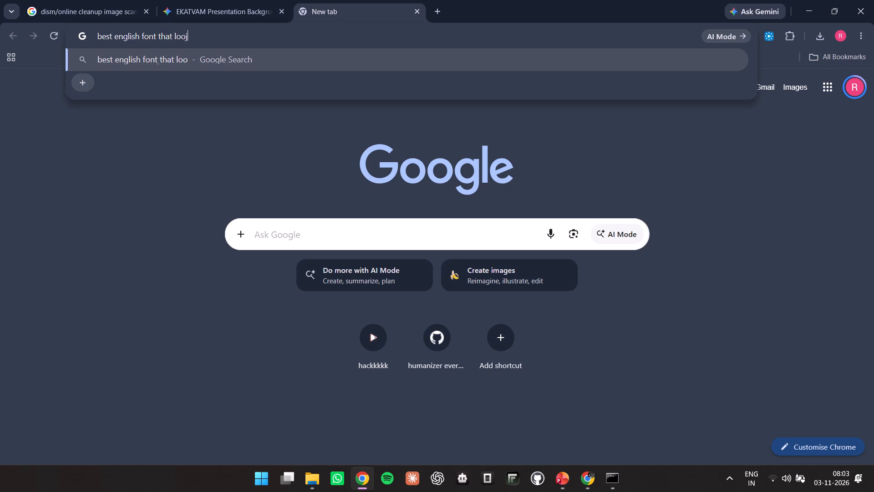
type("ks like gi")
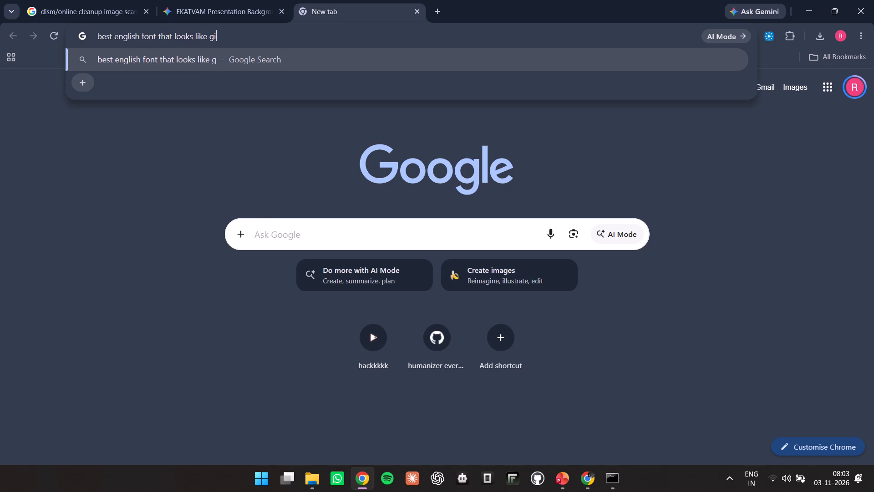
key("BackSpace")
key("BackSpace")
type("hindi or sanskrit")
key("Return")
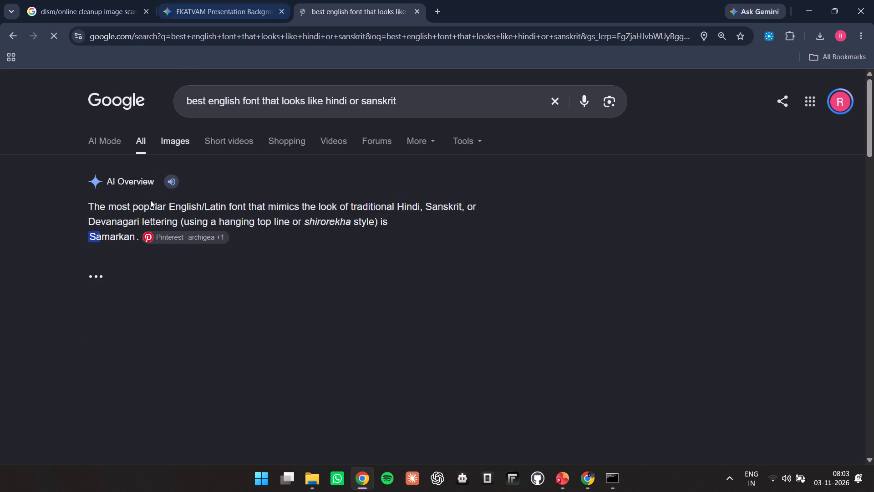
left_click(173, 142)
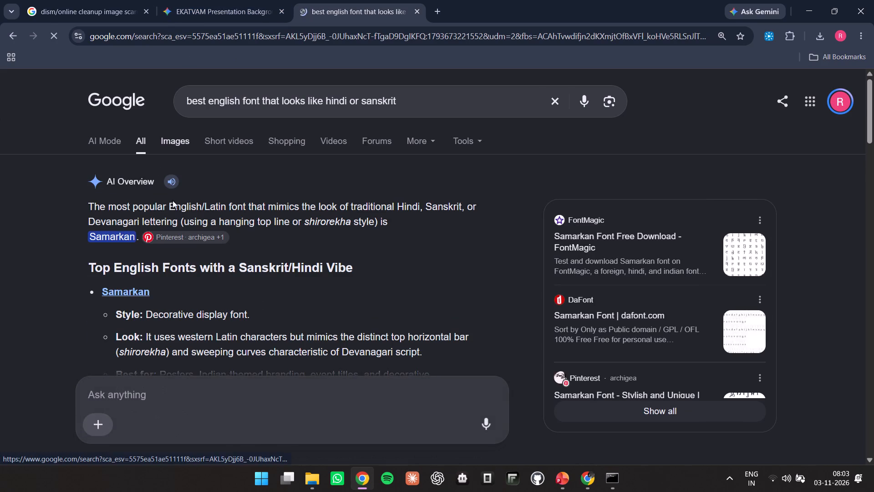
Browse the font image results and open the Envato Sanskrit Fonts page from the Shaka Hindi display font result.
scroll(168, 302, "down", 3)
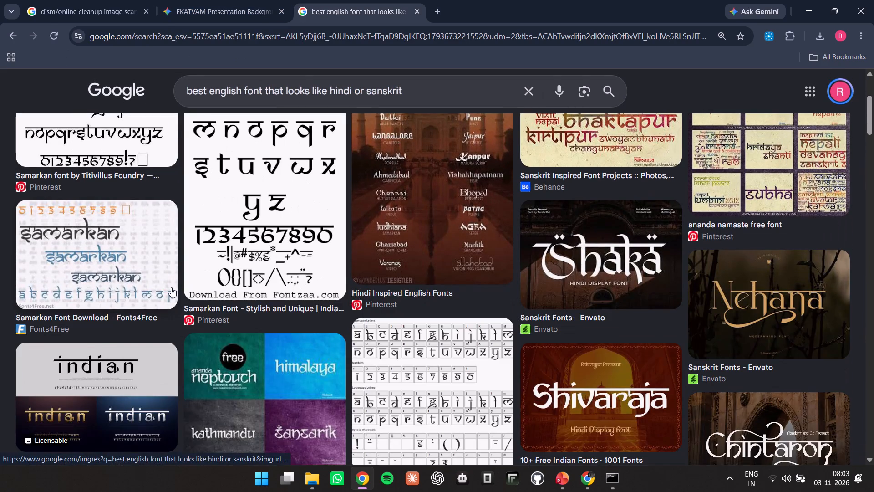
scroll(173, 288, "up", 3)
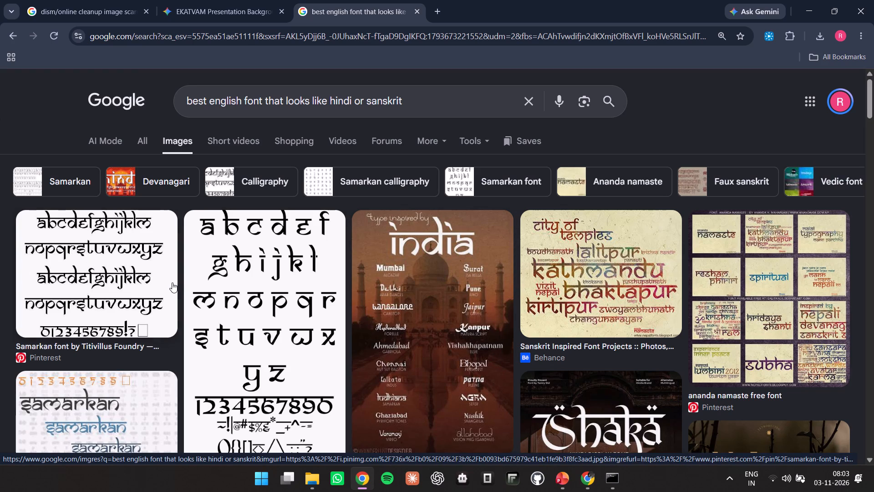
scroll(480, 300, "down", 5)
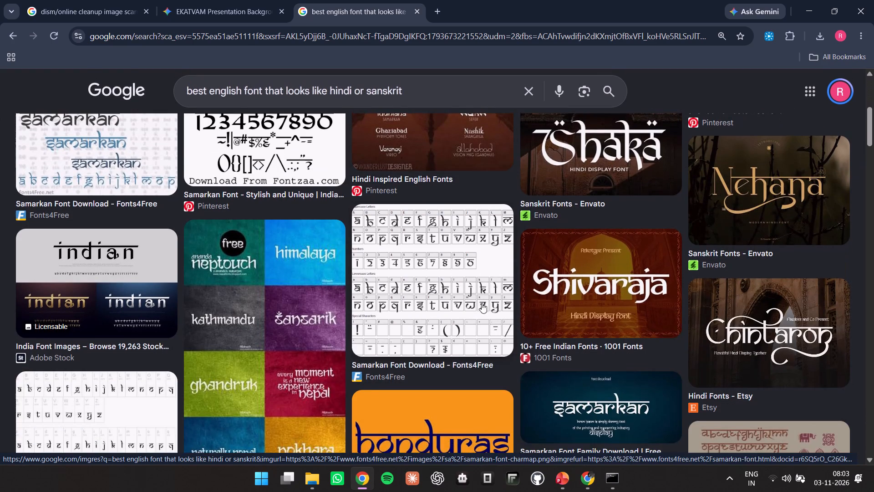
scroll(492, 296, "up", 2)
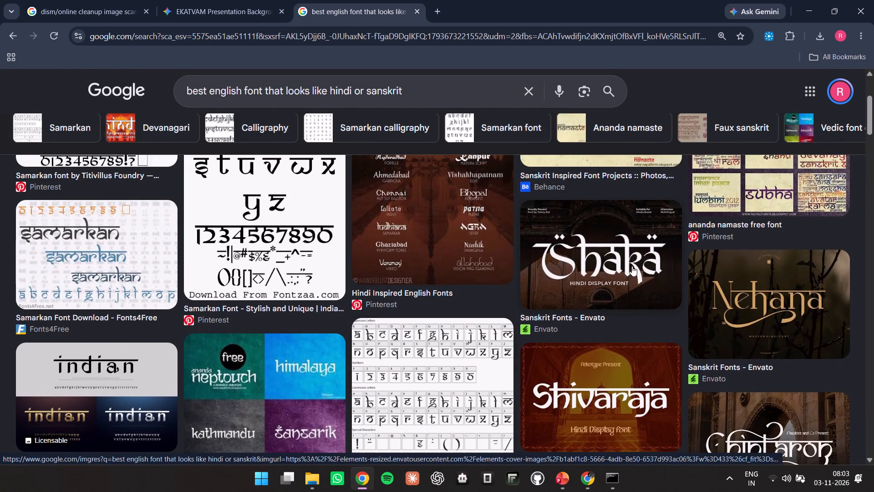
left_click(615, 254)
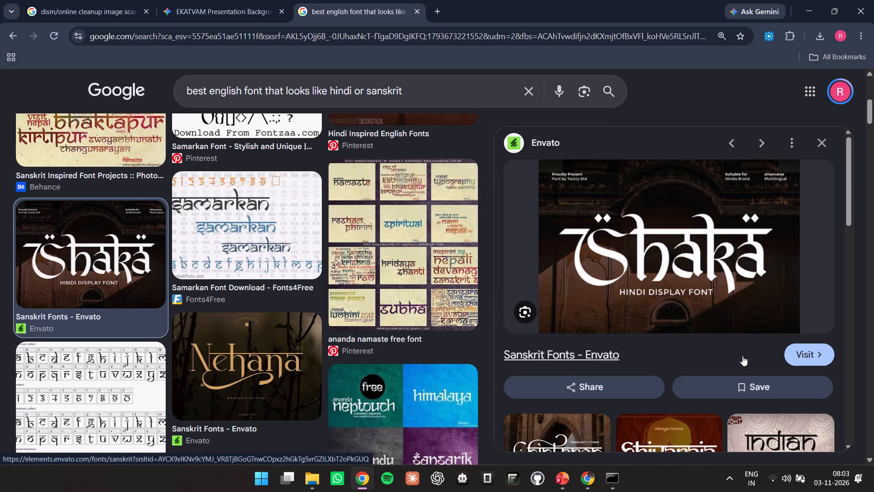
left_click(544, 359)
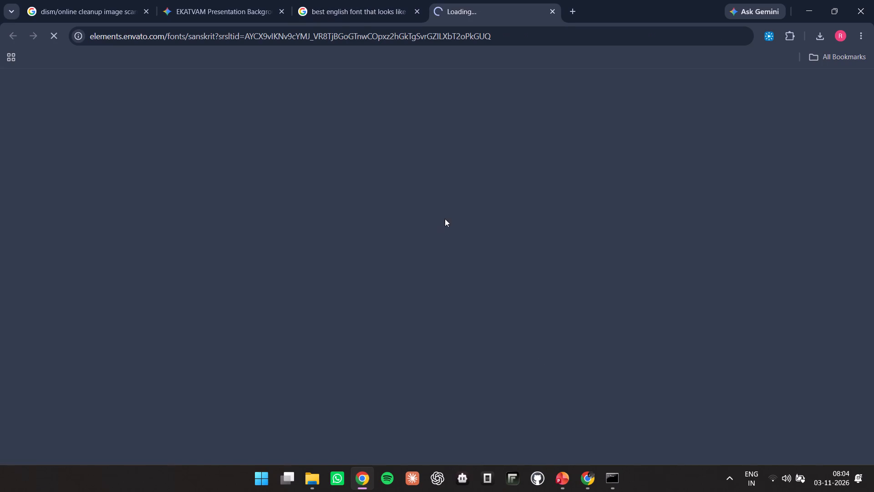
Return to the image results and open the 1001 Fonts page from the Shivaraja Hindi display font result.
left_click(377, 0)
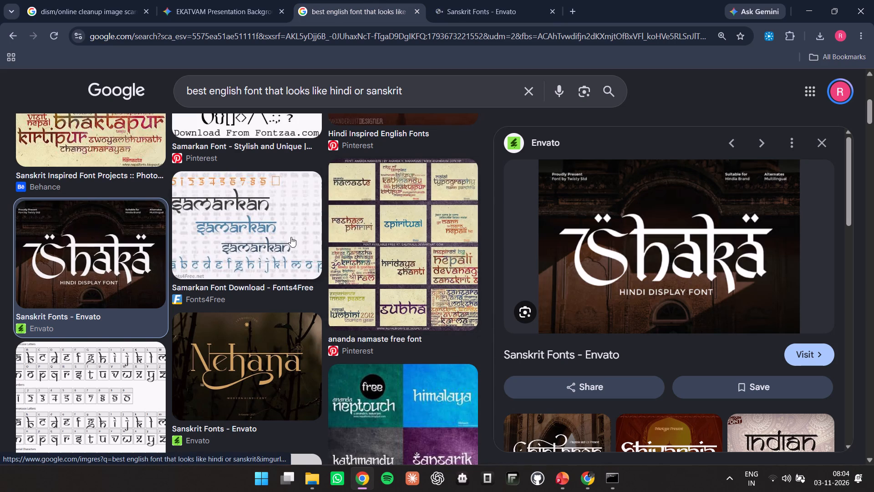
scroll(279, 260, "down", 6)
scroll(164, 273, "up", 2)
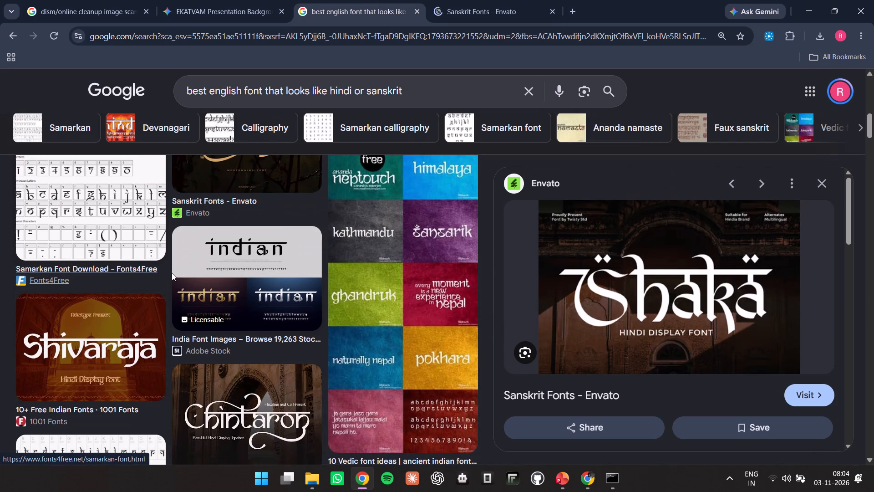
scroll(158, 294, "down", 1)
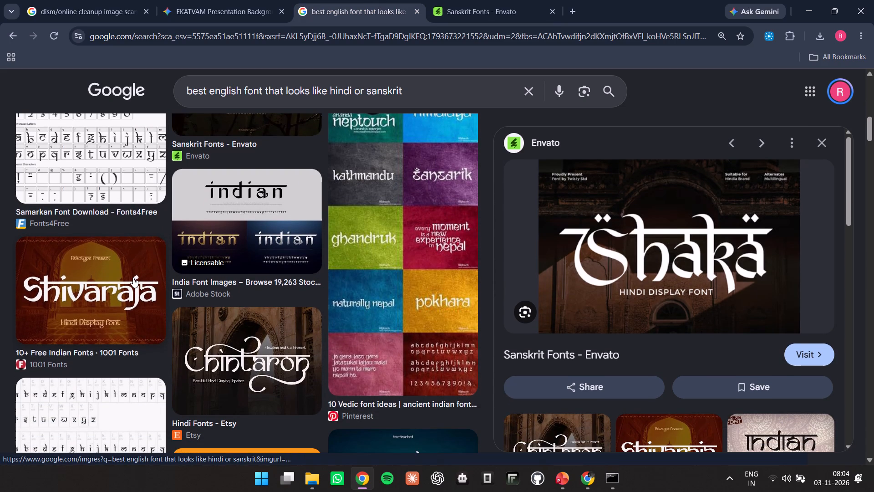
left_click(133, 277)
scroll(703, 380, "down", 2)
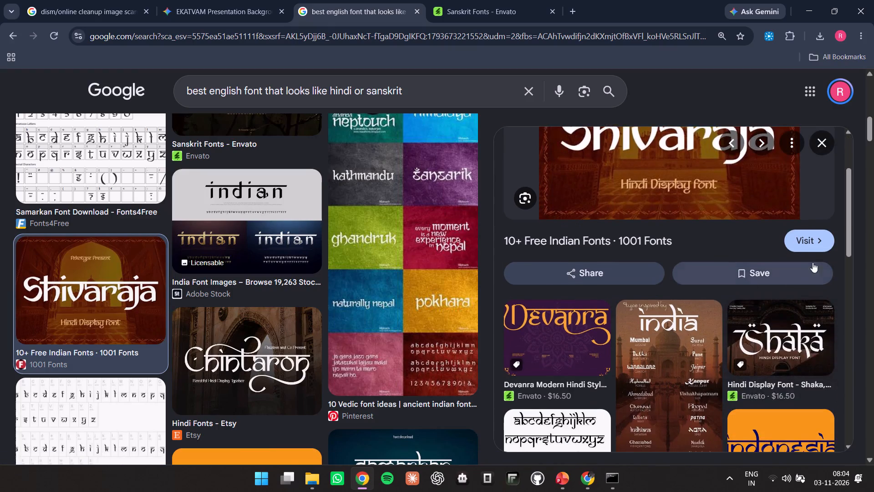
left_click(816, 242)
View the Envato Sanskrit Fonts page and accept all its cookies.
left_click(570, 0)
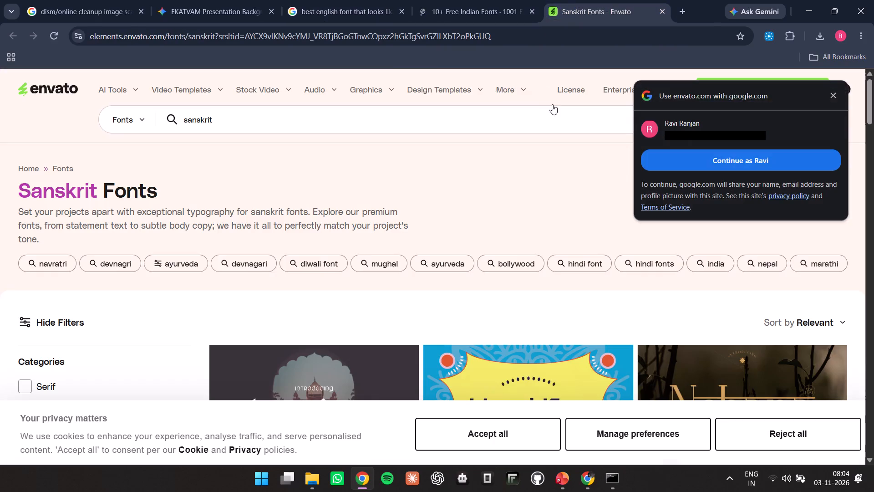
scroll(373, 267, "down", 4)
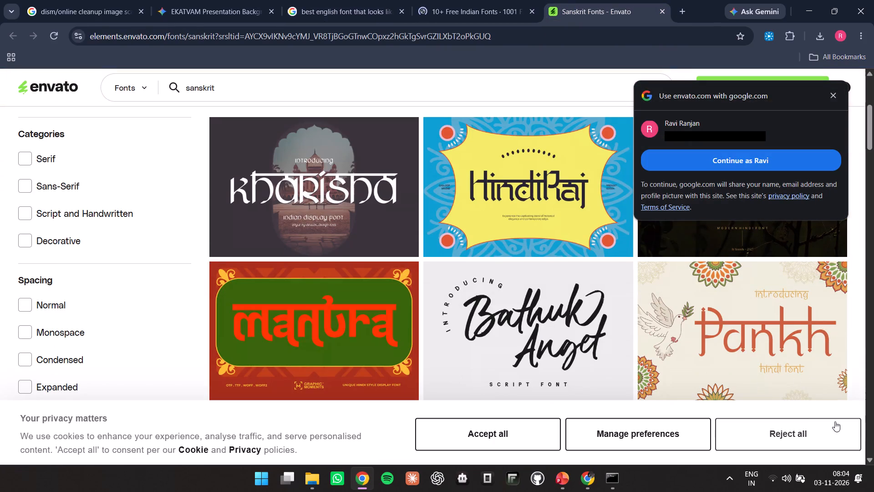
left_click(469, 434)
Agree to the privacy terms on the 1001 Fonts page and examine its list of Indian fonts.
left_click(453, 0)
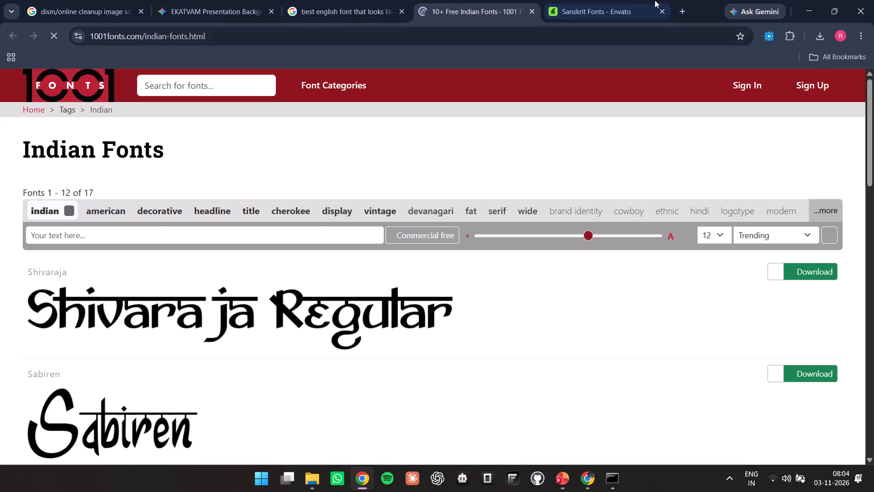
scroll(315, 223, "down", 5)
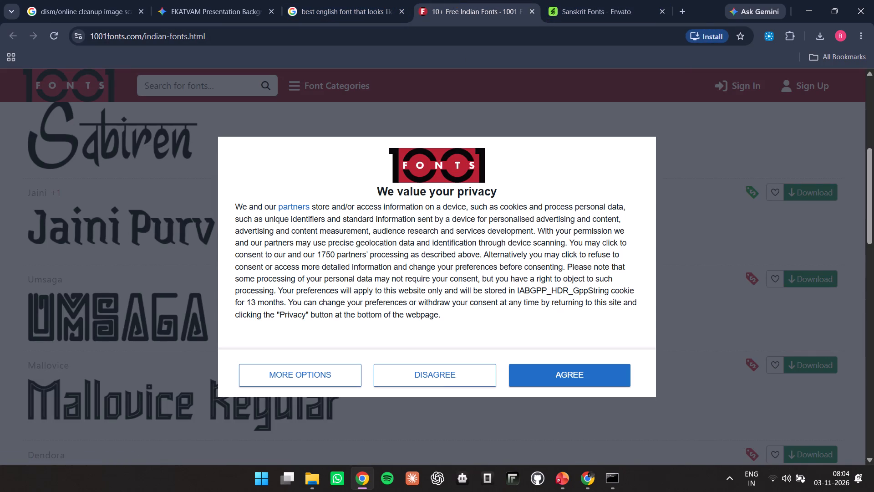
left_click(541, 372)
scroll(334, 266, "up", 4)
scroll(386, 285, "down", 3)
scroll(387, 285, "up", 3)
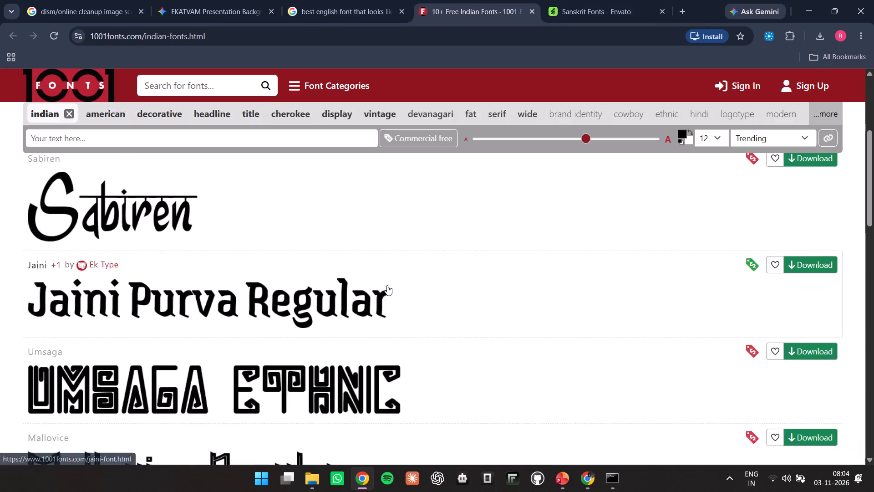
scroll(387, 285, "up", 1)
Return to the Envato Sanskrit Fonts page and browse its font previews for a suitable Hindi-style display font.
left_click(628, 0)
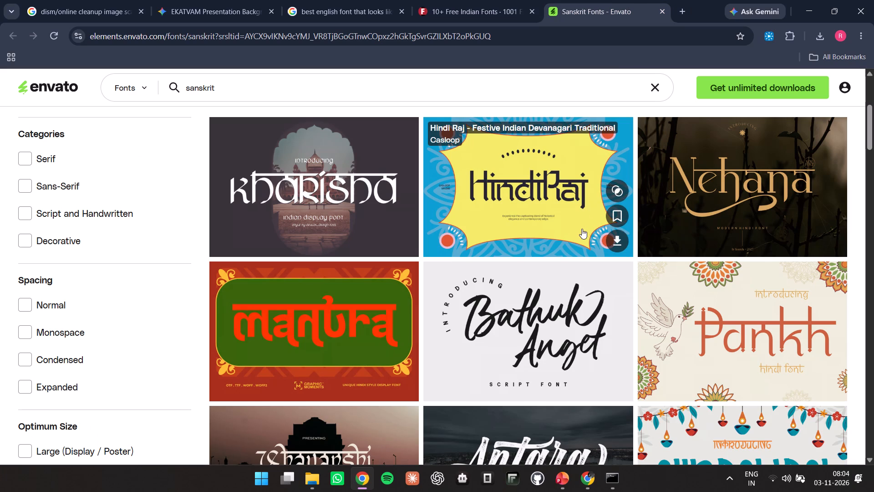
scroll(519, 211, "down", 5)
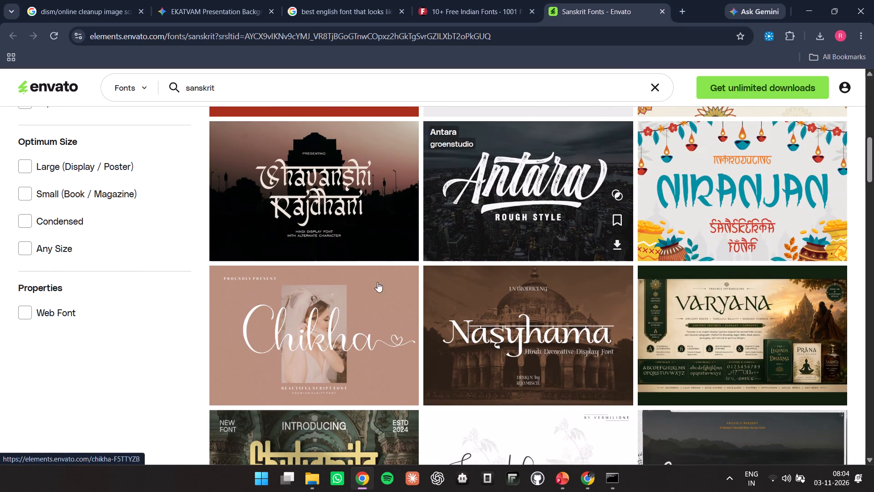
scroll(351, 287, "down", 2)
scroll(571, 263, "up", 1)
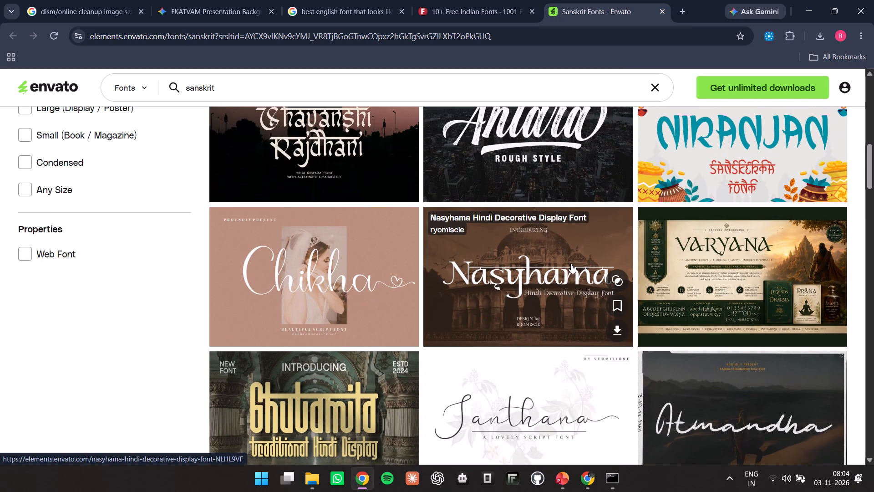
scroll(571, 263, "up", 1)
scroll(571, 263, "down", 6)
scroll(461, 275, "down", 2)
scroll(513, 277, "down", 4)
scroll(540, 307, "down", 5)
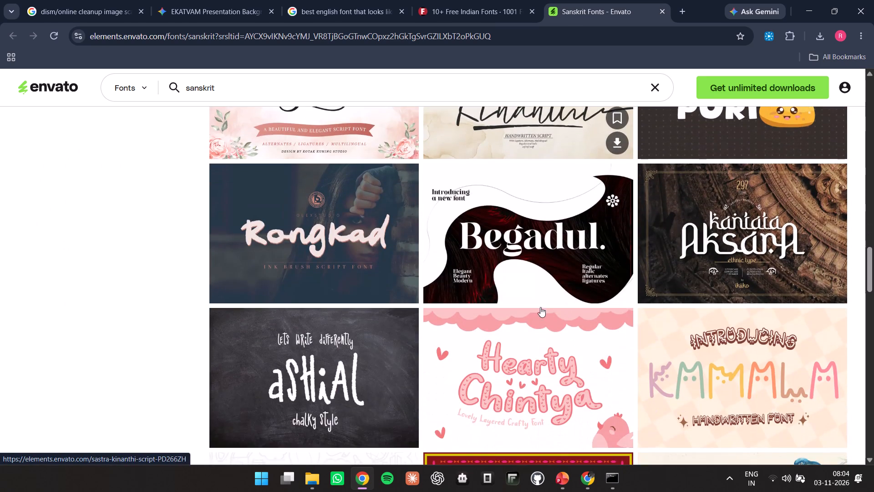
scroll(560, 258, "up", 17)
scroll(558, 257, "up", 5)
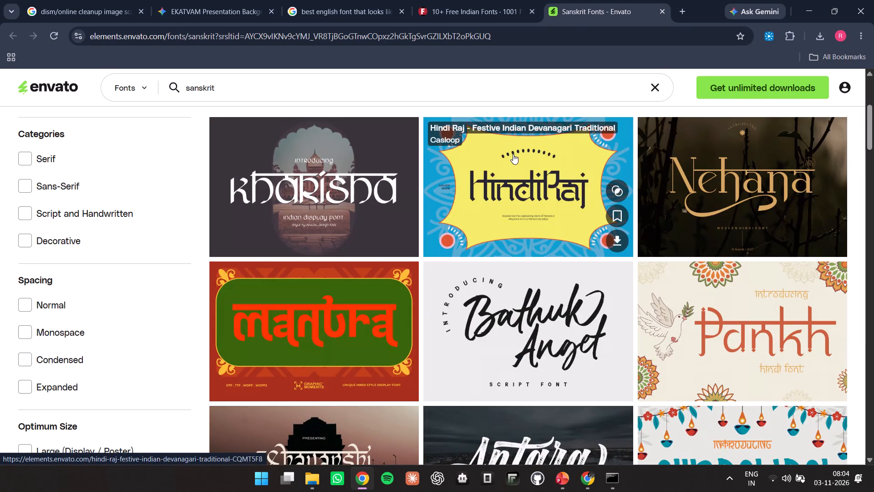
scroll(500, 205, "down", 5)
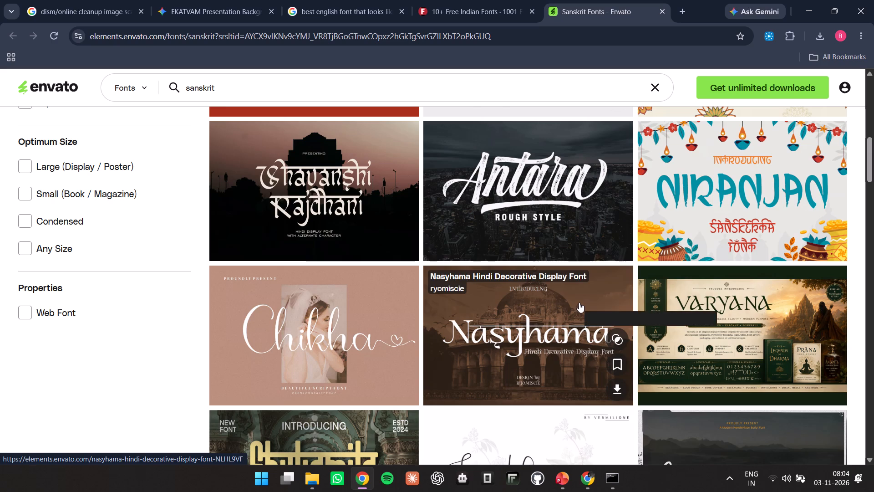
scroll(574, 308, "up", 6)
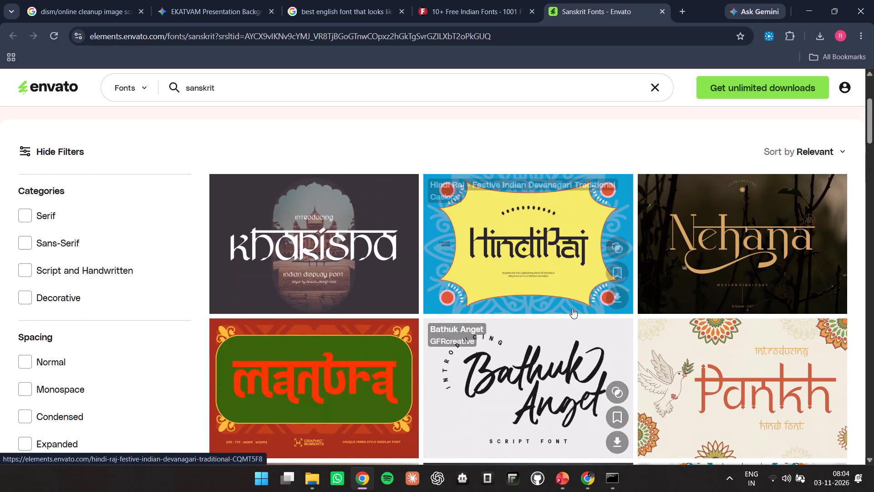
scroll(572, 308, "down", 11)
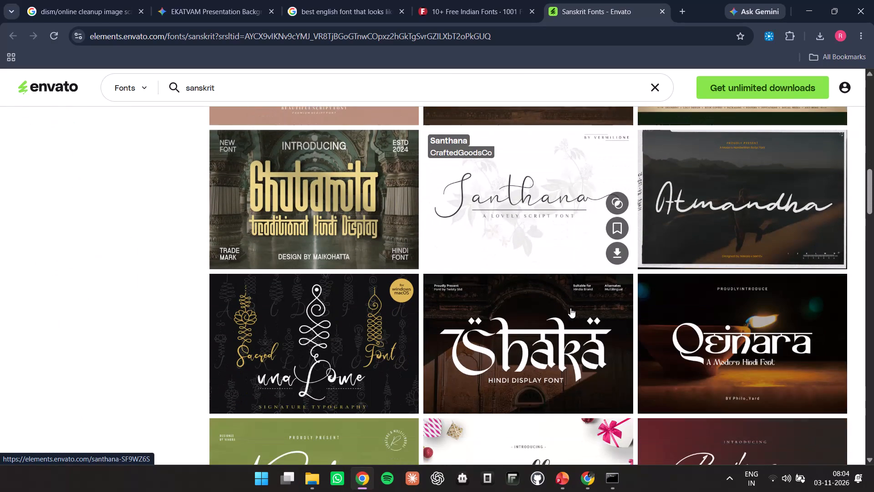
Open the Shaka Hindi display font on Envato and examine its previews, sample text, description and download terms.
left_click(570, 333)
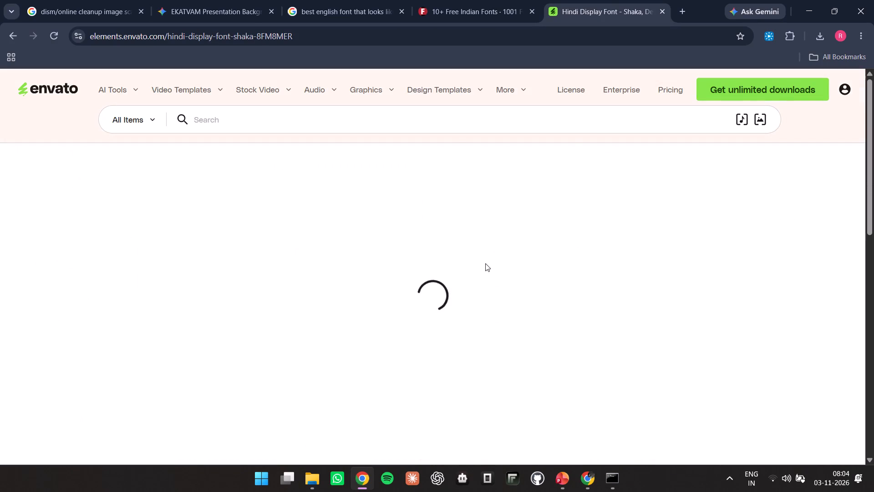
scroll(477, 261, "down", 2)
scroll(440, 303, "down", 6)
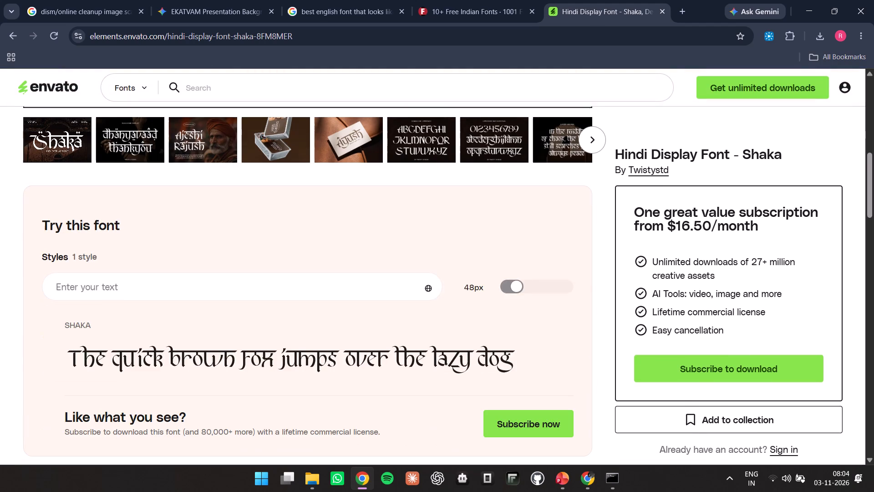
scroll(311, 305, "down", 5)
scroll(222, 258, "up", 15)
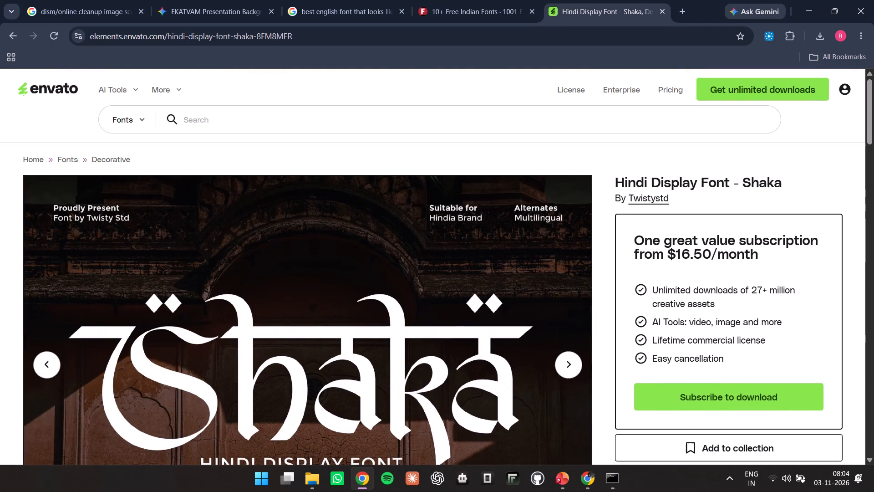
scroll(120, 191, "down", 14)
scroll(115, 195, "down", 7)
scroll(115, 201, "up", 5)
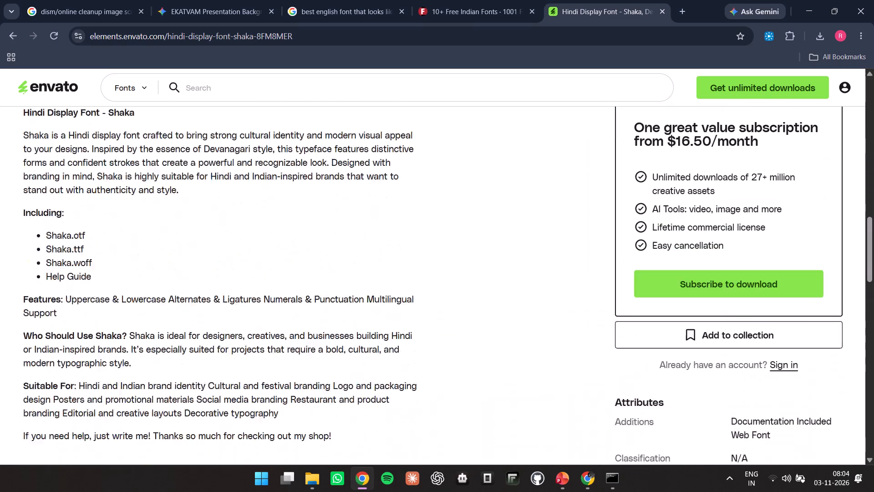
scroll(115, 201, "up", 18)
scroll(121, 200, "down", 6)
scroll(104, 232, "down", 4)
scroll(78, 384, "down", 4)
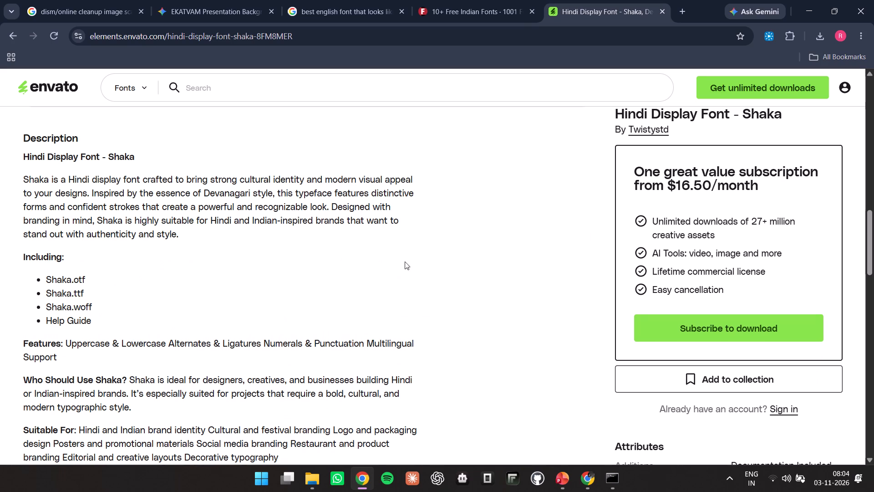
scroll(439, 258, "up", 7)
Search the web for "shaka font" in a new tab and open the Exfont SHAKA-Regular result.
left_click(685, 5)
type("shaka font")
key("space")
key("Return")
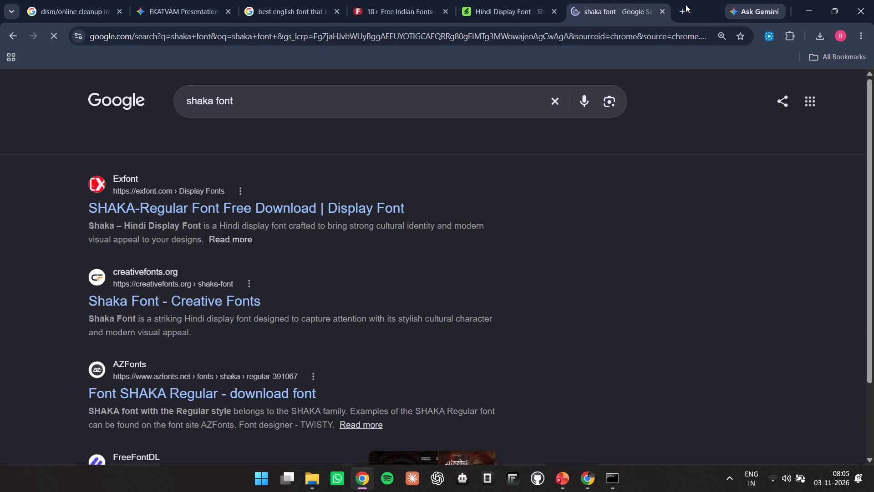
left_click(123, 191)
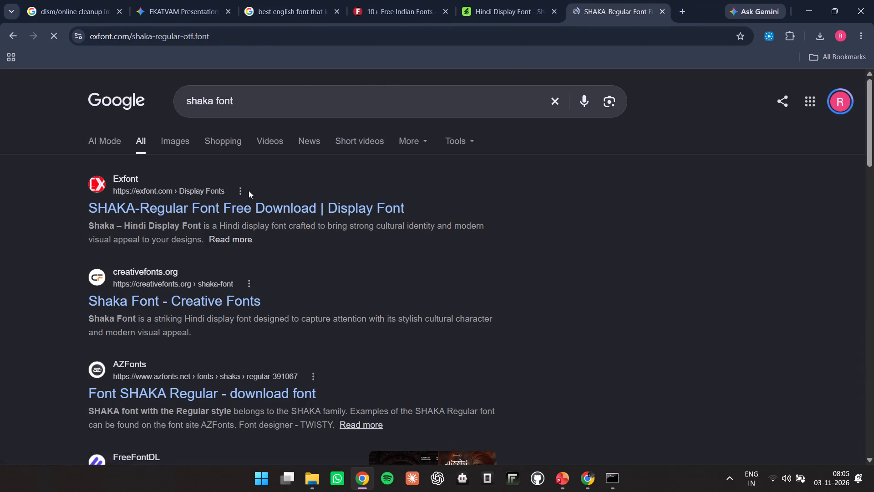
Review the SHAKA-Regular (OTF) sample and details on Exfont and start the font download.
scroll(376, 261, "down", 5)
scroll(371, 265, "up", 4)
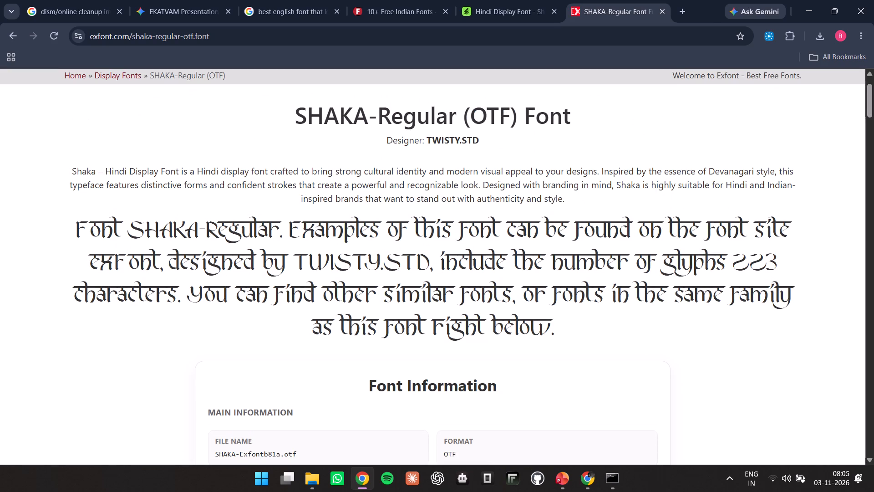
scroll(364, 272, "down", 10)
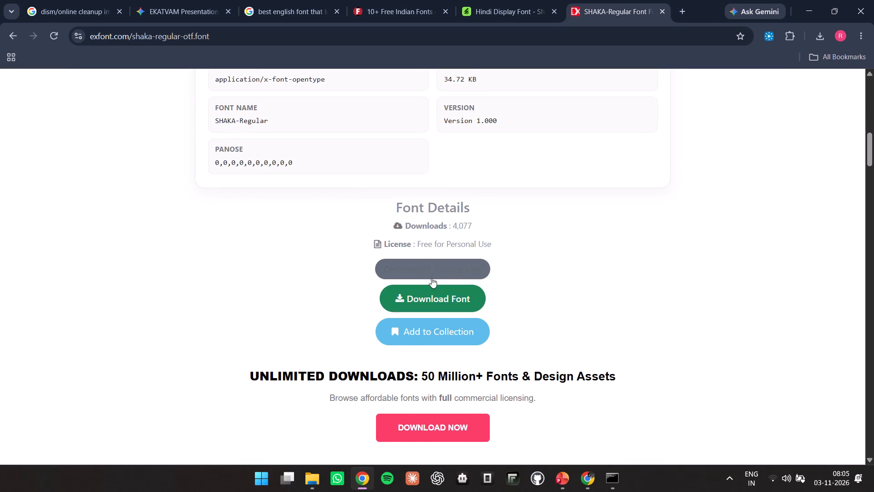
left_click(444, 300)
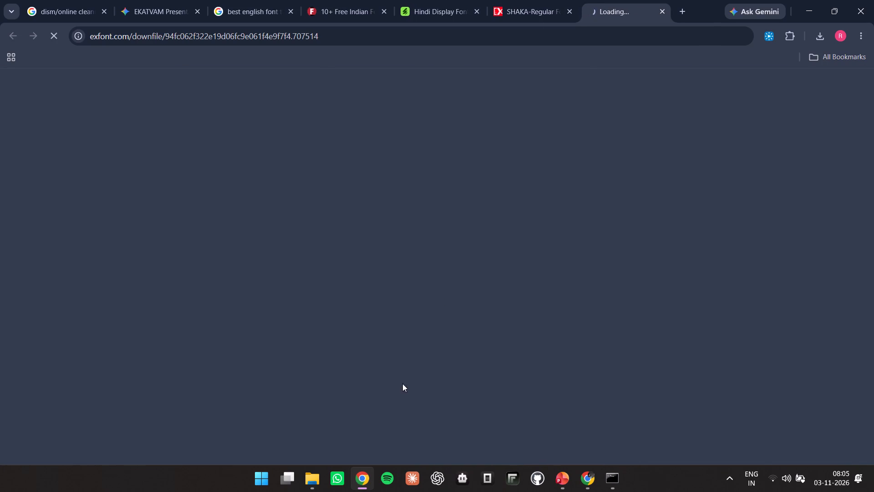
Search Windows for "font" and open the Fonts settings page.
left_click(260, 465)
key("f")
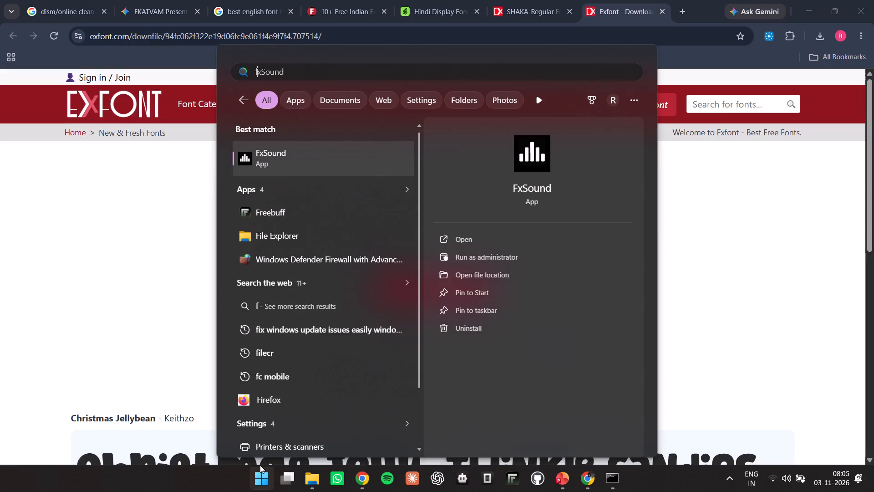
type("ont")
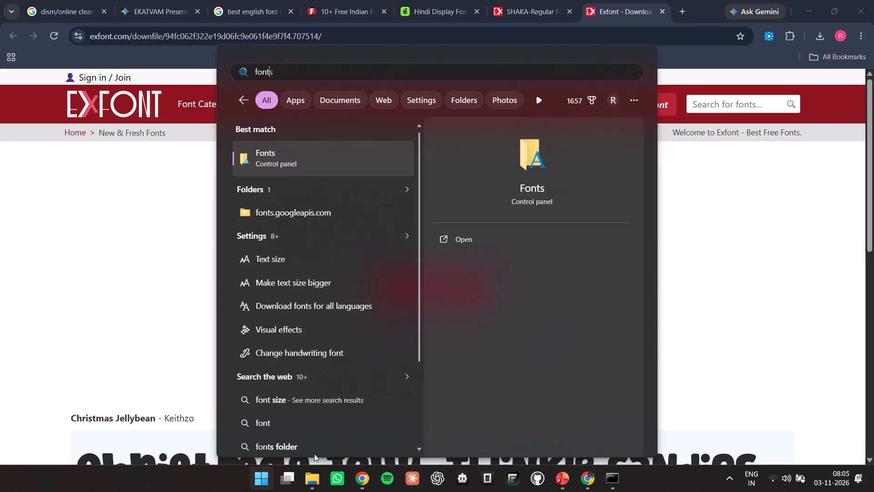
left_click(491, 240)
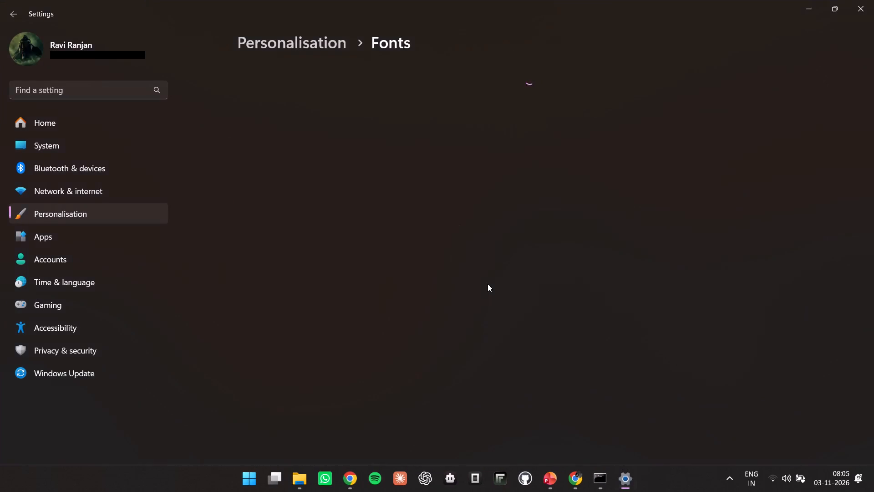
Switch back to Chrome and save the SHAKA-Regular zip archive in the Pictures ppt folder.
left_click(346, 477)
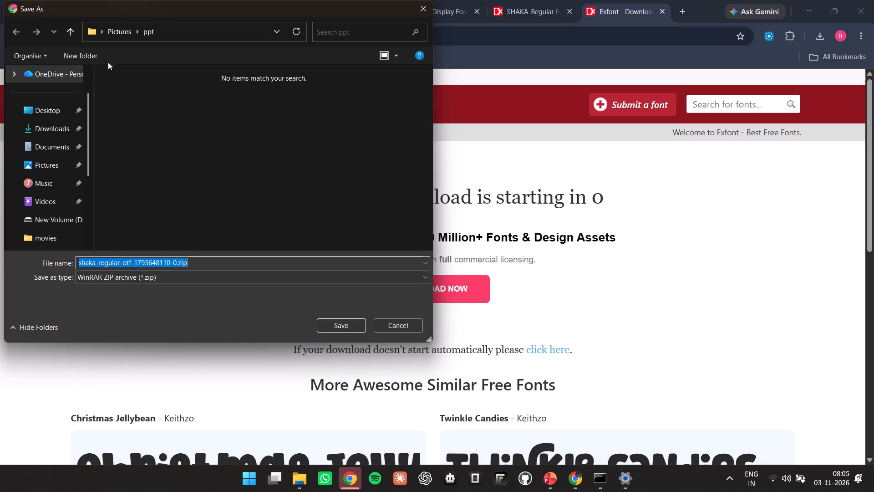
left_click(332, 323)
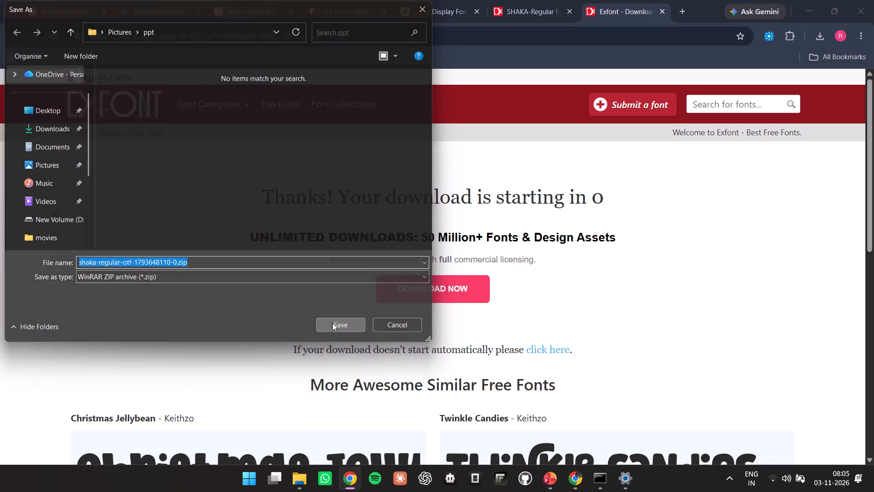
Recheck the Shaka font page on Envato and go back to the Sanskrit Fonts list.
scroll(513, 244, "down", 5)
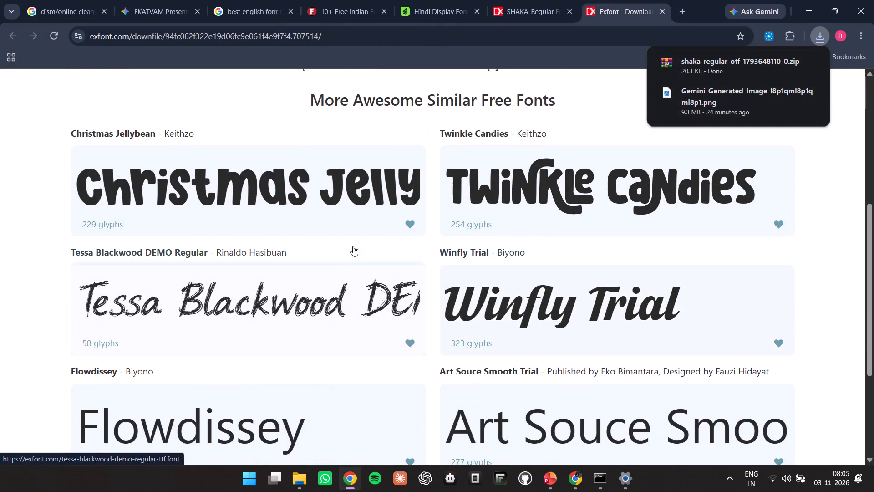
left_click(554, 0)
left_click(445, 0)
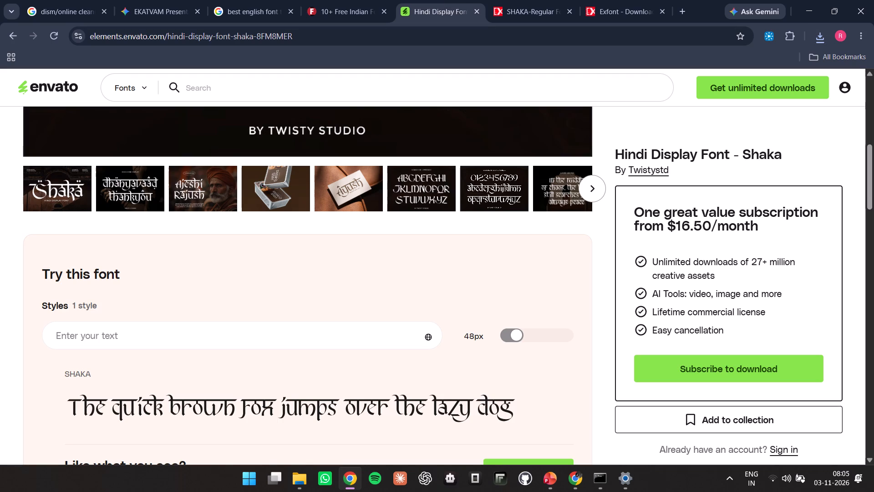
scroll(507, 147, "down", 7)
scroll(499, 152, "up", 20)
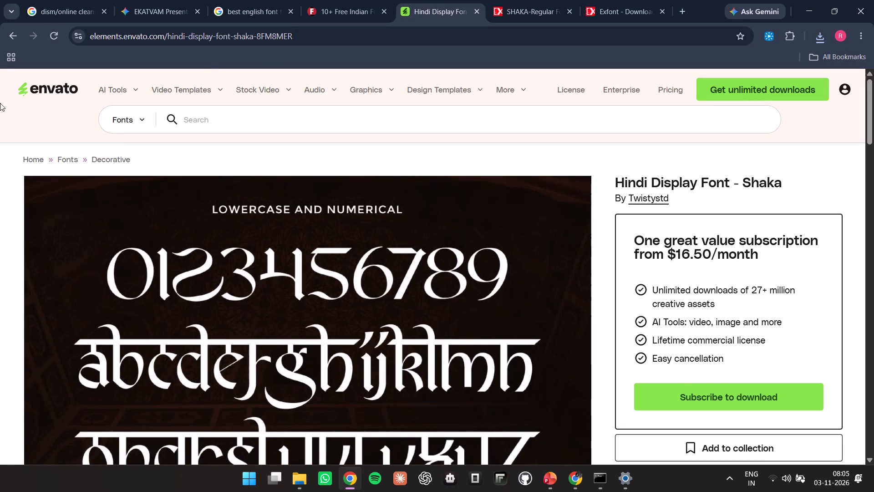
left_click(3, 31)
Return to the Google image results for Hindi-like English fonts and look over the samples again.
left_click(323, 0)
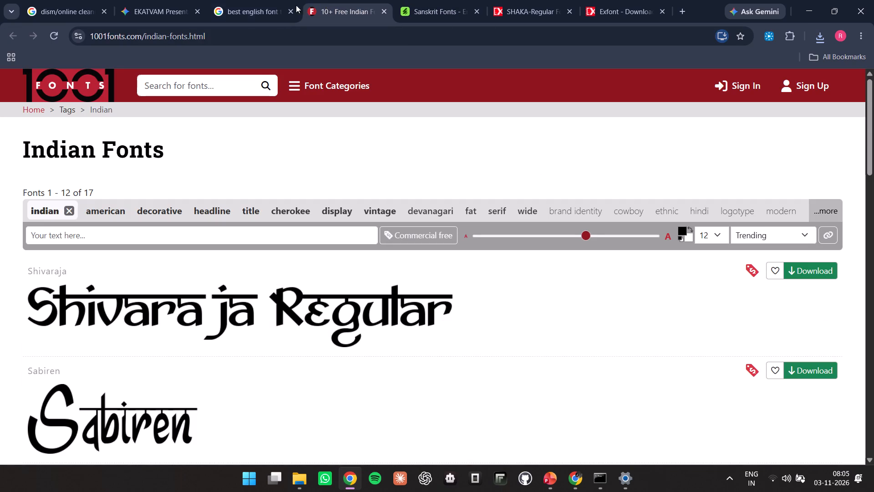
left_click(249, 0)
scroll(179, 210, "down", 1)
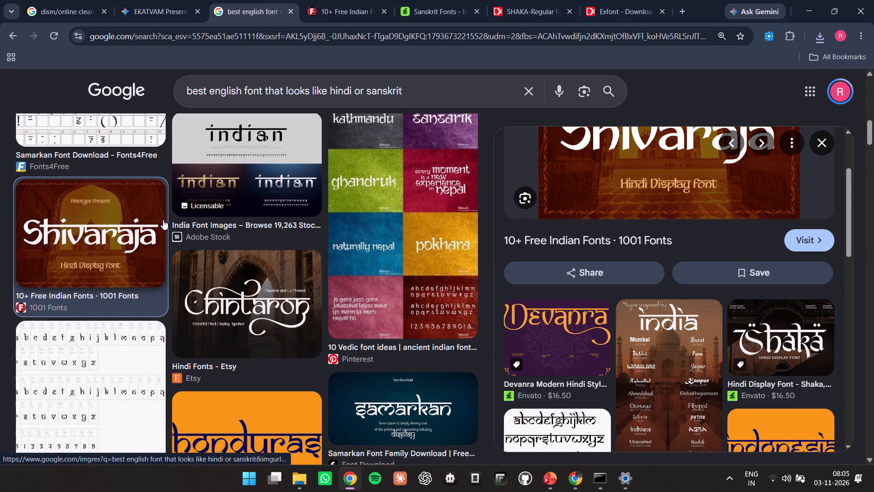
scroll(322, 252, "up", 6)
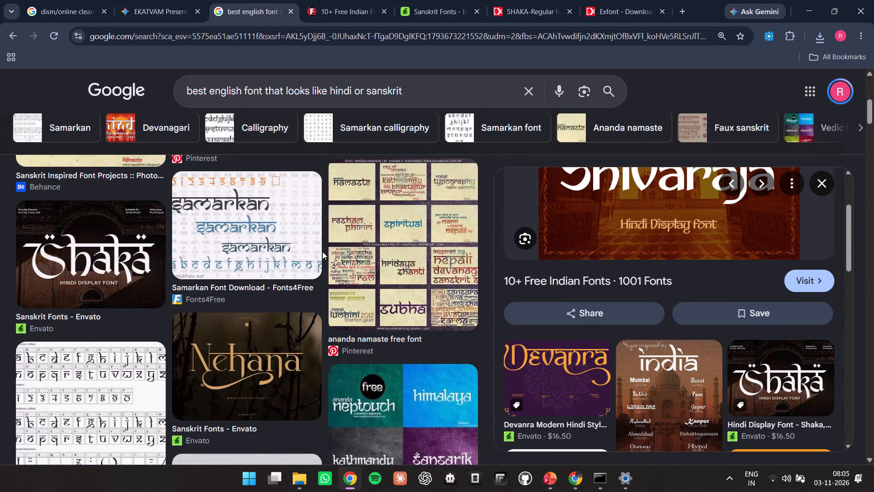
scroll(326, 246, "up", 16)
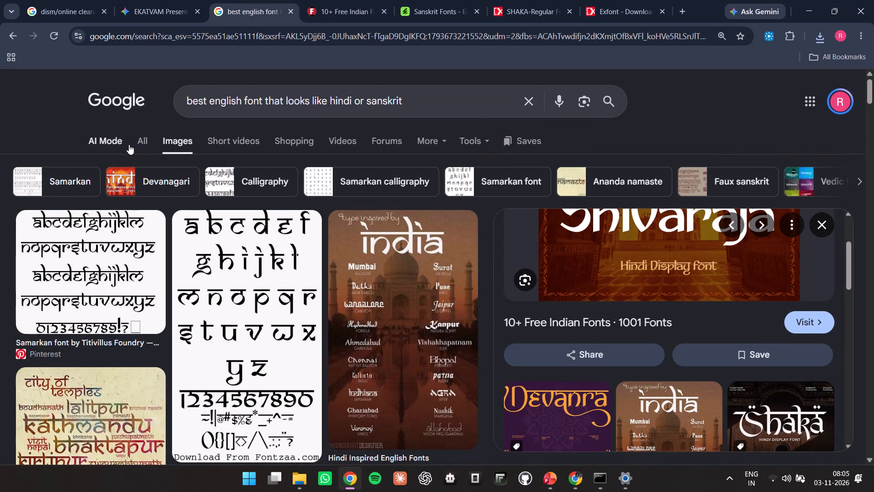
Show all web results for the Hindi-like font search and open FontMagic's Samarkan font page in a new tab.
left_click(139, 142)
scroll(204, 345, "down", 4)
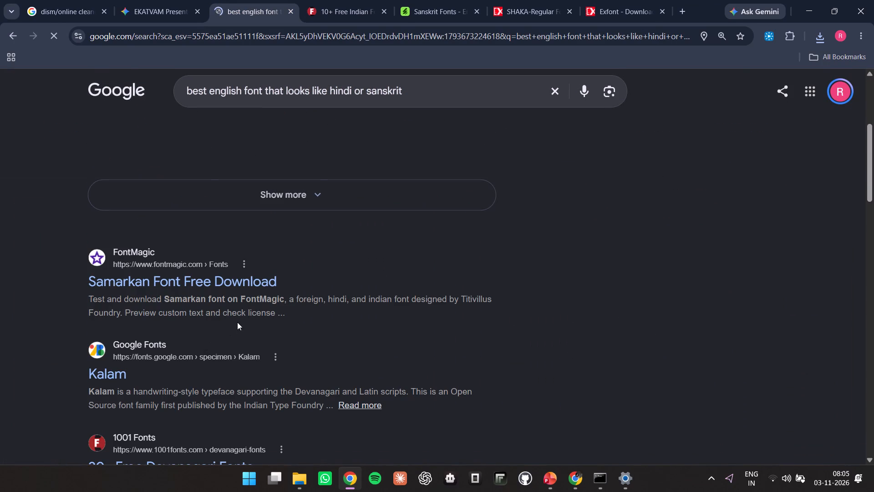
right_click(162, 268)
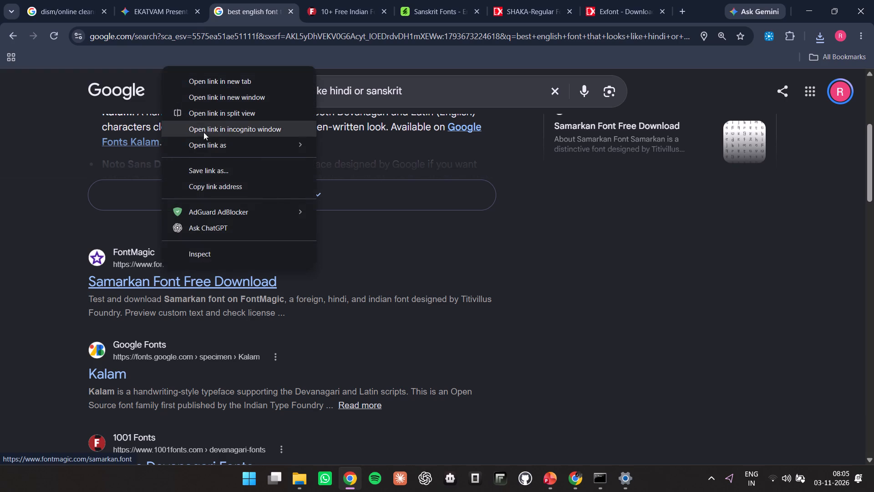
left_click(217, 82)
left_click(293, 0)
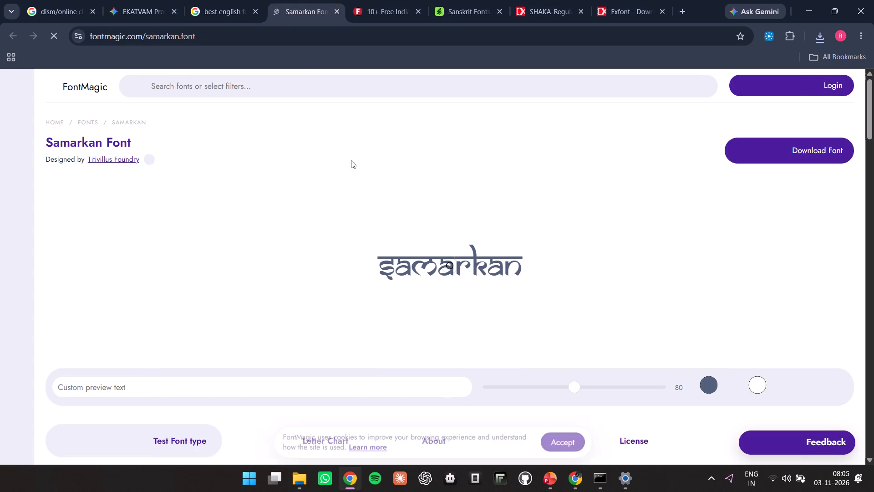
Examine the Samarkan font's sample text and the related fonts listed on FontMagic.
scroll(418, 252, "down", 2)
scroll(231, 273, "down", 6)
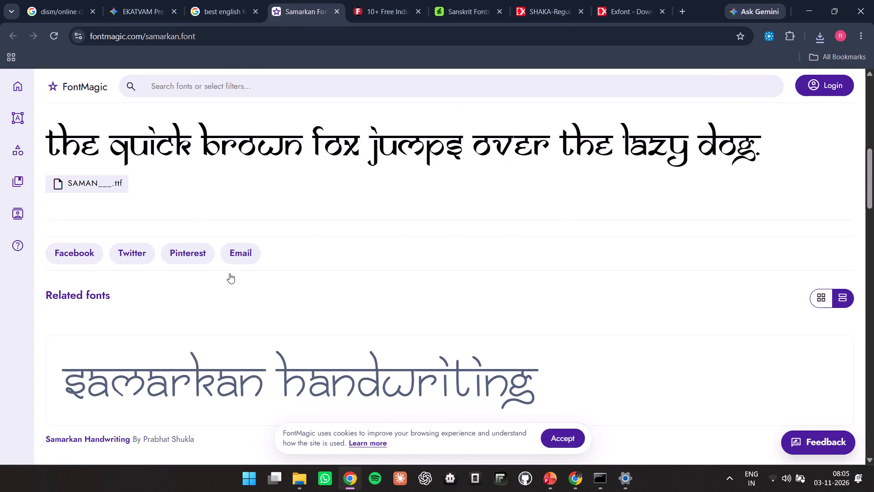
scroll(229, 273, "down", 3)
scroll(229, 273, "up", 6)
scroll(229, 274, "down", 15)
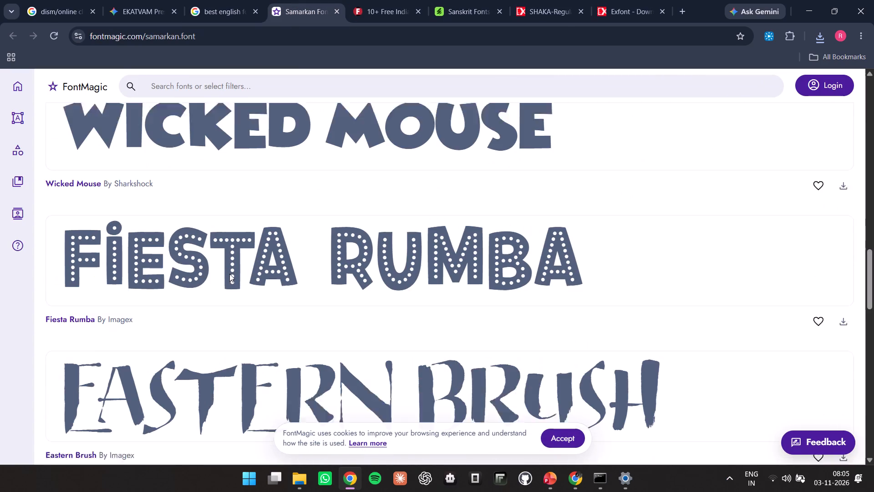
Open the 1001 Fonts Devanagari page from the Google results, close the Samarkan page, and look over the listed fonts.
scroll(228, 266, "up", 2)
left_click(264, 0)
scroll(209, 210, "down", 4)
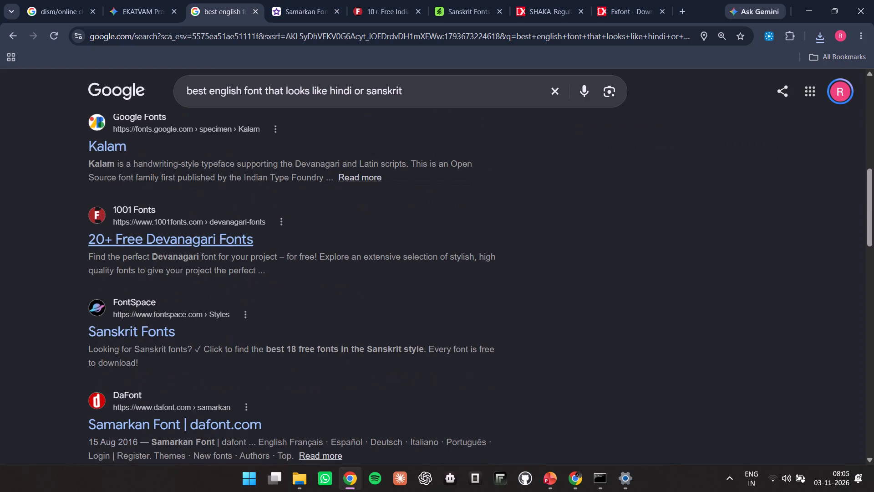
left_click(125, 219)
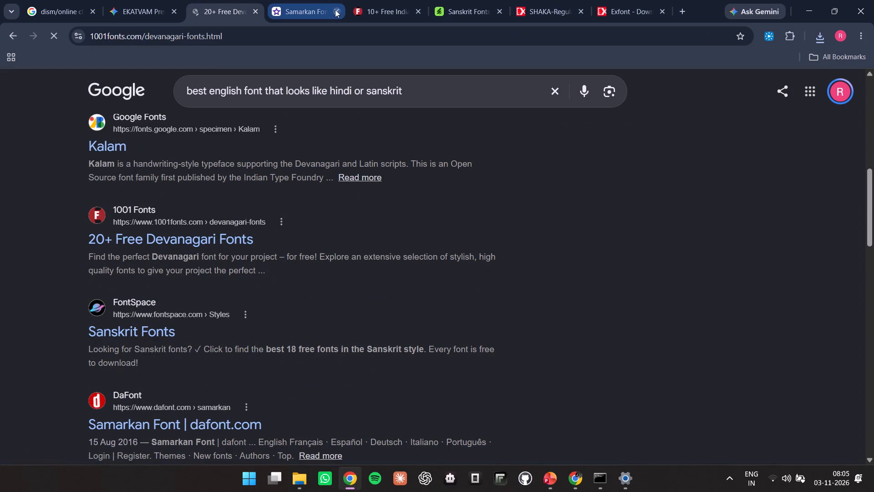
left_click(338, 10)
scroll(290, 212, "down", 7)
scroll(268, 229, "up", 6)
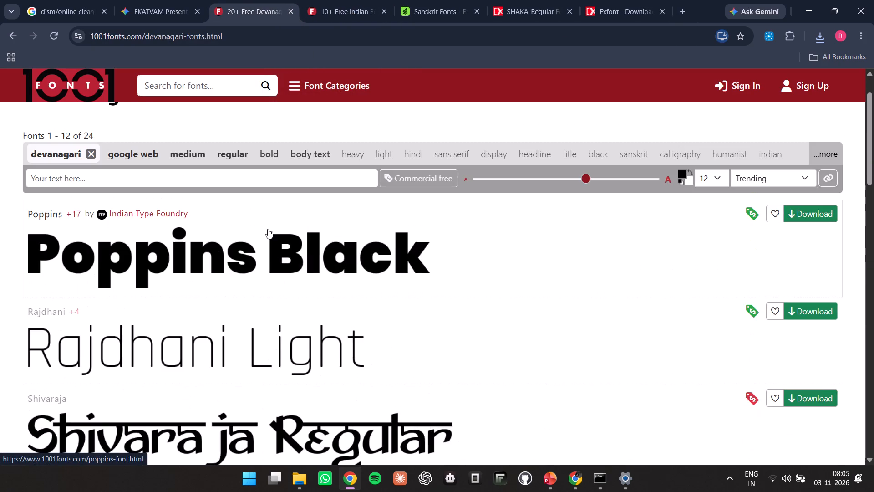
scroll(267, 228, "down", 16)
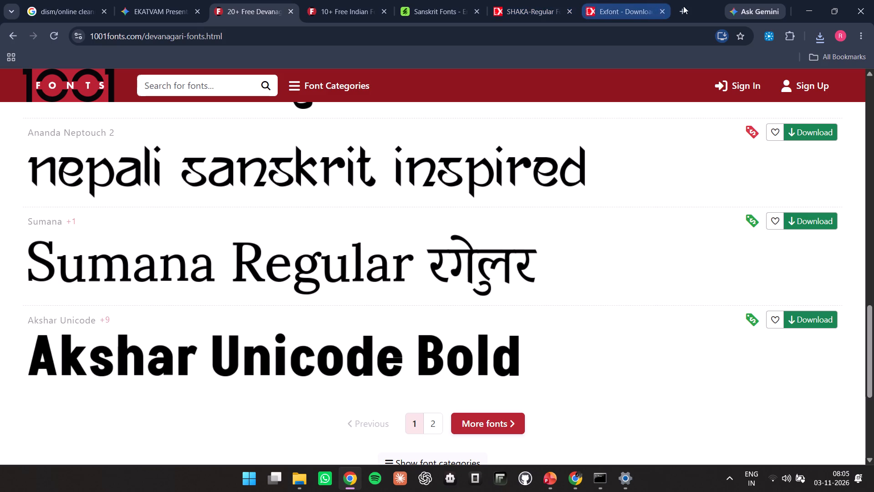
Extract the shaka-regular-otf zip in the Pictures > ppt folder to its own folder and close the extracted-files window.
left_click(307, 475)
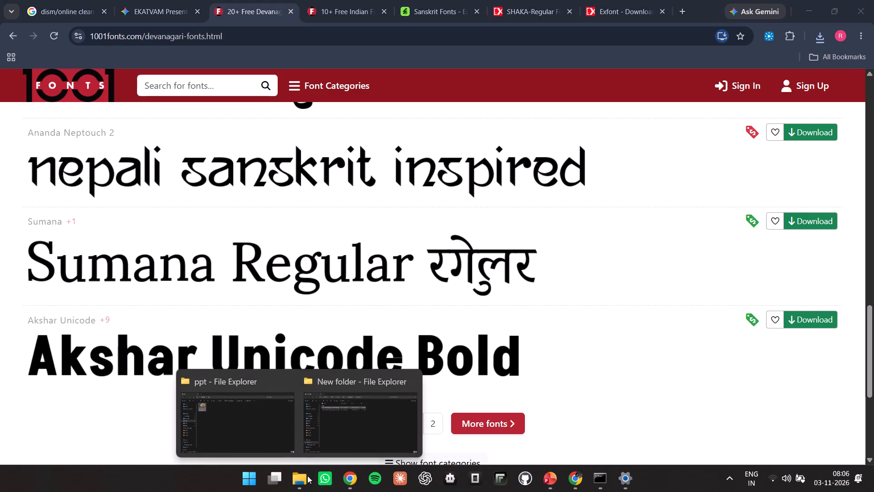
left_click(262, 394)
right_click(224, 127)
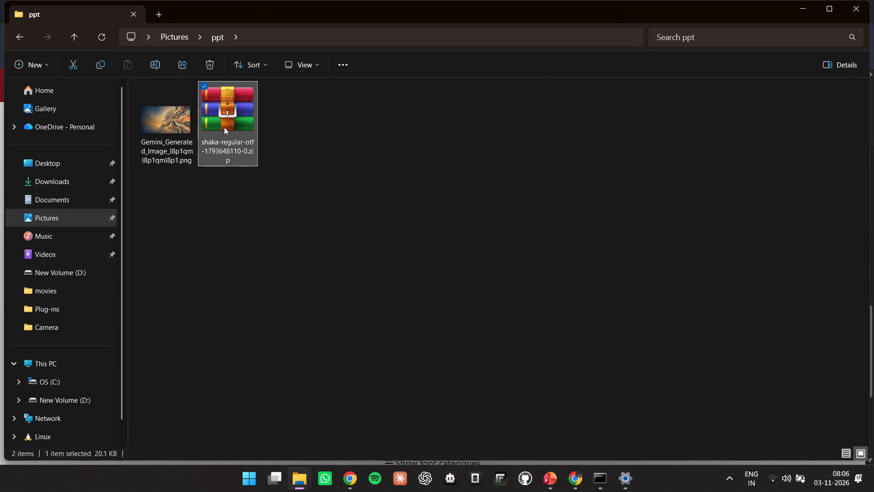
right_click(239, 123)
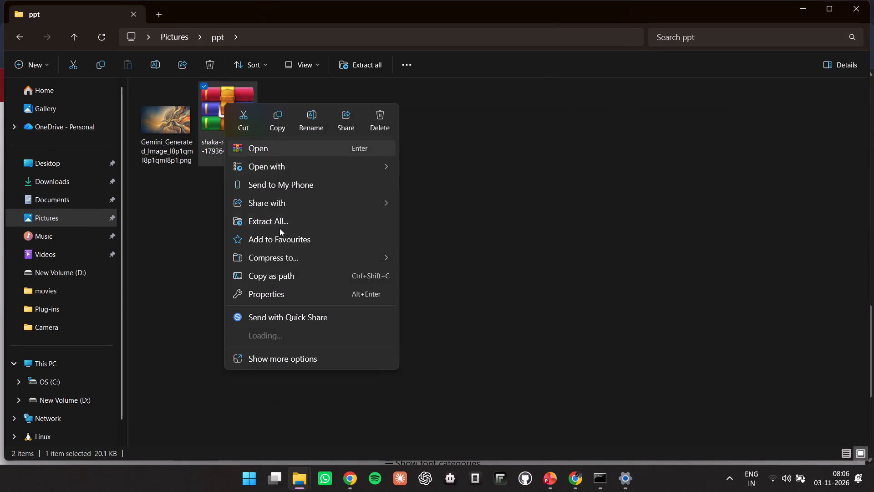
left_click(283, 220)
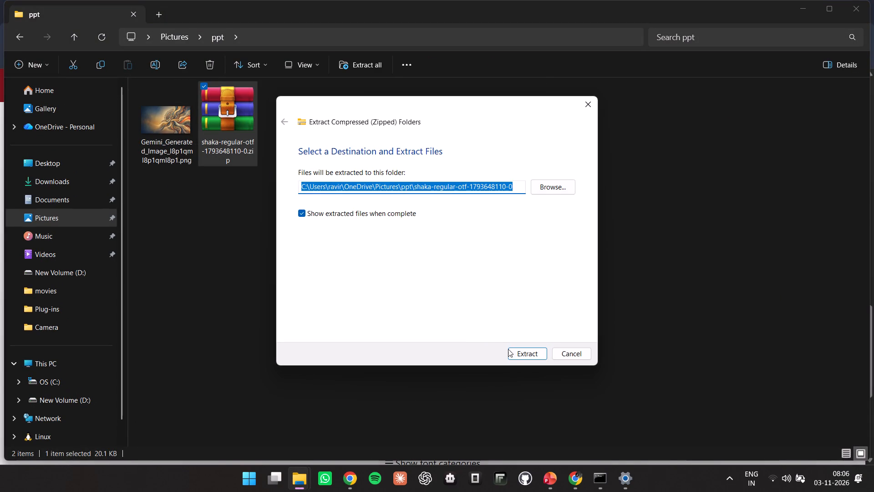
left_click(517, 351)
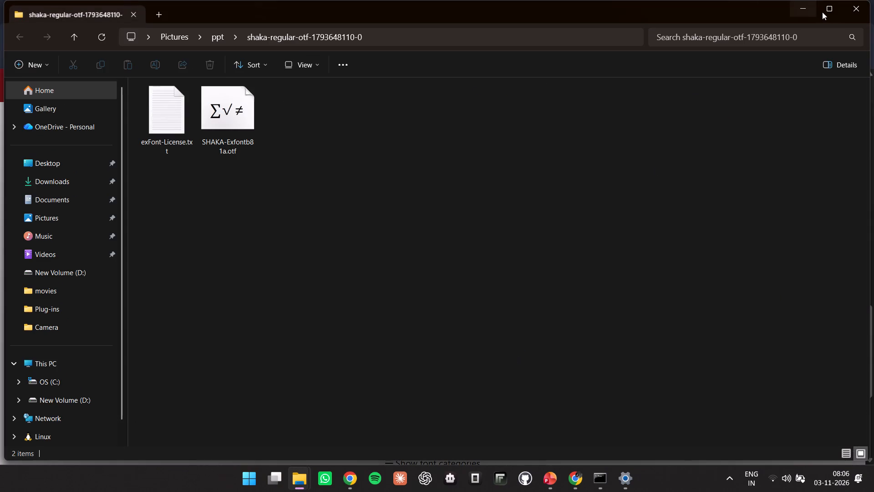
left_click(850, 12)
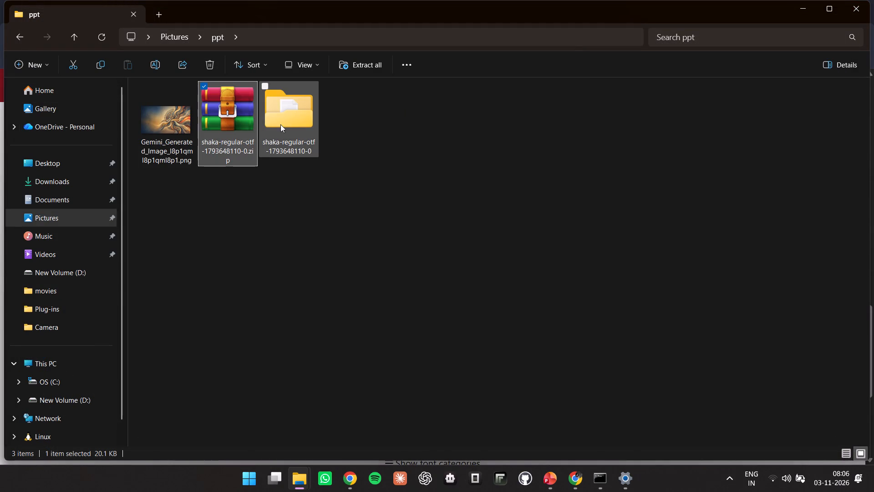
Install the SHAKA-Exfontb81a.otf font file from the extracted shaka-regular-otf folder through Windows Settings and check the available fonts.
double_click(273, 116)
left_click(629, 476)
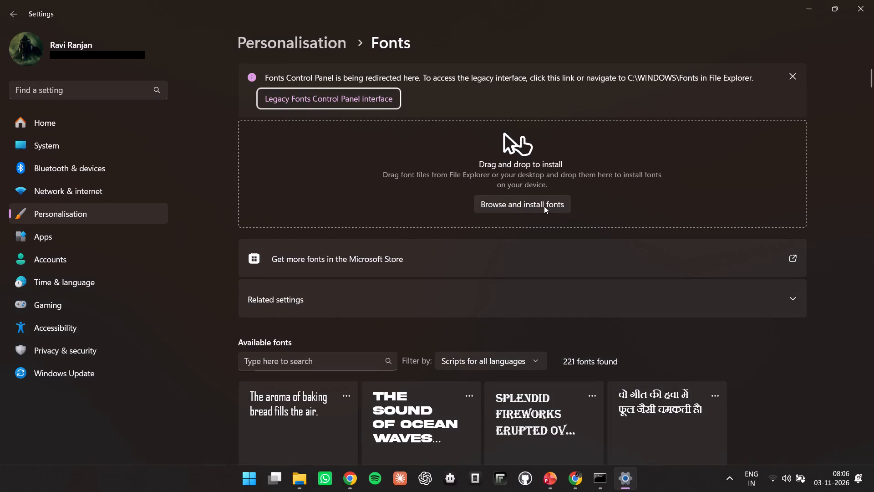
left_click(544, 206)
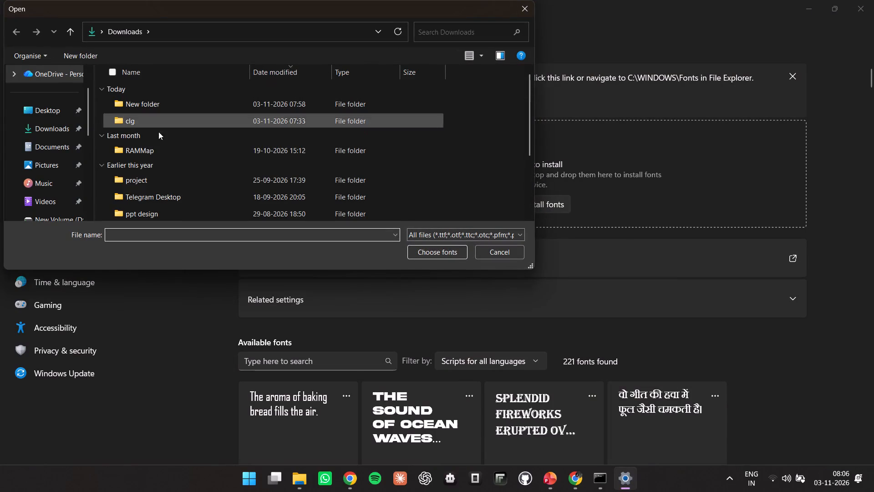
left_click(62, 171)
double_click(334, 89)
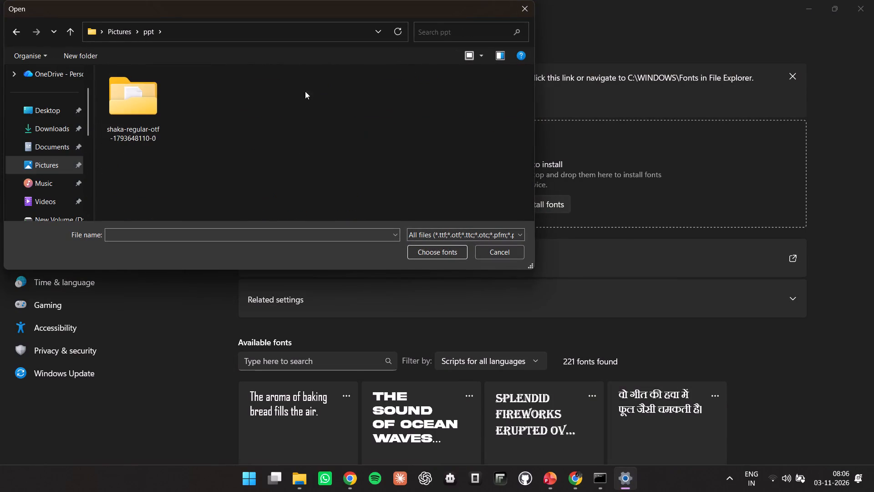
left_click(146, 97)
left_click(426, 252)
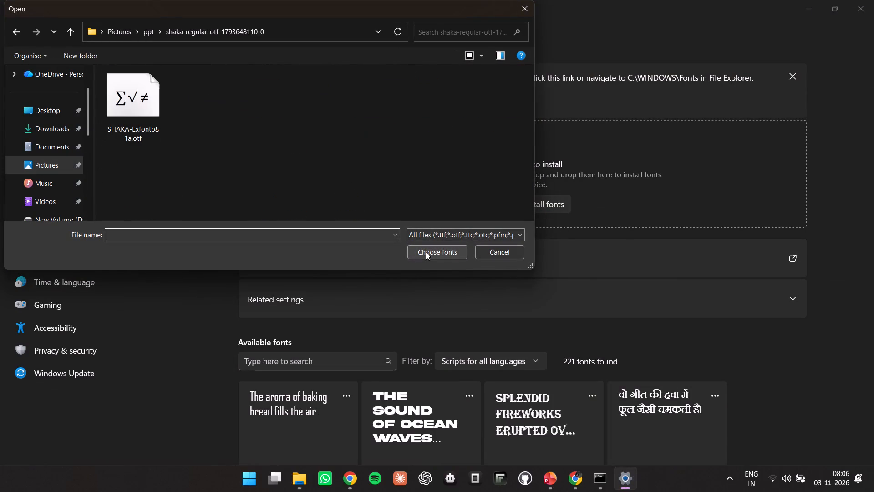
left_click(144, 107)
left_click(441, 250)
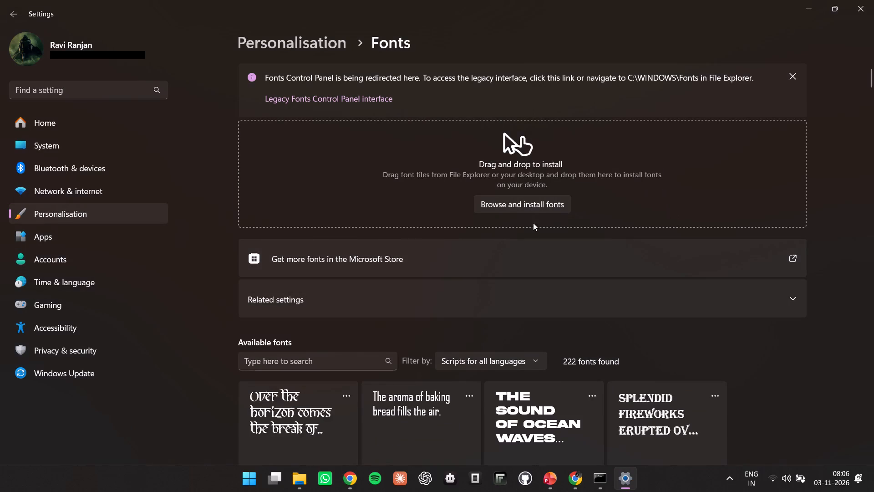
scroll(393, 218, "down", 2)
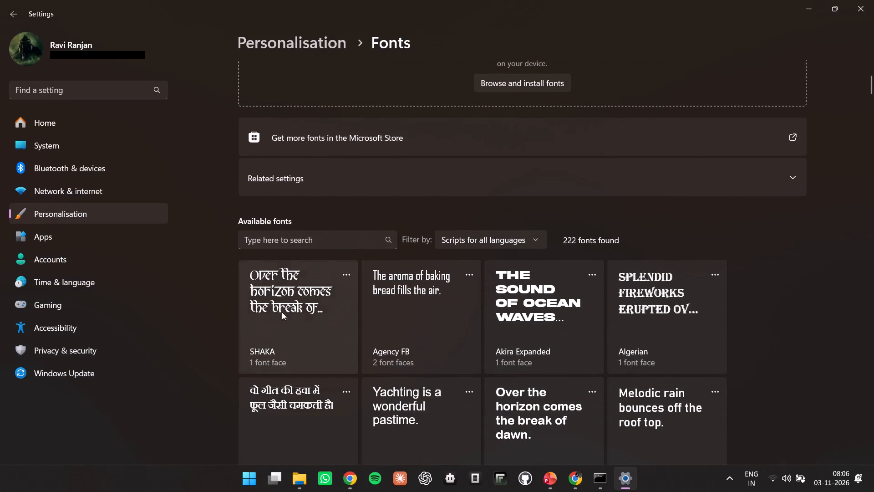
Switch to PowerPoint and set the font of the selected word EKATVAM on slide 1 to Shaka, checking the font list for it.
left_click(552, 480)
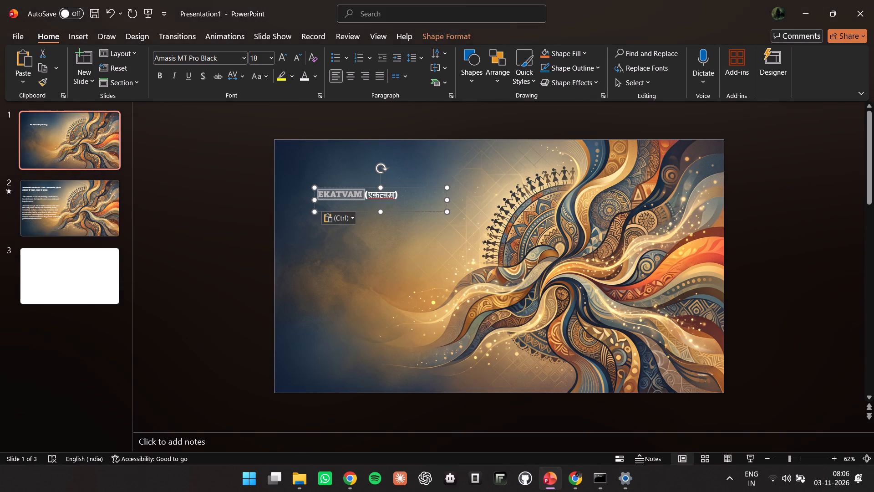
left_click(243, 53)
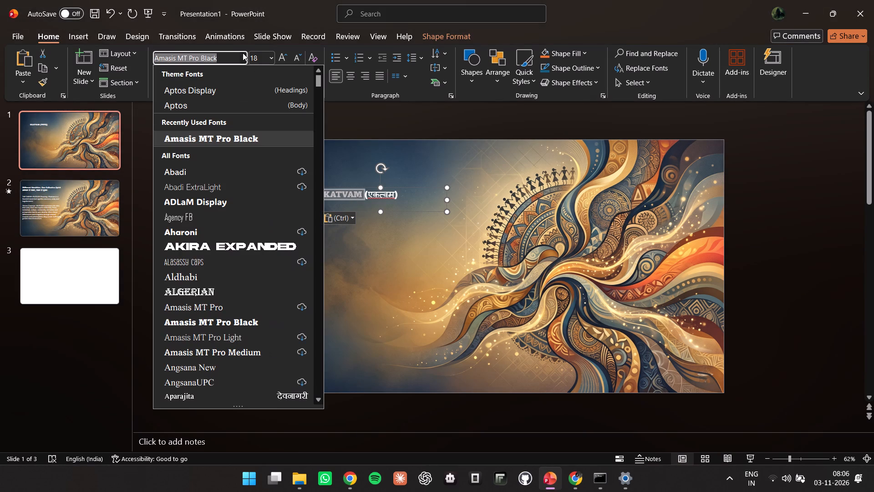
left_click_drag(224, 57, 144, 57)
type("shak")
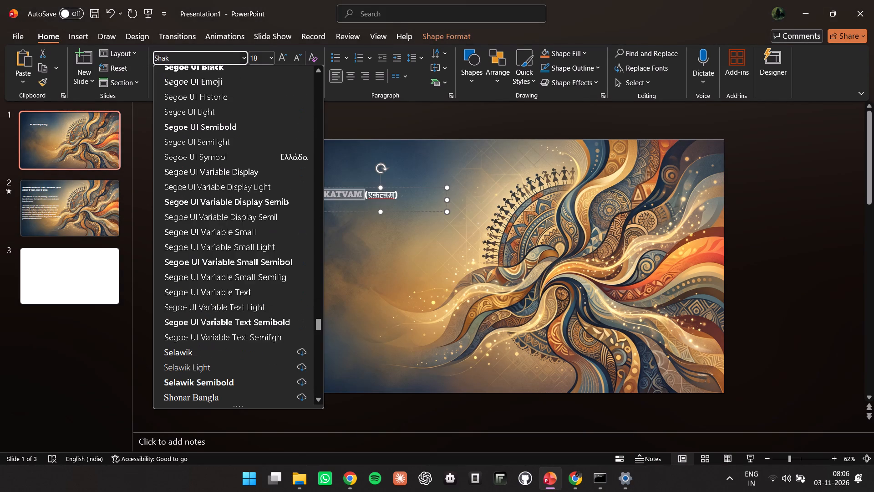
key("a")
scroll(277, 205, "up", 6)
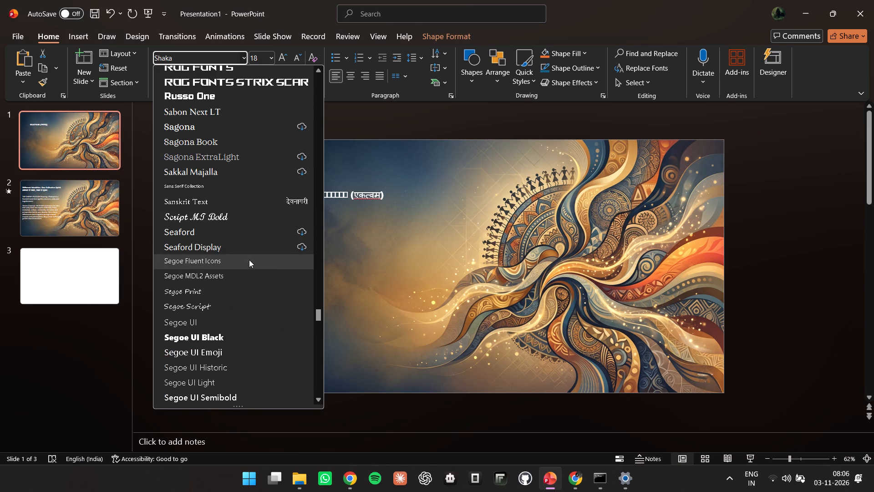
scroll(246, 252, "up", 5)
scroll(245, 237, "down", 13)
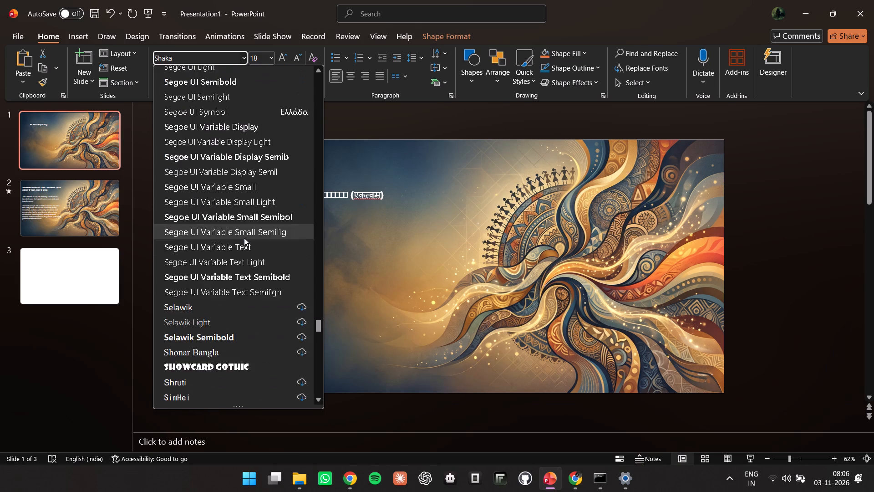
scroll(244, 238, "down", 3)
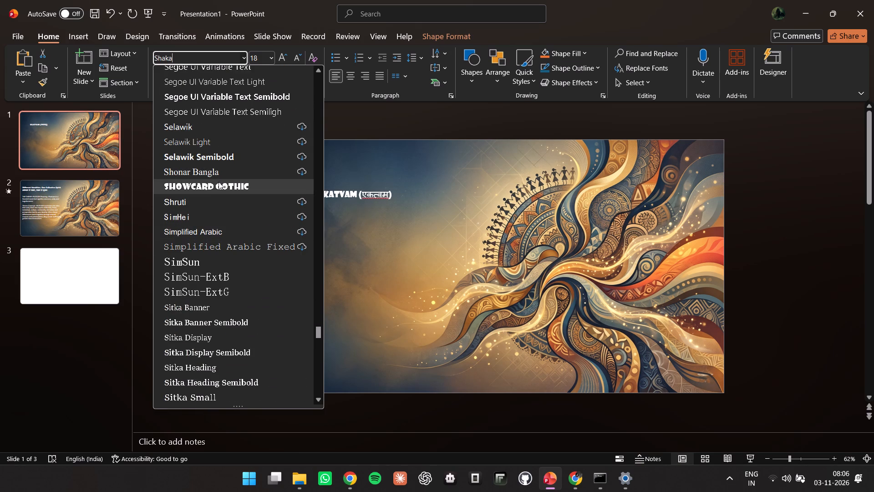
Save the presentation as Presentation1.pptx in the Pictures > ppt folder.
left_click(17, 29)
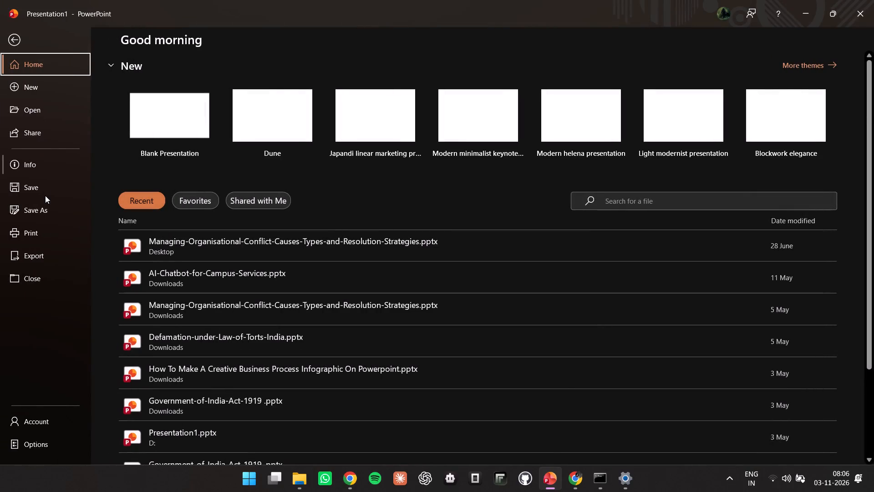
left_click(45, 195)
left_click(45, 188)
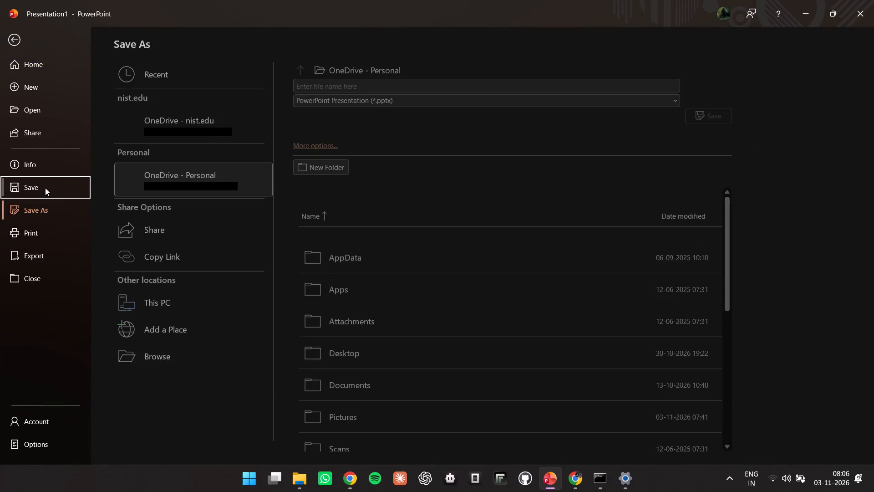
left_click(45, 188)
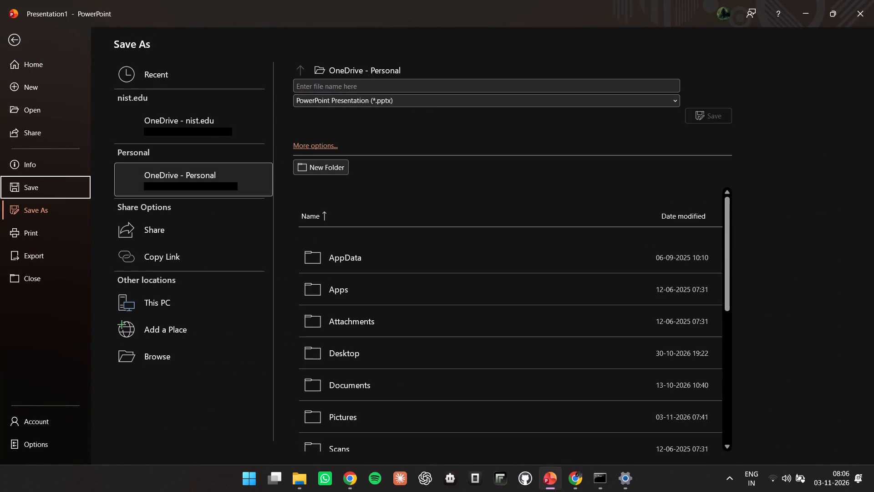
left_click(410, 84)
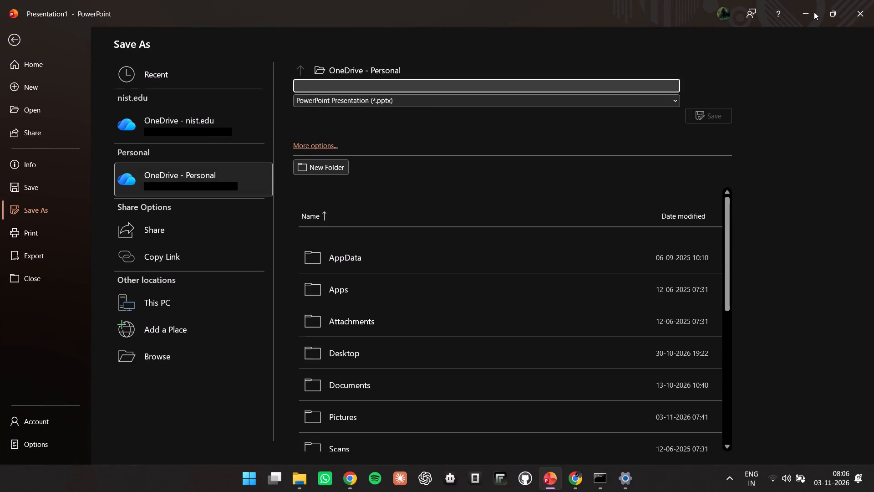
left_click(325, 138)
left_click(321, 144)
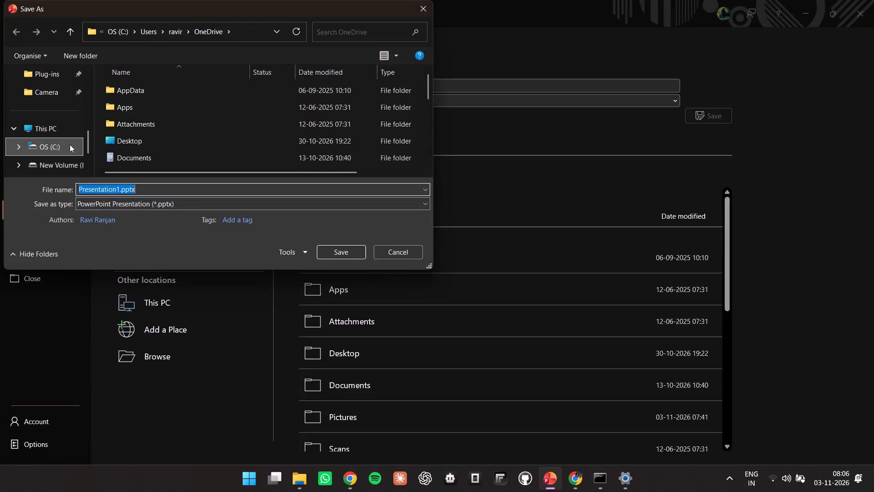
scroll(59, 71, "up", 5)
scroll(52, 170, "down", 2)
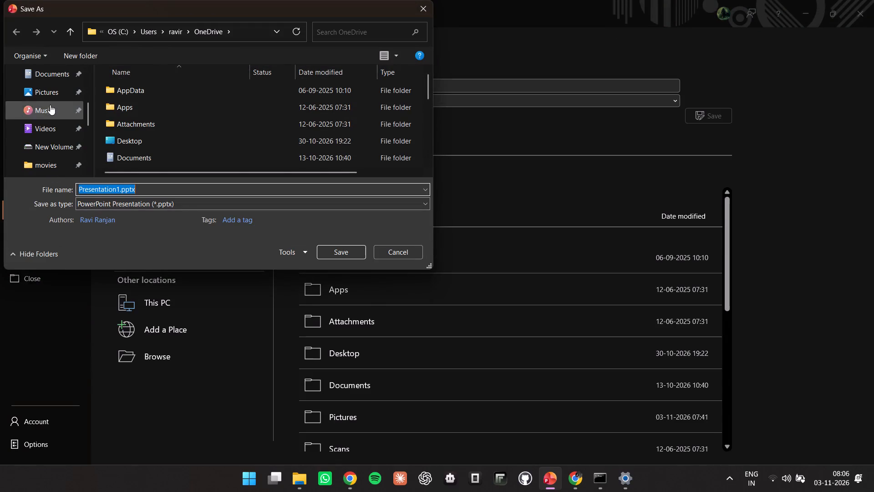
left_click(50, 97)
double_click(337, 104)
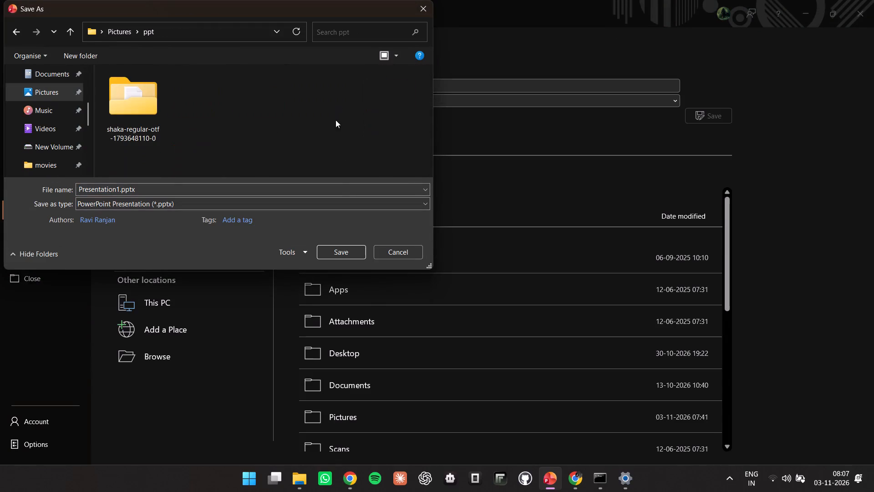
left_click(348, 249)
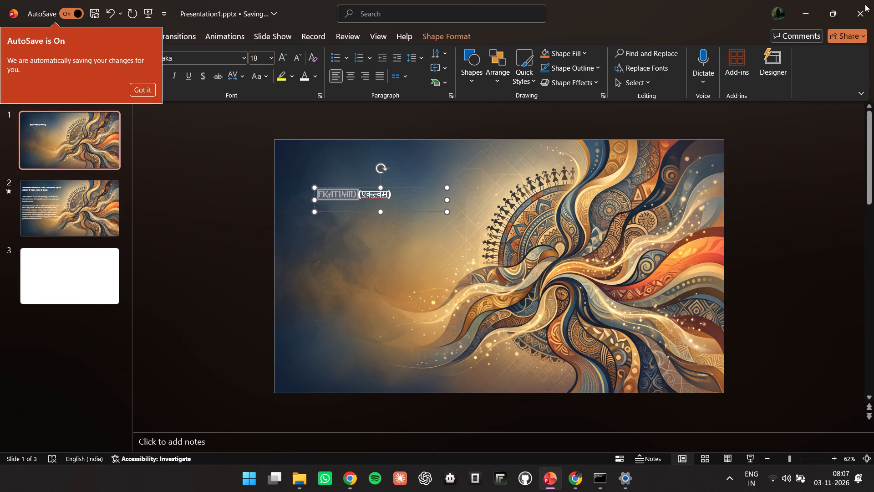
Close PowerPoint and reopen Presentation1.pptx from the Pictures > ppt folder, choosing PowerPoint just once as the app.
left_click(865, 4)
left_click(319, 479)
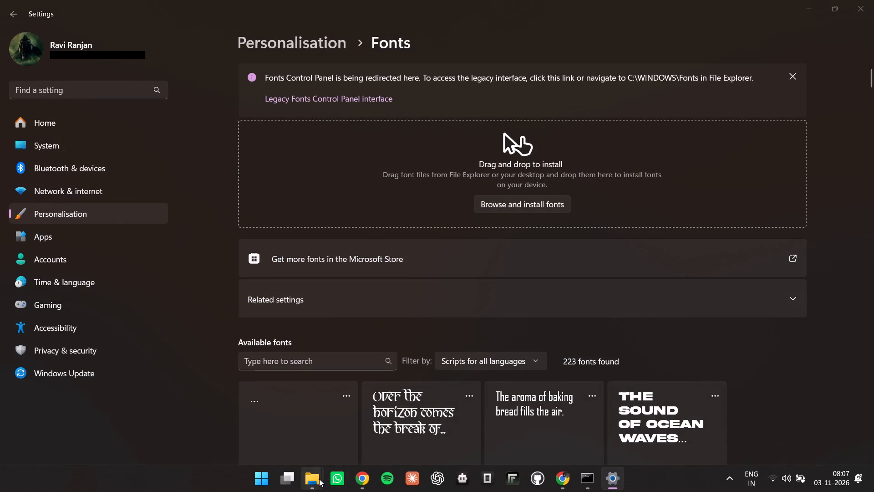
left_click(303, 421)
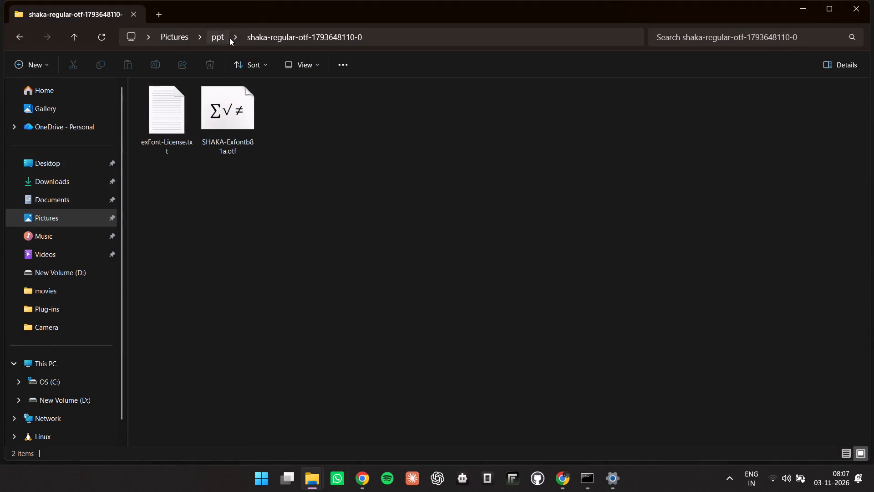
left_click(220, 35)
double_click(286, 122)
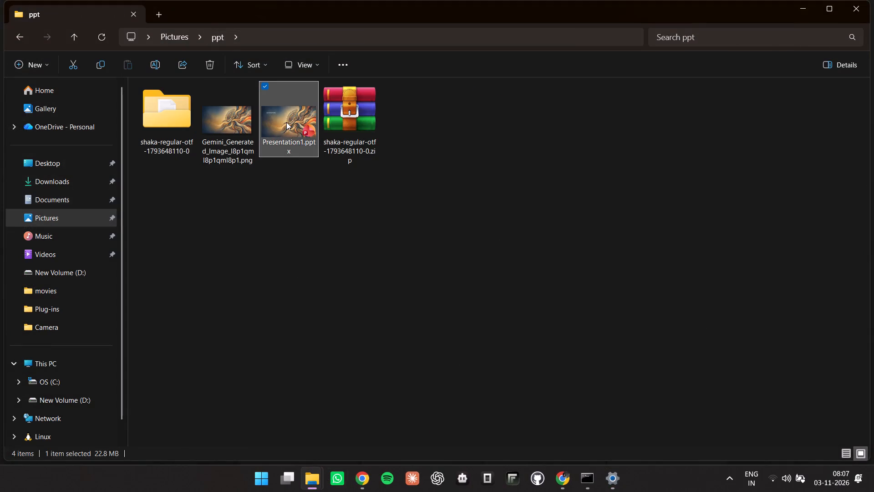
double_click(286, 122)
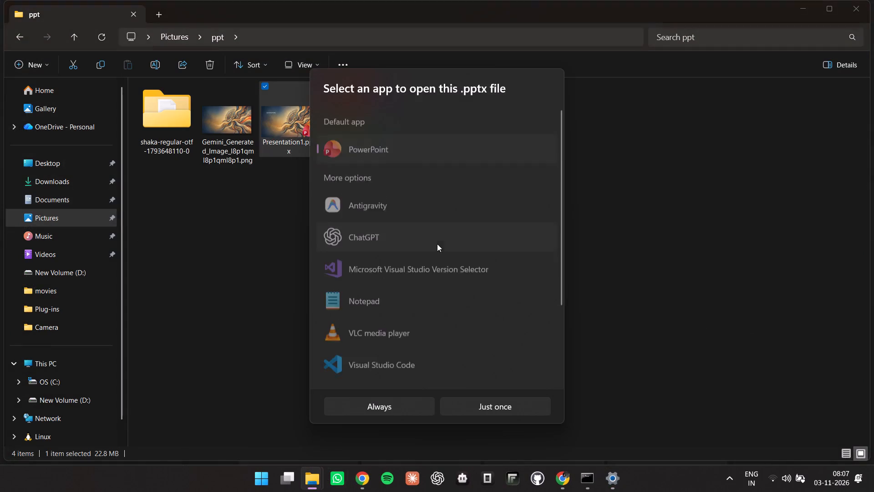
left_click(488, 403)
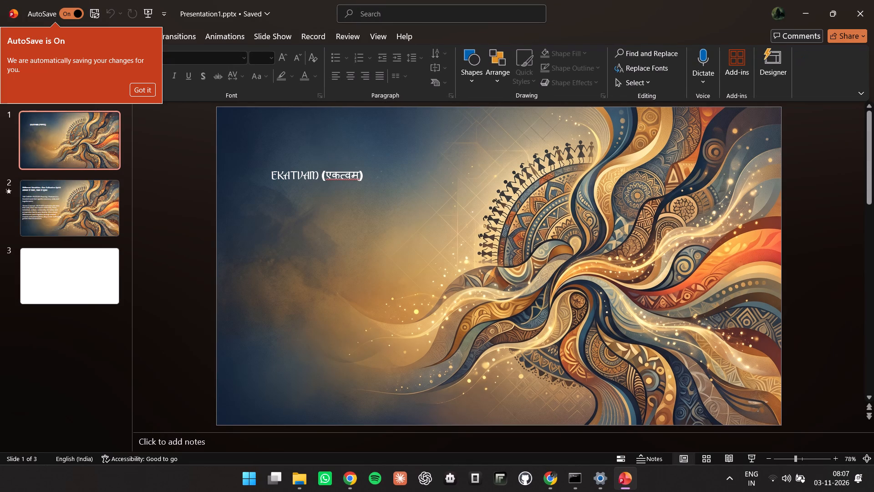
Set the font size of the word EKATVAM on slide 1 to 60.
left_click(295, 180)
left_click_drag(319, 179, 318, 178)
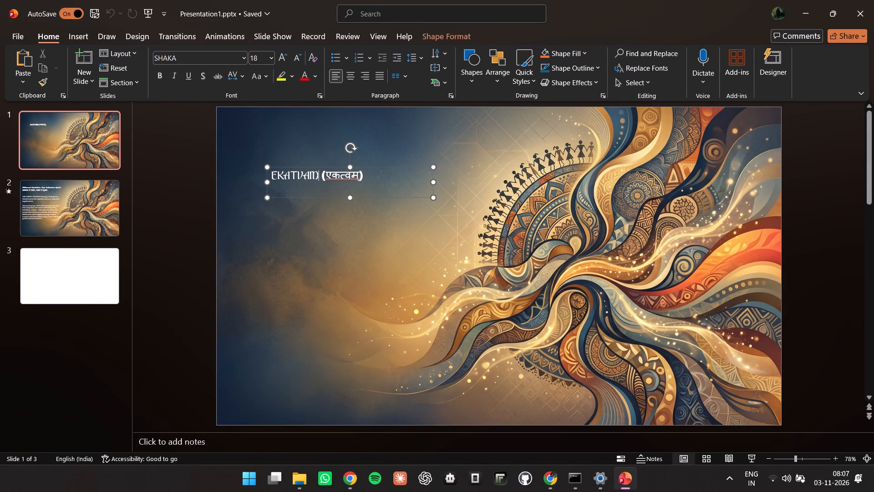
left_click_drag(318, 178, 255, 174)
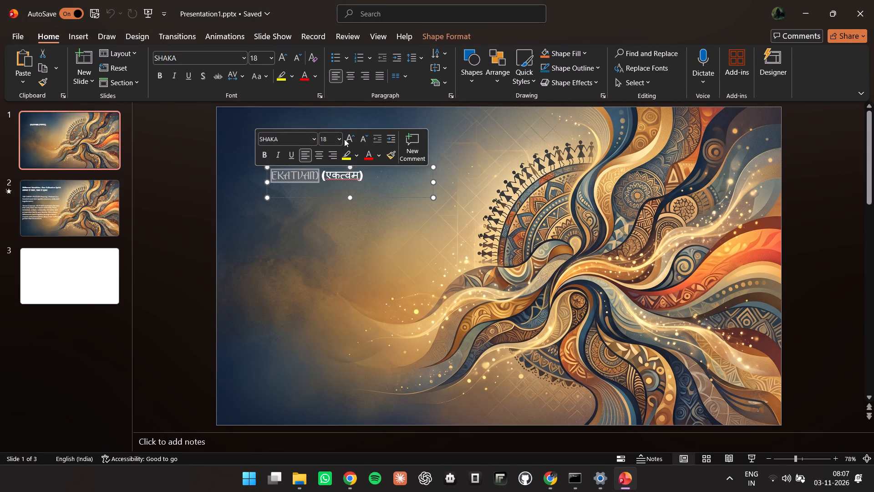
left_click(336, 139)
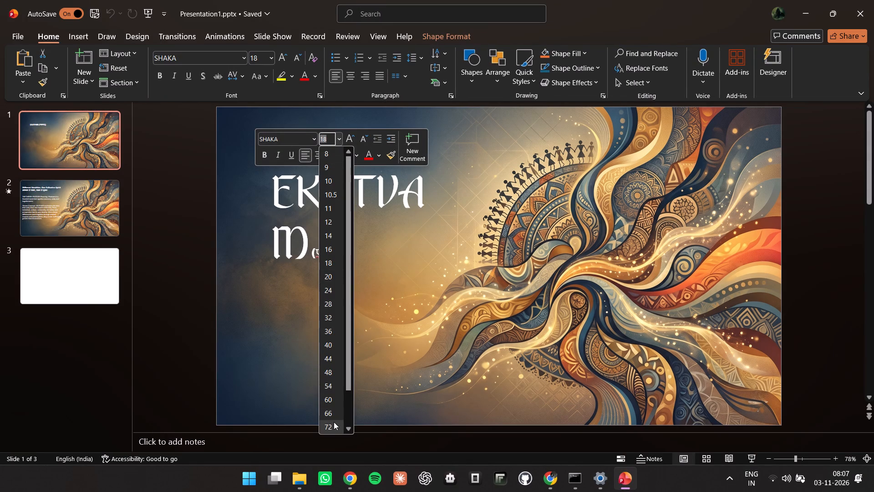
left_click(334, 395)
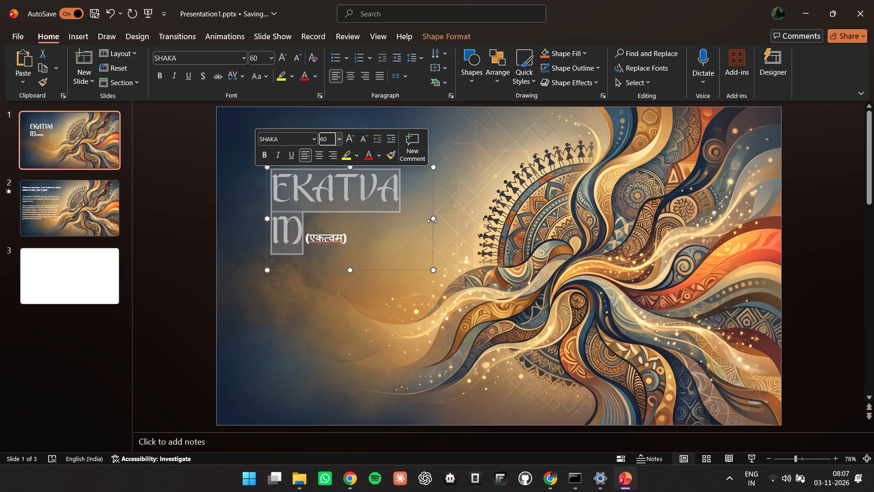
Widen the title text box so EKATVAM fits on one line and move it near the slide's upper edge.
left_click_drag(432, 216, 510, 210)
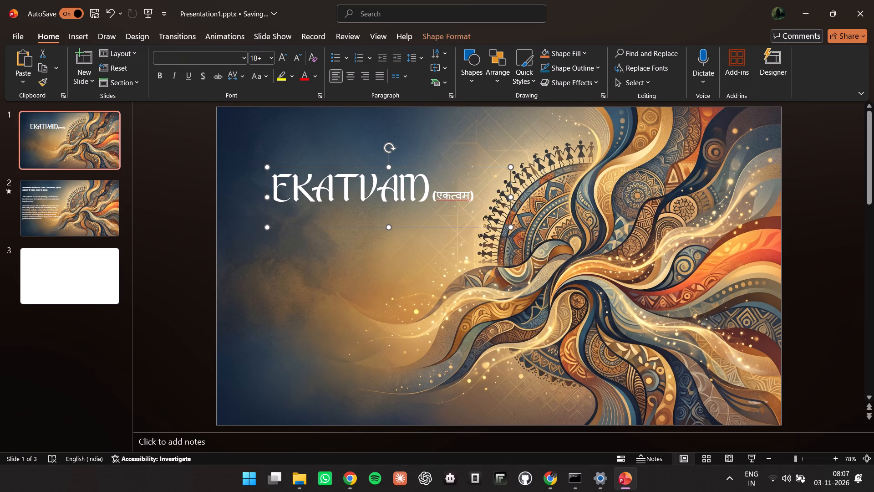
left_click_drag(345, 166, 334, 124)
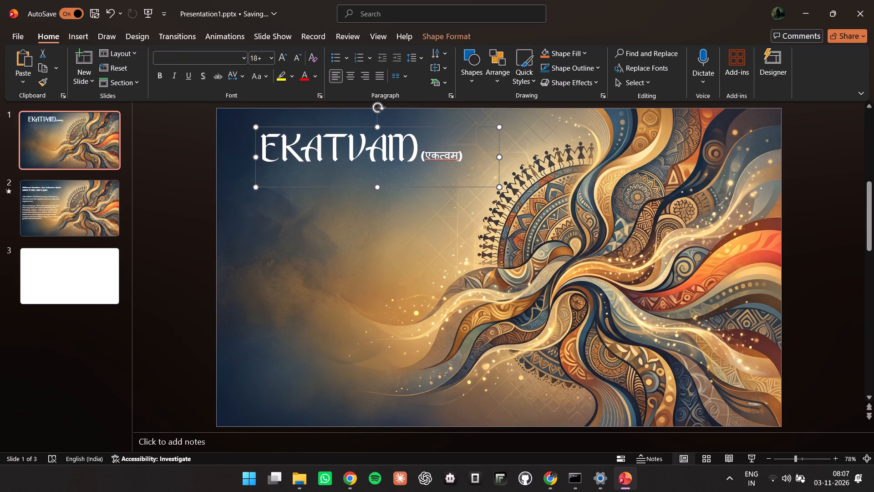
Place the bracketed Hindi word (एकत्वम्) on its own line below EKATVAM.
left_click(419, 154)
left_click_drag(423, 155, 470, 159)
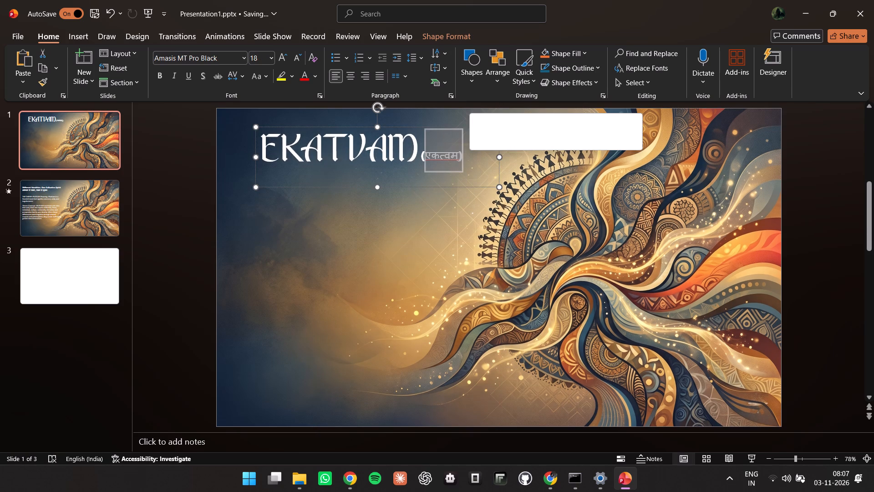
left_click(420, 154)
key("Return")
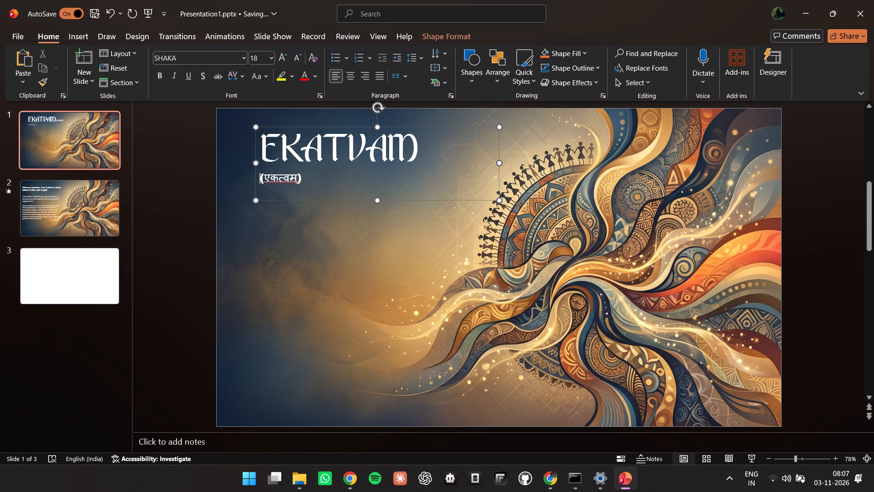
Set the font size of the bracketed Hindi word (एकत्वम्) to 36.
left_click_drag(305, 178, 219, 175)
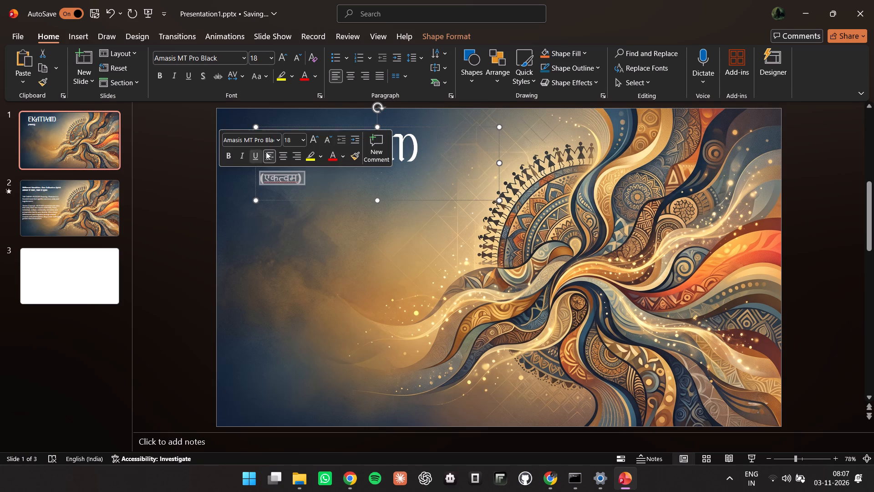
left_click(303, 142)
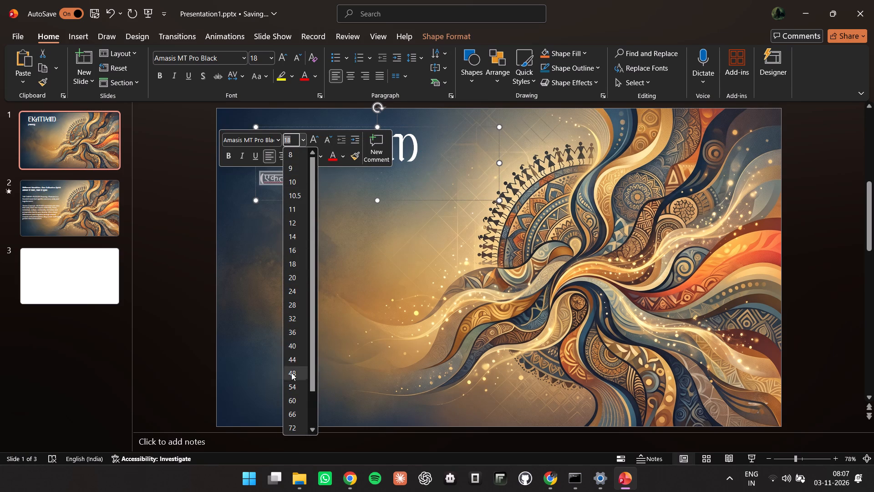
left_click(293, 334)
left_click(363, 196)
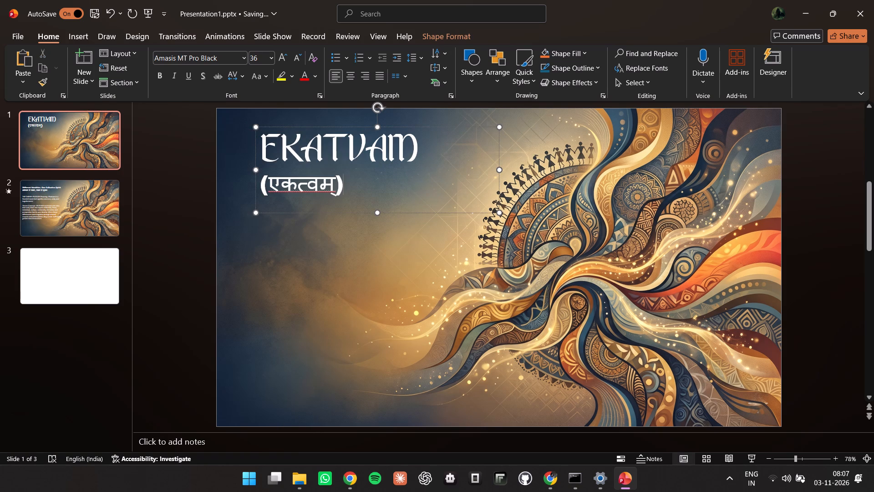
Review the text on slide 2 and examine the Sanskrit-style fonts on the Envato page in Chrome, returning to PowerPoint.
left_click(354, 472)
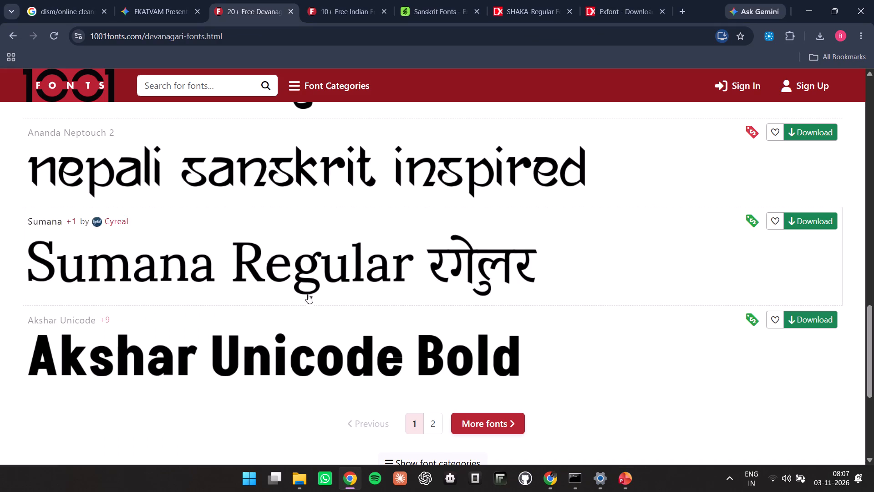
left_click(816, 0)
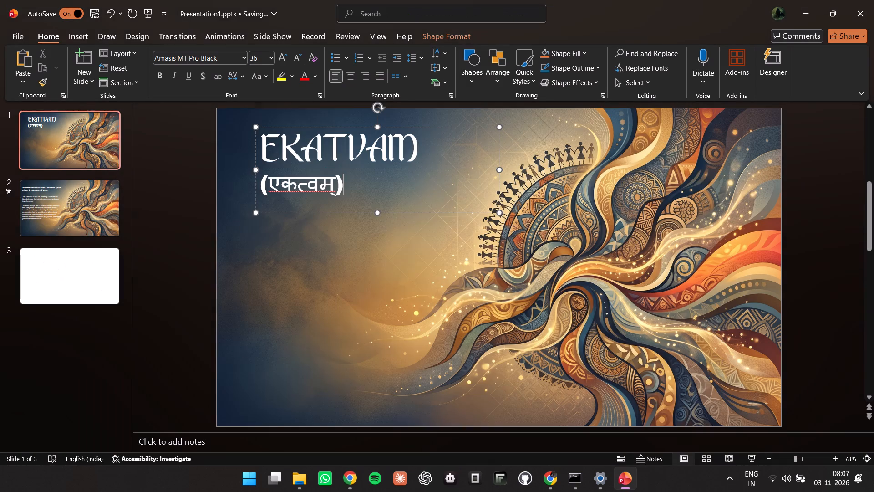
left_click(64, 213)
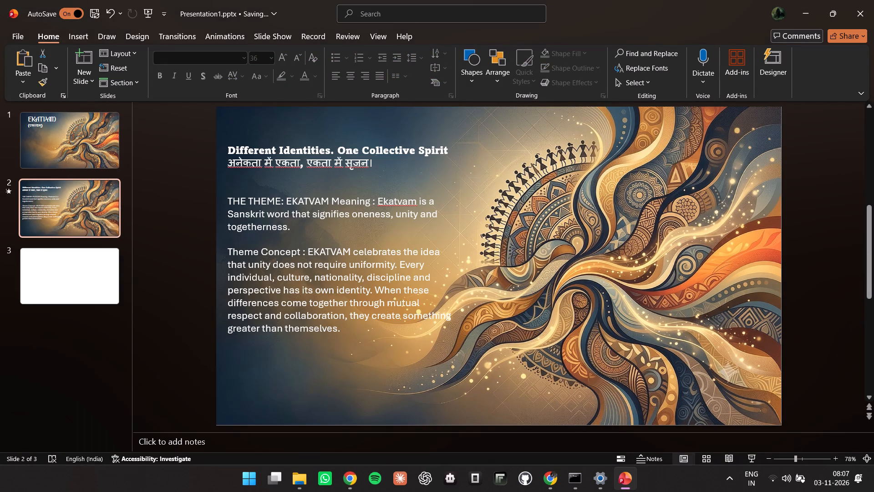
left_click(303, 232)
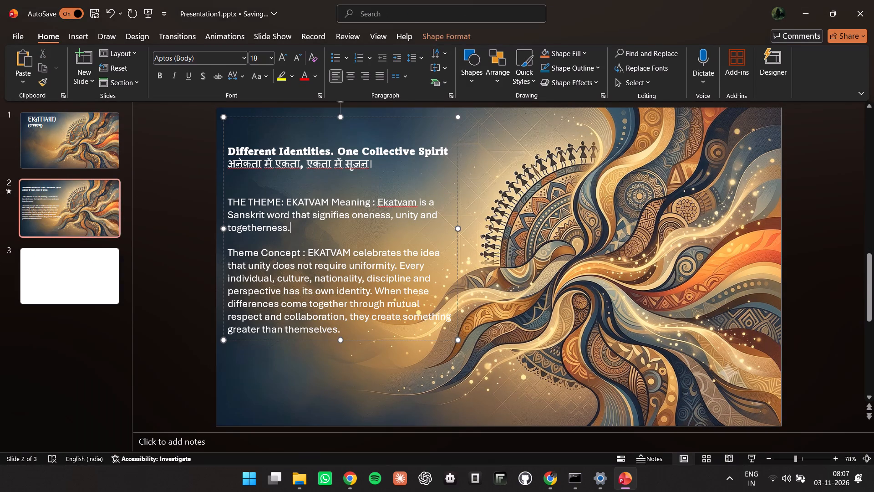
left_click(354, 474)
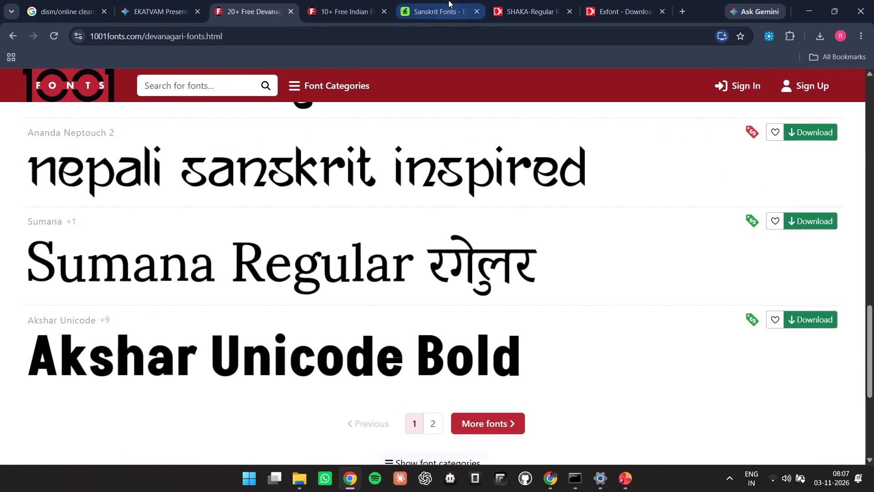
left_click(448, 0)
scroll(446, 240, "up", 1)
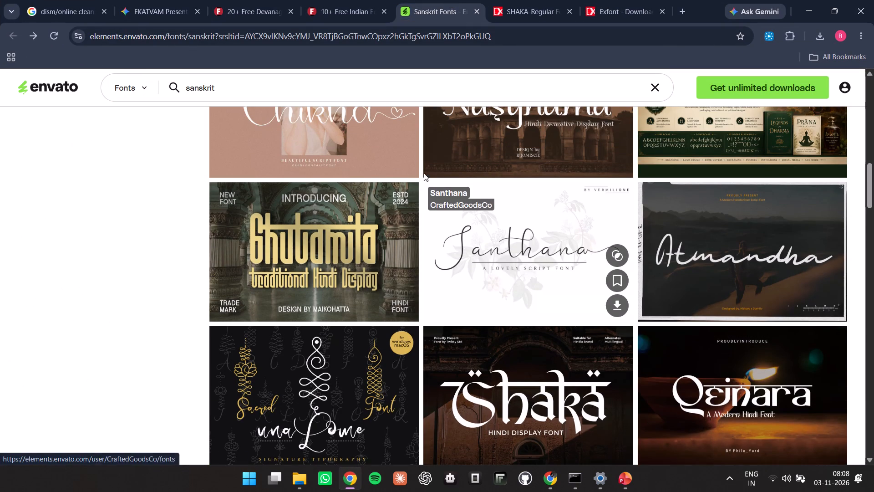
scroll(561, 171, "up", 7)
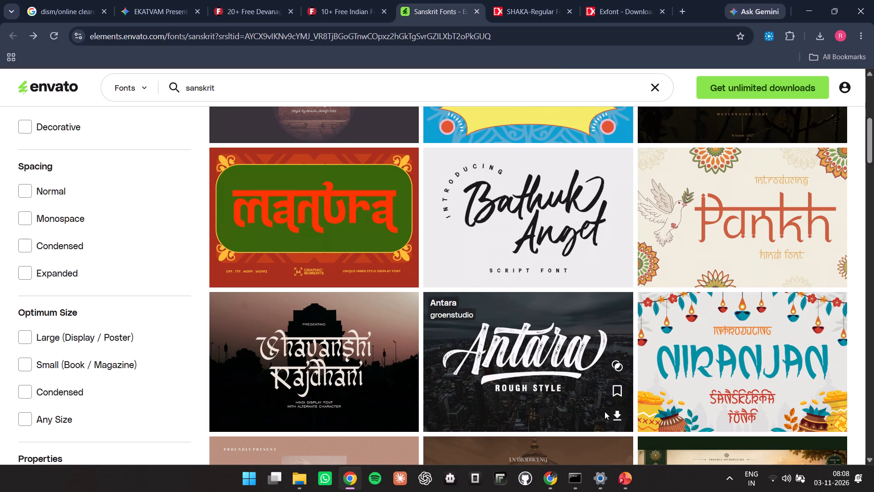
left_click(623, 475)
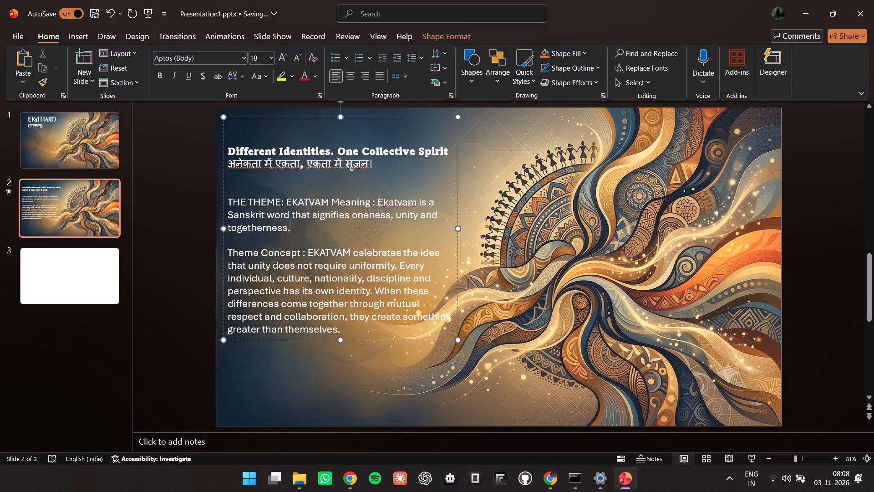
Move the EKATVAM title text box on slide 1 down to about the middle of the slide's height.
left_click(67, 135)
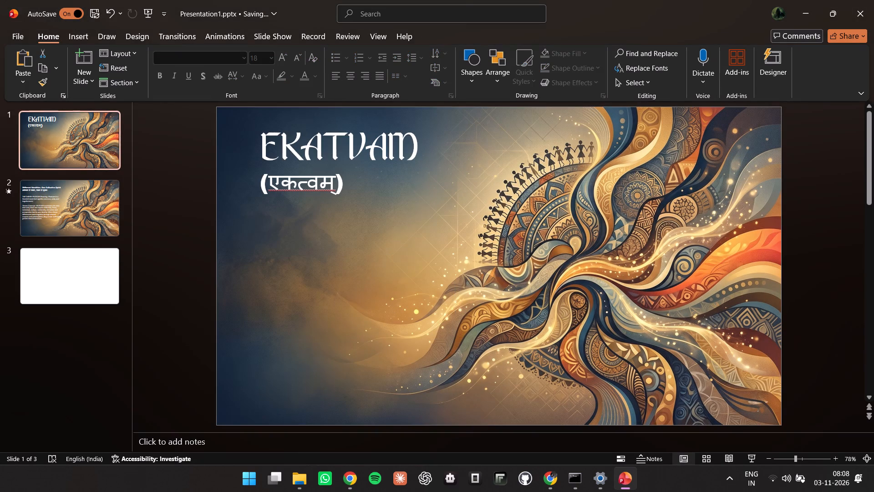
left_click(338, 151)
left_click_drag(309, 128, 298, 220)
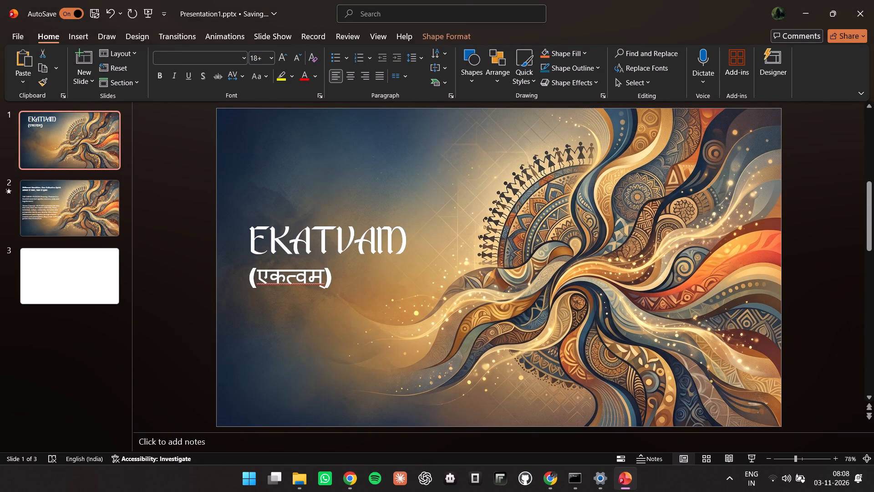
left_click_drag(298, 220, 299, 225)
left_click(313, 162)
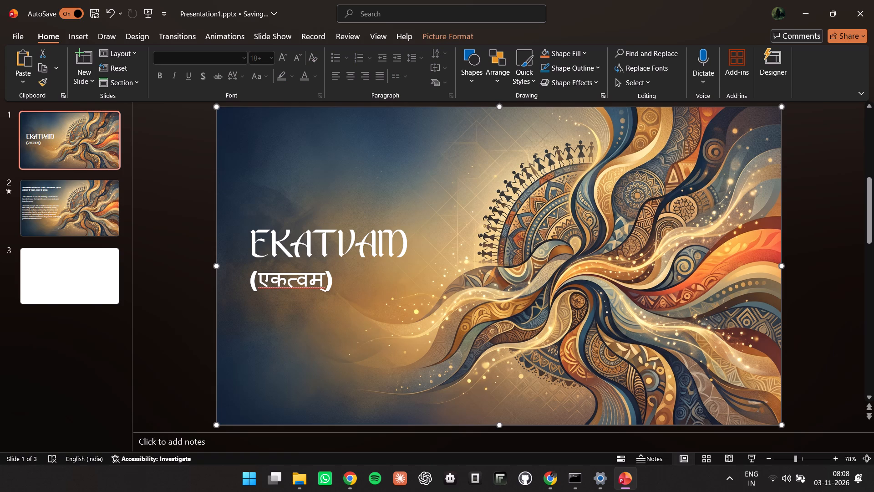
Play the slide show from slide 1 through slide 2 to check the title and video background, and exit it.
left_click(755, 461)
left_click(447, 216)
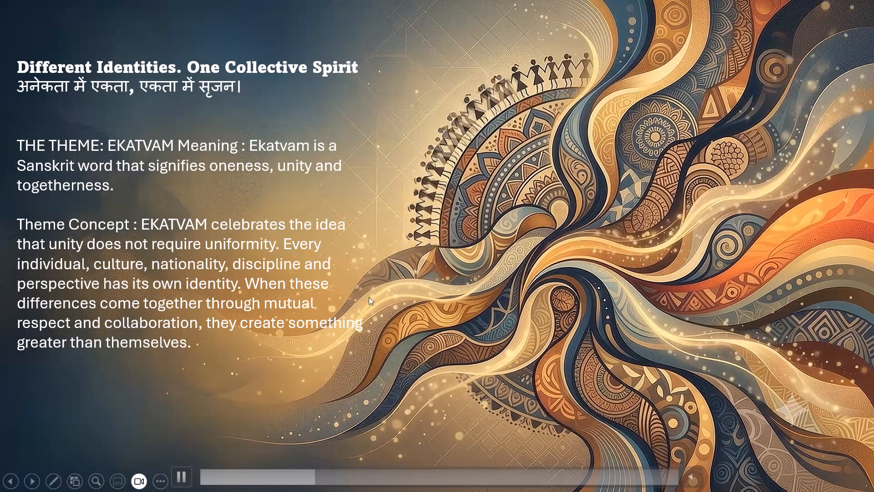
double_click(272, 183)
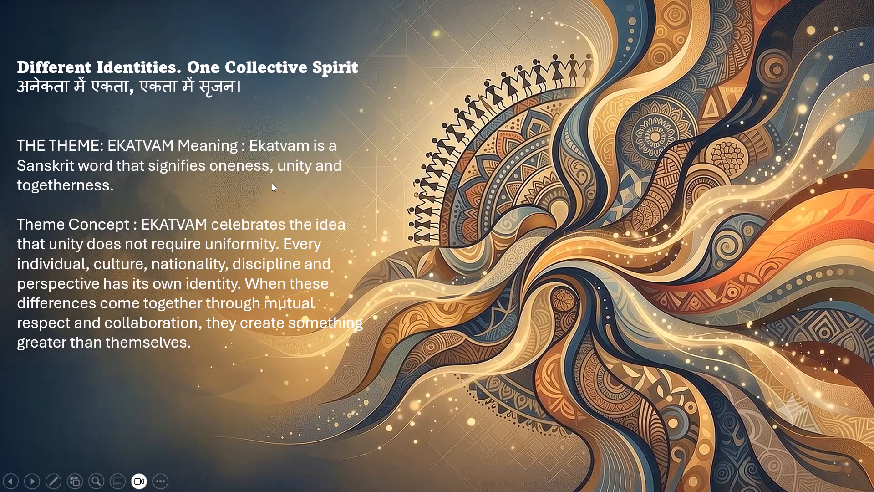
left_click(272, 183)
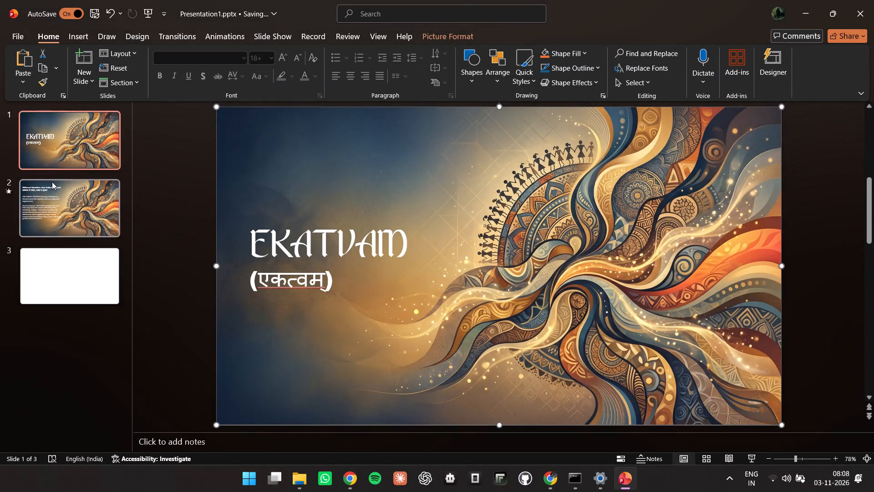
Copy the EKATVAM (एकत्वम्) title text box from slide 1 and paste it onto slide 2.
left_click(52, 182)
left_click(247, 153)
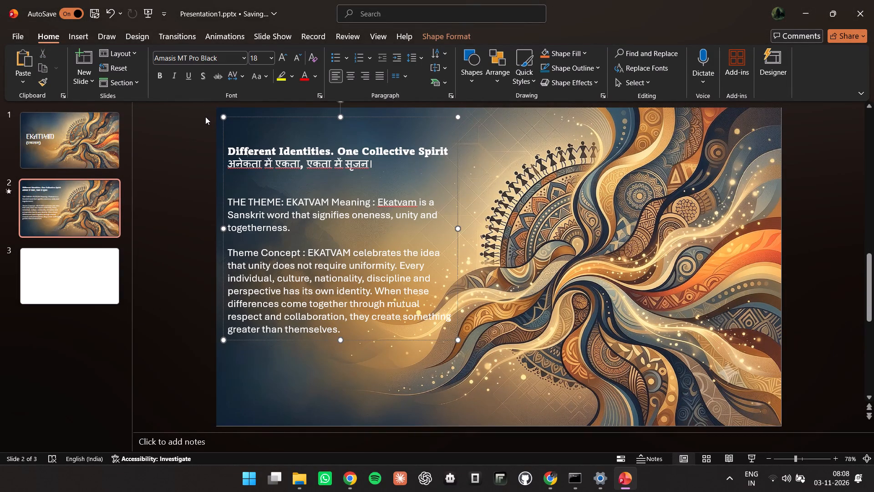
left_click(39, 147)
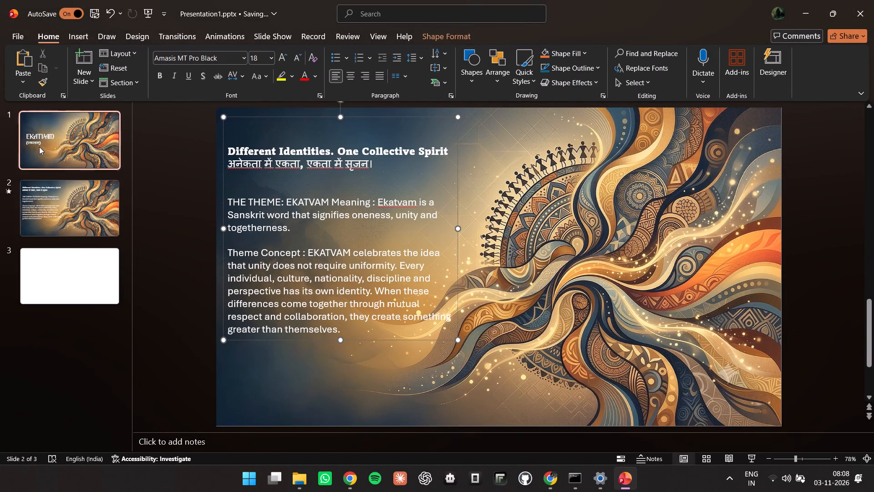
left_click(274, 265)
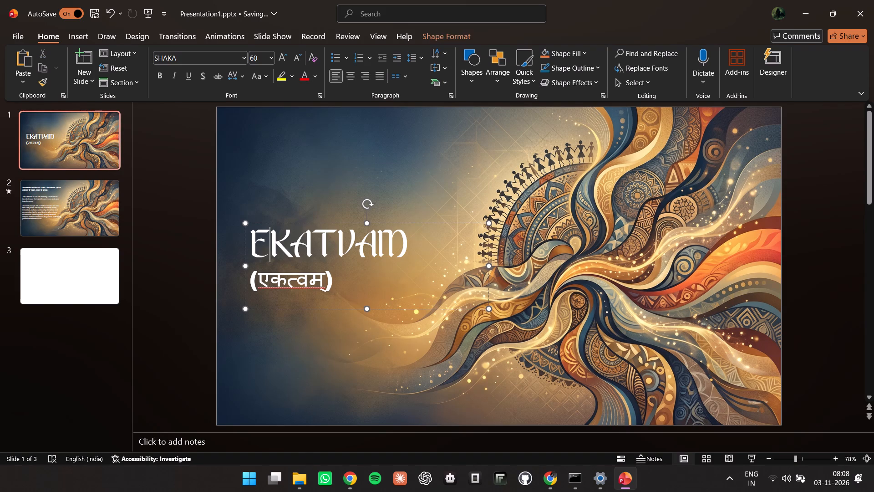
right_click(280, 223)
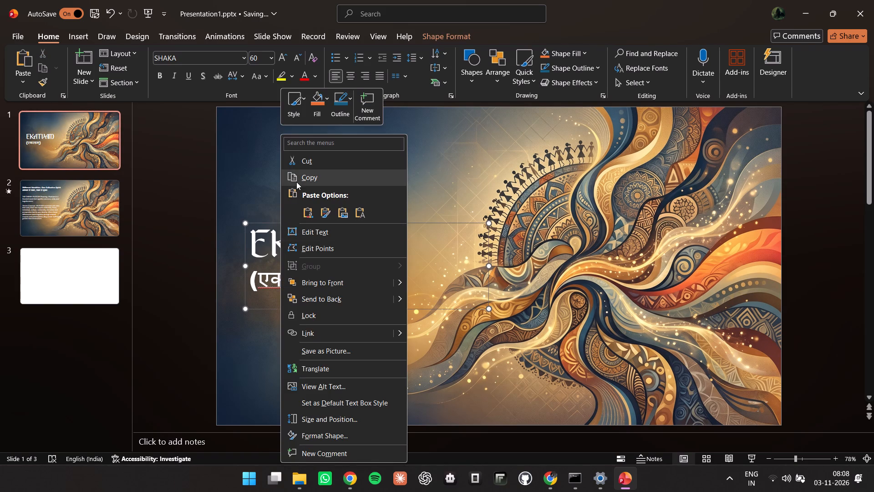
left_click(296, 182)
left_click(91, 203)
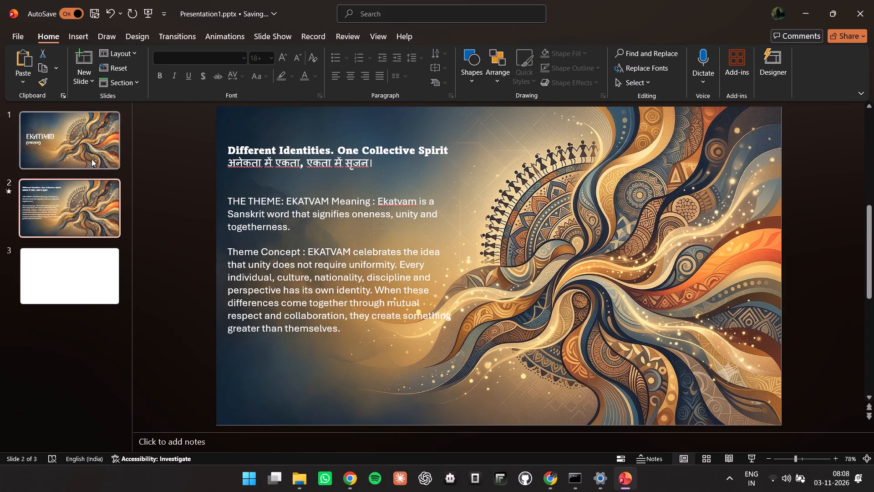
left_click(254, 179)
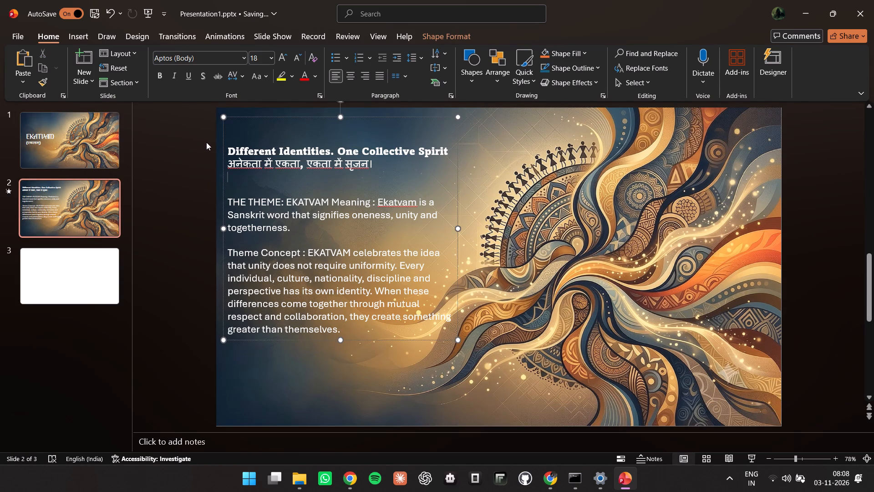
right_click(189, 148)
left_click(218, 199)
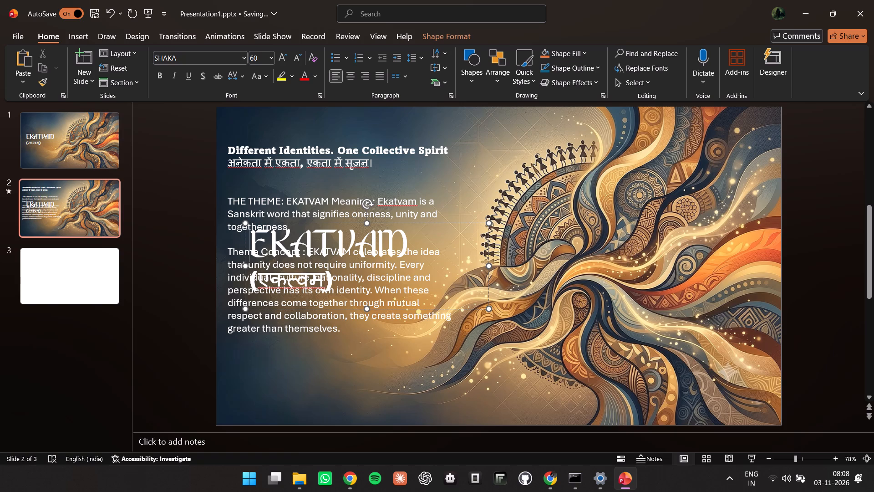
Set all the text in the pasted EKATVAM title box on slide 2 to font size 20.
left_click_drag(489, 308, 400, 262)
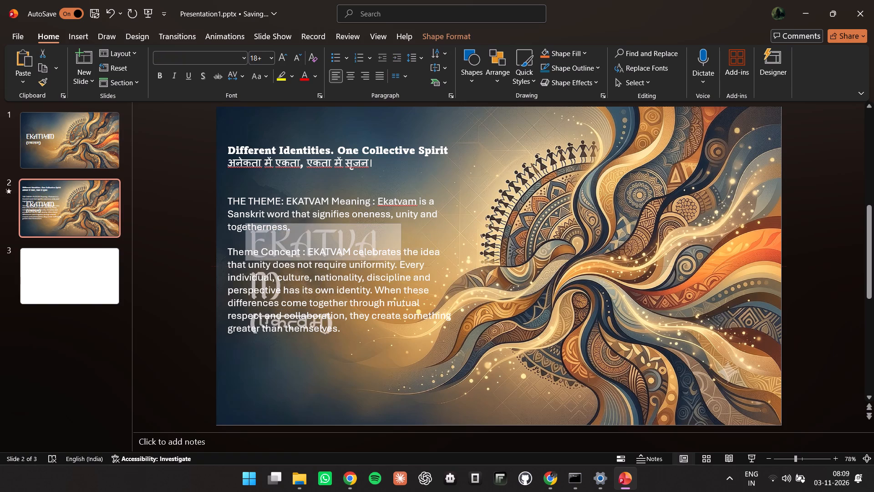
left_click_drag(400, 262, 541, 347)
left_click(346, 282)
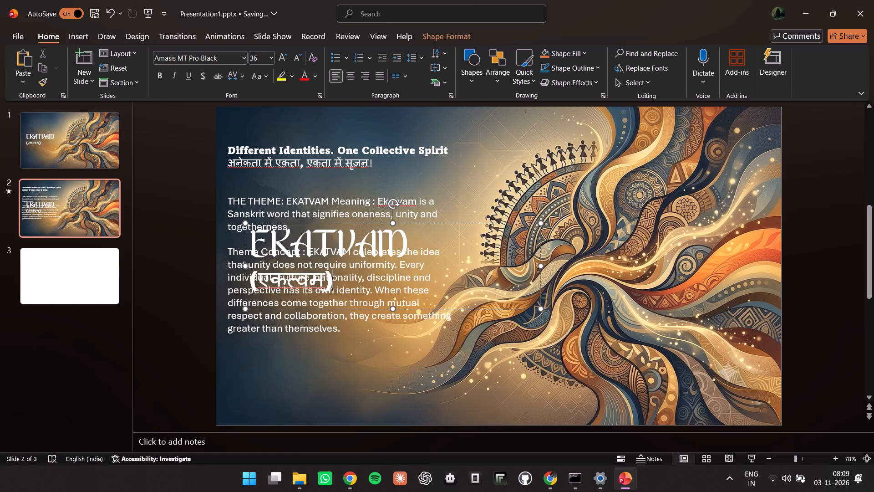
key("ctrl+a")
left_click(274, 53)
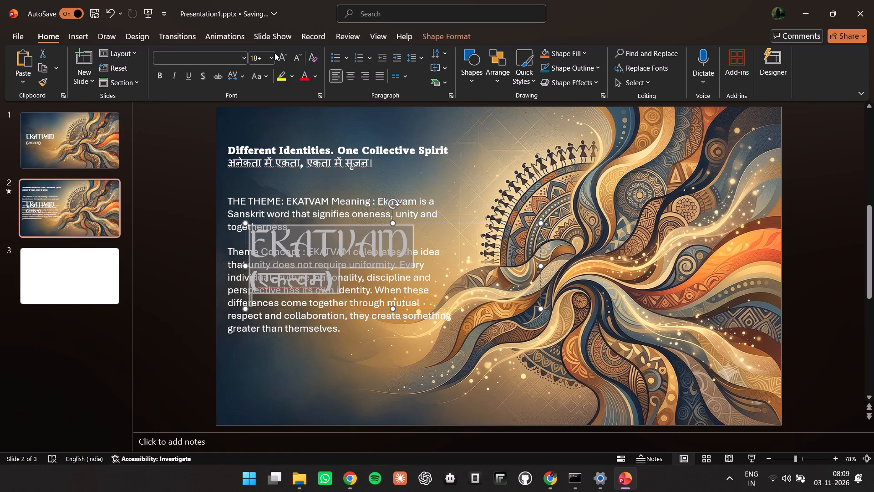
left_click(274, 53)
left_click(271, 57)
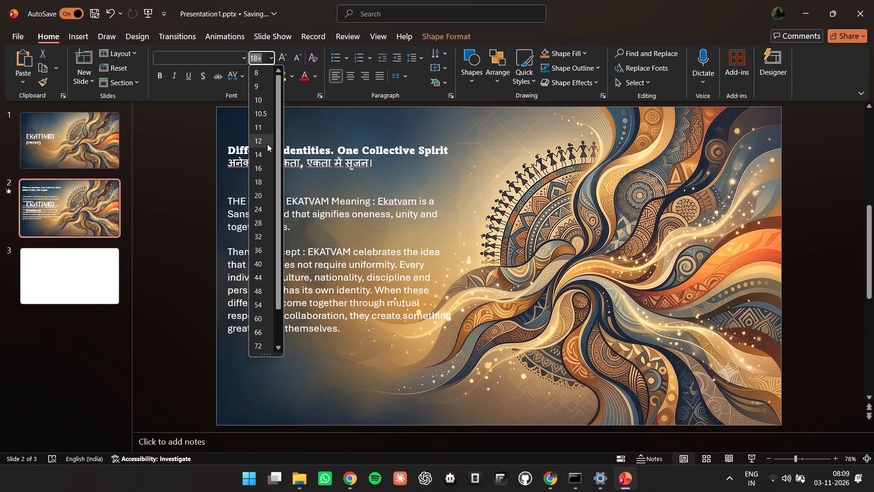
left_click(259, 200)
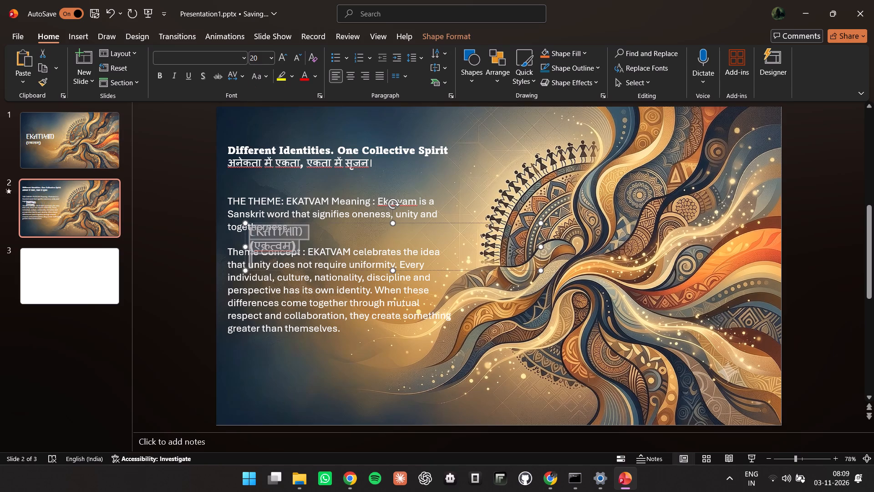
Narrow the small EKATVAM text box to fit its text and move it to the top edge of slide 2, near the centre.
left_click_drag(540, 247, 330, 250)
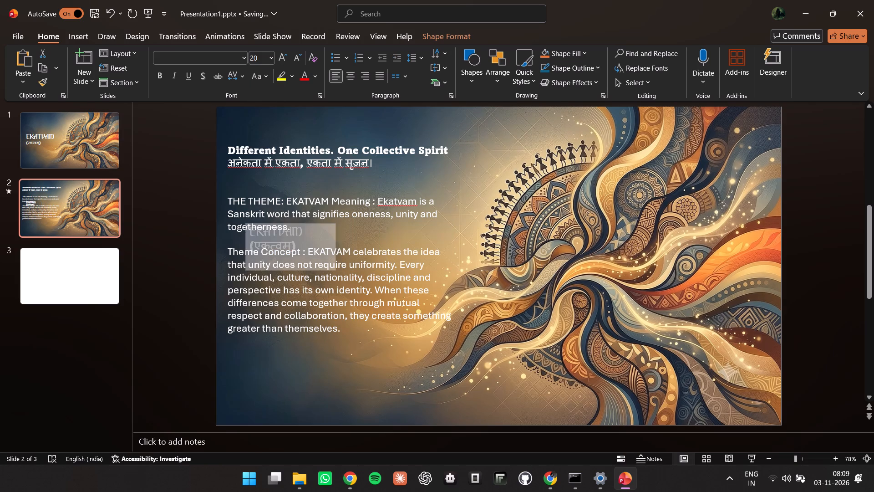
left_click_drag(330, 250, 307, 246)
left_click_drag(269, 225, 432, 118)
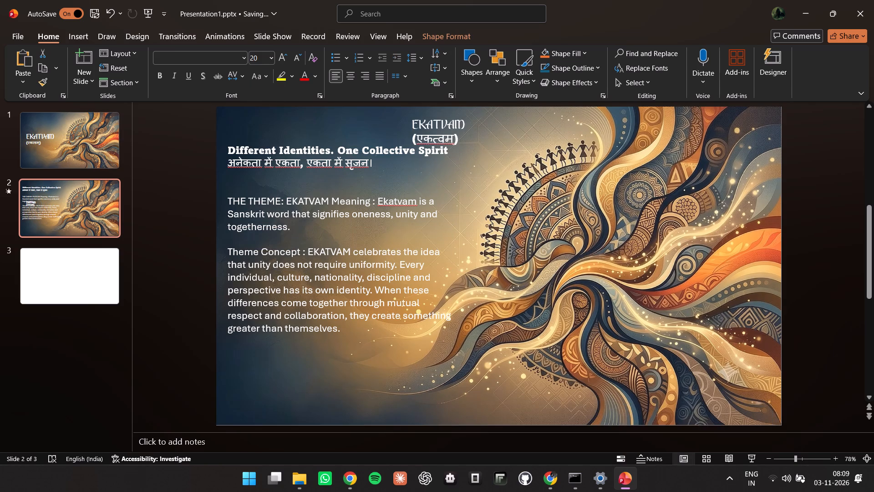
left_click_drag(432, 118, 465, 110)
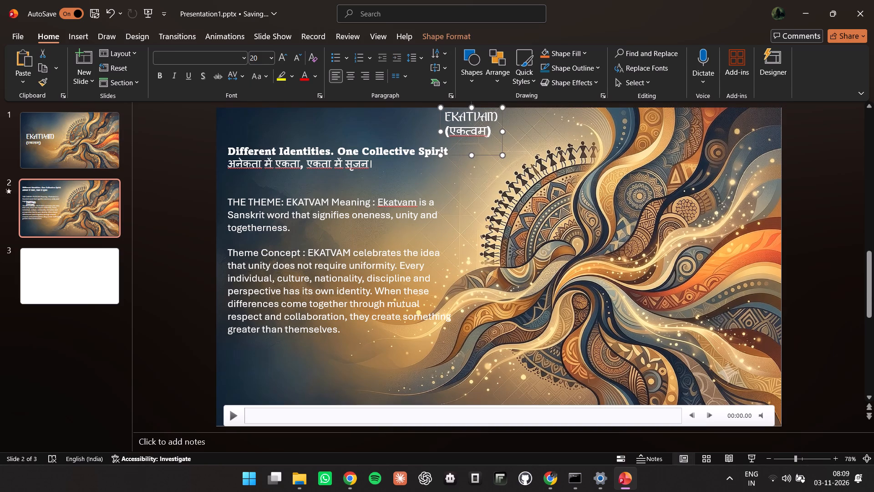
Apply the Morph transition to slide 2.
left_click(185, 38)
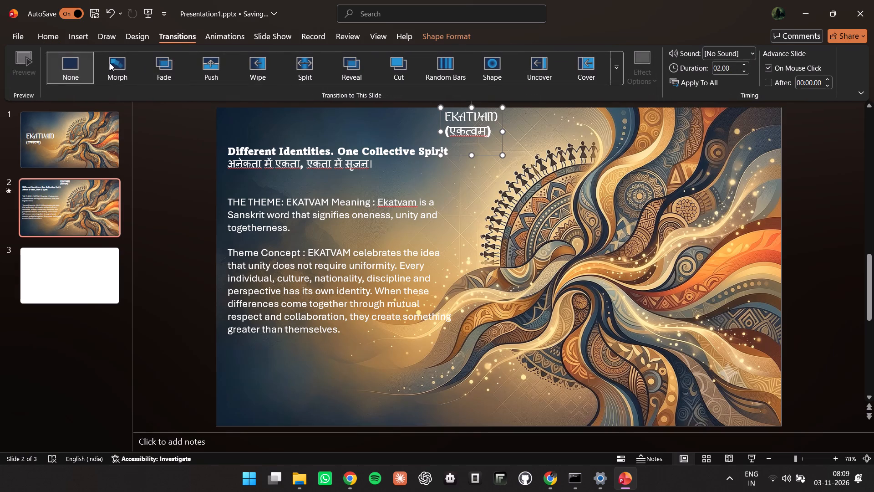
left_click(105, 64)
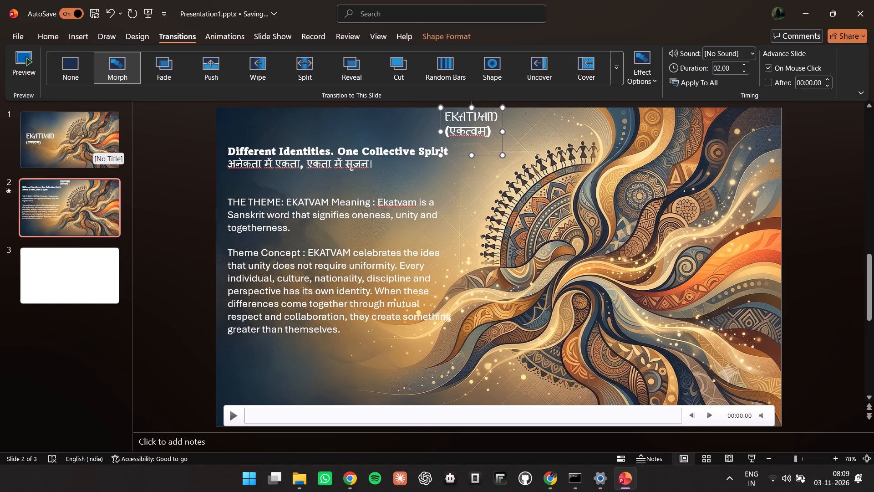
Copy the background video from slide 2 and paste it onto slide 1.
left_click(81, 218)
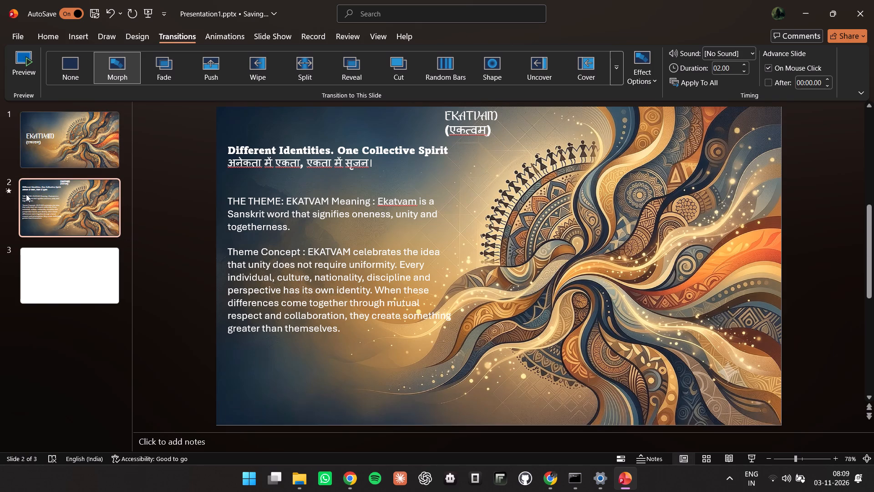
left_click(25, 193)
left_click(311, 371)
right_click(311, 371)
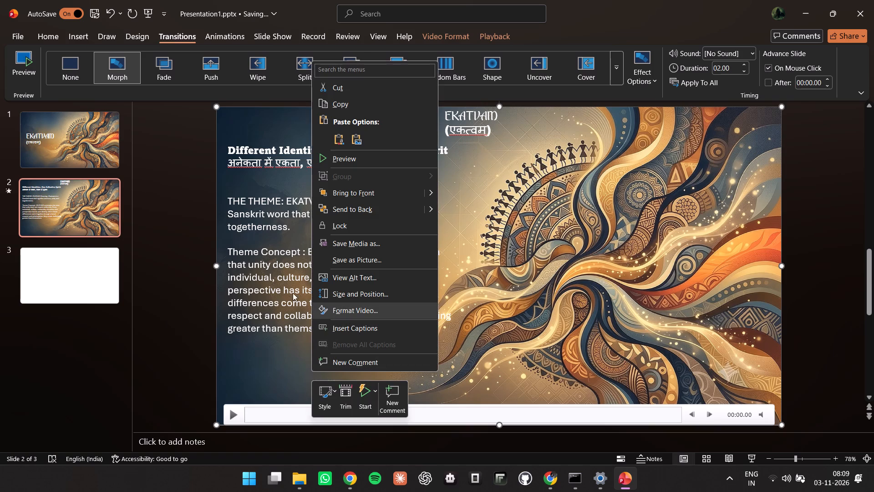
left_click(348, 105)
left_click(111, 157)
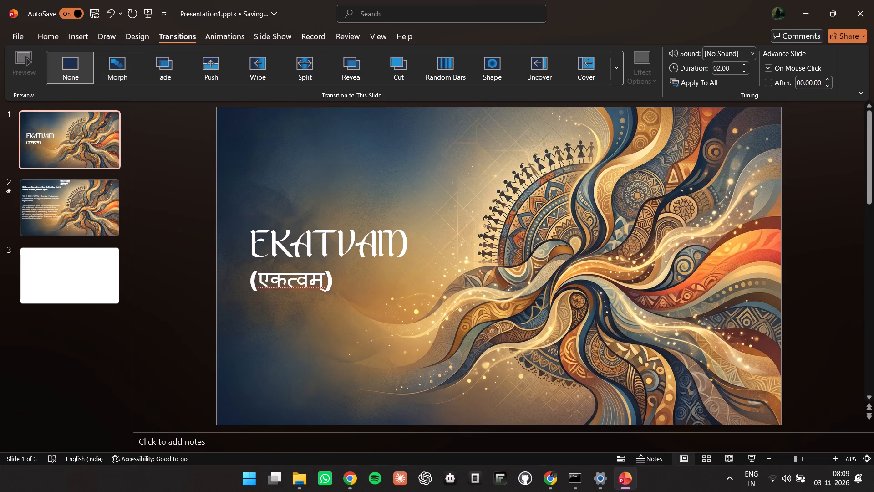
right_click(250, 333)
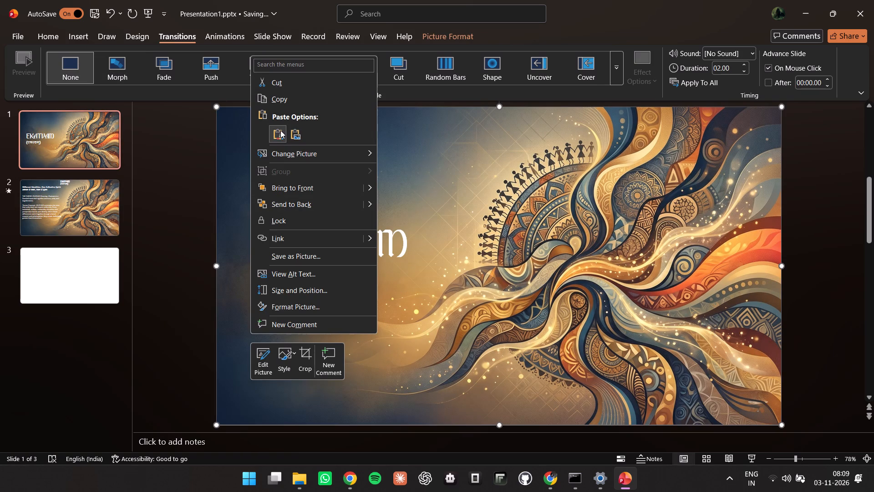
left_click(280, 130)
Send the pasted video on slide 1 to the back, dismissing the design suggestions.
right_click(266, 200)
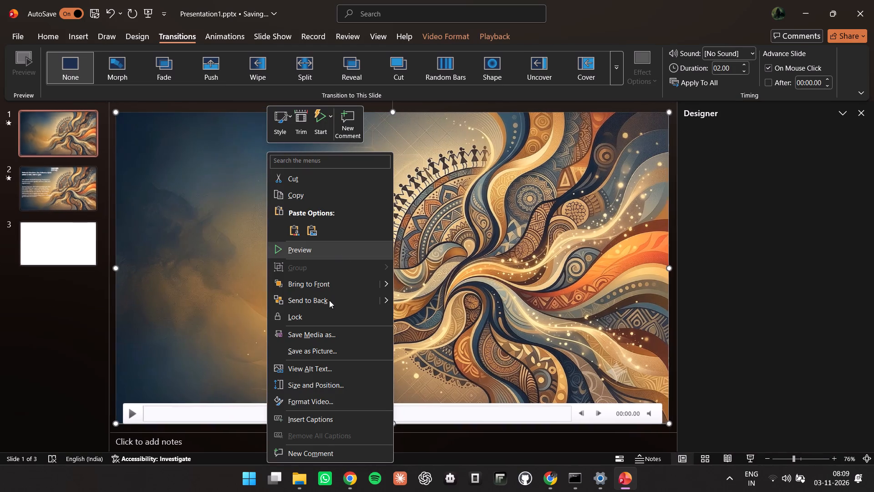
left_click(329, 299)
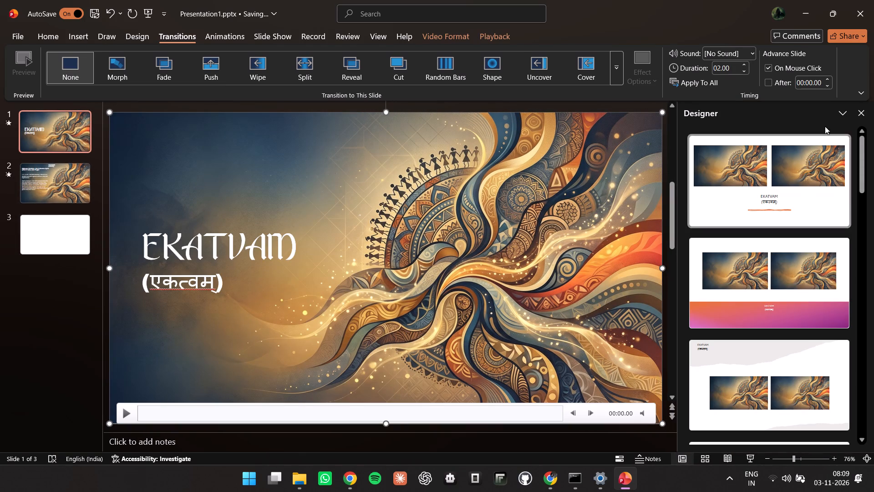
left_click(865, 113)
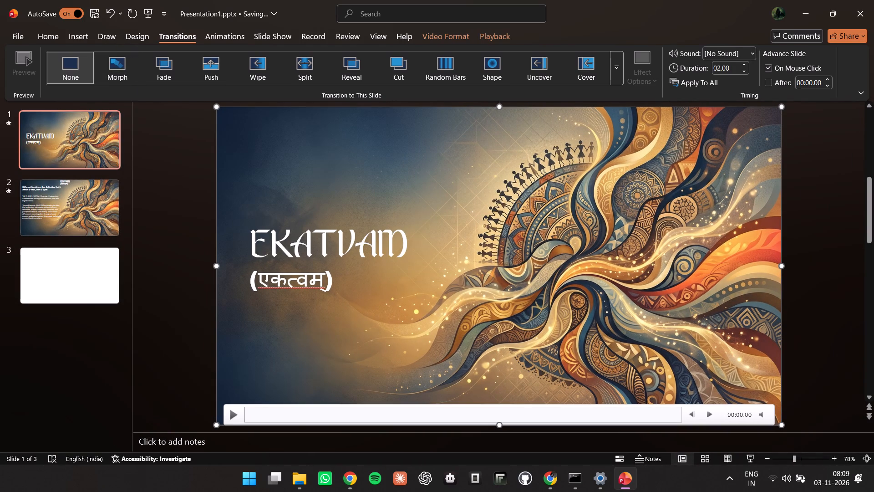
Play the slide show from slide 1 into slide 2 to check the Morph transition, and exit it.
left_click(749, 459)
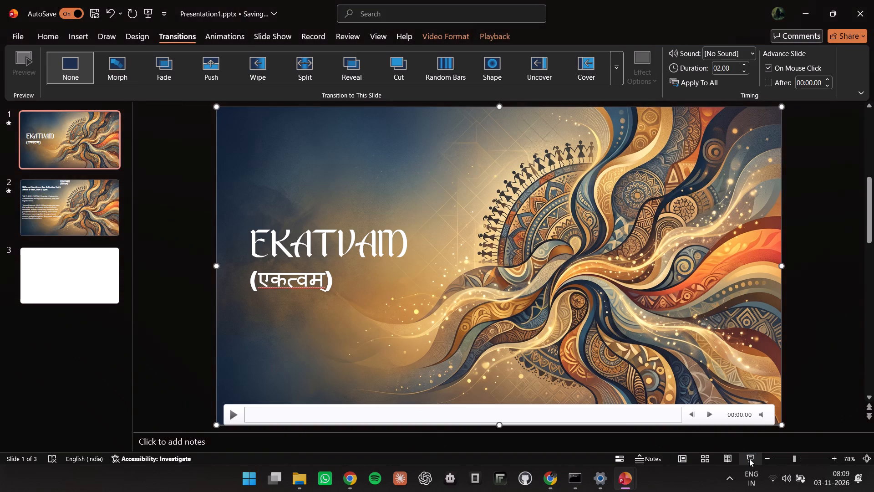
left_click(316, 246)
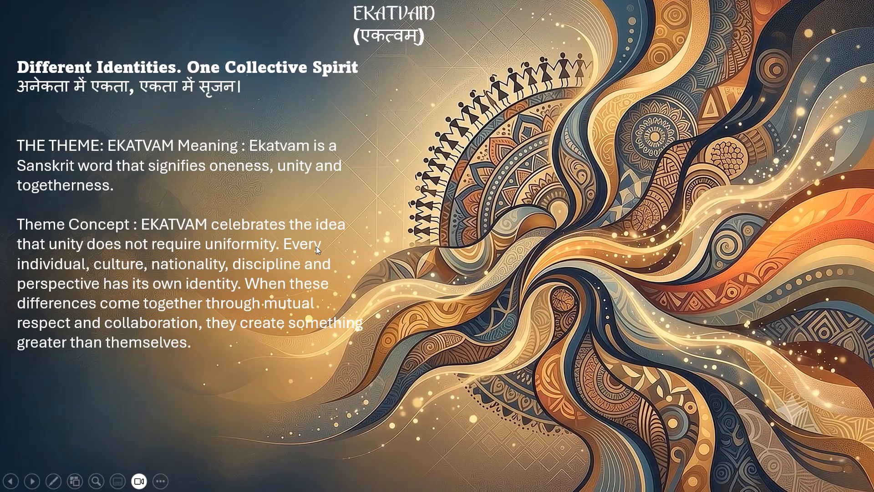
key("Escape")
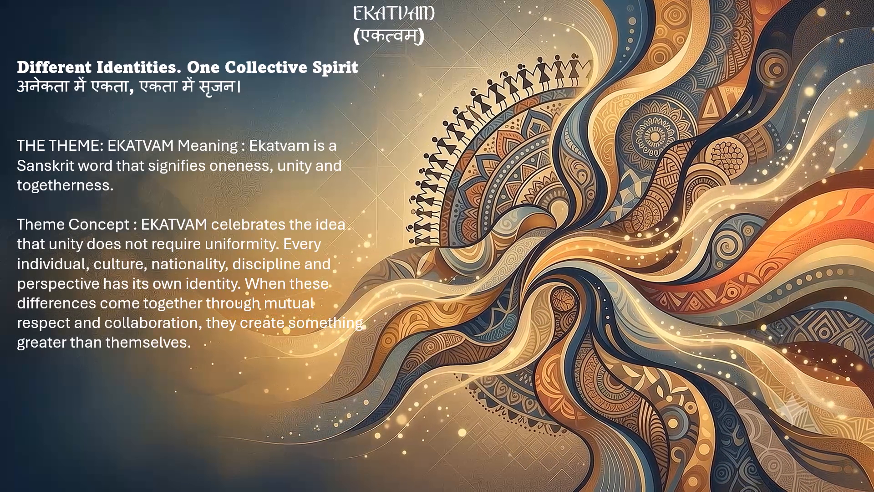
left_click(293, 190)
double_click(15, 154)
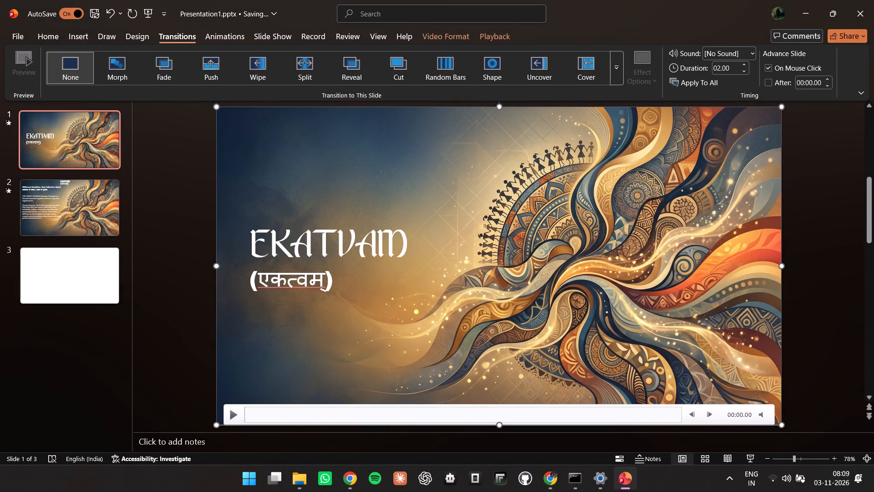
Turn off Loop until Stopped for the background video on slide 1 and review its start options.
left_click(488, 38)
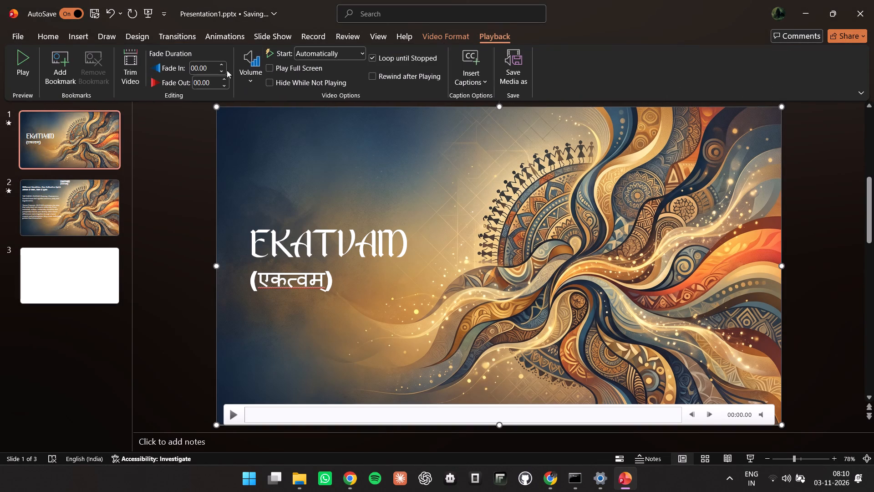
left_click(320, 51)
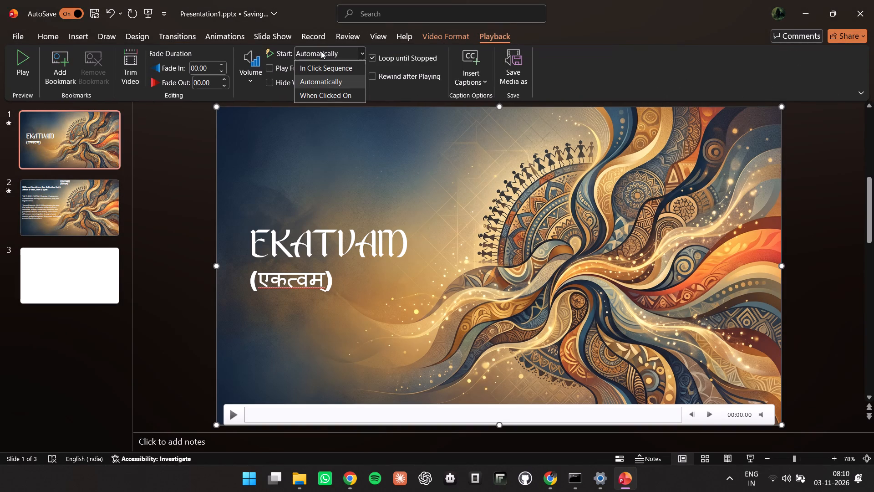
left_click(178, 138)
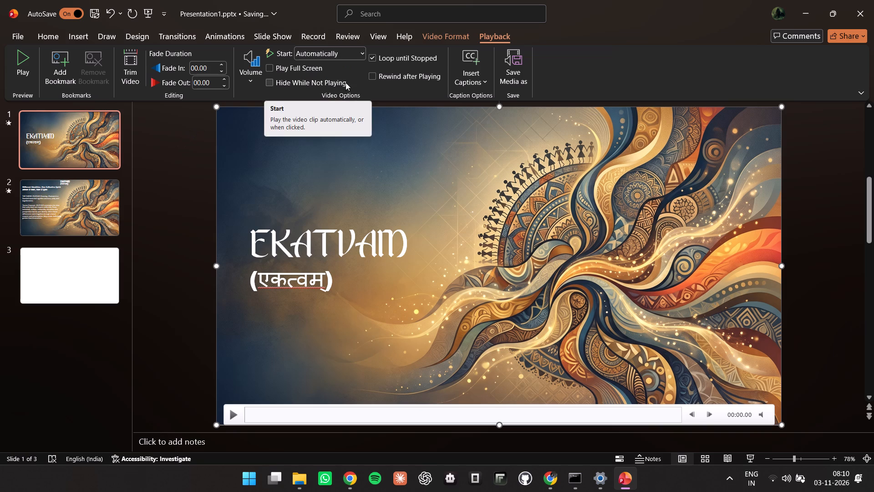
left_click(373, 55)
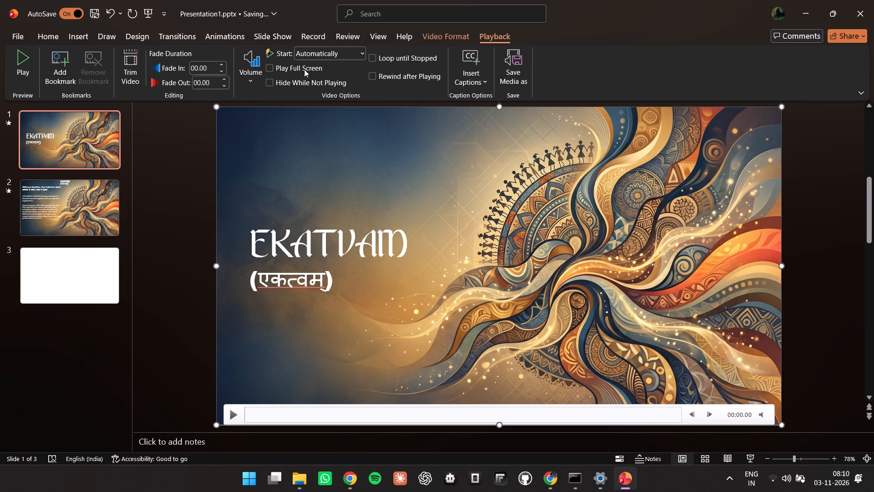
left_click(484, 84)
left_click(484, 84)
left_click(350, 59)
left_click(350, 54)
Play the slide show from slide 1 into slide 2 to check the transition, and exit it.
left_click(755, 456)
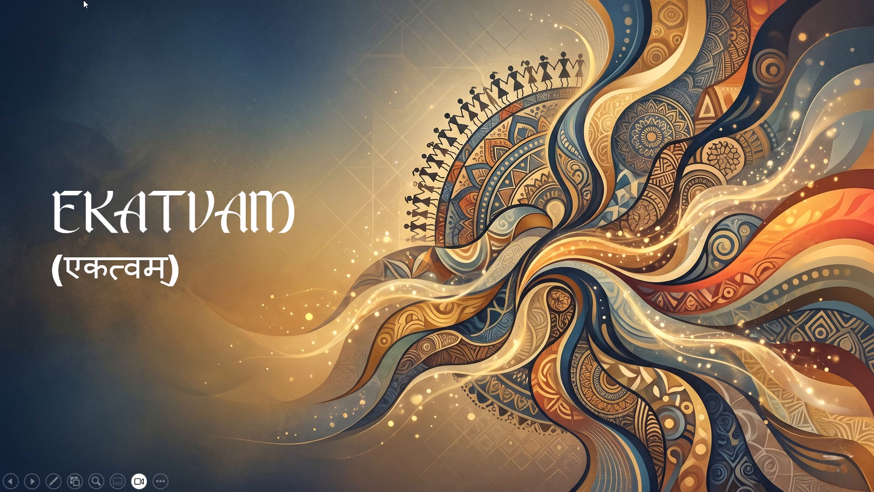
left_click(119, 103)
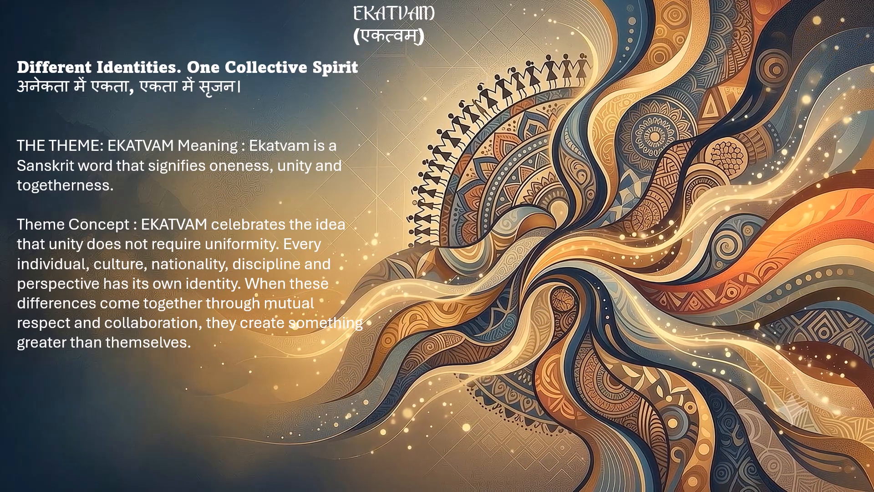
double_click(123, 108)
left_click(123, 108)
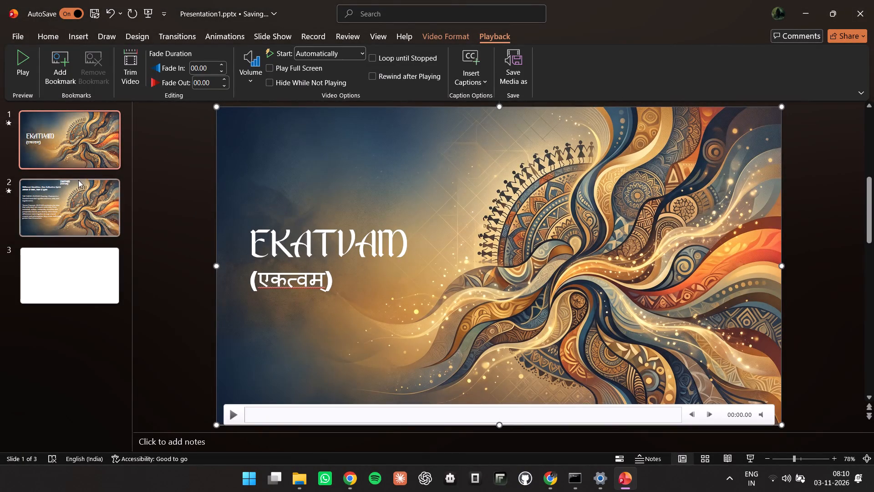
Move the theme text box on slide 2 lower, beneath the EKATVAM heading.
left_click(78, 180)
left_click(269, 168)
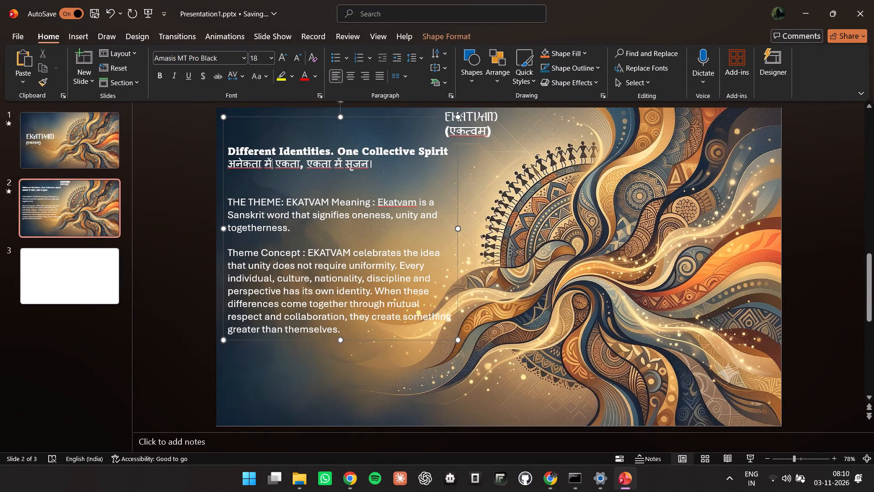
left_click_drag(340, 117, 335, 185)
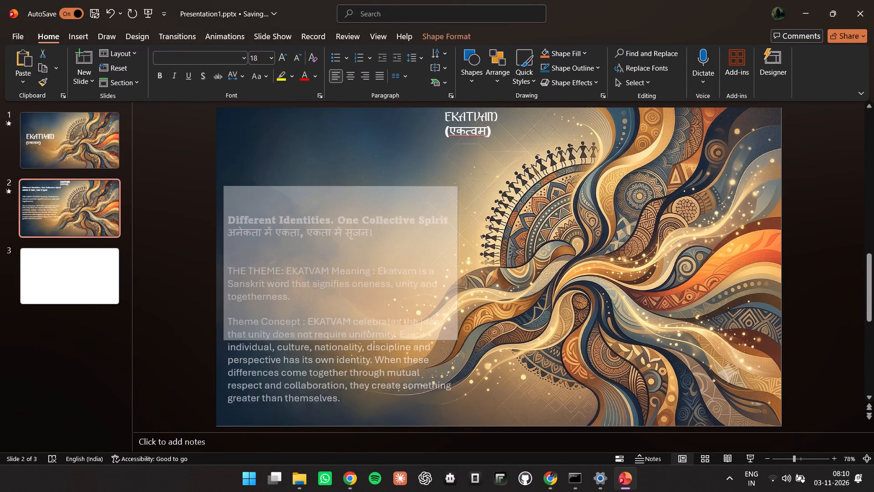
left_click_drag(335, 185, 346, 141)
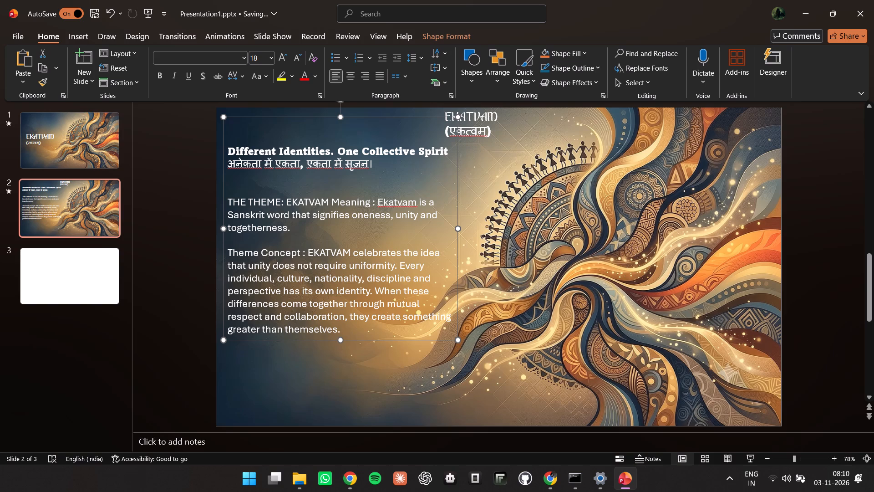
left_click_drag(341, 117, 336, 143)
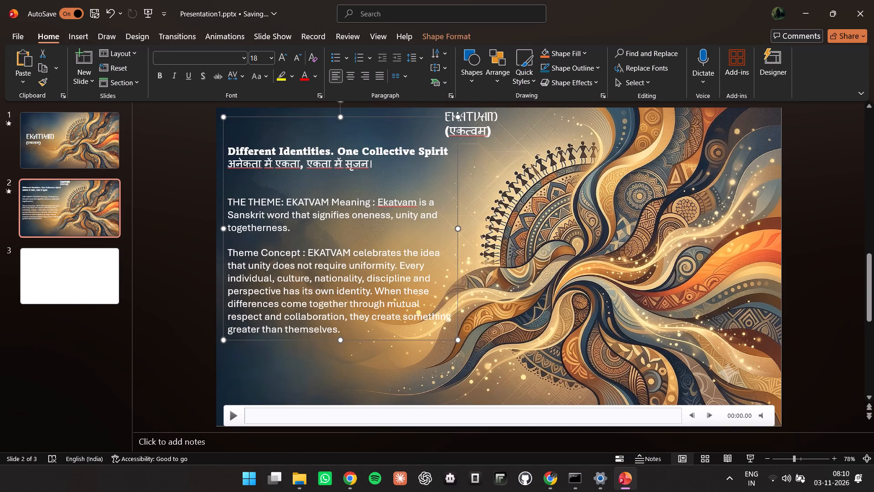
left_click_drag(315, 117, 319, 158)
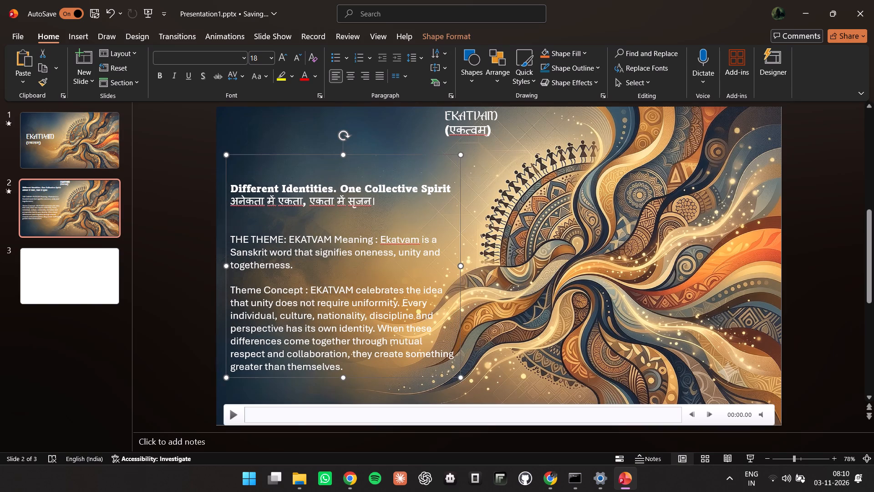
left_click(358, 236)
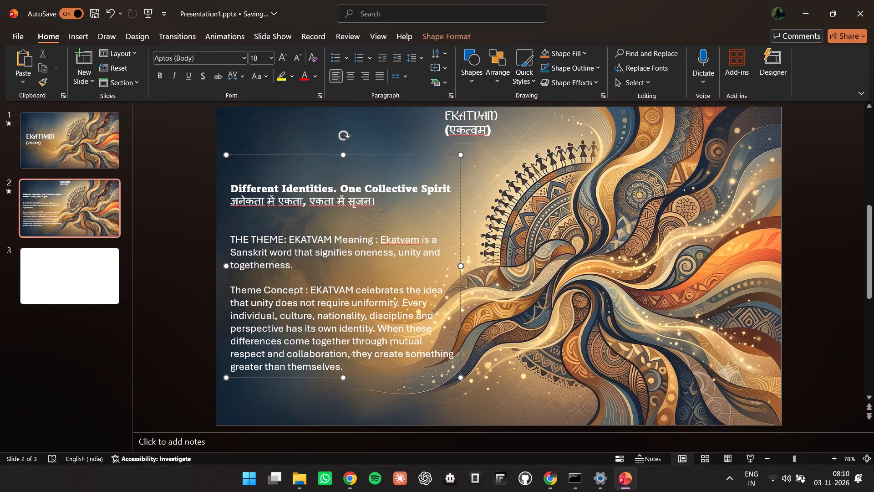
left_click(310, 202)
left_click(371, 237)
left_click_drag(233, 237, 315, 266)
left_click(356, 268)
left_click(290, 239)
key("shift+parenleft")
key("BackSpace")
Set the font of the "THE THEME: EKATVAM Meaning" paragraph on slide 2 to Arial Rounded MT Bold.
left_click_drag(287, 266, 229, 240)
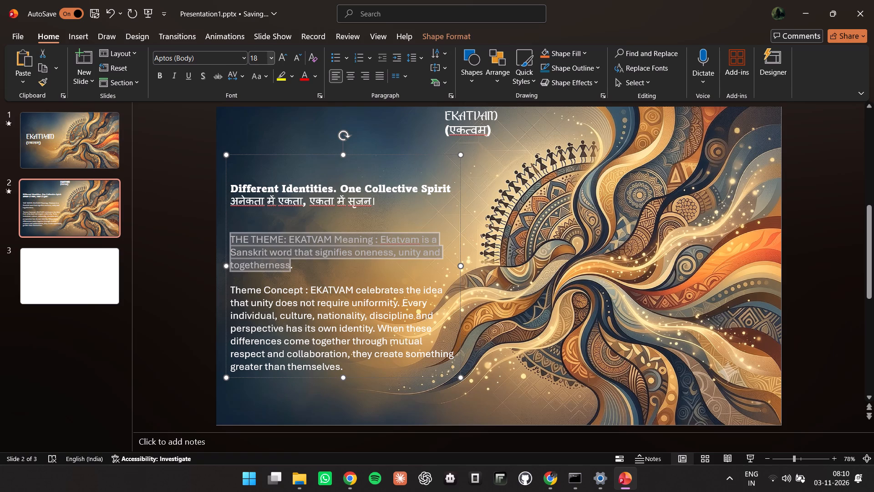
left_click(242, 57)
double_click(242, 57)
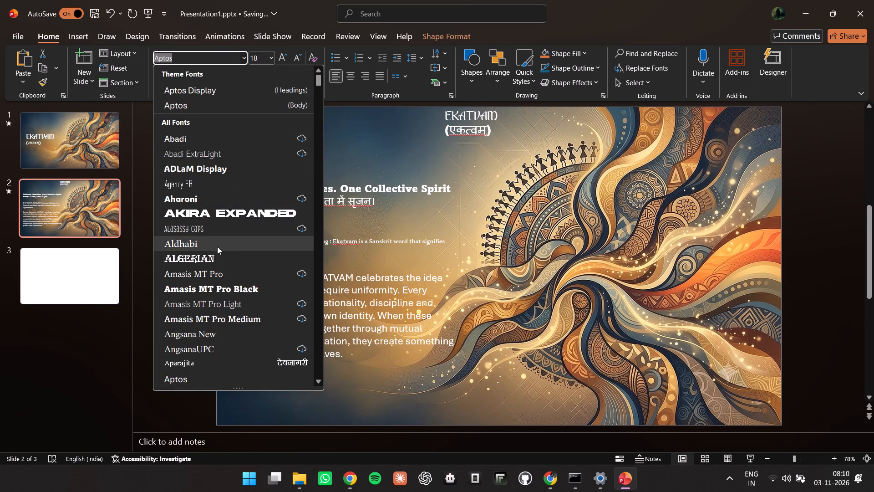
scroll(220, 274, "down", 10)
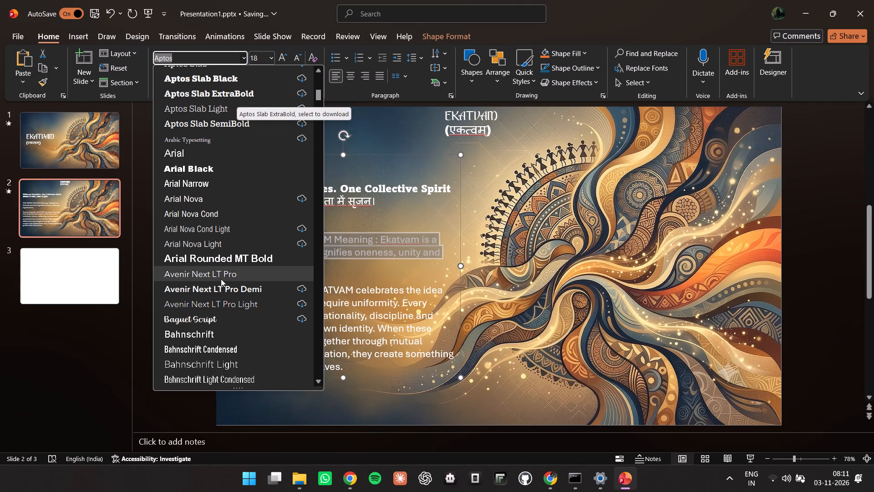
scroll(219, 287, "down", 14)
scroll(222, 254, "down", 7)
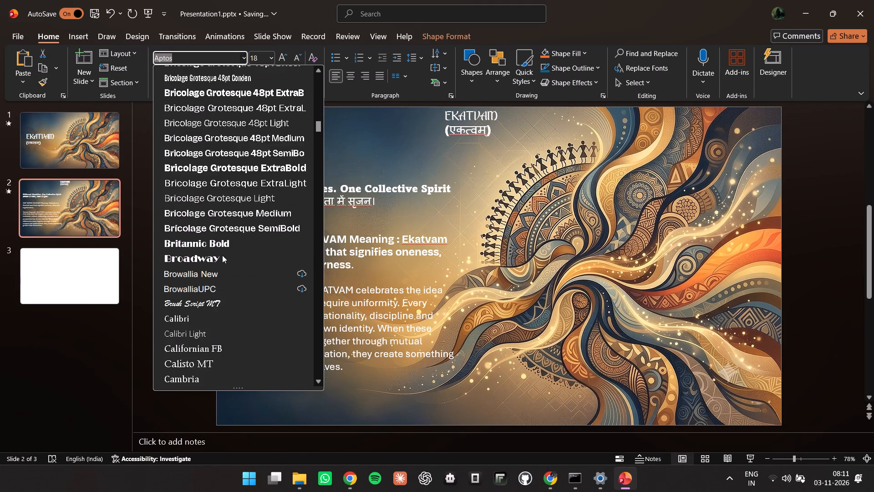
scroll(222, 256, "down", 7)
scroll(229, 189, "down", 5)
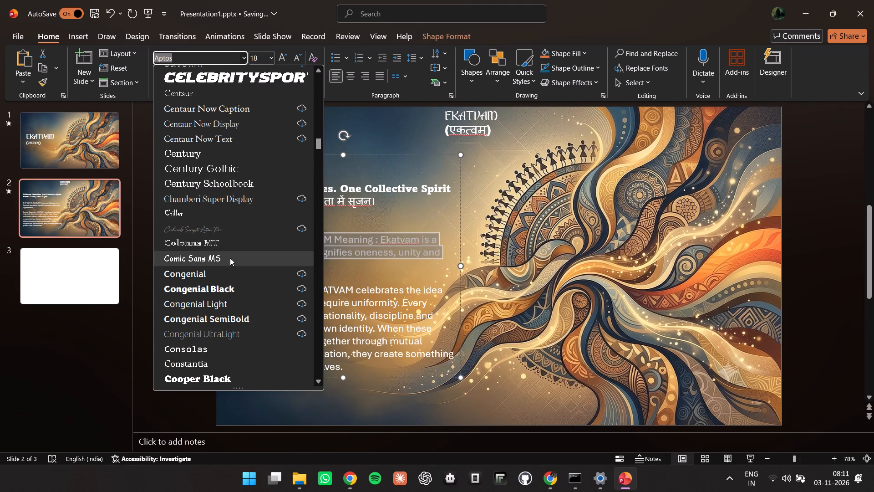
scroll(229, 275, "down", 7)
scroll(234, 236, "down", 8)
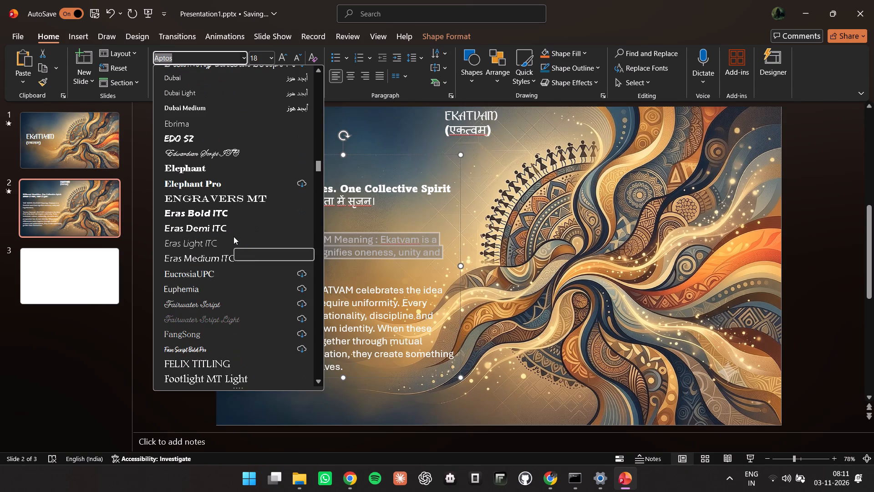
scroll(228, 139, "up", 11)
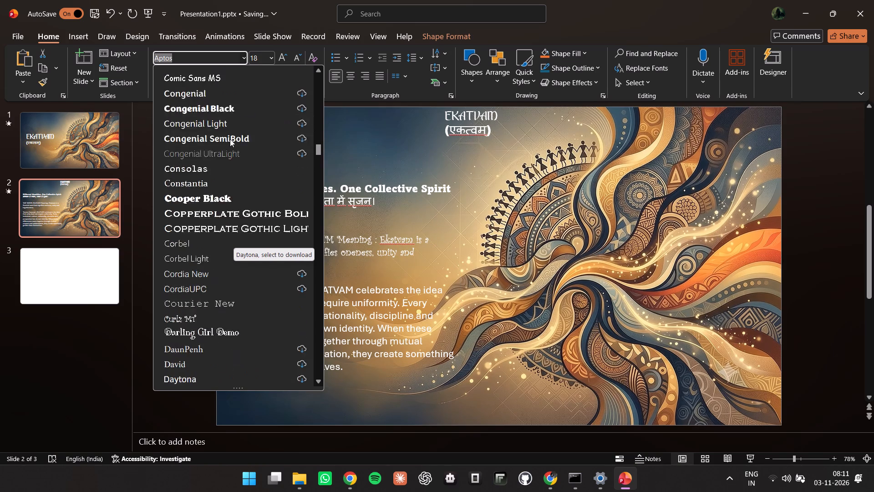
scroll(230, 139, "up", 20)
scroll(230, 139, "up", 17)
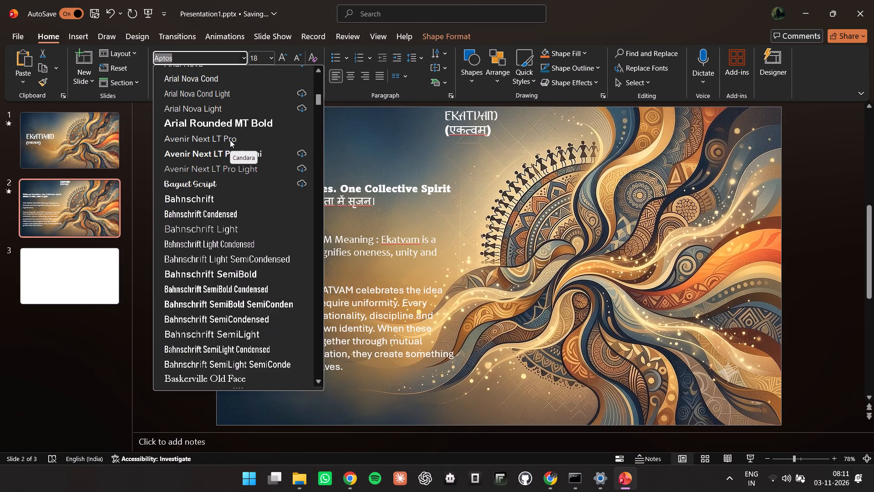
scroll(230, 140, "up", 16)
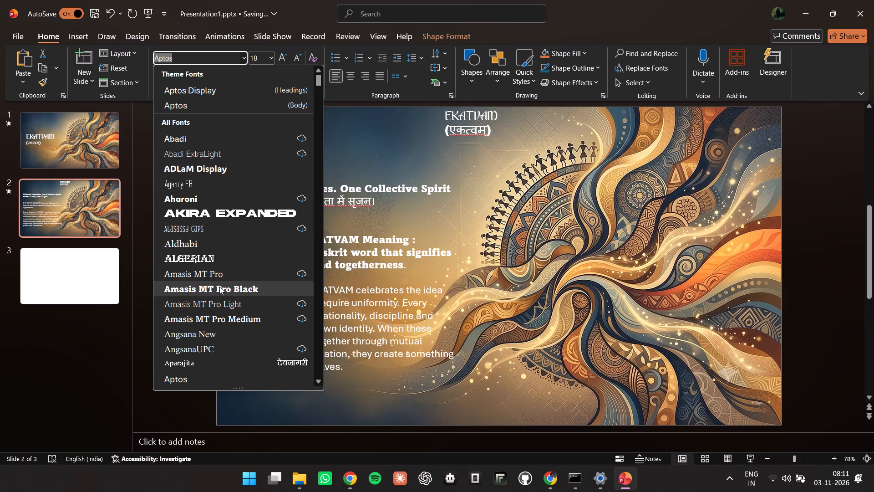
scroll(220, 276, "down", 7)
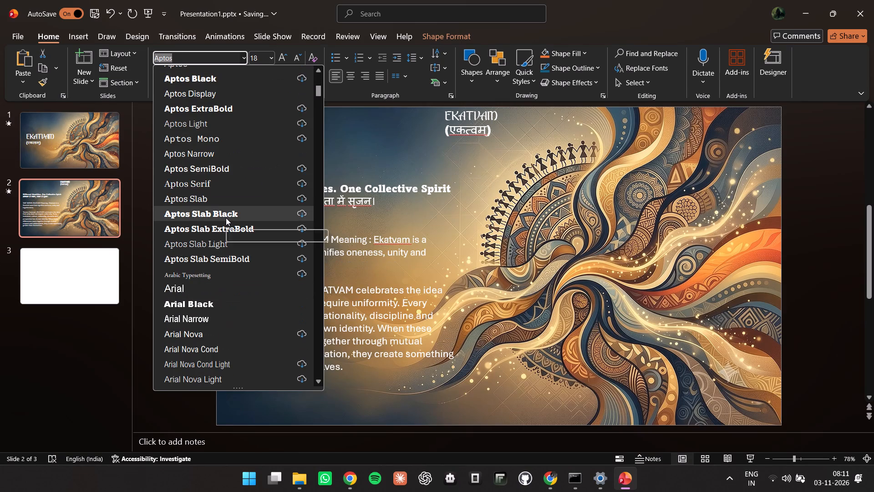
scroll(226, 224, "down", 4)
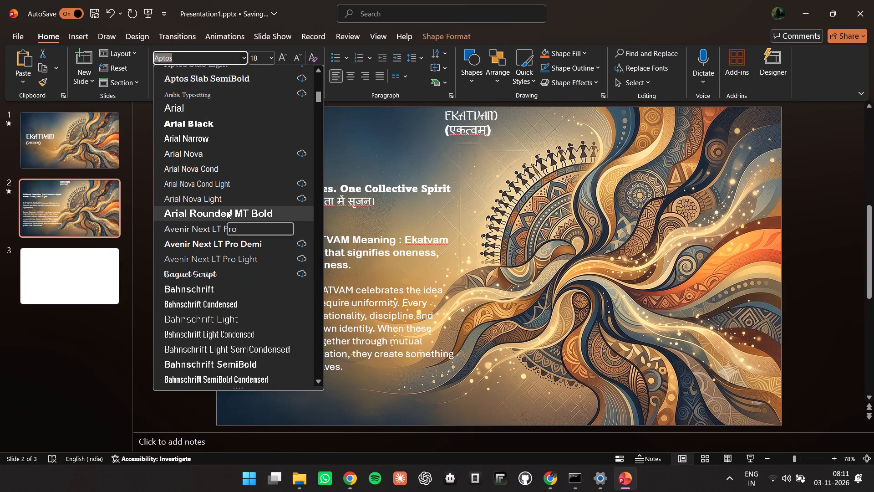
left_click(227, 211)
left_click(352, 235)
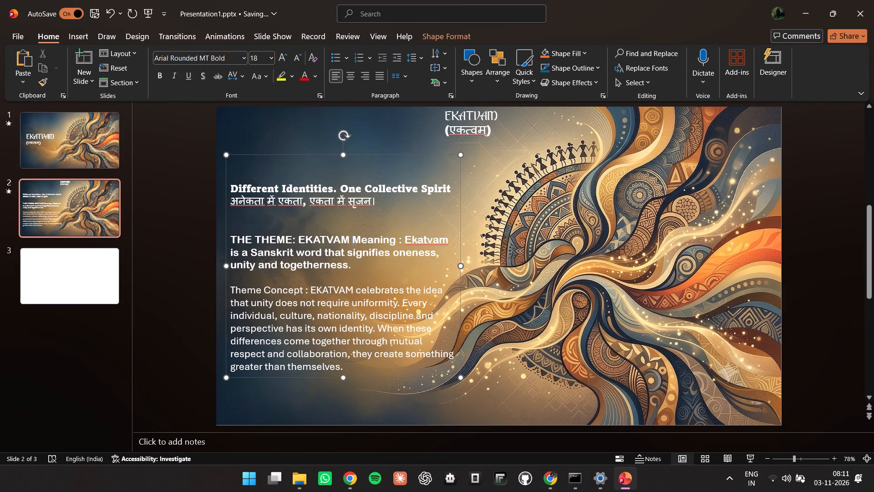
left_click(245, 316)
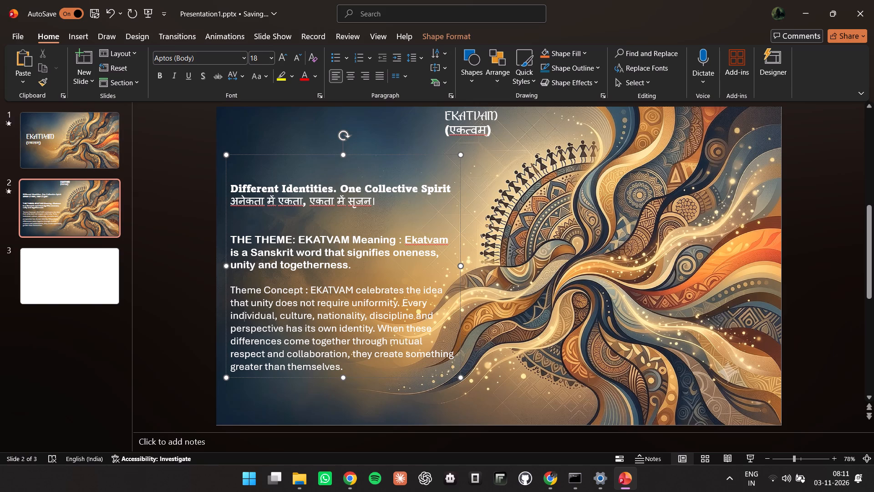
Move the theme text box on slide 2 up, closer to the EKATVAM heading.
left_click_drag(280, 153, 278, 149)
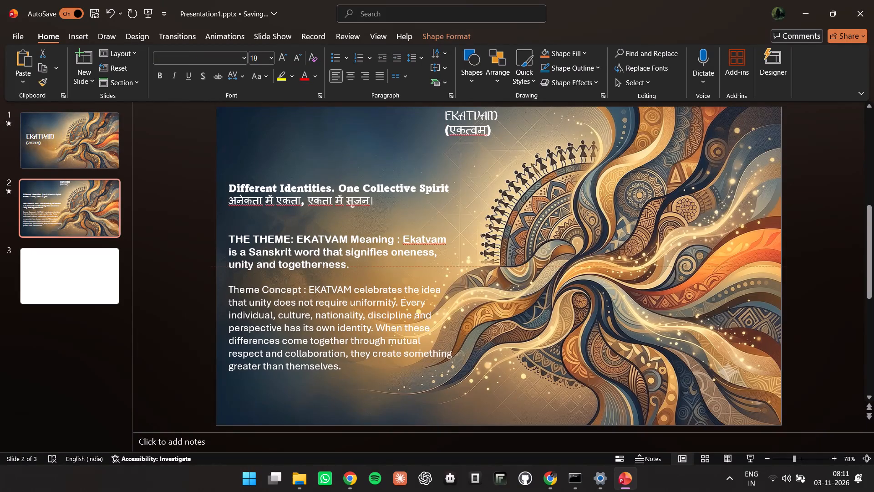
left_click_drag(278, 149, 278, 124)
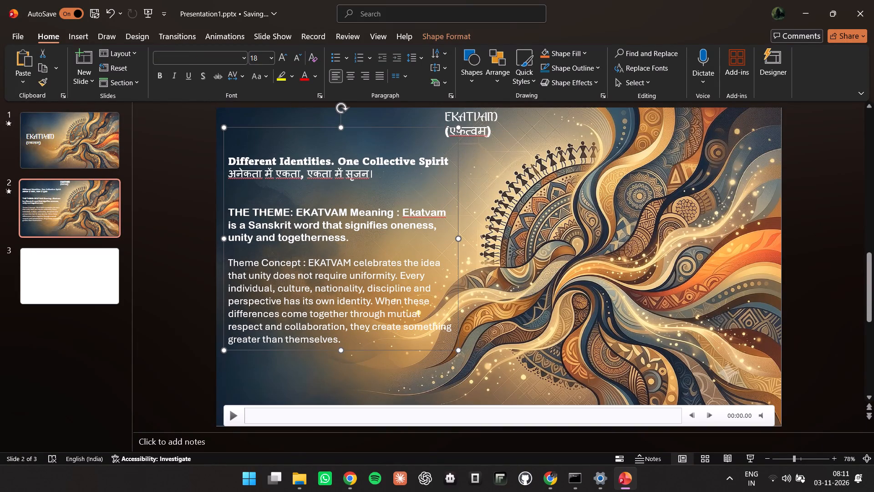
Recolour the "Different Identities. One Collective Spirit" line and its Hindi line with a tan sampled from the artwork near the dancing figures.
left_click_drag(379, 178, 231, 141)
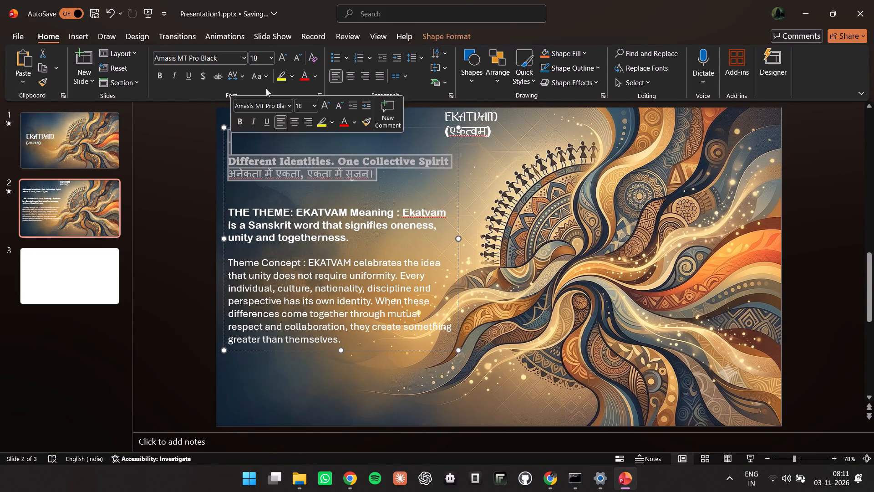
left_click(291, 74)
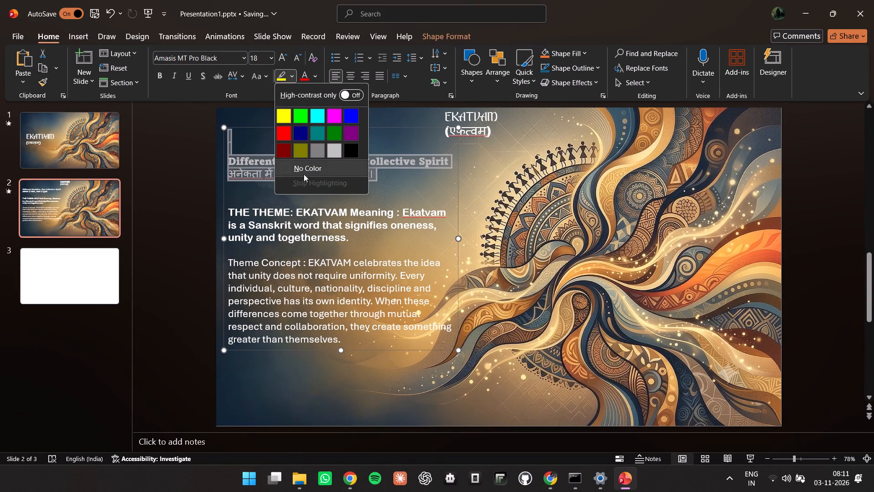
left_click(315, 73)
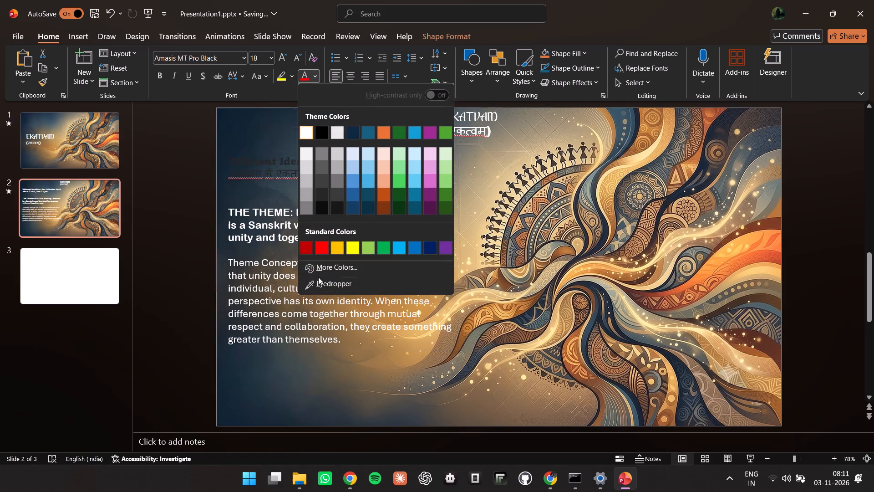
left_click(316, 281)
left_click(525, 150)
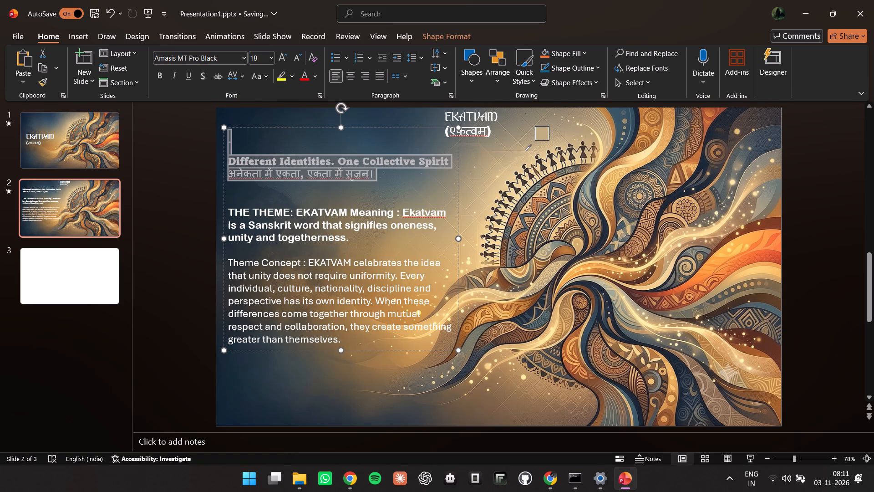
left_click(474, 196)
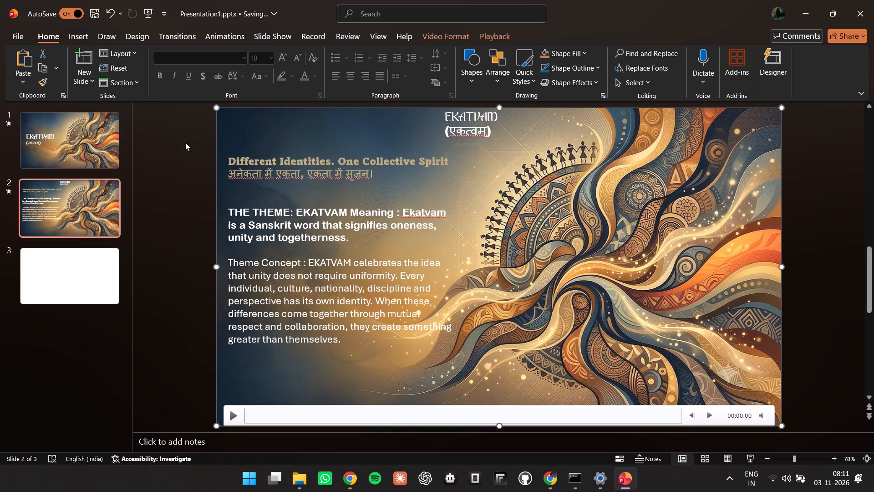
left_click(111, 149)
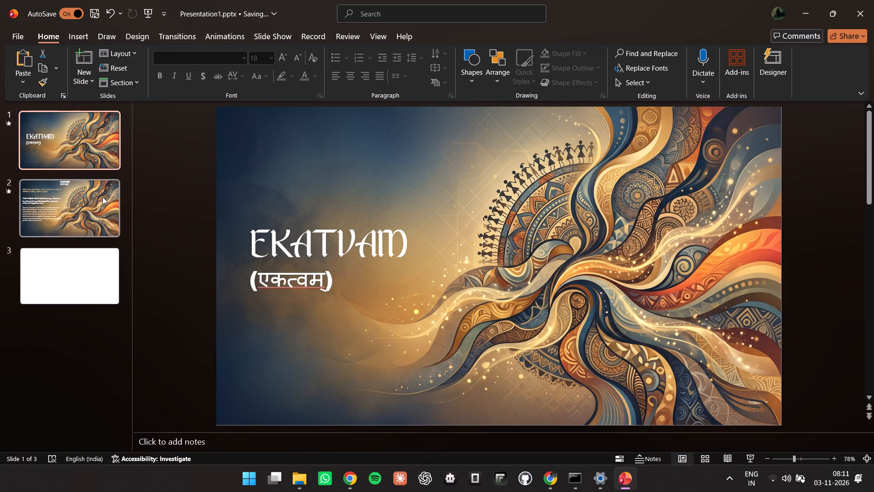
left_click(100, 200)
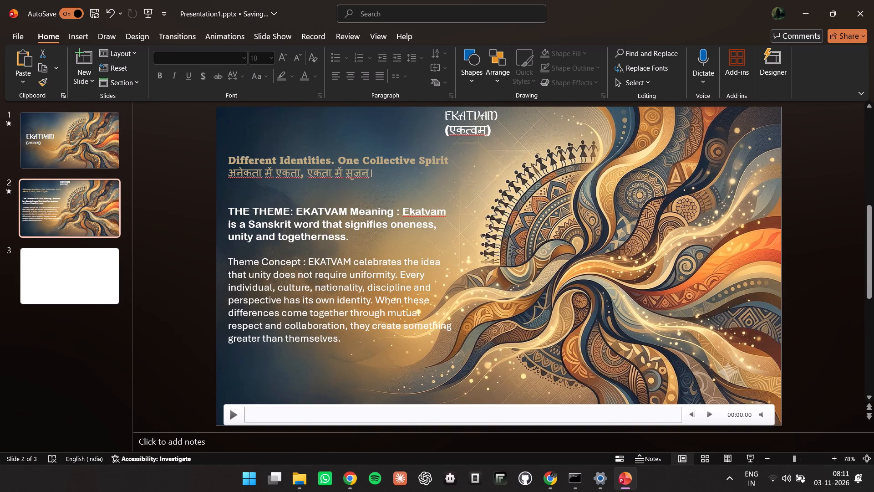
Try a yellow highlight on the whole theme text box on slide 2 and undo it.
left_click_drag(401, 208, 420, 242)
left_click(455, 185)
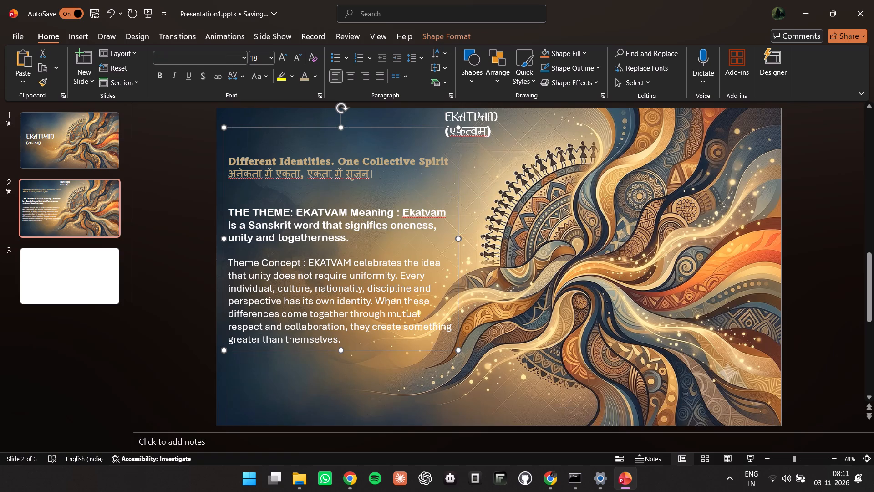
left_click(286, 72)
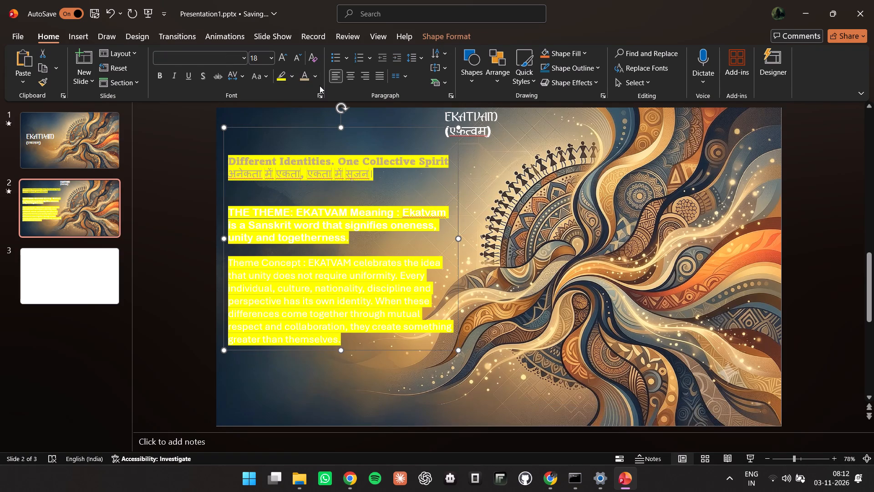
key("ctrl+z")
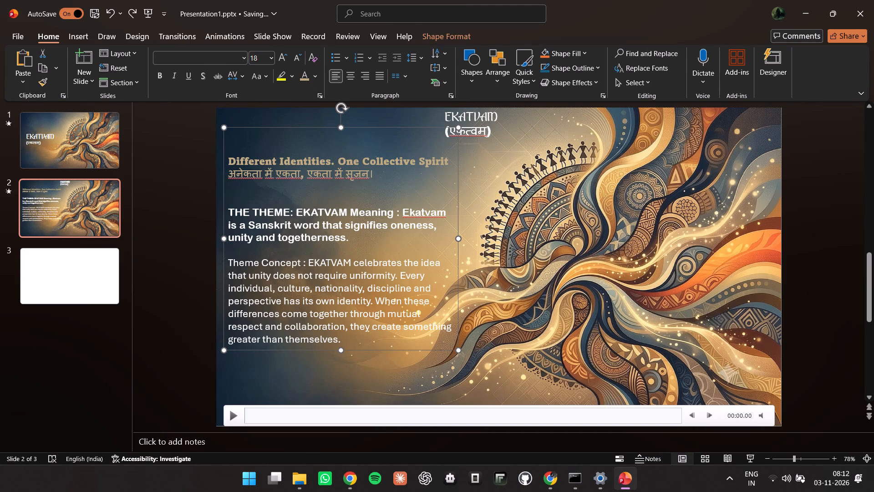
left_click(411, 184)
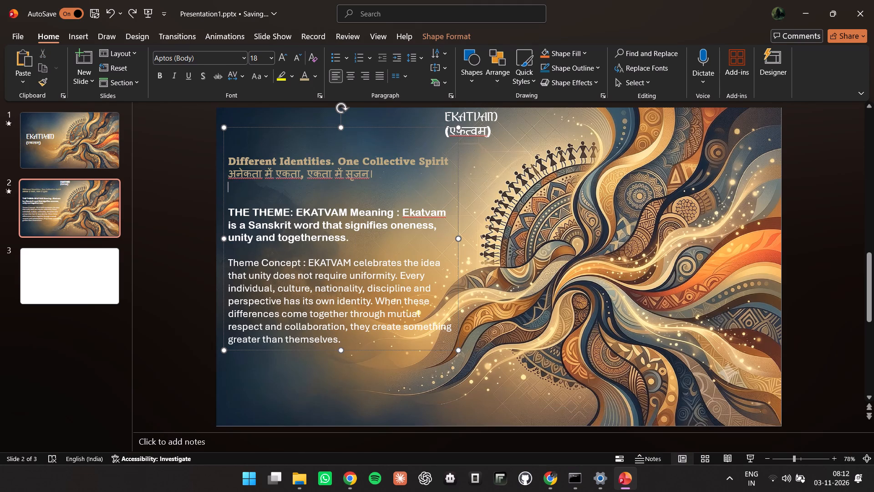
Play the background video on slide 2 briefly and pause it to check the text against the artwork.
left_click(485, 170)
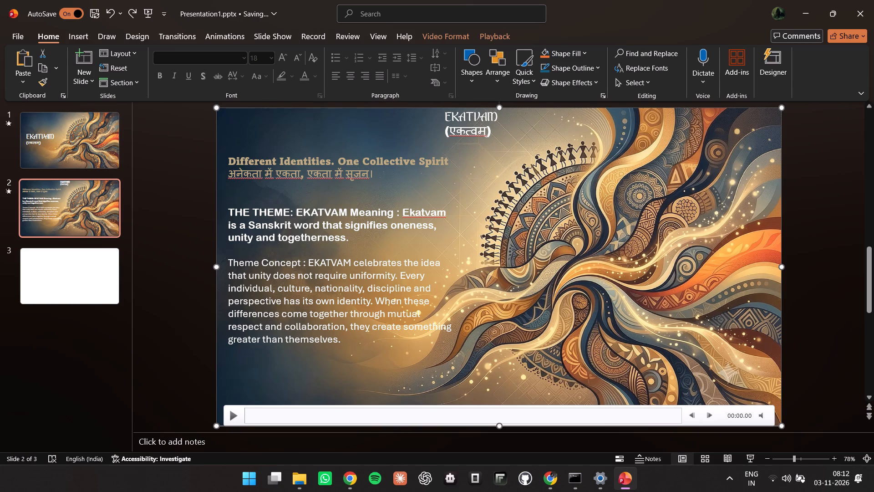
left_click(235, 416)
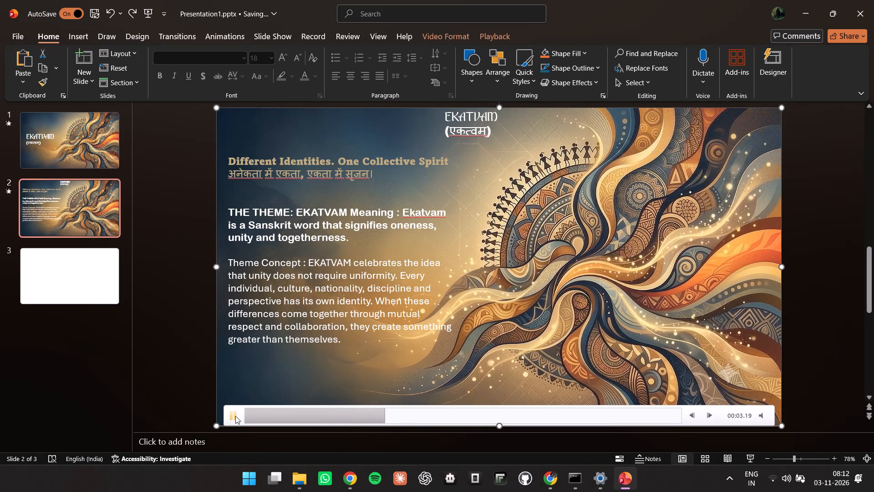
left_click(235, 416)
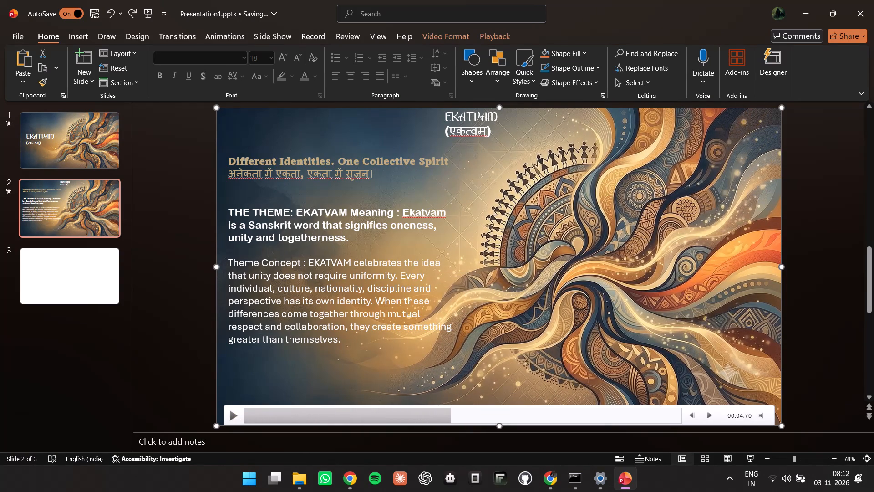
Recolour the "Theme Concept" paragraph on slide 2 with the light blue theme colour #46B1E1.
left_click_drag(339, 340, 245, 247)
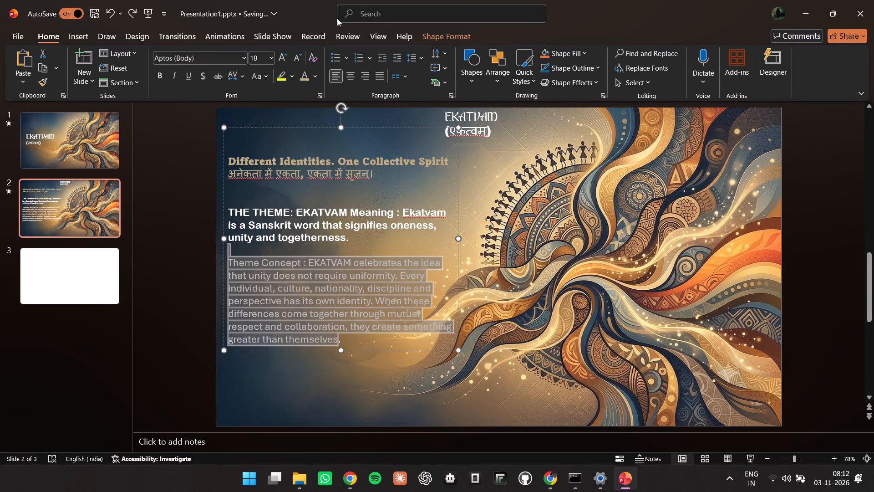
left_click(323, 76)
left_click(314, 75)
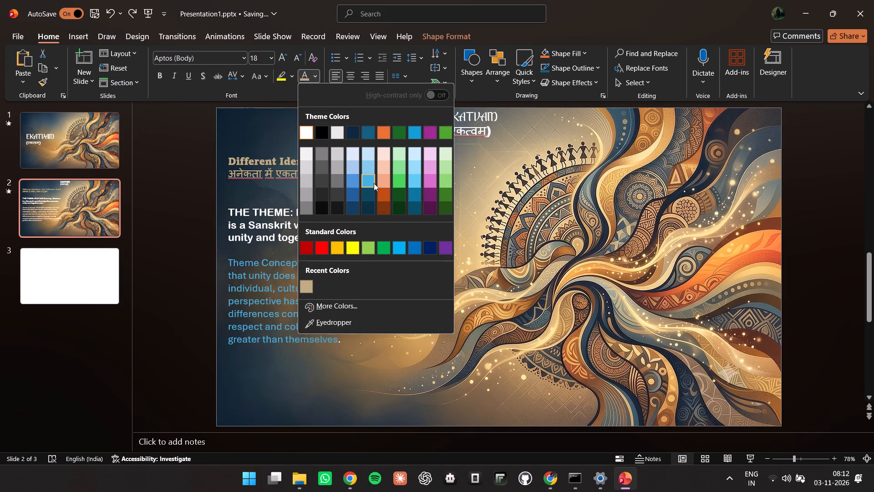
left_click(374, 183)
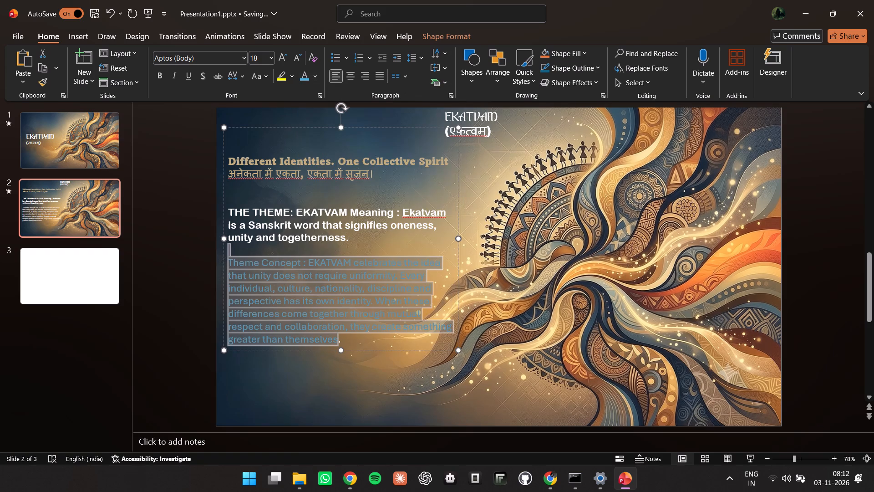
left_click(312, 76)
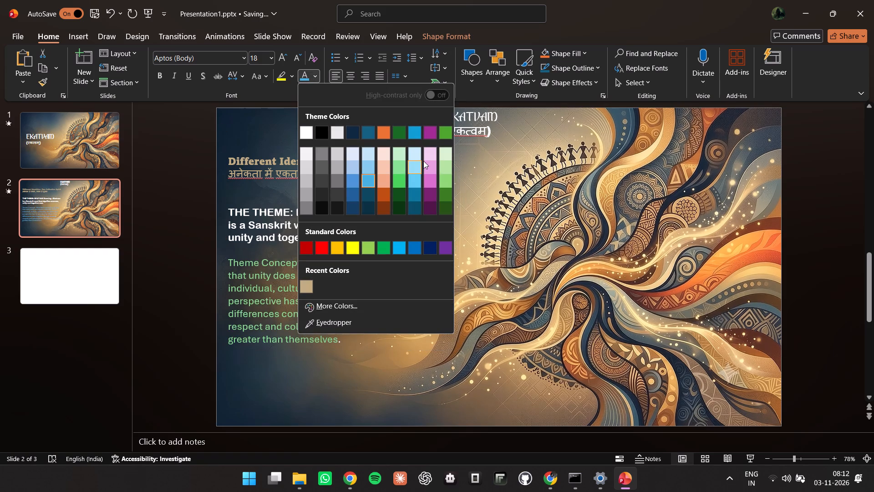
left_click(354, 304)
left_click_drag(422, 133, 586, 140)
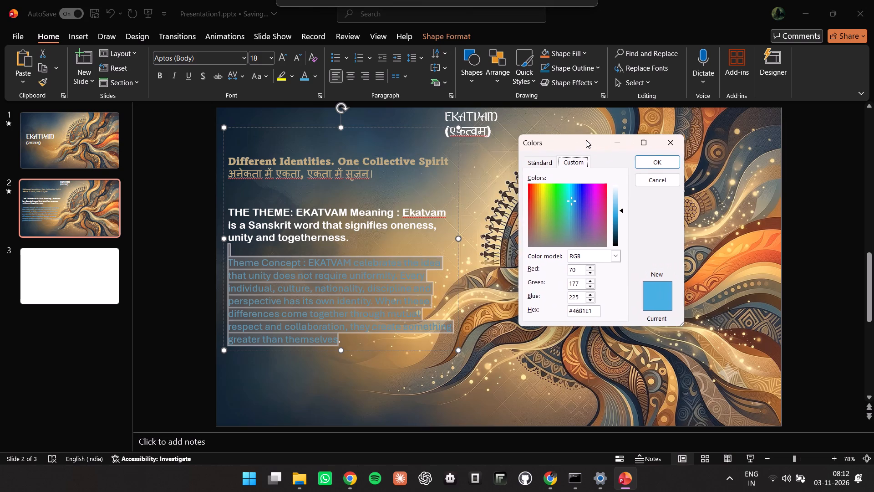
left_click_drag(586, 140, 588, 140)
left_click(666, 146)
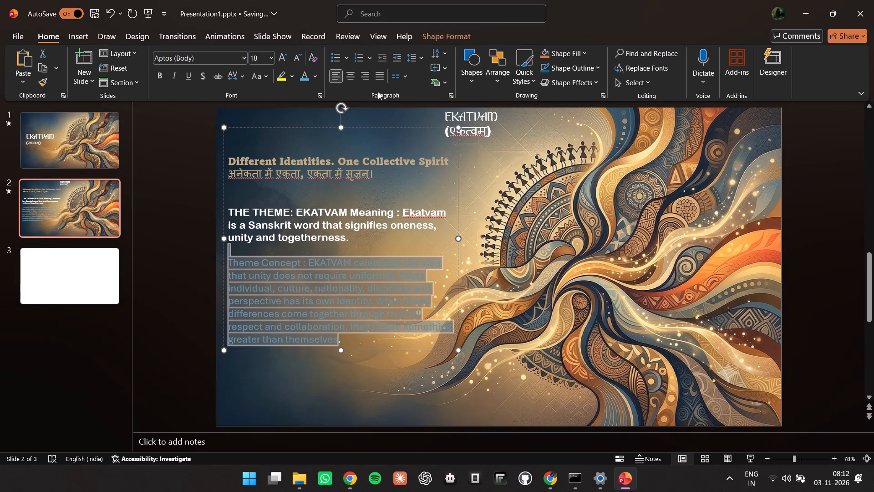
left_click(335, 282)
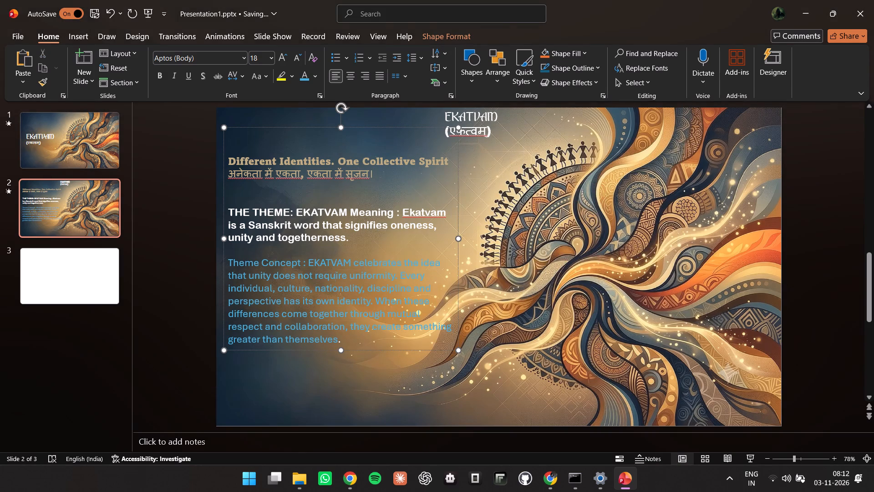
Move the theme text box on slide 2 slightly down and left, against the slide's left edge.
left_click_drag(228, 263, 222, 272)
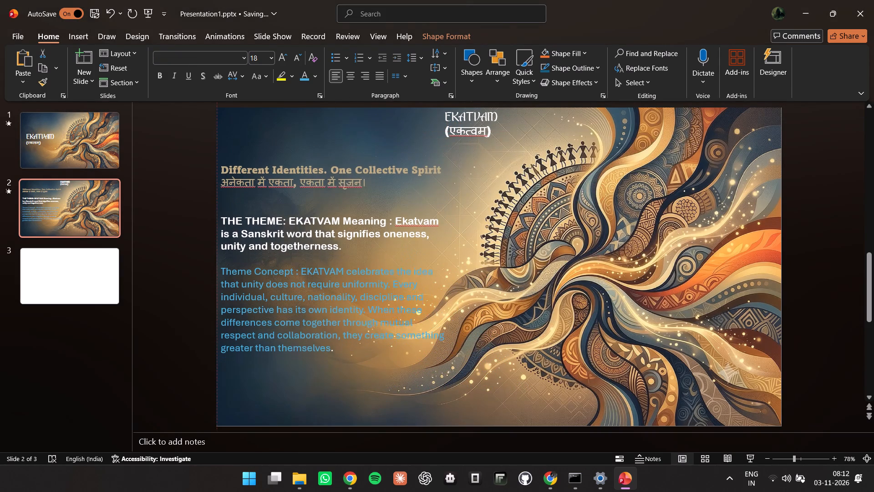
left_click_drag(222, 272, 225, 256)
left_click(295, 259)
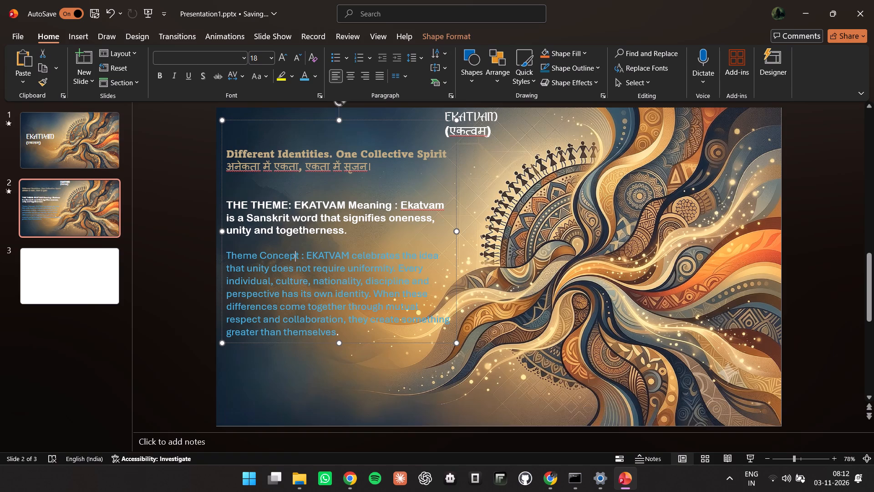
left_click_drag(317, 119, 314, 131)
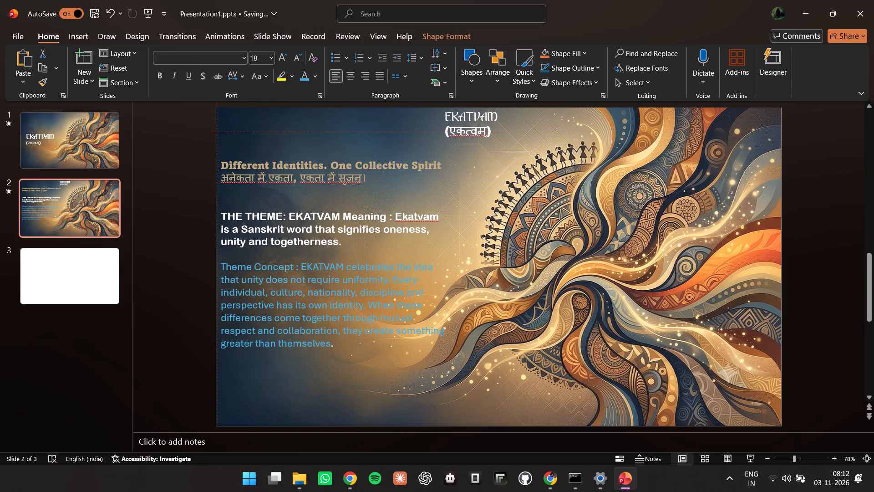
left_click_drag(314, 131, 314, 132)
Make the EKATVAM title on slide 1 bold and recolour it with a pale beige sampled from the artwork.
left_click(87, 154)
left_click(355, 242)
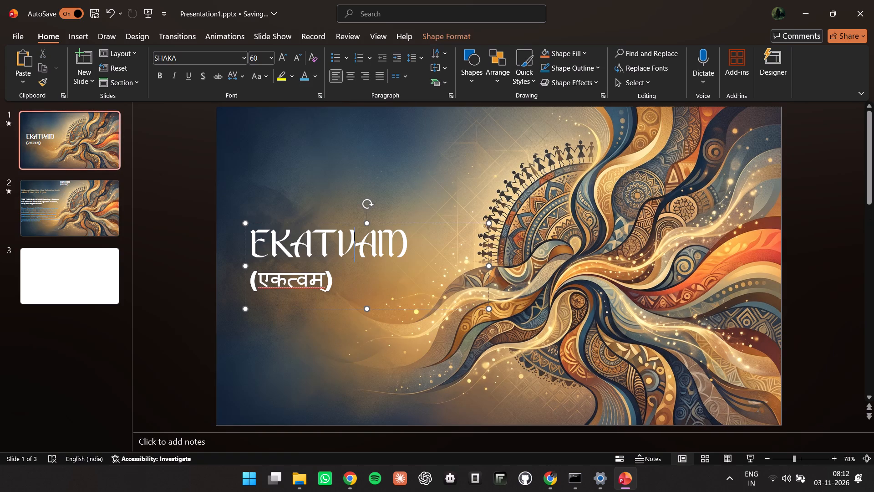
left_click_drag(407, 246, 247, 239)
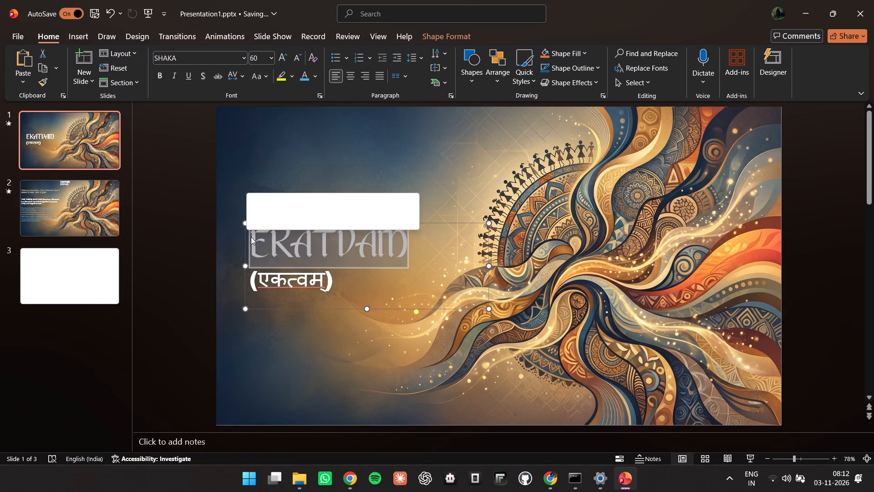
left_click(255, 219)
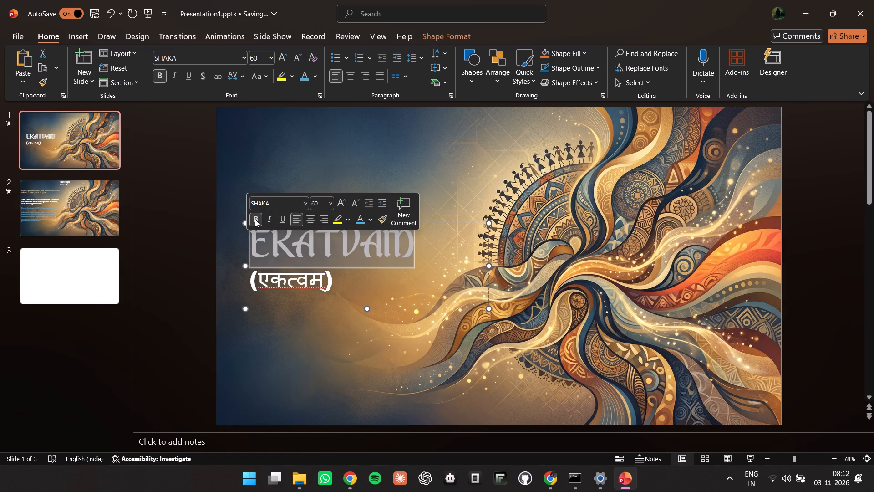
left_click(371, 220)
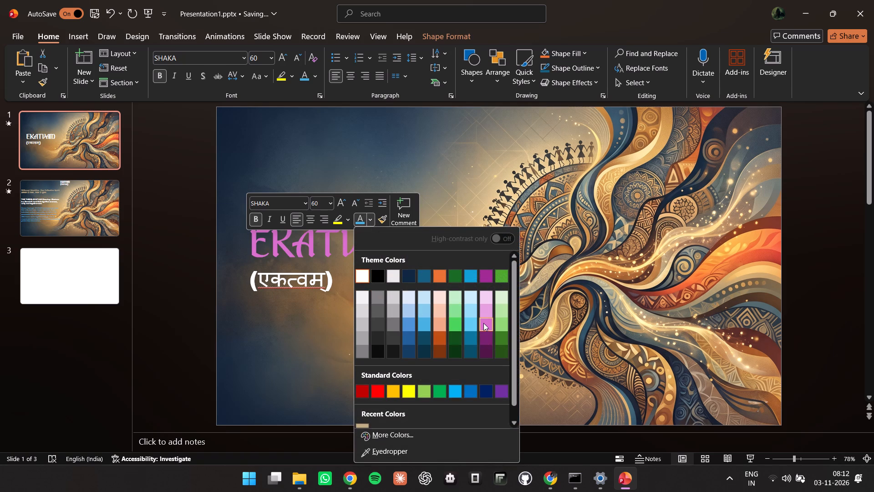
left_click(401, 449)
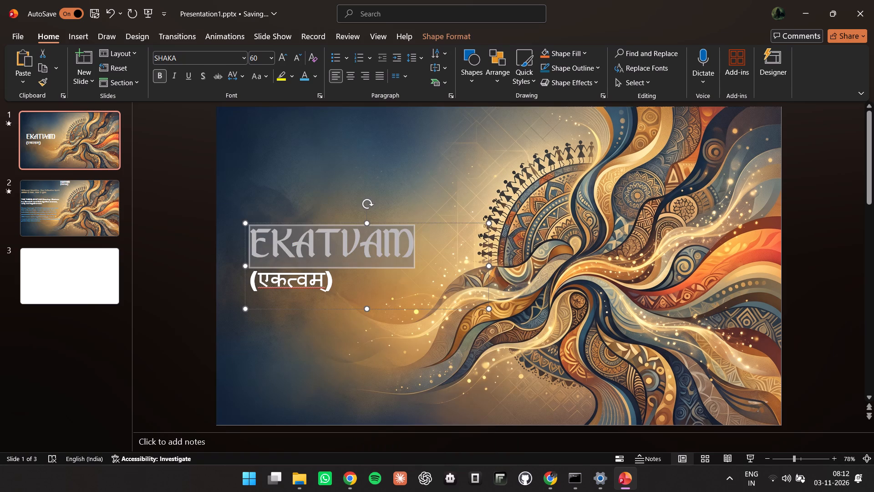
left_click(544, 249)
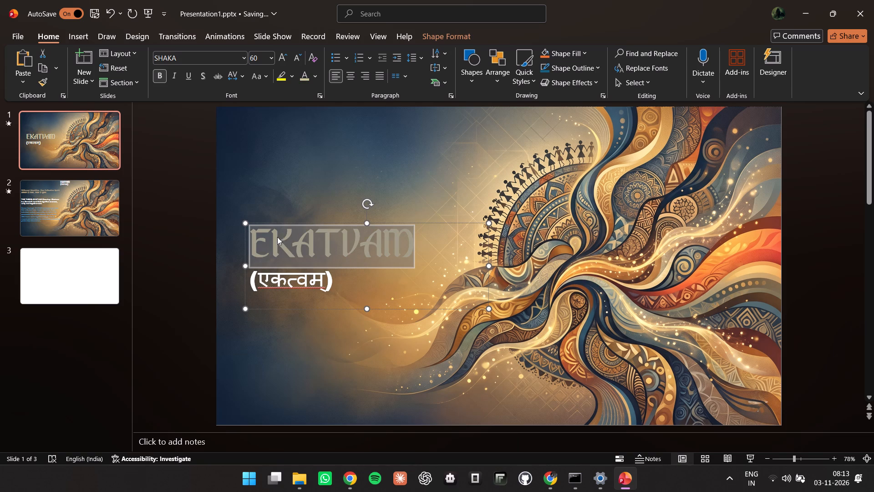
left_click(406, 255)
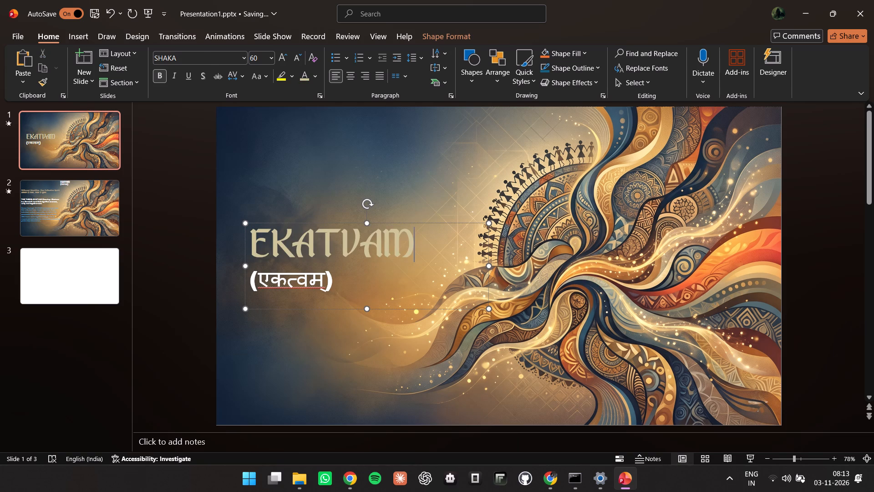
Recolour the Hindi line (एकत्वम्) on slide 1 with a dark navy sampled from the background's upper-left area.
left_click_drag(331, 286, 270, 286)
left_click(255, 277)
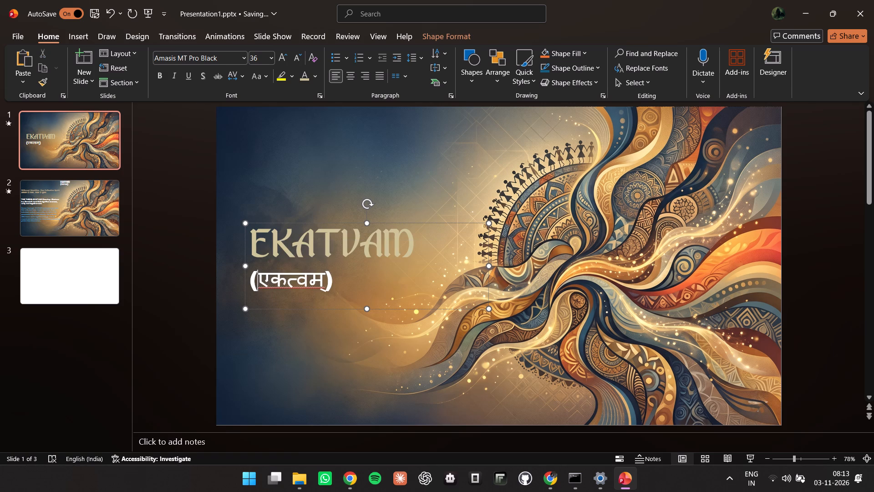
left_click_drag(251, 277, 393, 284)
left_click(518, 265)
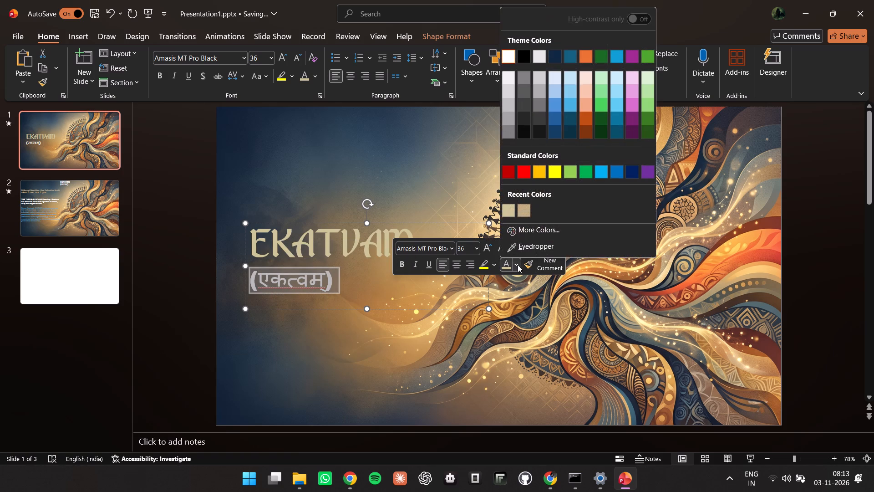
left_click(538, 247)
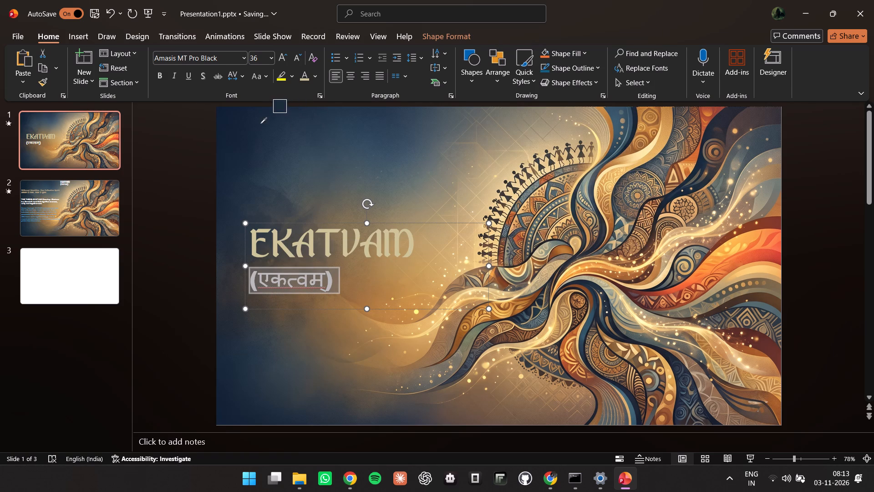
left_click(253, 123)
left_click(184, 282)
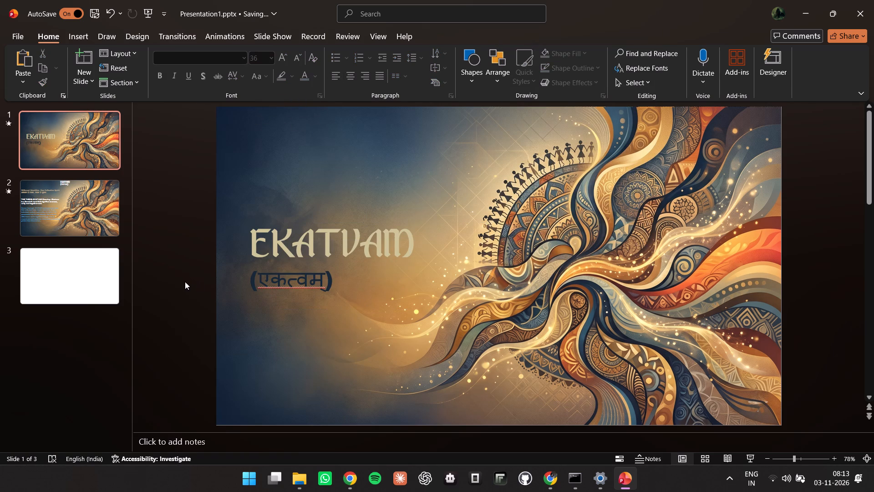
Set the font size of the EKATVAM title on slide 1 to 66.
left_click(404, 245)
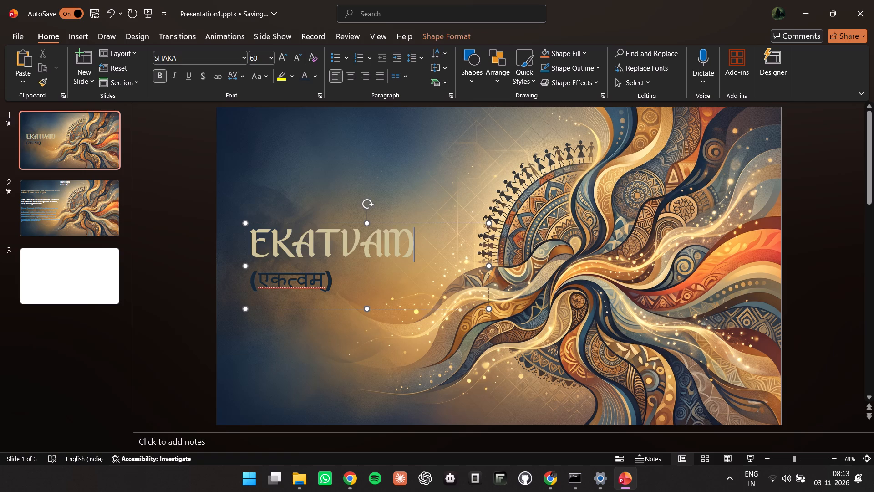
left_click_drag(413, 250, 250, 236)
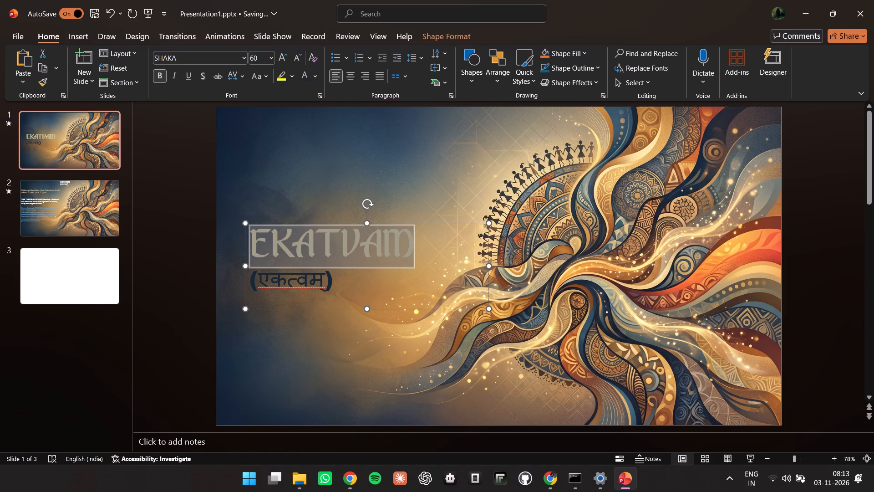
left_click_drag(250, 236, 244, 235)
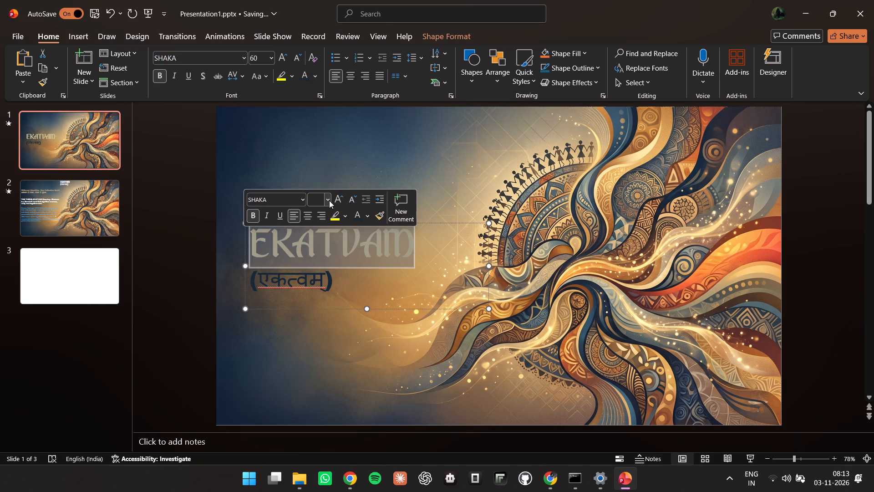
left_click(329, 200)
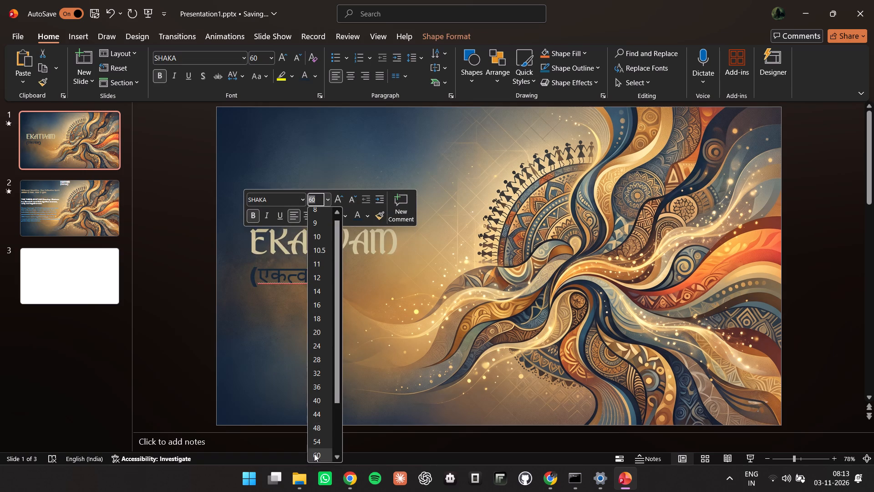
scroll(318, 441, "down", 7)
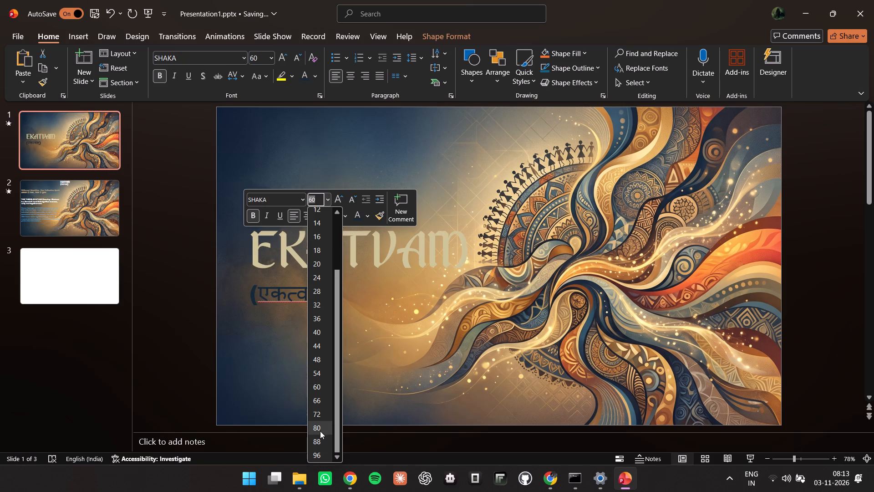
left_click(321, 404)
Preview slide 1 full screen as a slide show and return to editing.
left_click(742, 459)
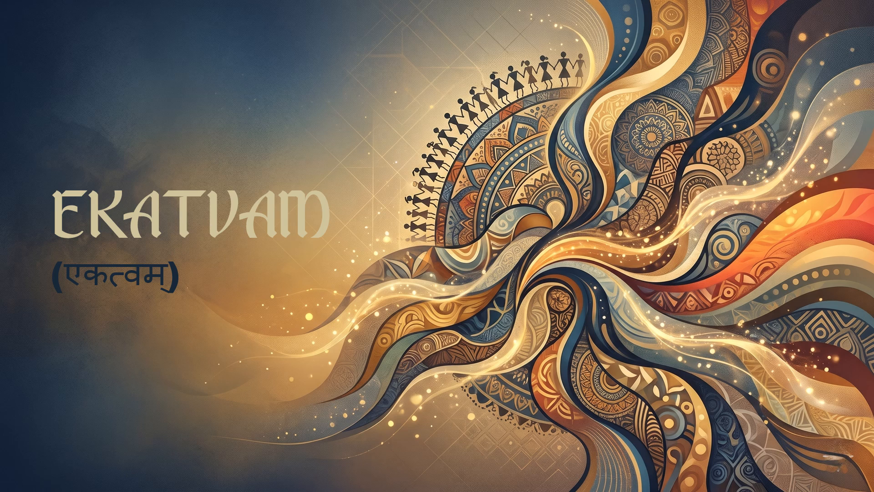
key("Escape")
key("Escape")
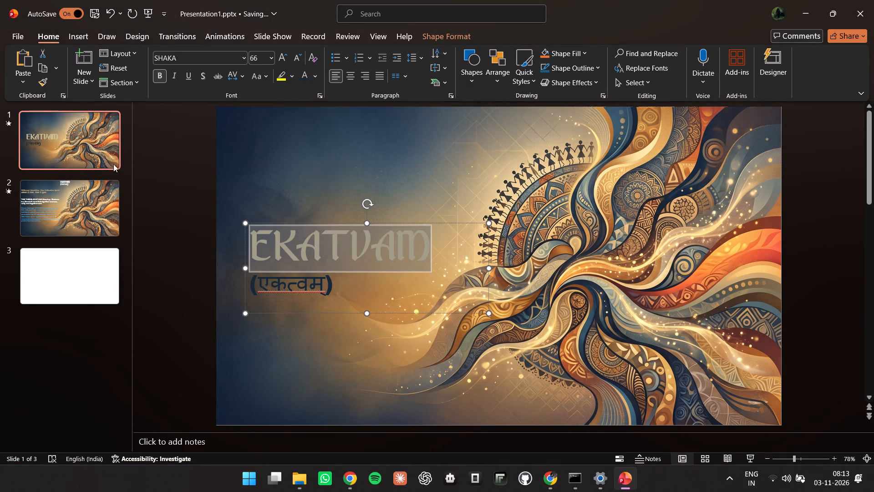
Copy the text box containing the EKATVAM title and its Hindi line on slide 1.
left_click(360, 264)
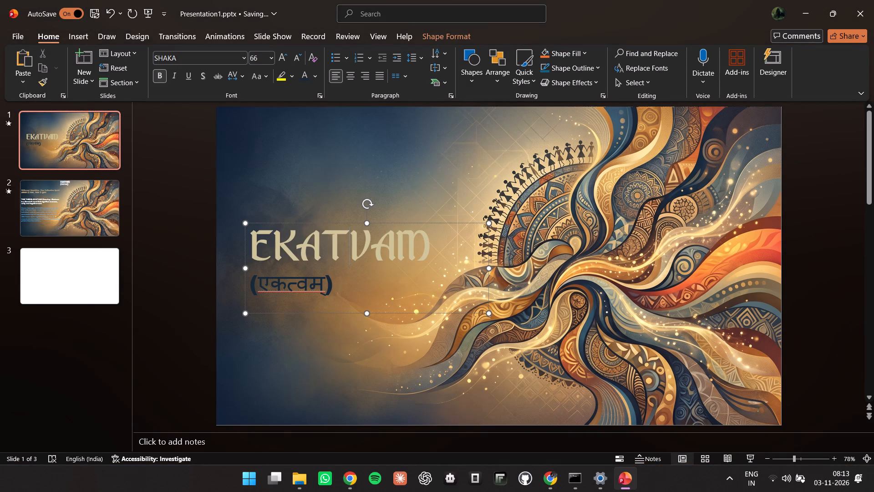
right_click(325, 225)
left_click(357, 183)
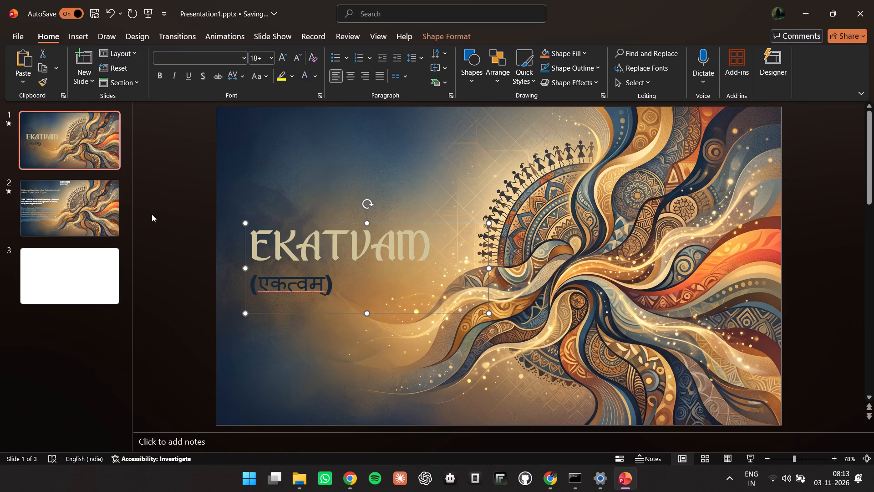
Preview the transition from slide 1 to slide 2 as a full-screen slide show and return to editing.
left_click(108, 211)
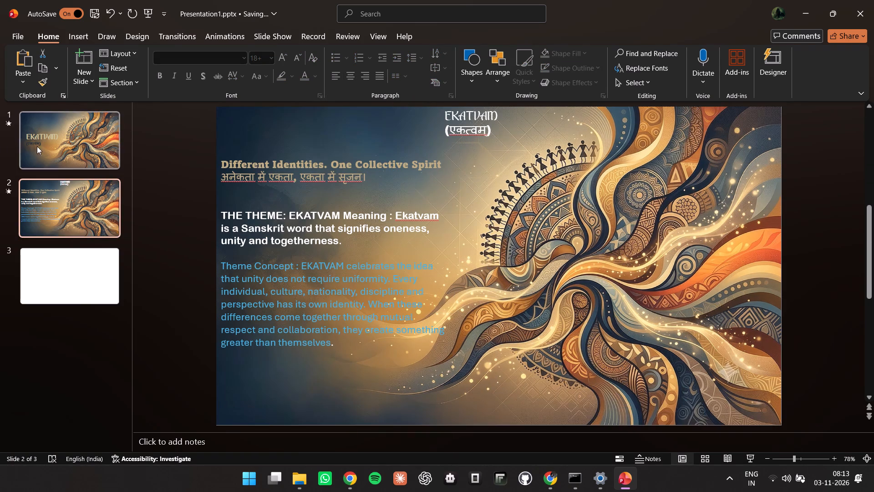
left_click(51, 147)
left_click(748, 463)
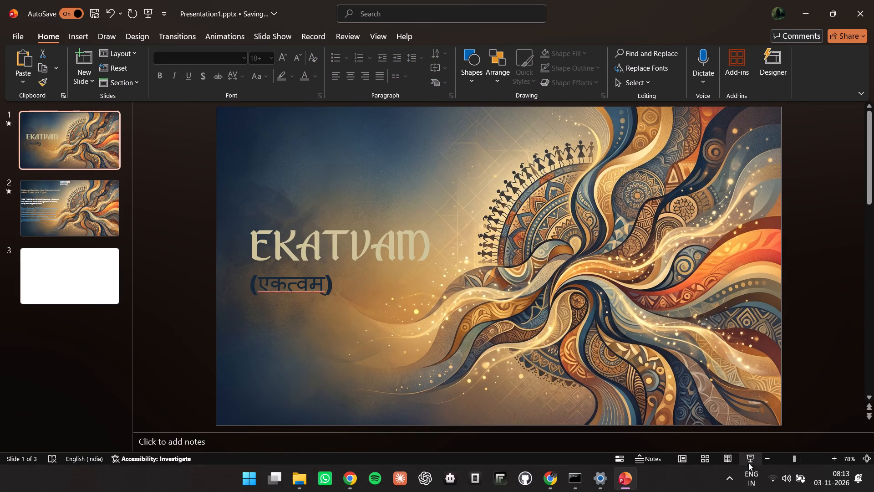
left_click(389, 150)
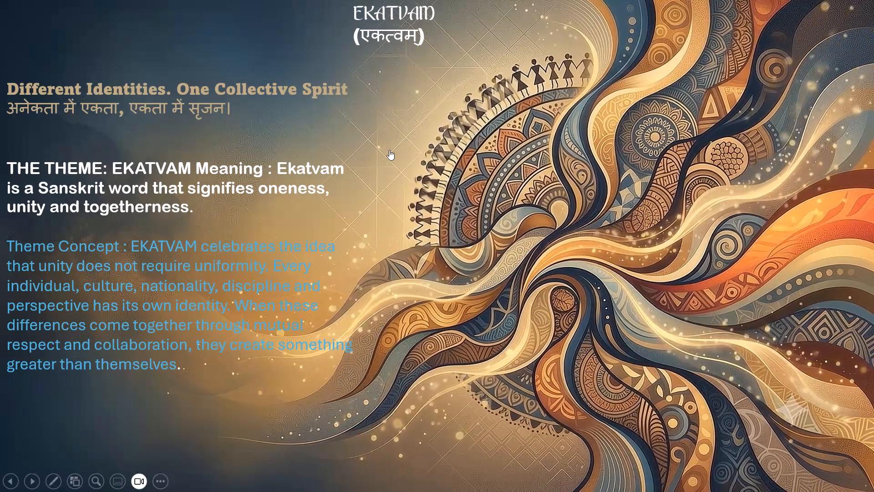
key("Escape")
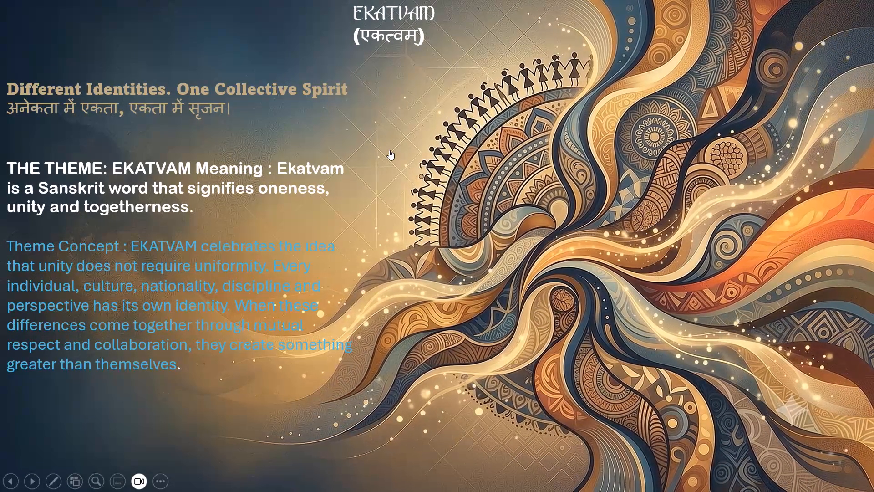
double_click(779, 411)
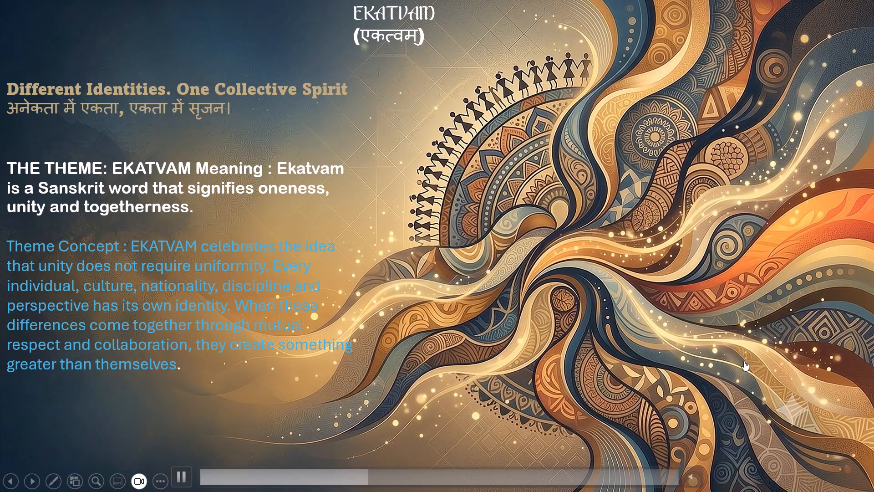
double_click(626, 304)
key("Escape")
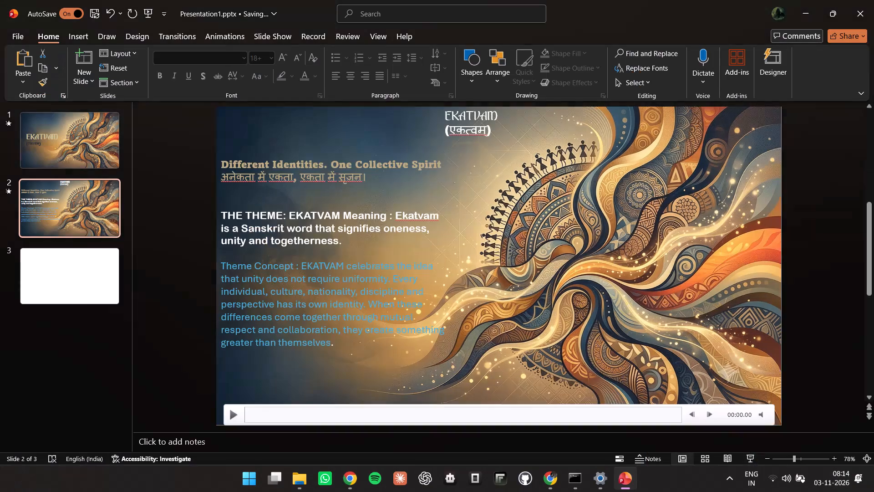
Paste the copied EKATVAM title box onto slide 2.
left_click(39, 154)
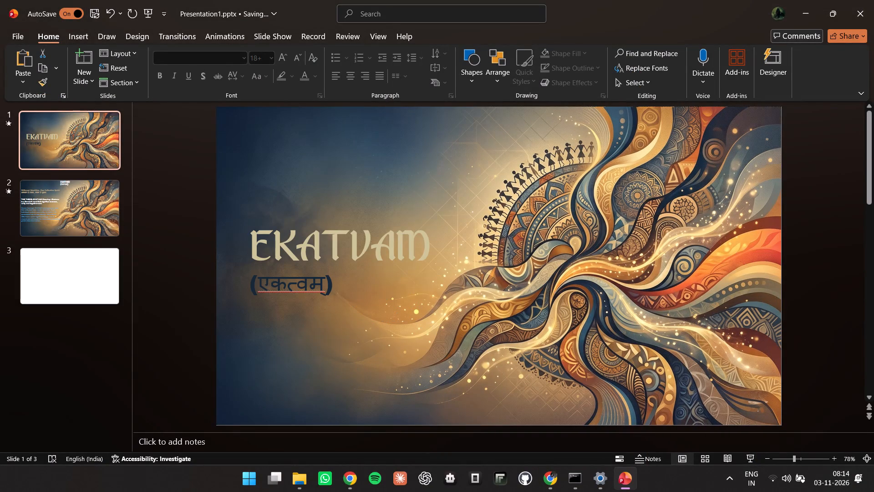
left_click(103, 209)
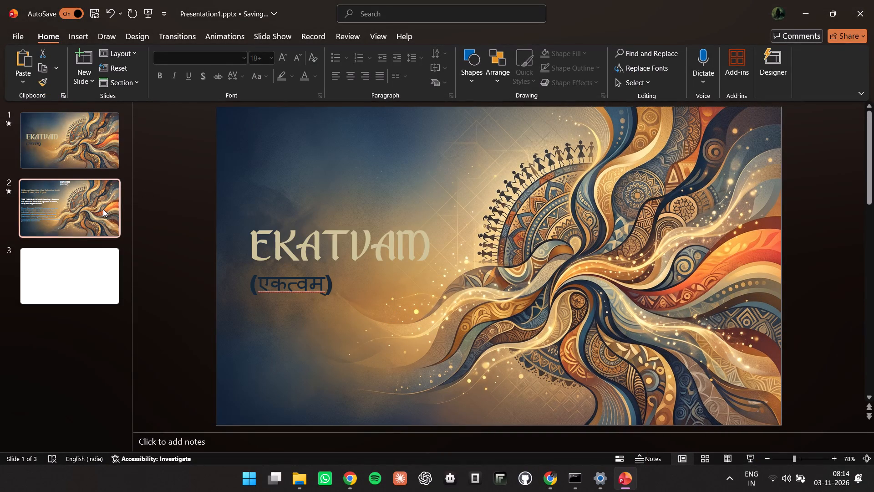
right_click(351, 122)
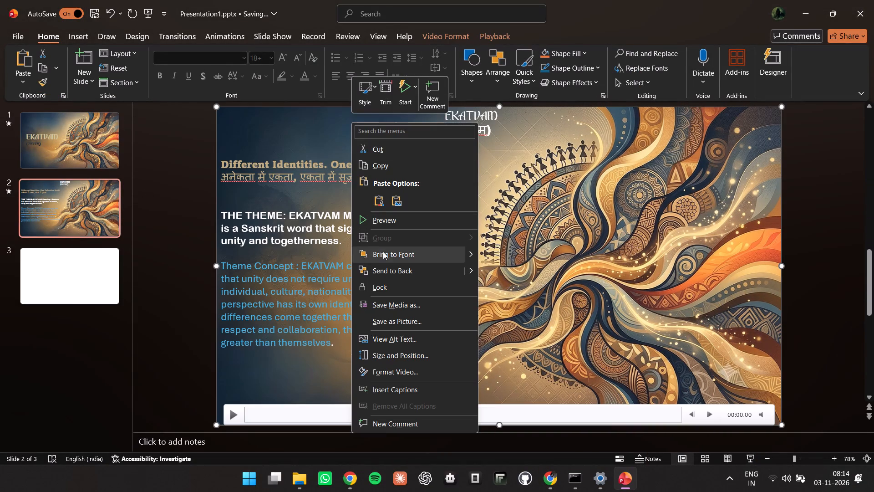
left_click(381, 195)
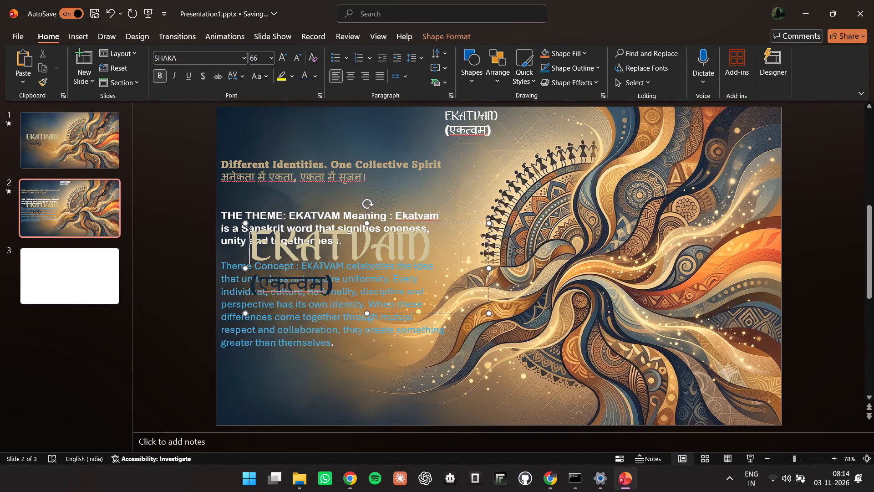
Delete the old small white EKATVAM heading at the top of slide 2.
left_click(478, 122)
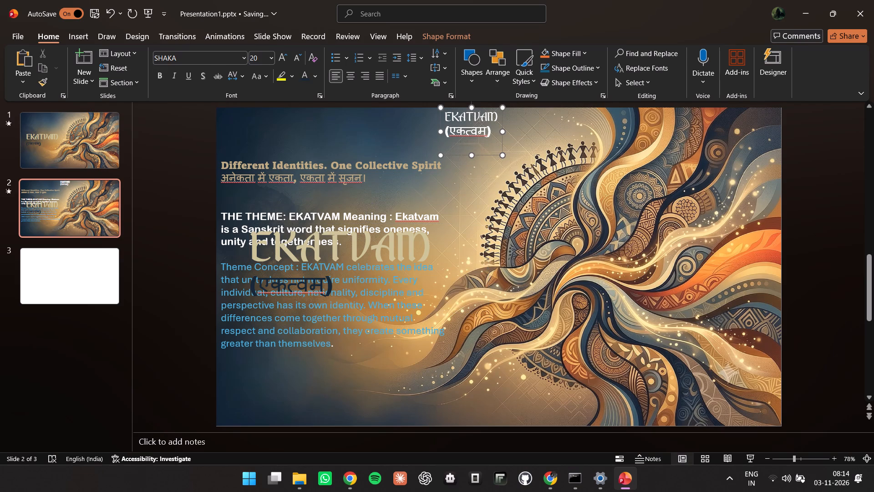
left_click(502, 108)
key("F12")
key("Delete")
key("Delete")
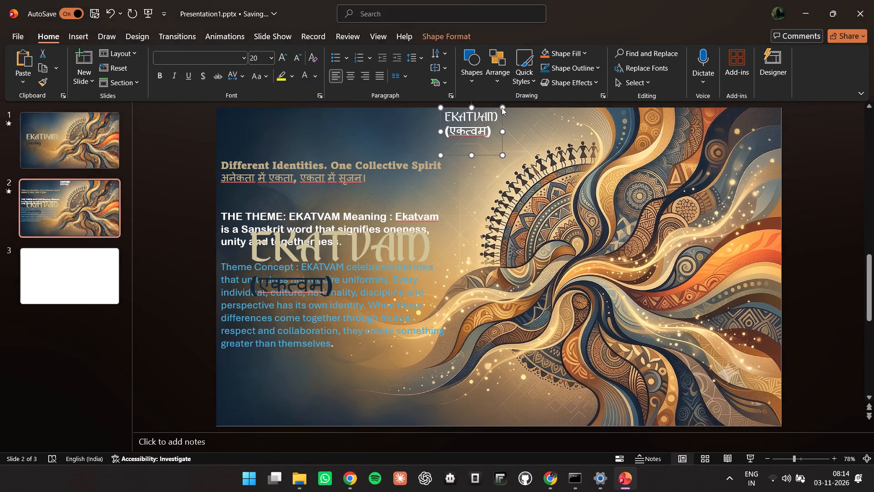
left_click(418, 10)
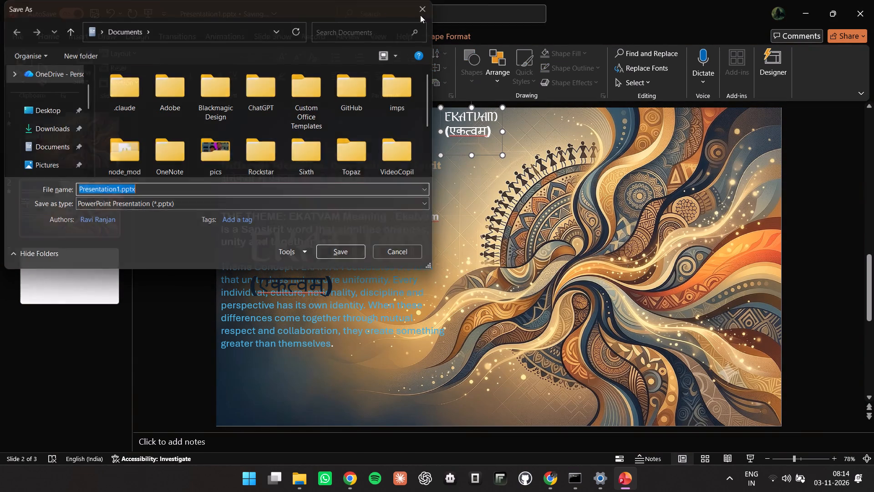
left_click(503, 112)
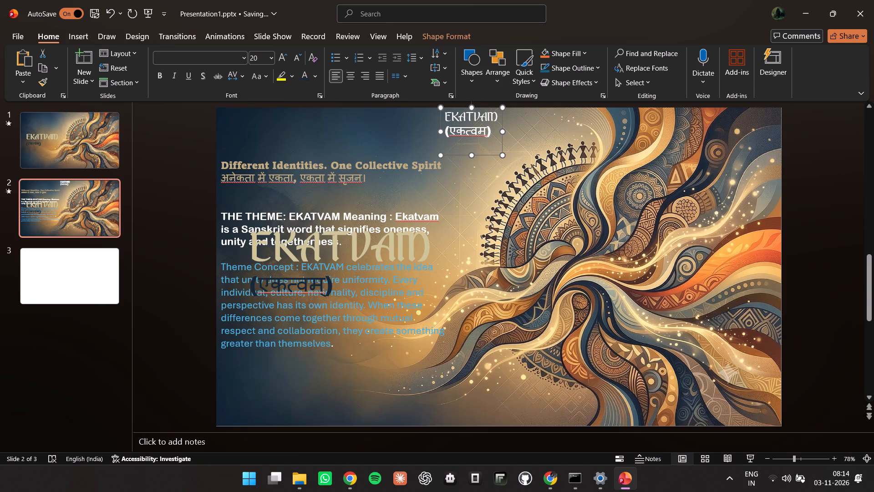
key("Delete")
Set the font size of all text in the pasted EKATVAM title box on slide 2 to 20.
left_click(278, 268)
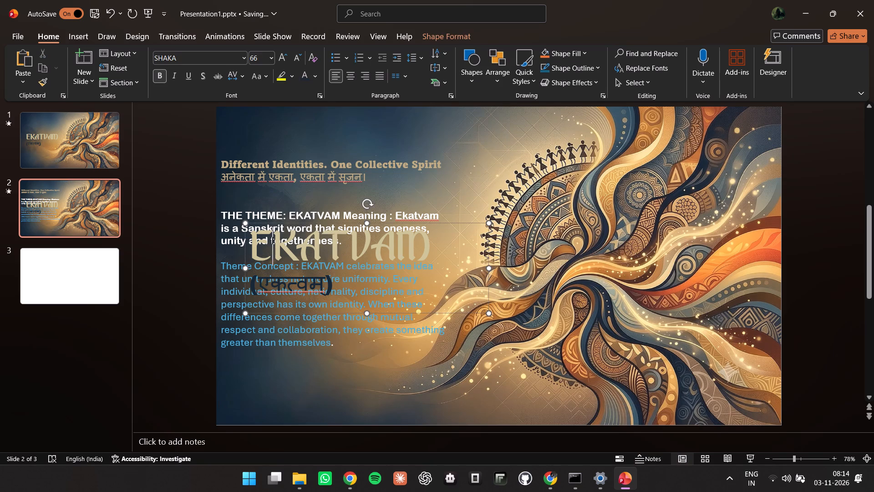
left_click(278, 268)
key("ctrl+a")
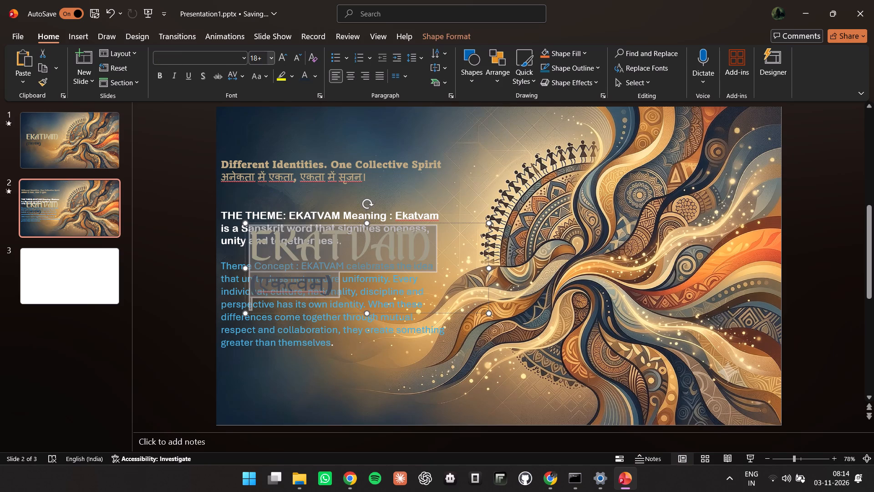
left_click(268, 59)
left_click(259, 194)
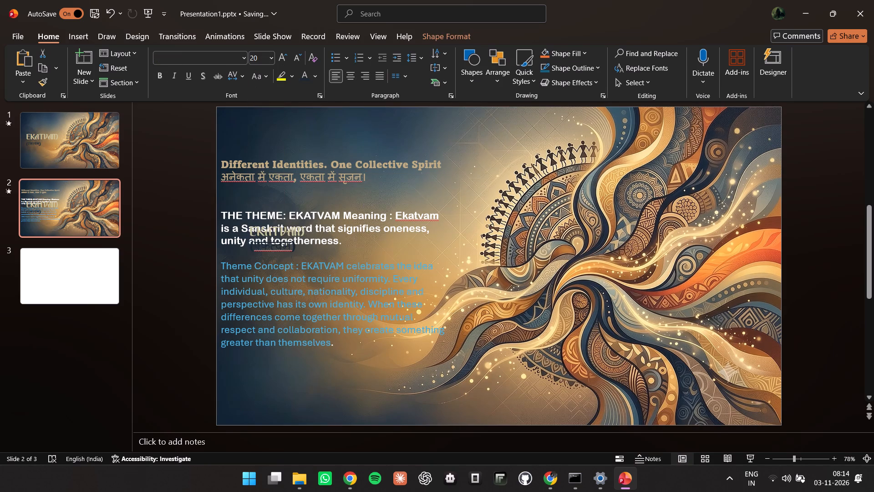
Shrink the pasted title box on slide 2 to fit closely around its two lines, keeping EKATVAM on one line.
left_click_drag(488, 247, 483, 247)
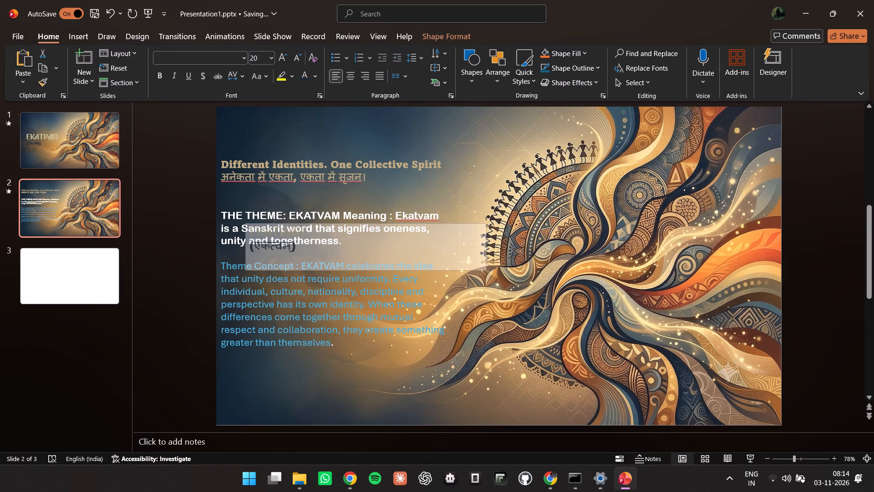
left_click_drag(483, 247, 288, 240)
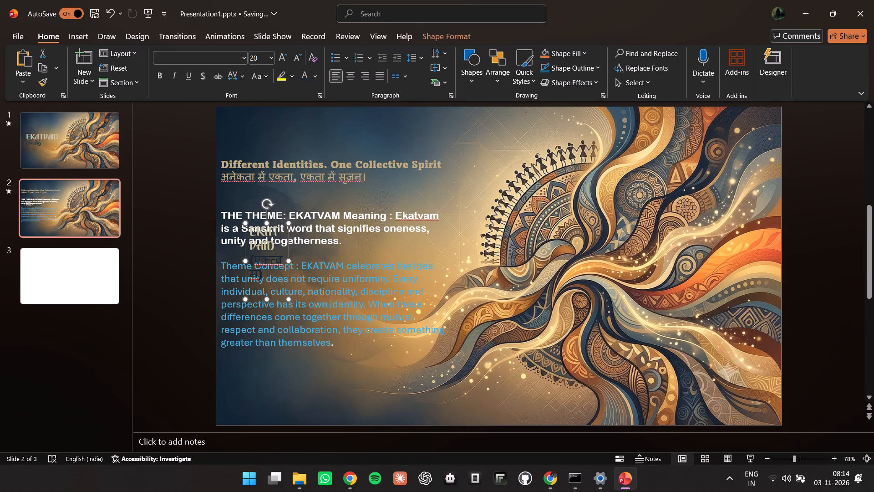
left_click(288, 264)
left_click_drag(291, 261, 342, 259)
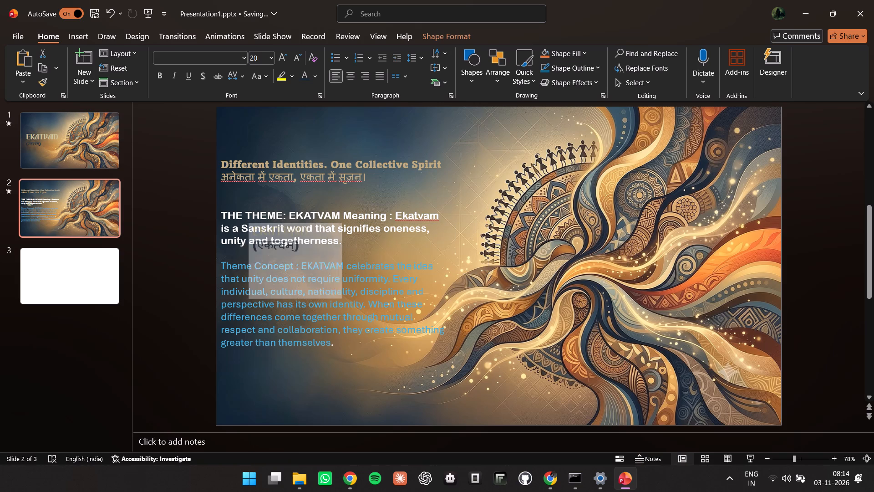
left_click_drag(342, 259, 342, 258)
left_click_drag(296, 268, 296, 256)
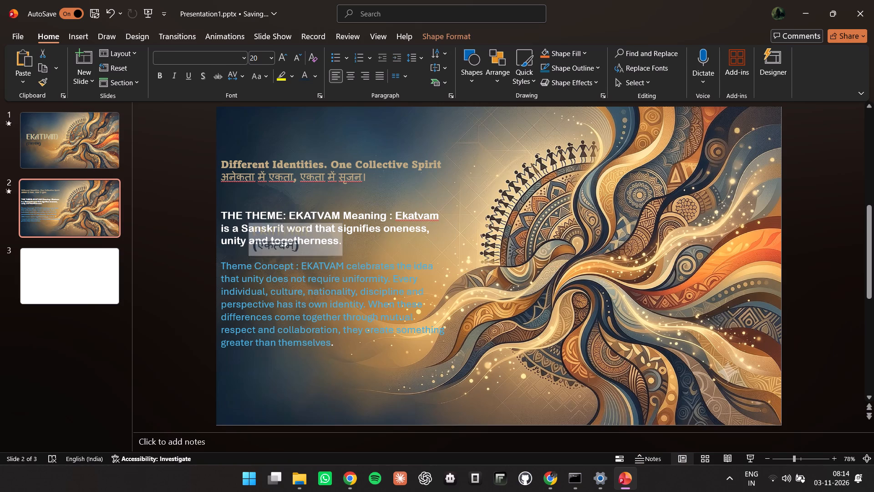
left_click_drag(296, 256, 296, 254)
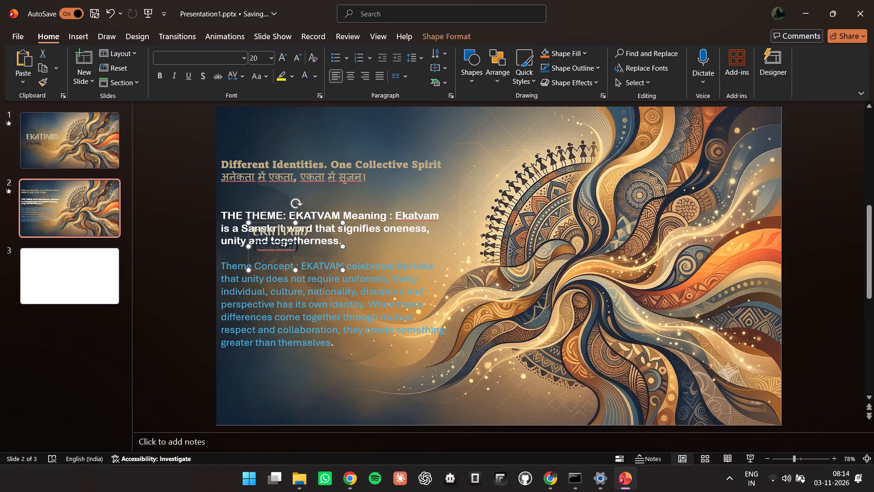
Move the resized EKATVAM title box to the top centre of slide 2, where the old heading was.
left_click_drag(331, 223, 519, 109)
left_click(366, 126)
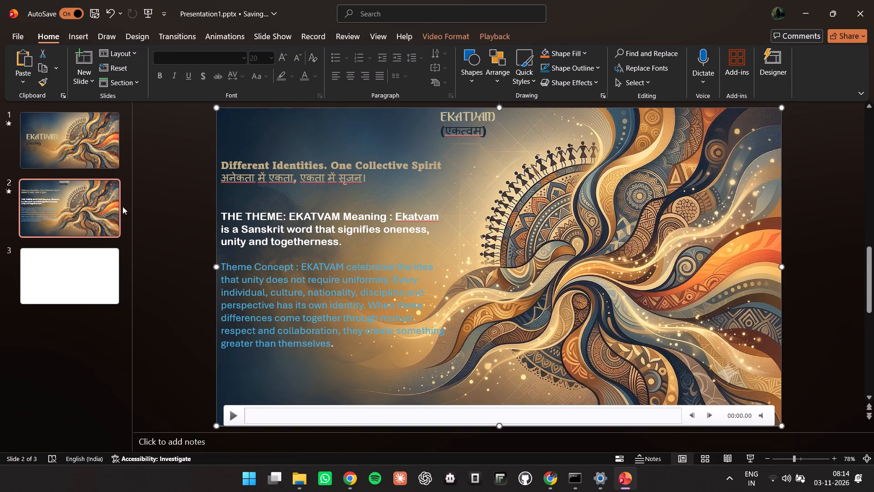
Preview the title's transition from slide 1 to slide 2 as a full-screen slide show and return to editing.
left_click(50, 131)
left_click(745, 461)
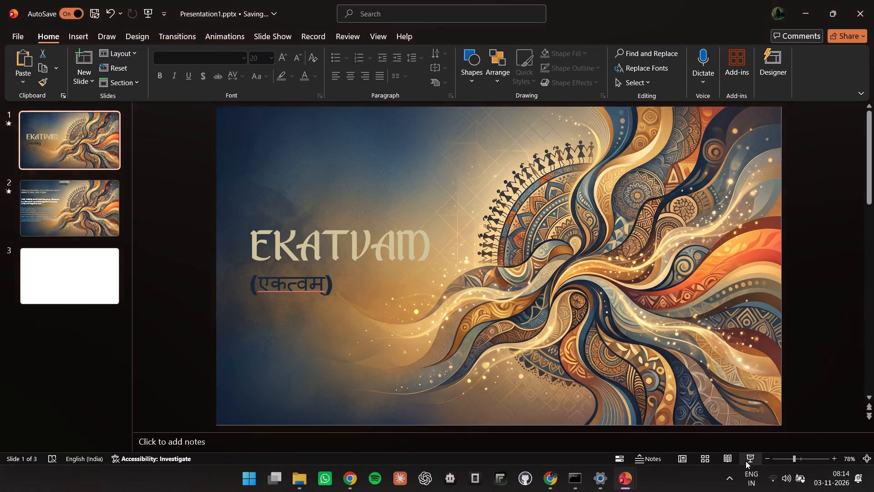
left_click(429, 186)
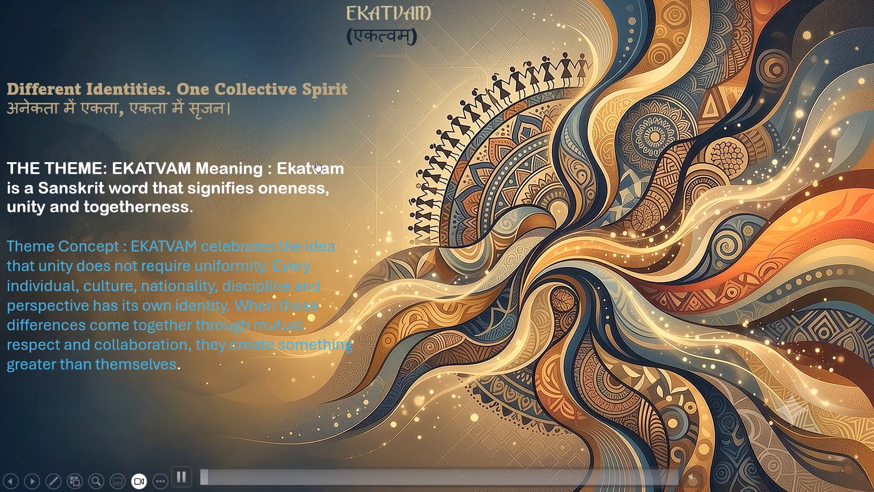
key("Escape")
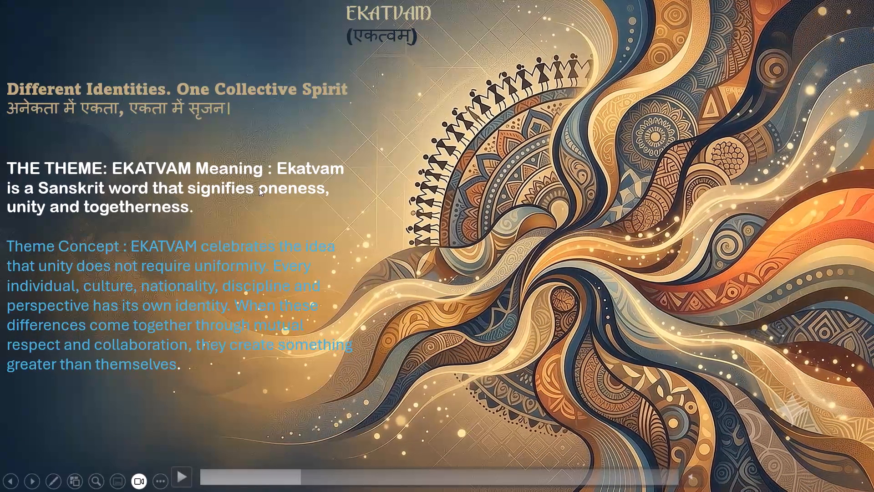
key("Escape")
key("grave")
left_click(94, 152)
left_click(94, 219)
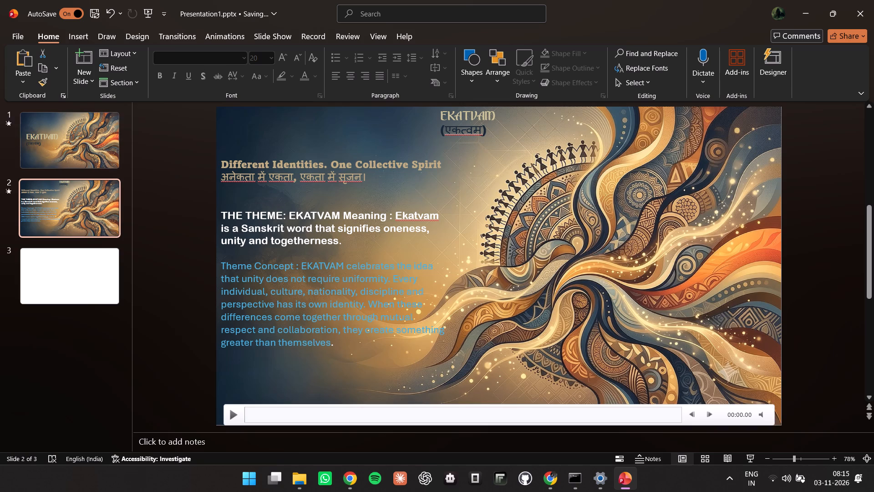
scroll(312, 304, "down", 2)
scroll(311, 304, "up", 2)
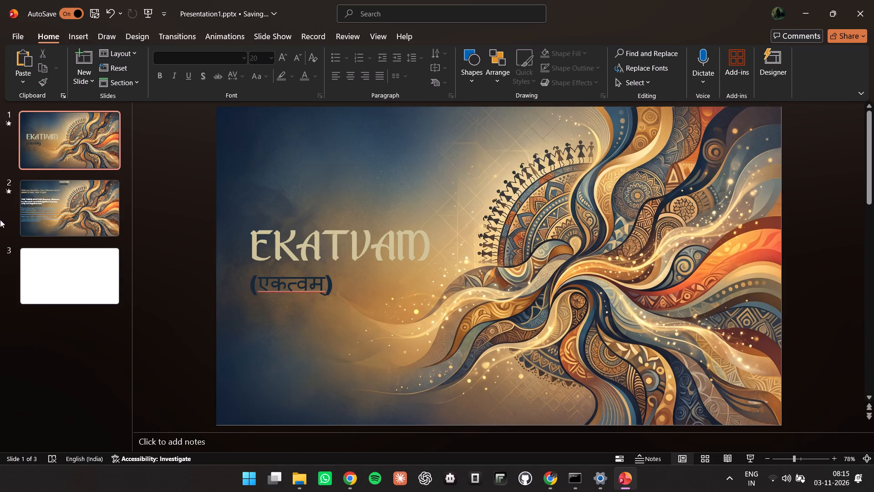
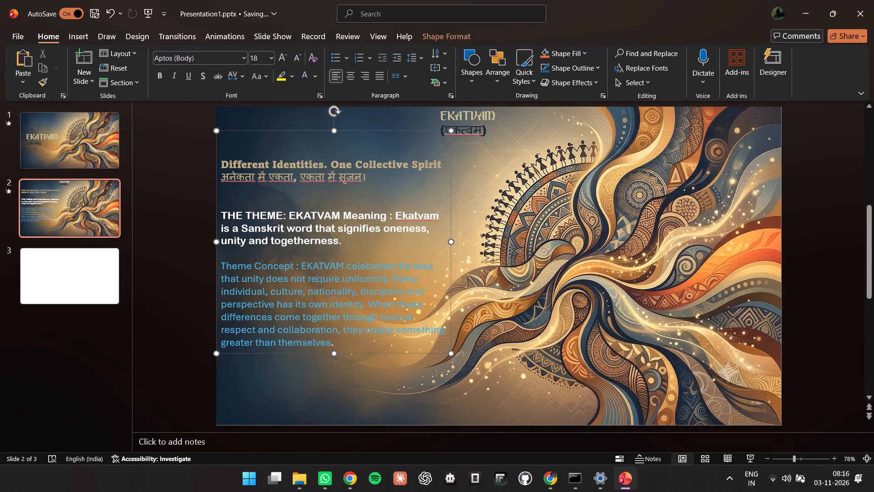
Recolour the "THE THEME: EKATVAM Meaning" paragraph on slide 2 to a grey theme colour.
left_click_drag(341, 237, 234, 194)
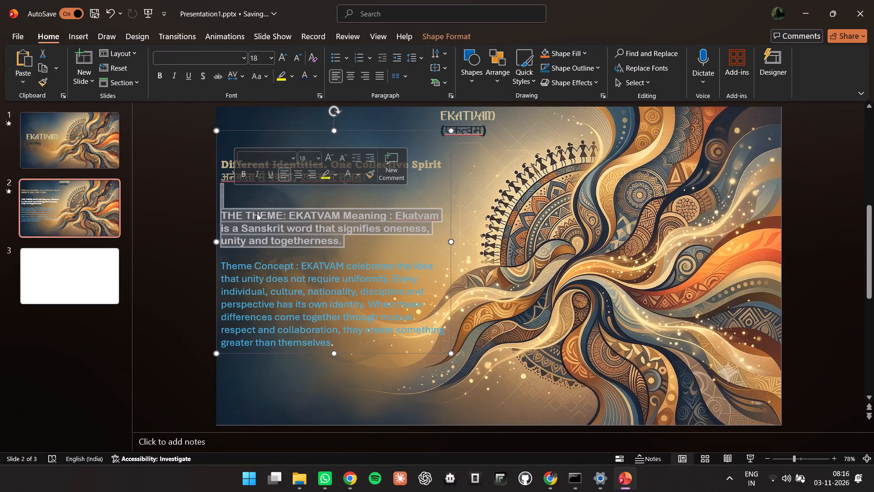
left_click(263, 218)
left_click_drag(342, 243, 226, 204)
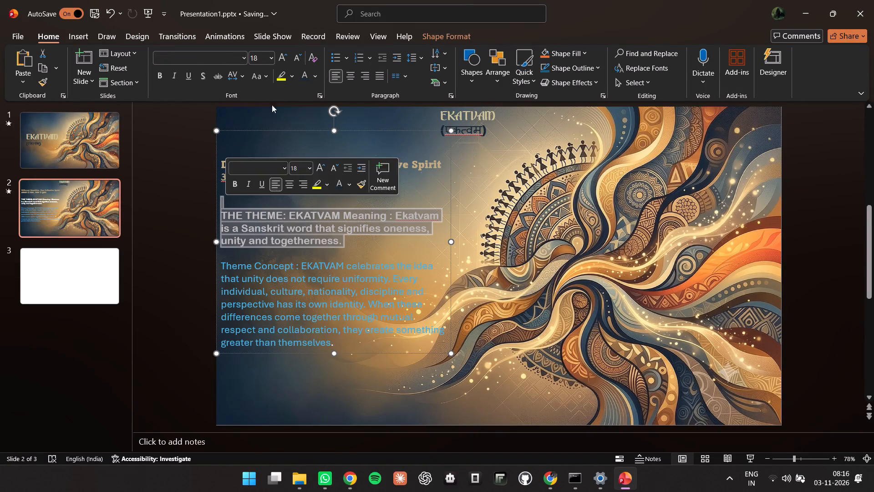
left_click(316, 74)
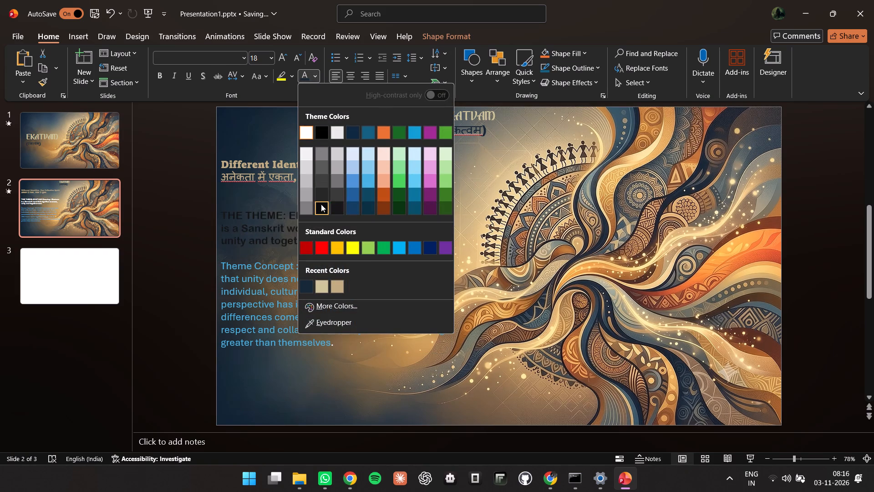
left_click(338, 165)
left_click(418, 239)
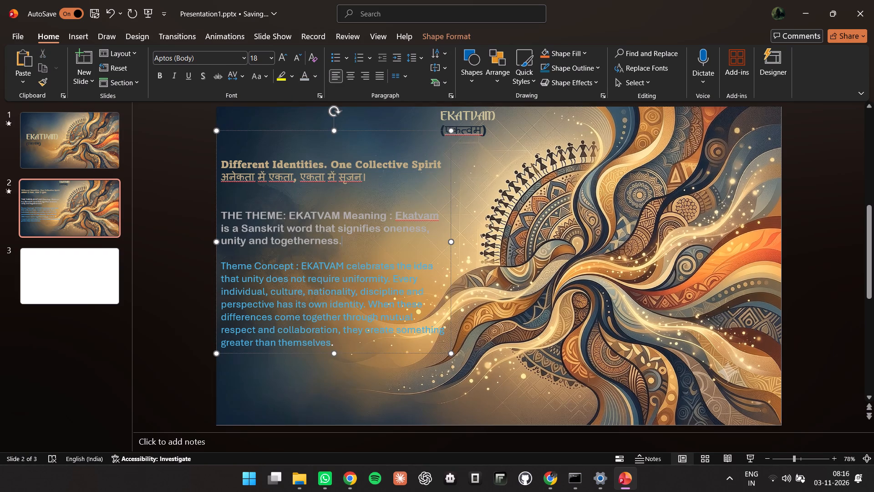
Set the font colour of the "THE THEME: EKATVAM Meaning" paragraph to white.
left_click(429, 227)
left_click_drag(223, 214, 231, 215)
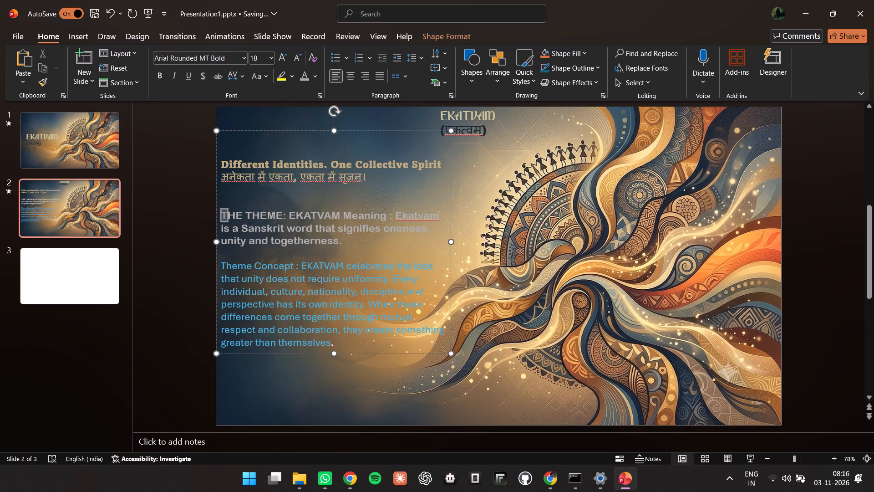
left_click_drag(231, 215, 360, 238)
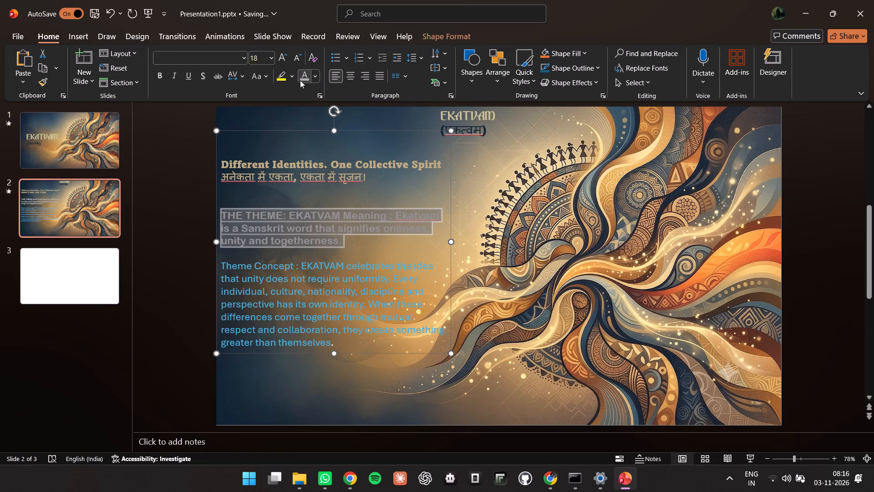
left_click(321, 75)
left_click(317, 75)
left_click(309, 131)
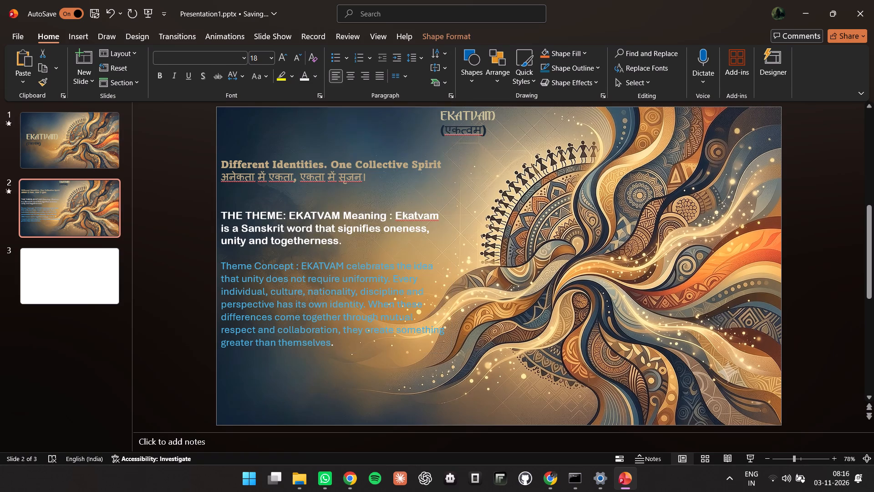
left_click(376, 238)
left_click(426, 215)
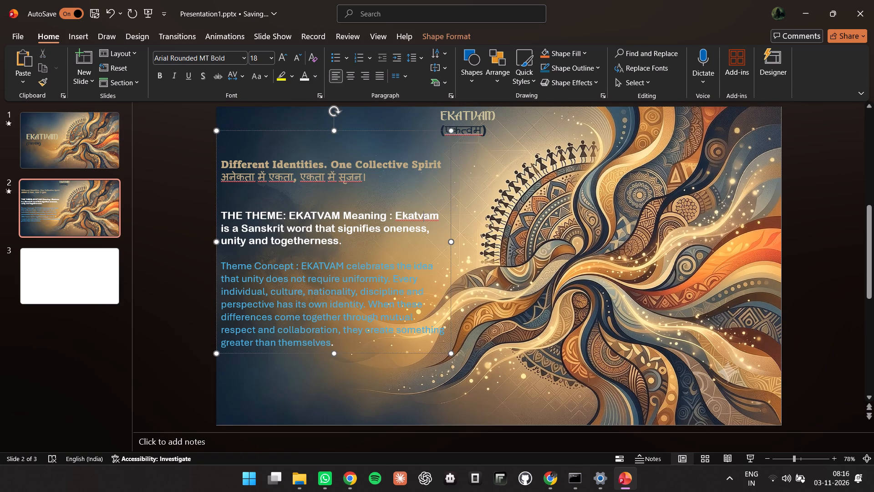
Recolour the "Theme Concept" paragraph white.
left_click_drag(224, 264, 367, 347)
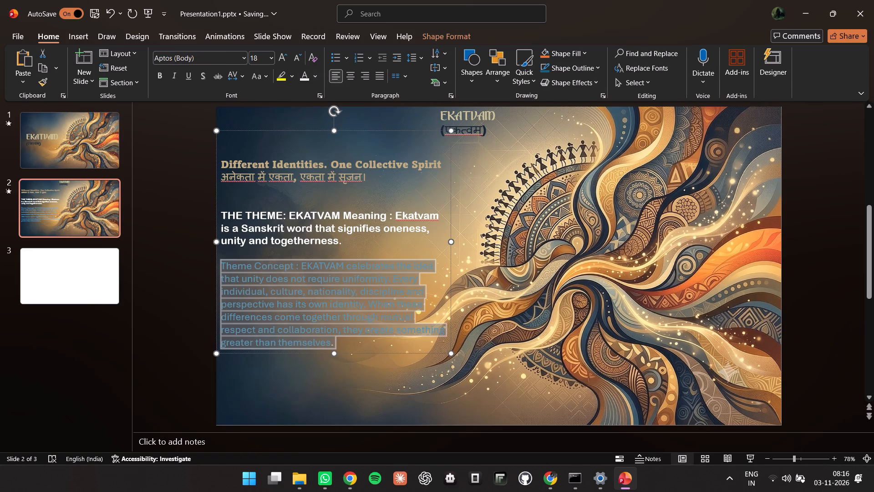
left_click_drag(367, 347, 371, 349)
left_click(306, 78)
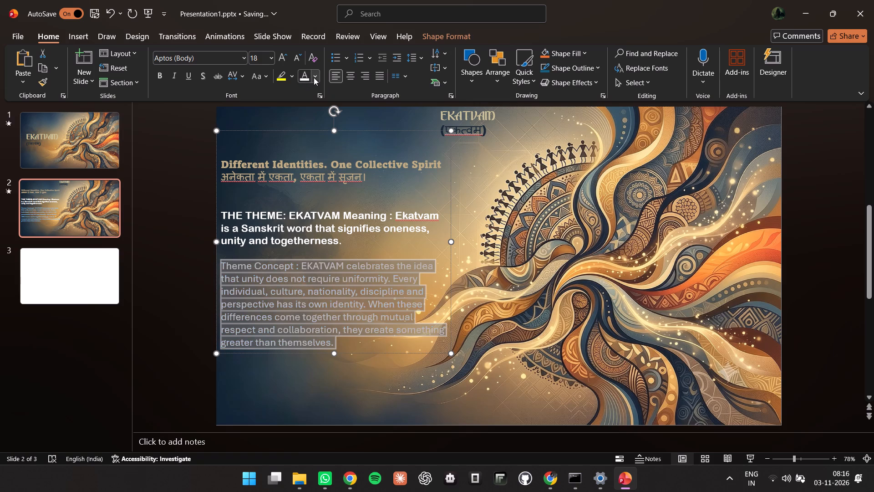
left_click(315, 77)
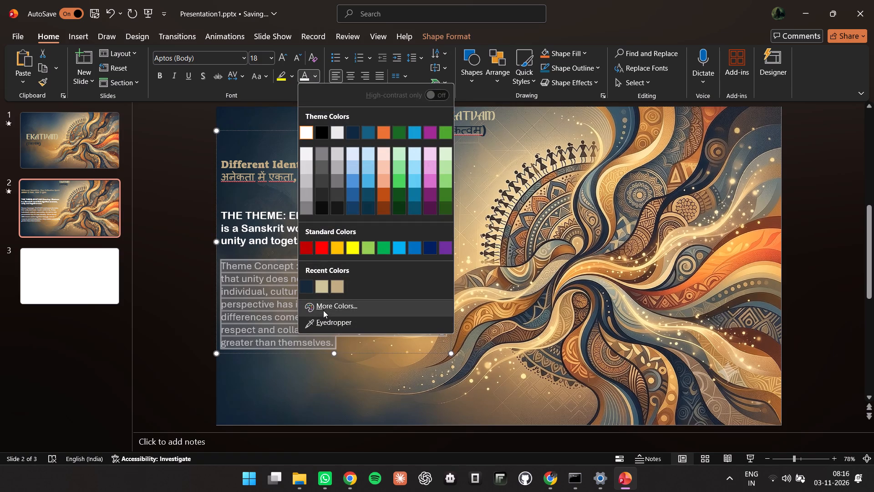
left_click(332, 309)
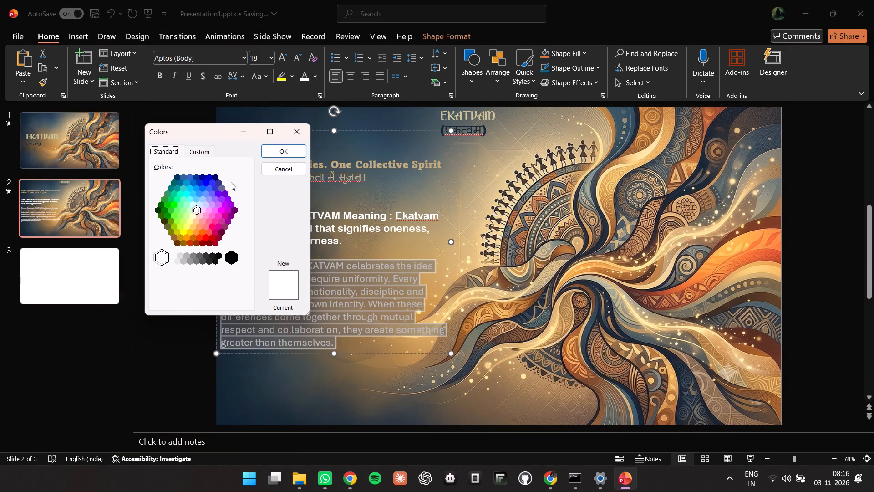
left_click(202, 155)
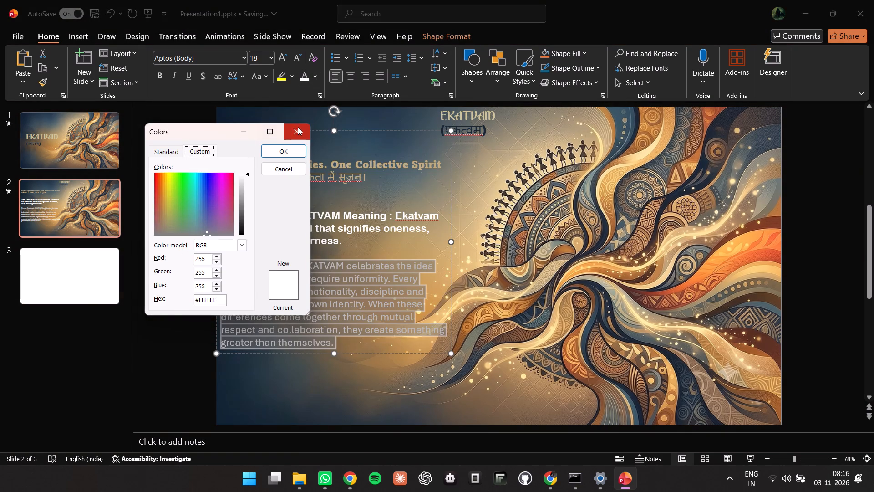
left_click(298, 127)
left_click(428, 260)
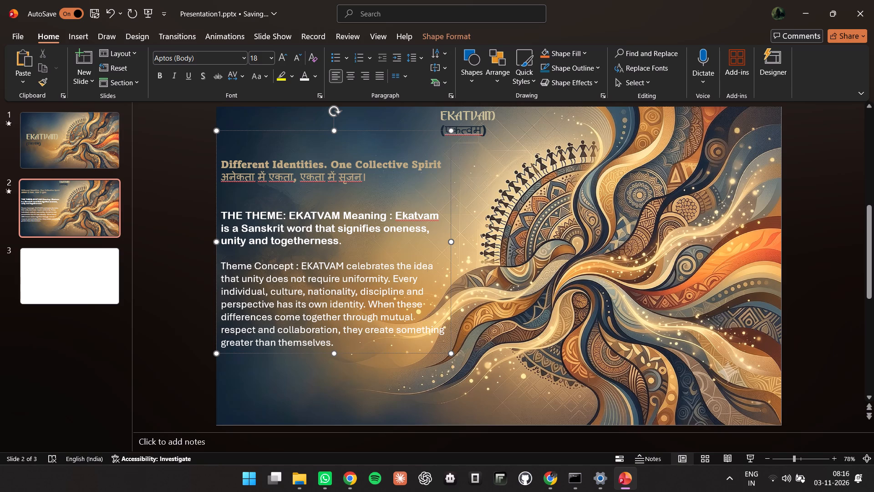
Apply a gradient text fill to the word "idea" in the "Theme Concept" paragraph.
left_click(443, 36)
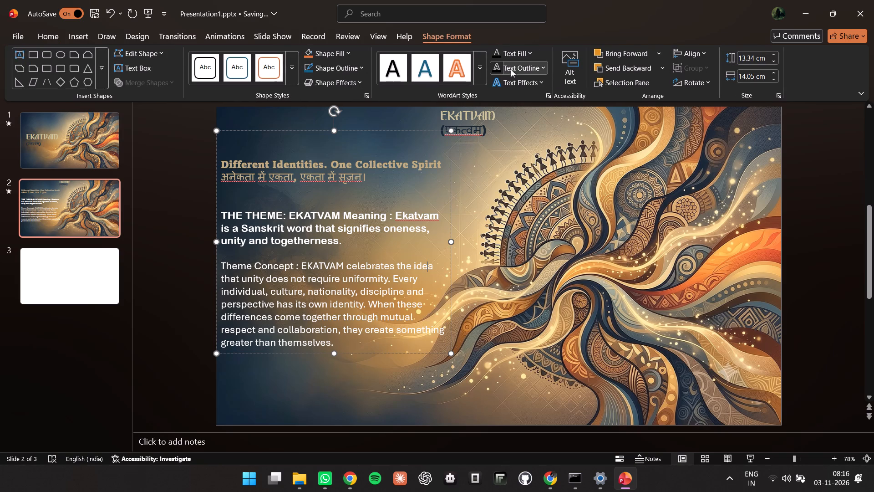
left_click(528, 52)
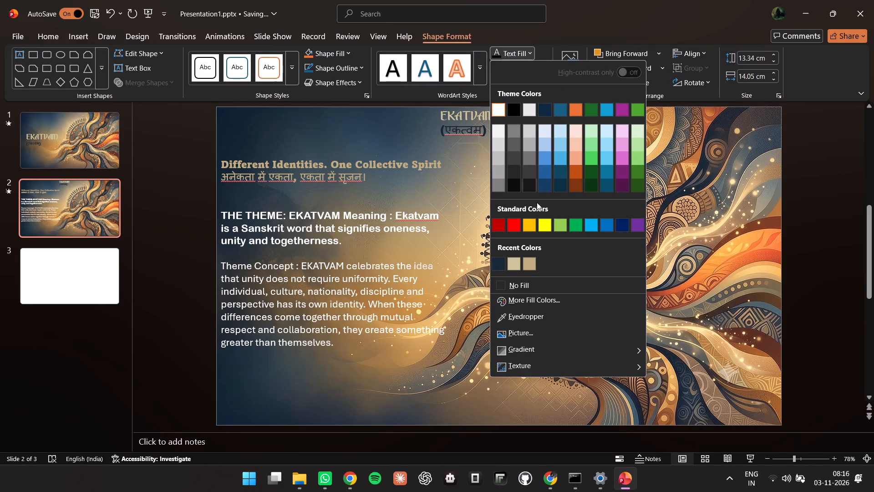
left_click(536, 344)
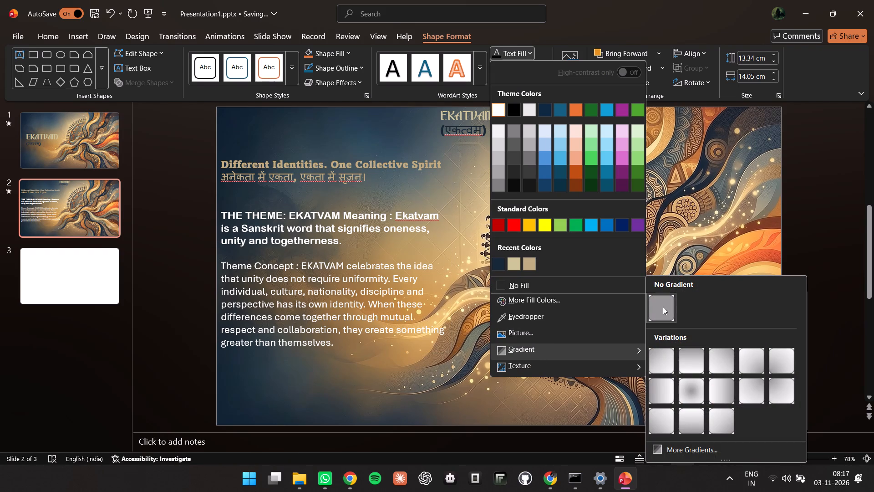
left_click(685, 446)
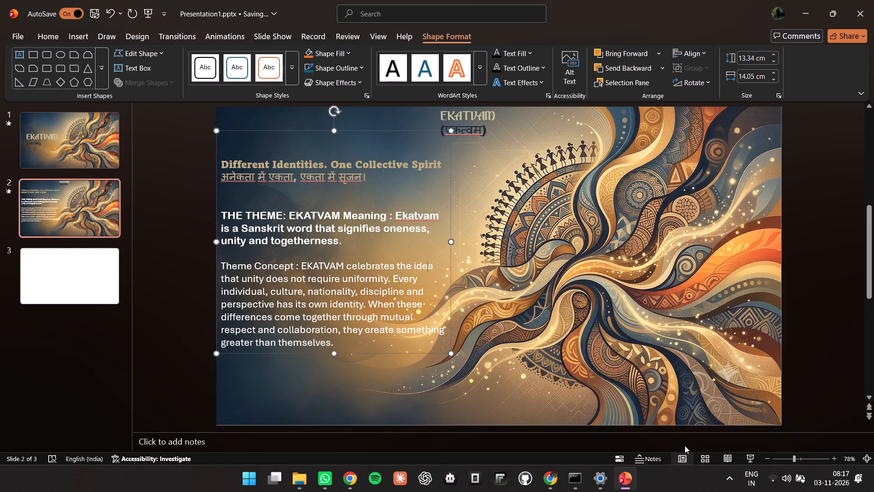
left_click(740, 232)
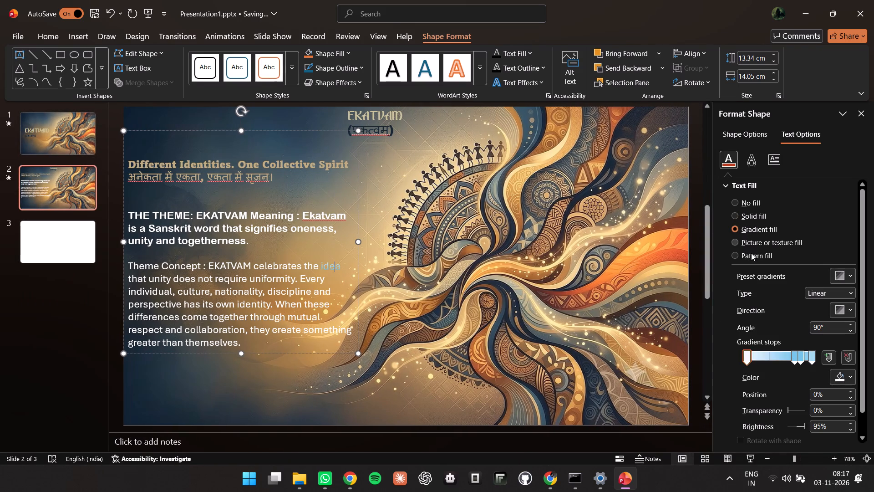
Keep the gradient's first stop at 0% and set its colour to the recently used tan.
left_click_drag(749, 354, 770, 353)
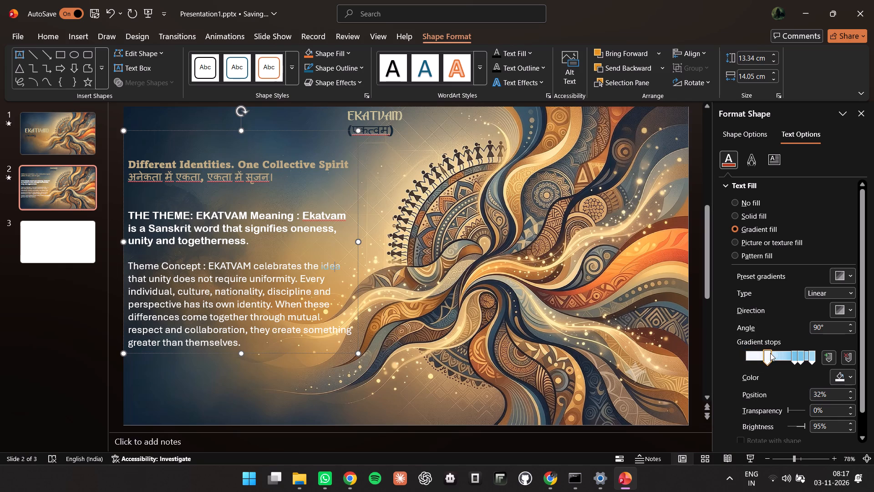
left_click_drag(770, 353, 776, 353)
left_click_drag(776, 353, 725, 353)
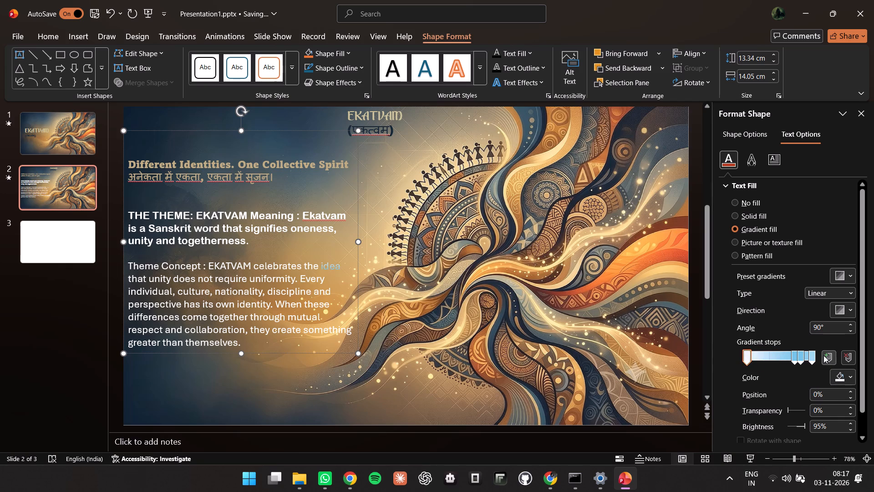
left_click(853, 375)
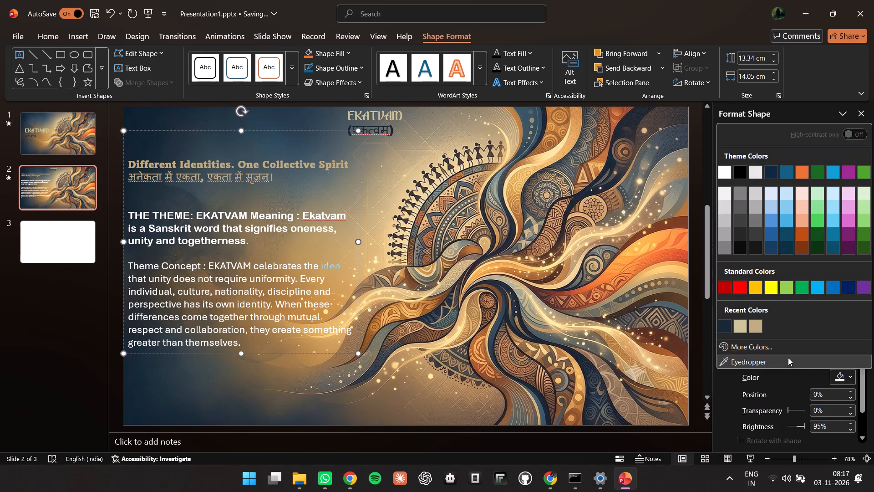
left_click(756, 324)
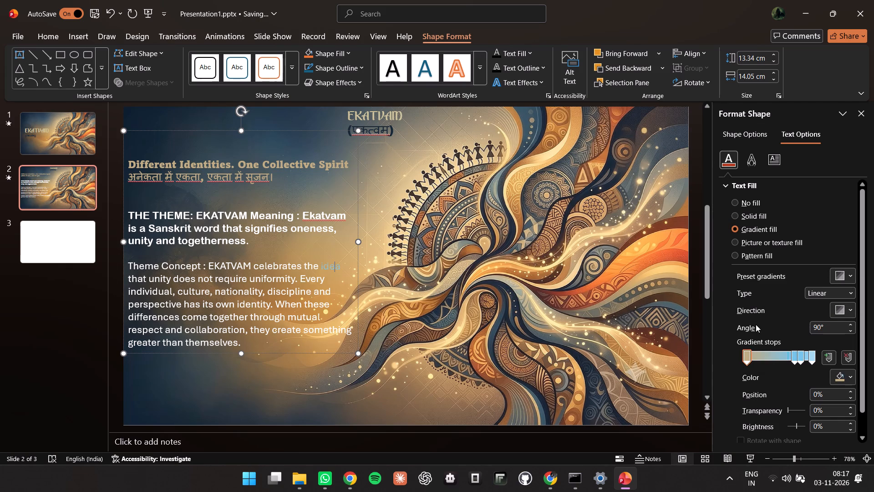
Apply the linear gradient text fill to the whole "Theme Concept" paragraph.
key("ctrl+a")
left_click(343, 272)
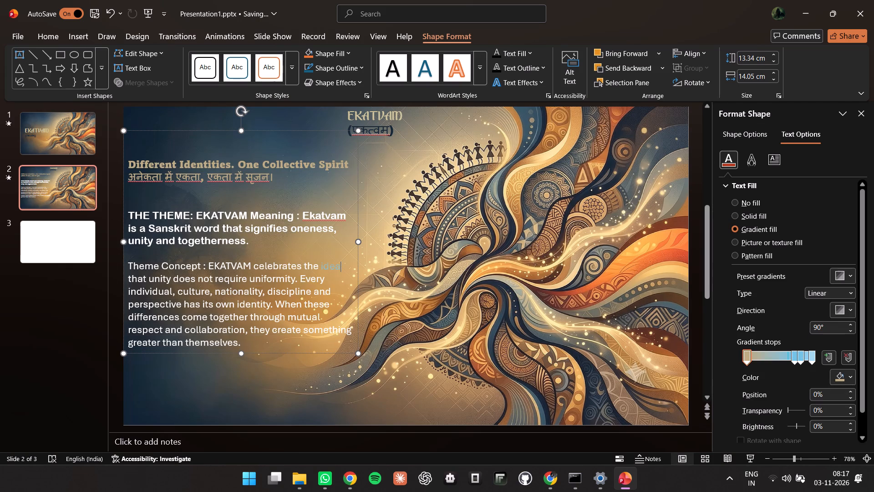
left_click_drag(130, 266, 288, 378)
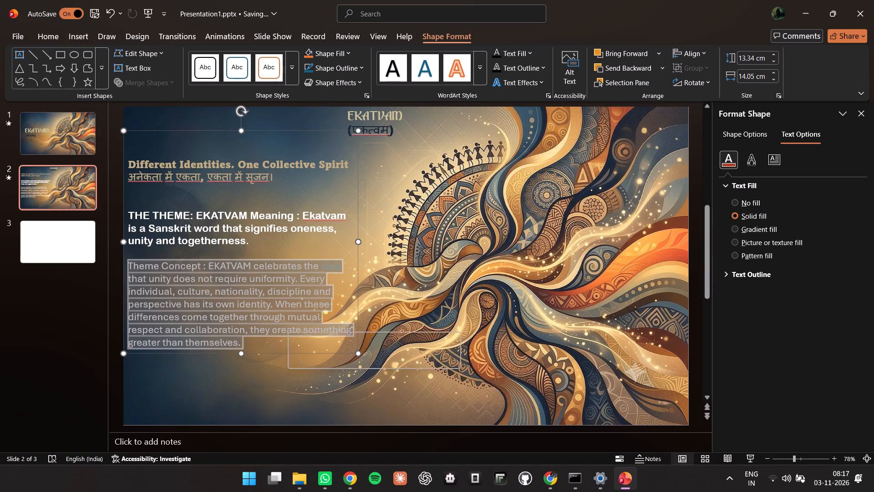
left_click(737, 232)
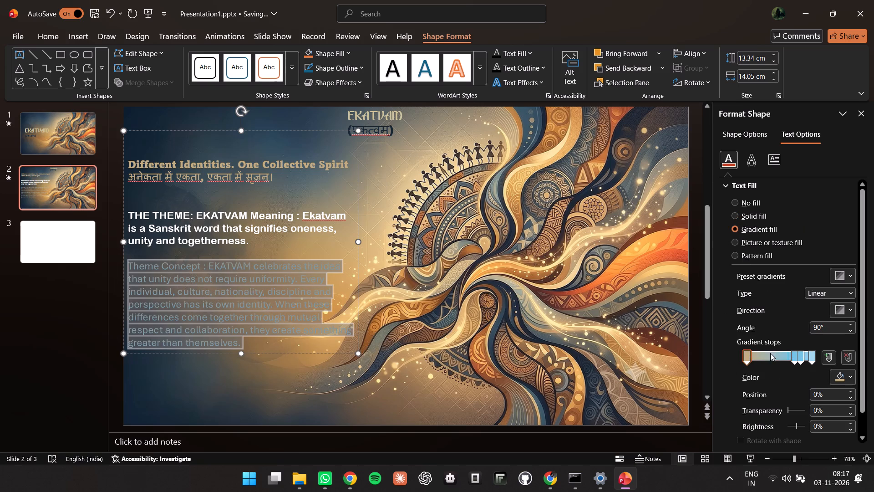
Move the second light-blue stop of the "Theme Concept" paragraph's text gradient to 100%.
left_click(747, 354)
left_click_drag(793, 355, 749, 355)
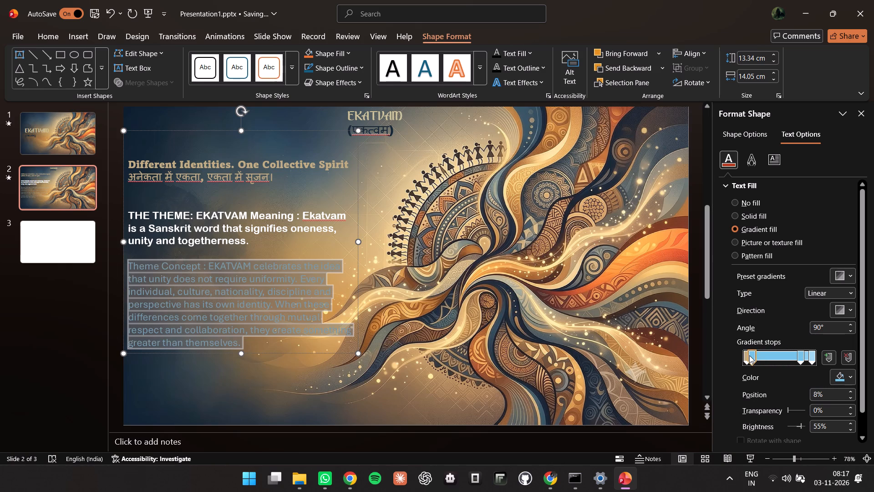
left_click_drag(749, 355, 816, 358)
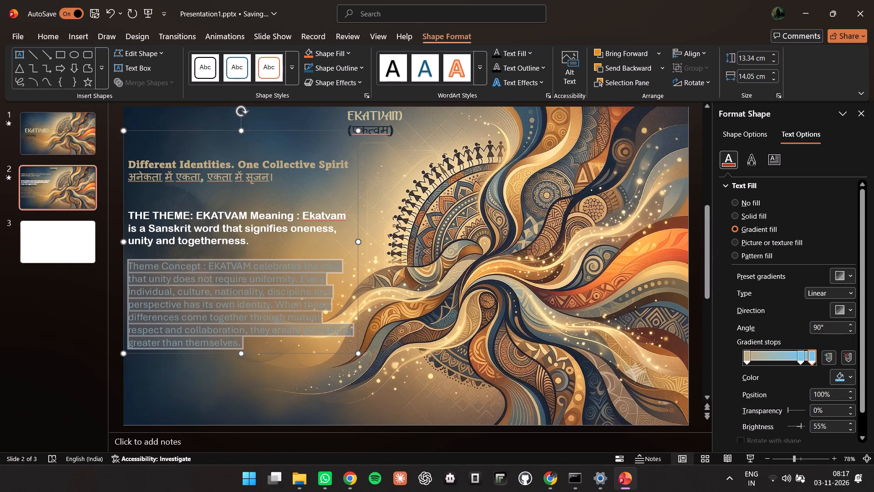
left_click(360, 371)
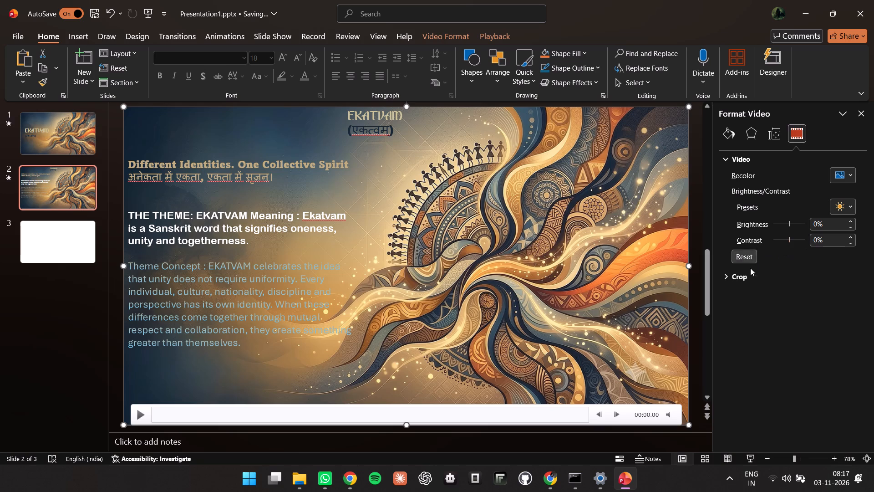
Set the direction of the "Theme Concept" paragraph's linear text gradient to a 0° angle.
left_click(130, 270)
left_click(129, 268)
left_click_drag(128, 268, 137, 272)
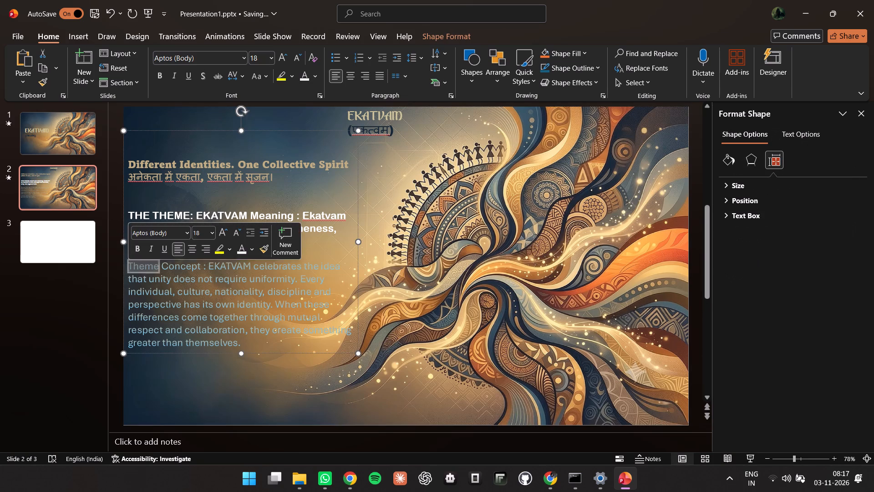
left_click_drag(137, 272, 268, 358)
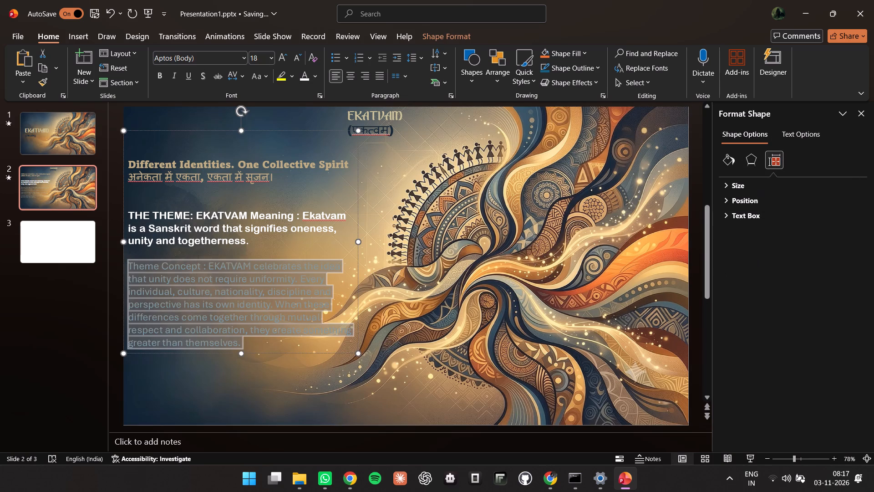
left_click(813, 138)
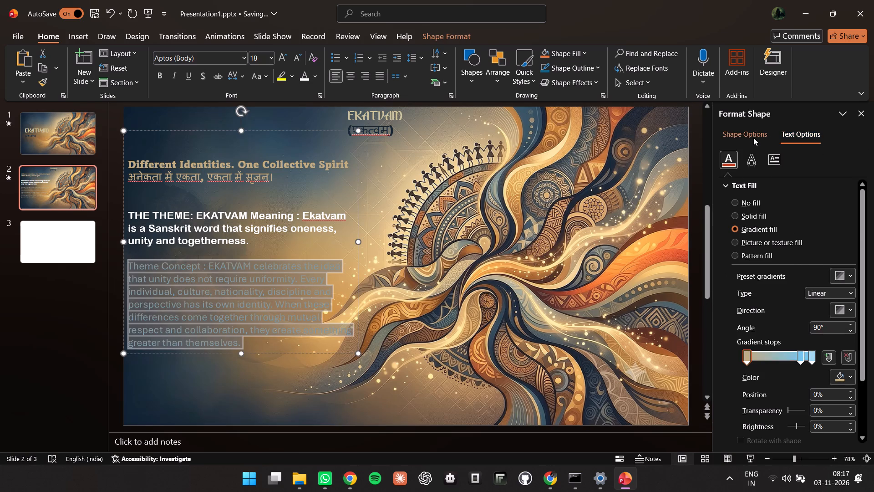
left_click(850, 311)
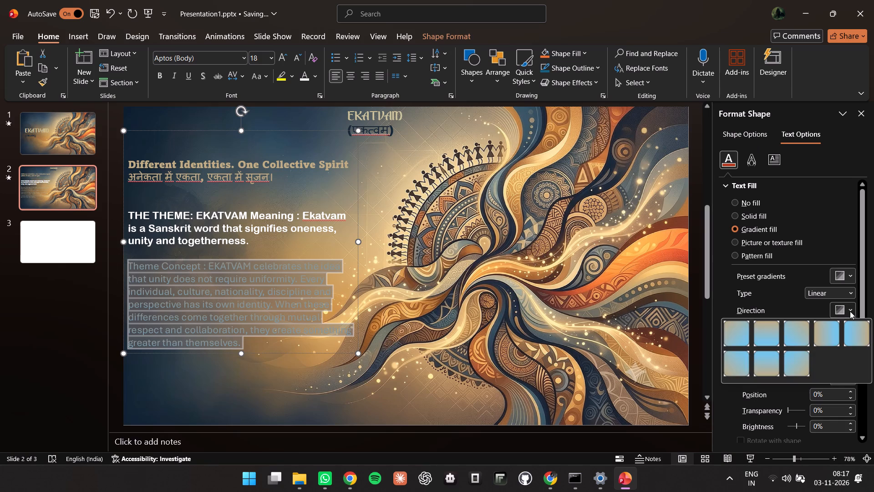
left_click(830, 335)
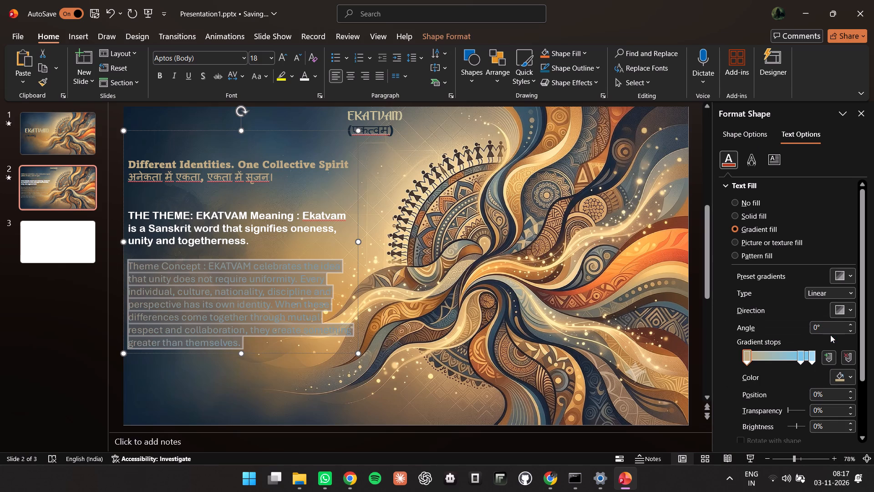
left_click(485, 369)
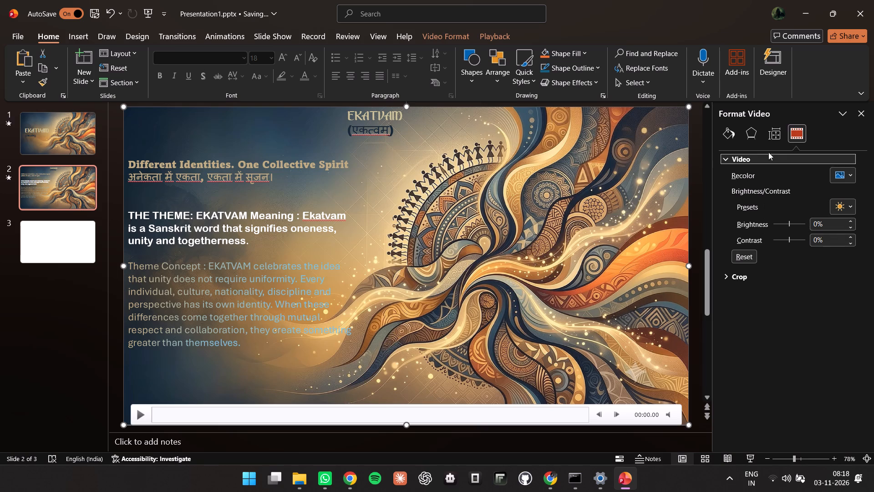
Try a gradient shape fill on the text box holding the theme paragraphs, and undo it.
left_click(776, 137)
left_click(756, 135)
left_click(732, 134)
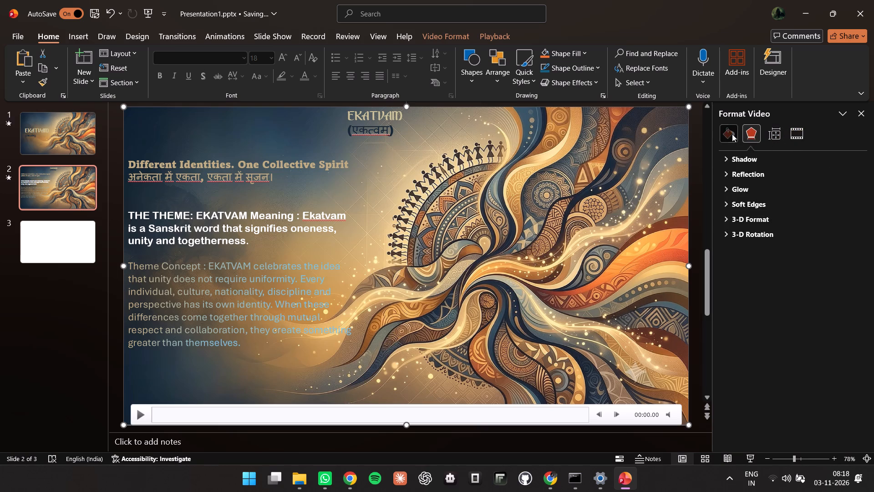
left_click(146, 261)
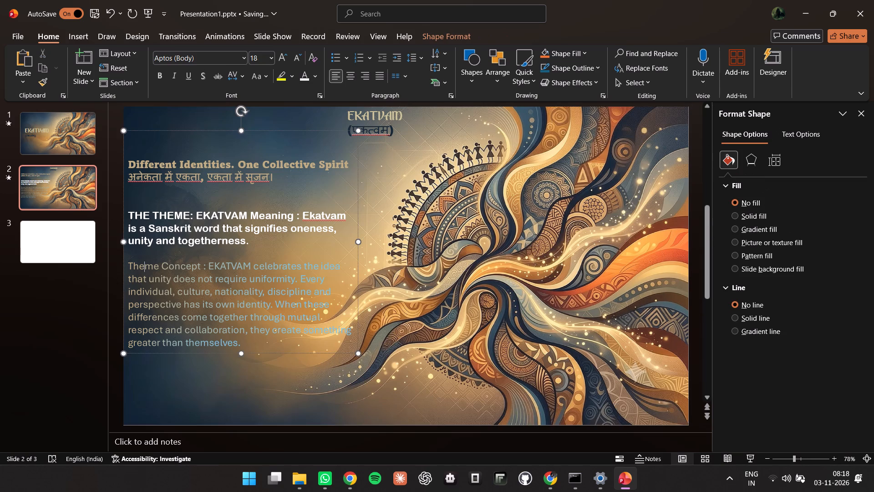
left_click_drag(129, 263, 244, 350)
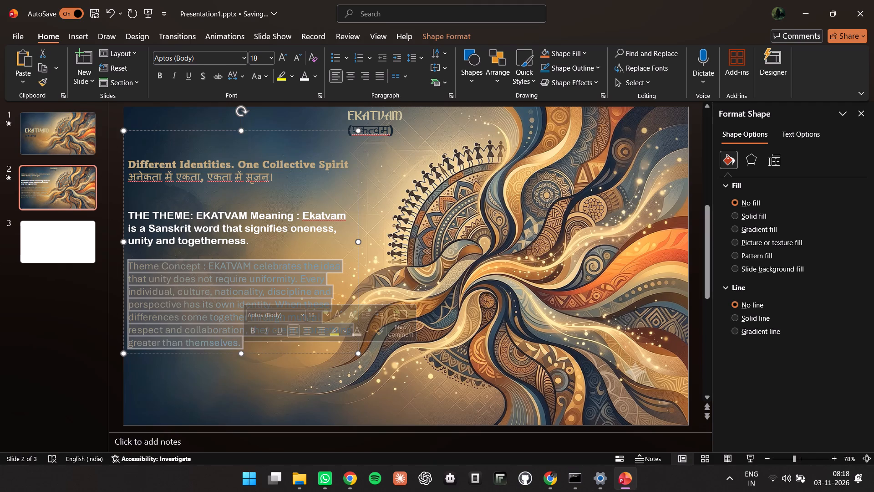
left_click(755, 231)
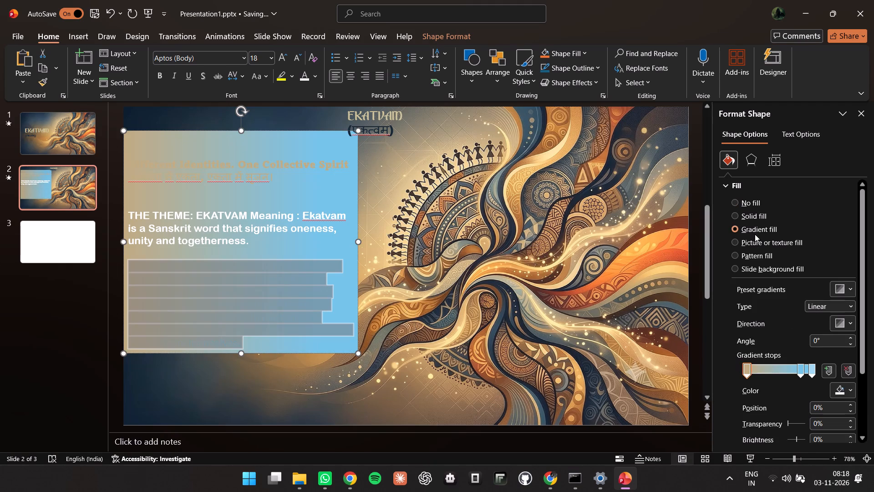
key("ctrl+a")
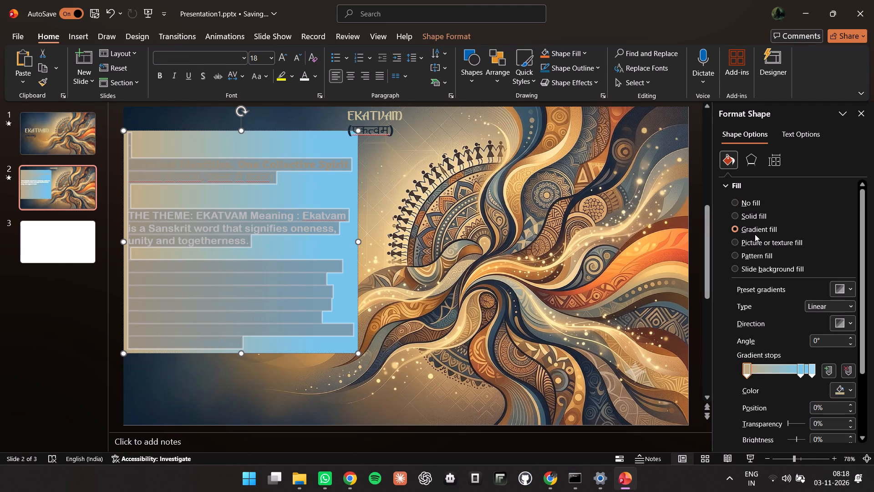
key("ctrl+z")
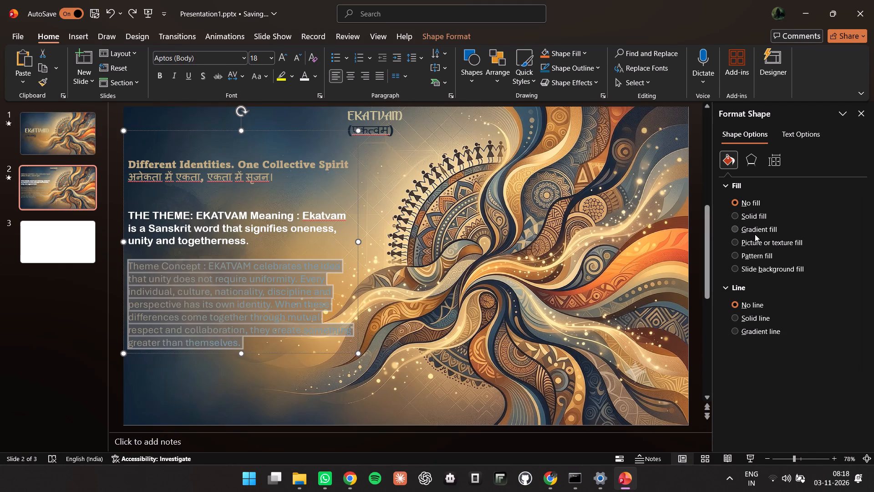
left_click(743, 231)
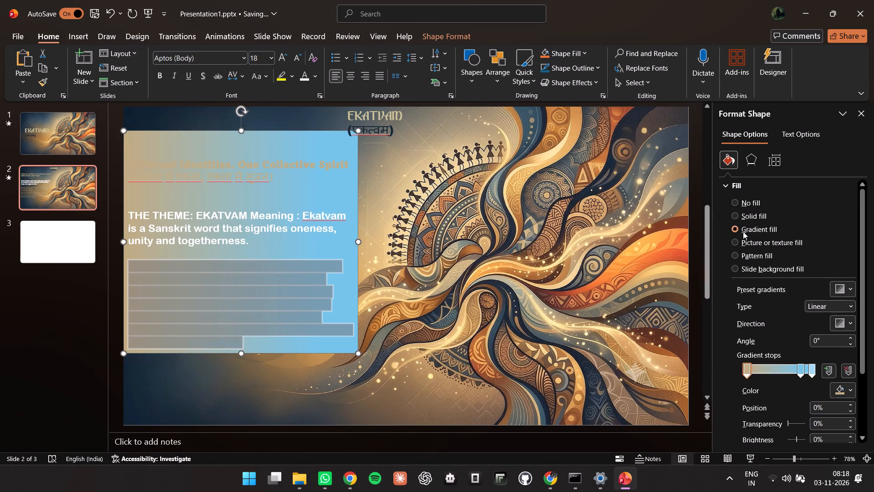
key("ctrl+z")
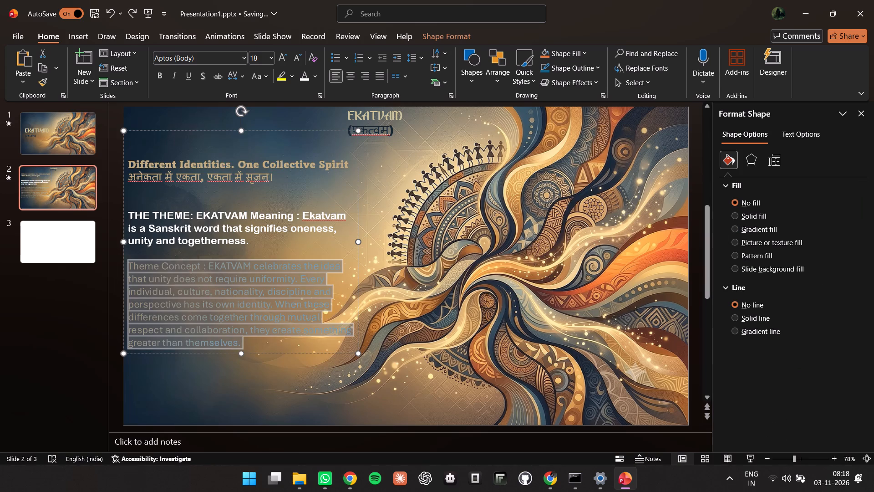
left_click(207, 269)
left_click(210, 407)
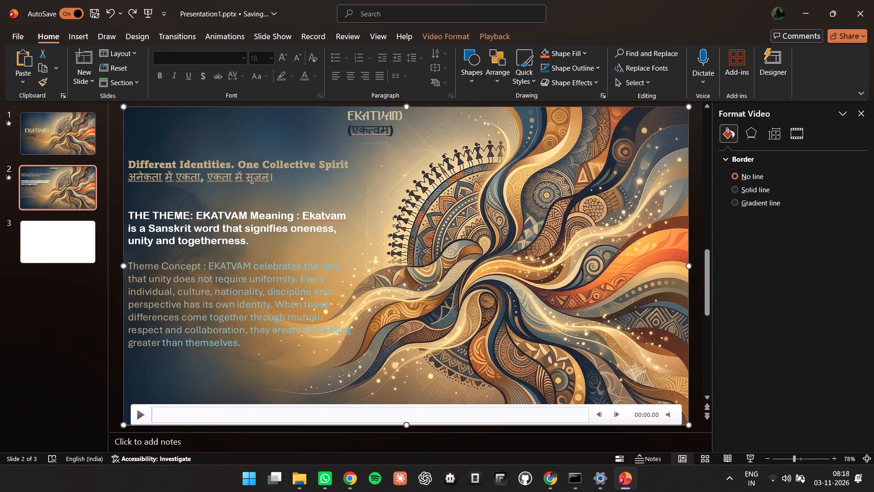
Look through the preset gradients, gradient types and directions available for the "Theme Concept" paragraph's text fill.
left_click(180, 307)
left_click_drag(128, 265, 259, 351)
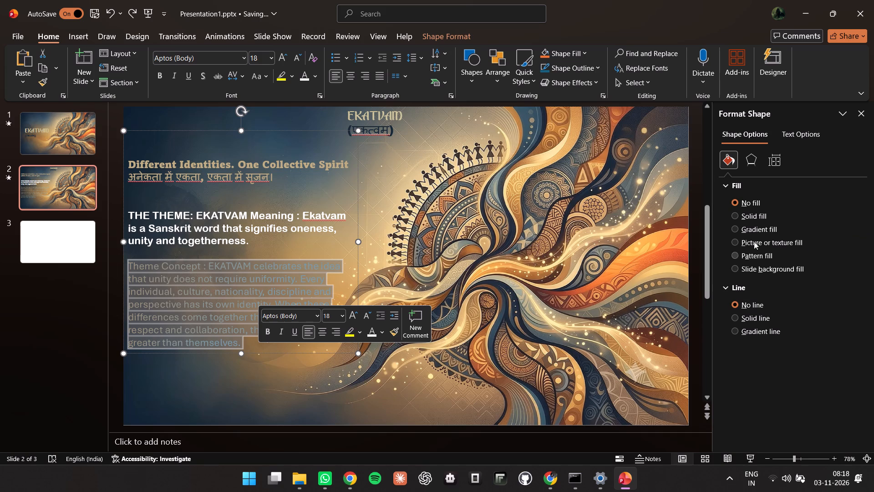
left_click(755, 169)
left_click(801, 135)
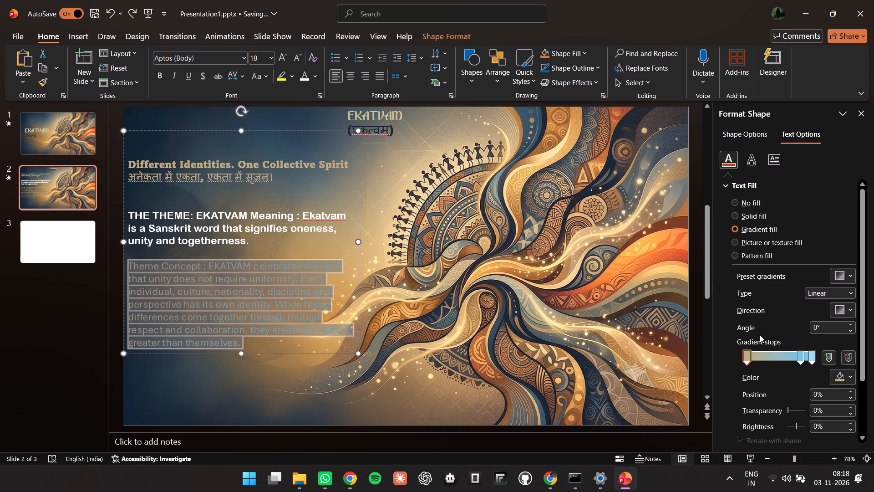
left_click(848, 279)
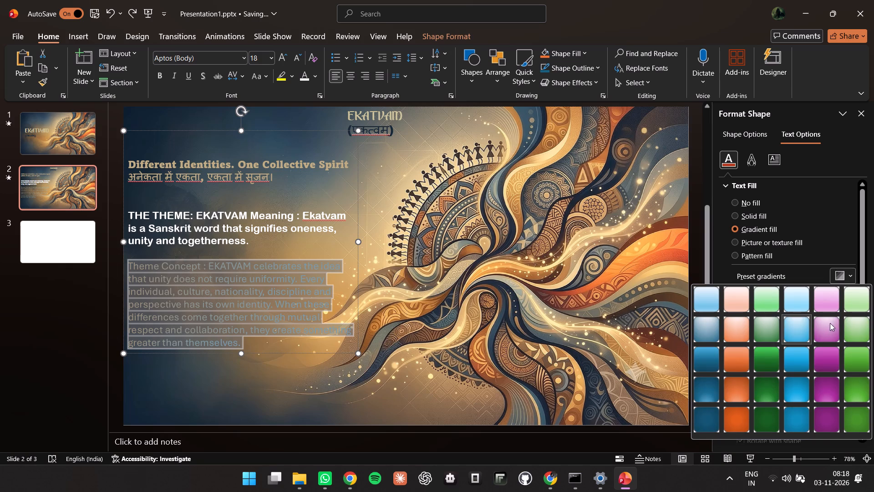
scroll(790, 389, "down", 2)
left_click(858, 278)
left_click(836, 293)
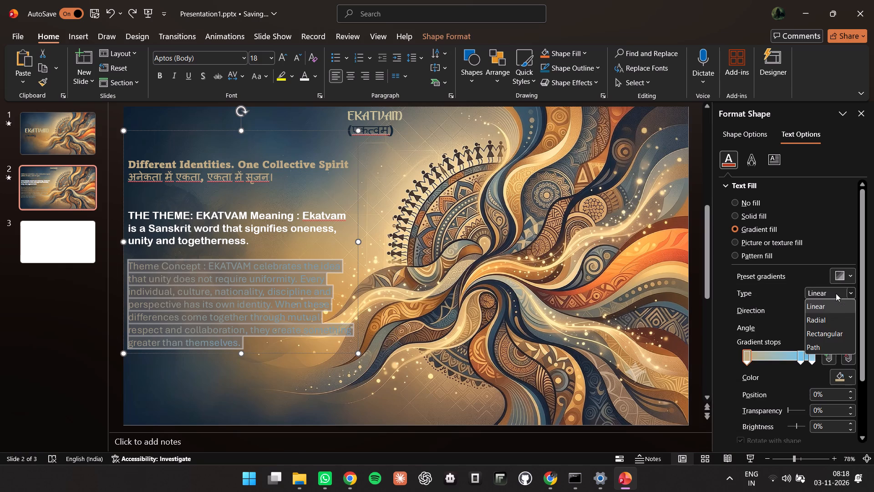
left_click(836, 293)
left_click(849, 309)
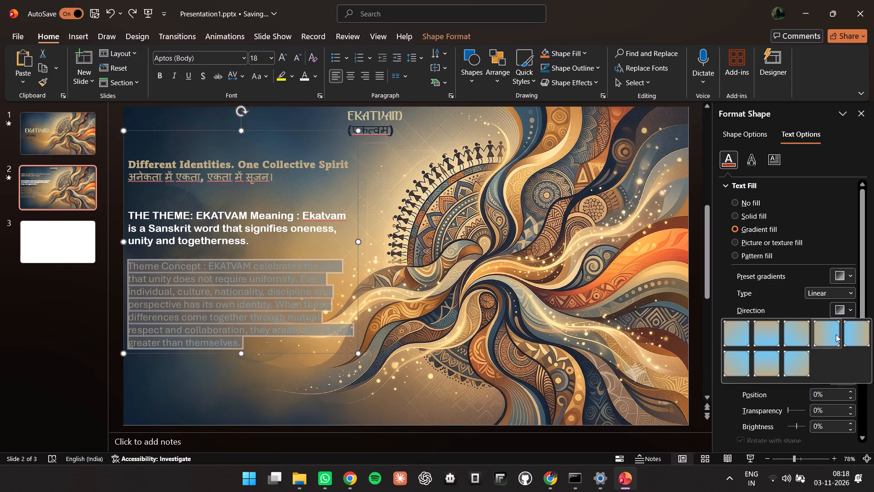
left_click(836, 334)
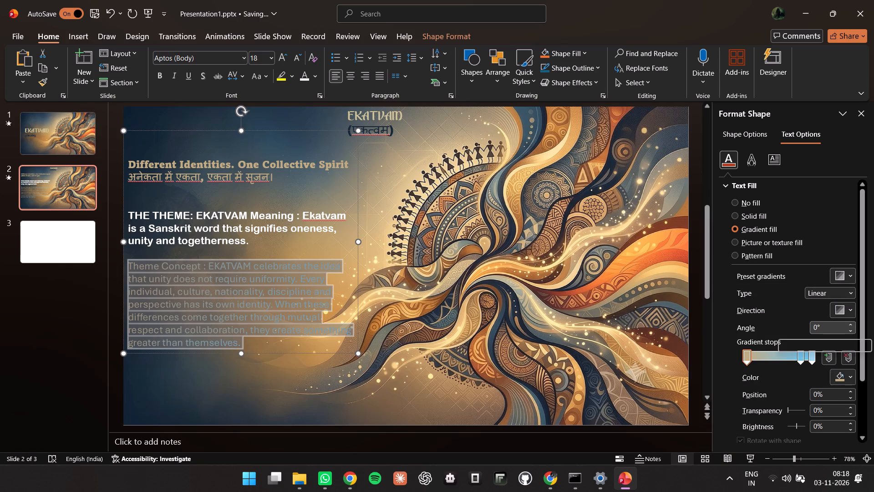
Set the middle light-blue stop of the "Theme Concept" text gradient to the recently used dark navy at 79%, keeping the 0° linear direction.
left_click(803, 359)
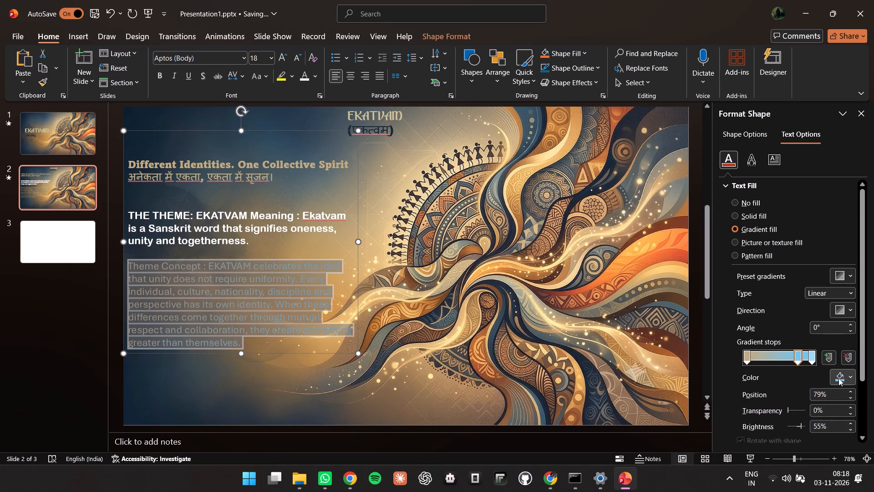
left_click(849, 371)
left_click(849, 371)
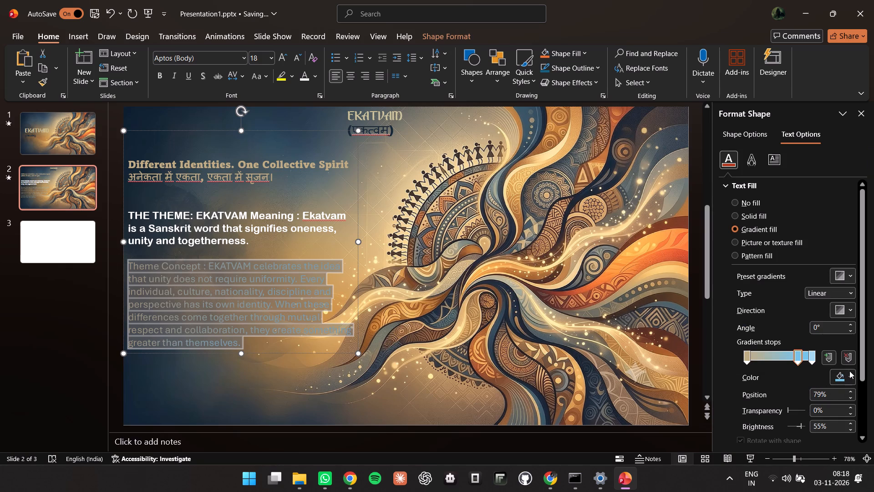
left_click(849, 371)
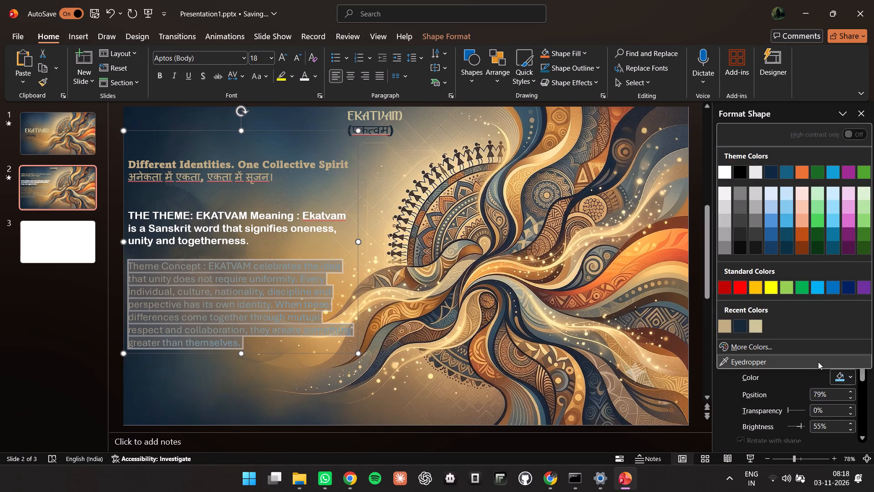
left_click(739, 325)
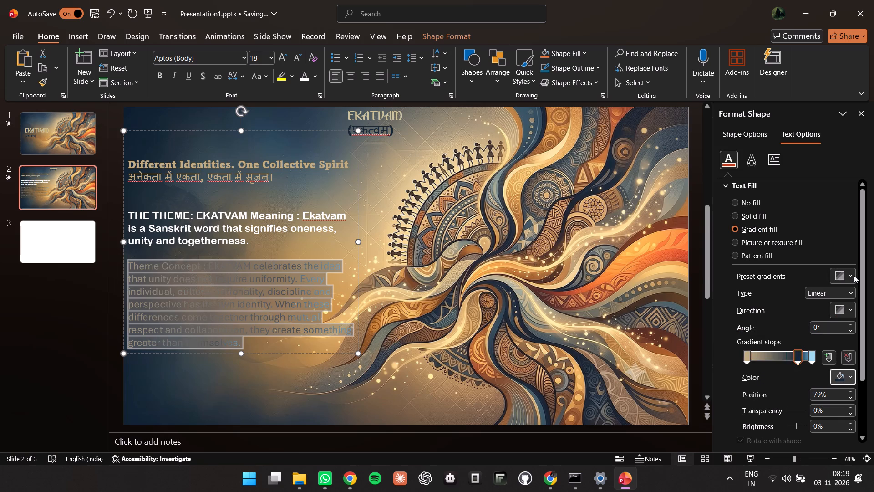
left_click(850, 305)
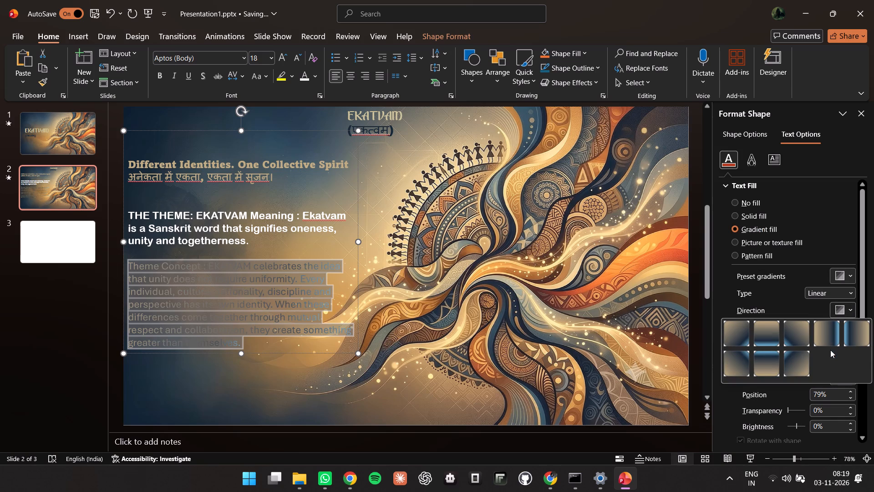
left_click(827, 338)
left_click(848, 311)
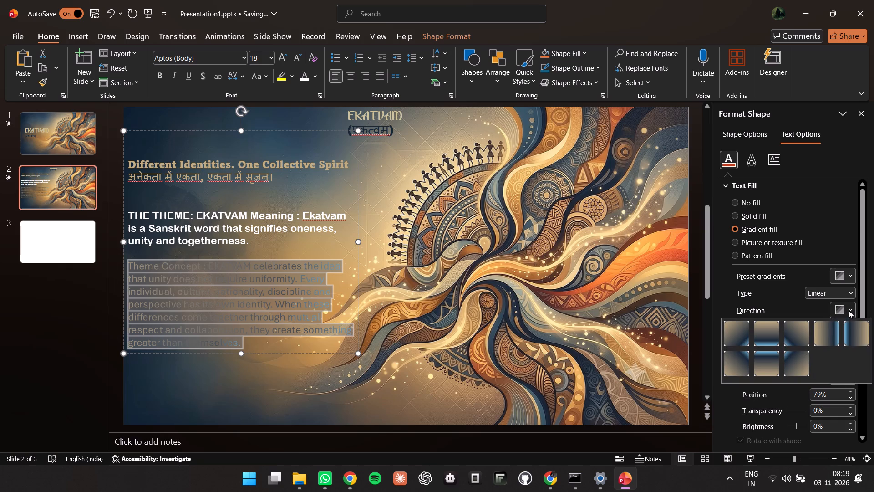
left_click(828, 332)
left_click(263, 340)
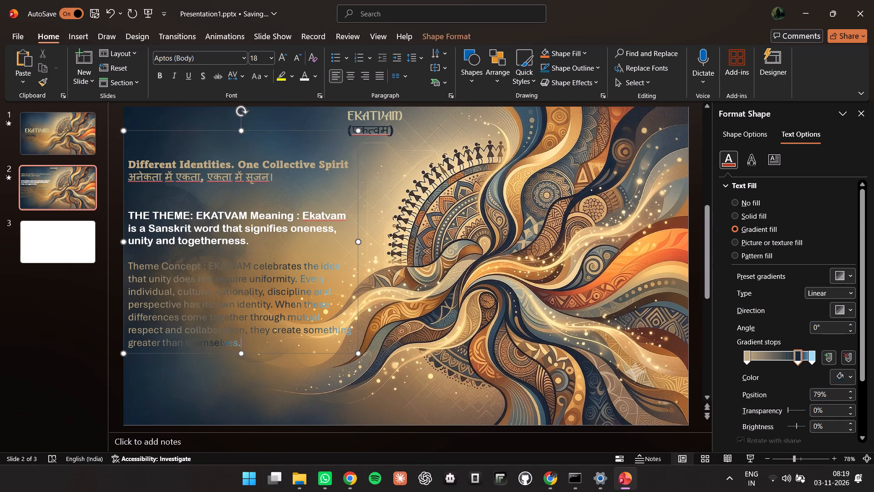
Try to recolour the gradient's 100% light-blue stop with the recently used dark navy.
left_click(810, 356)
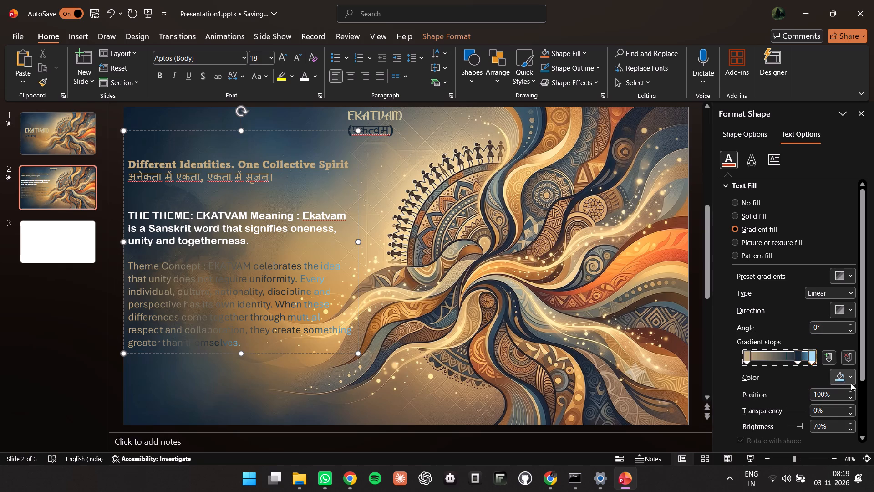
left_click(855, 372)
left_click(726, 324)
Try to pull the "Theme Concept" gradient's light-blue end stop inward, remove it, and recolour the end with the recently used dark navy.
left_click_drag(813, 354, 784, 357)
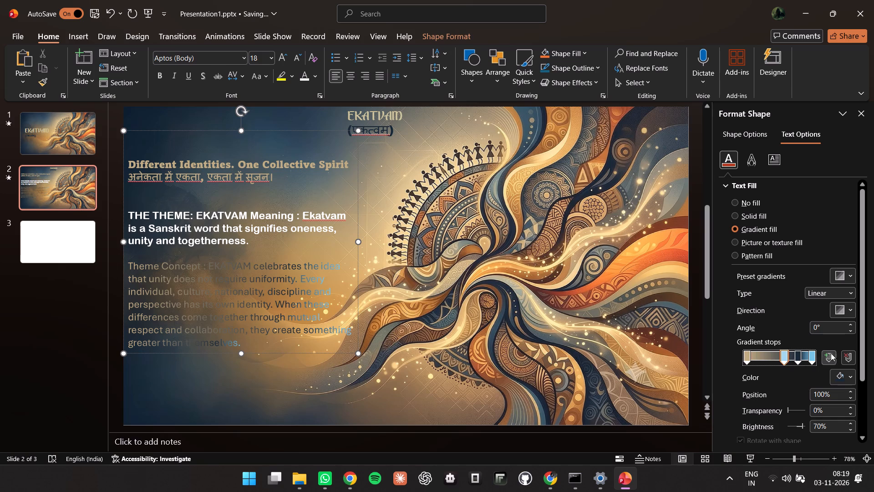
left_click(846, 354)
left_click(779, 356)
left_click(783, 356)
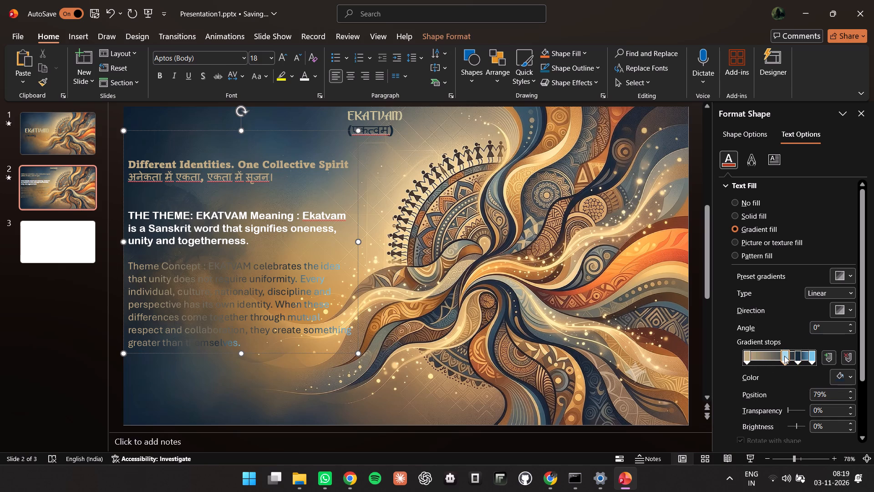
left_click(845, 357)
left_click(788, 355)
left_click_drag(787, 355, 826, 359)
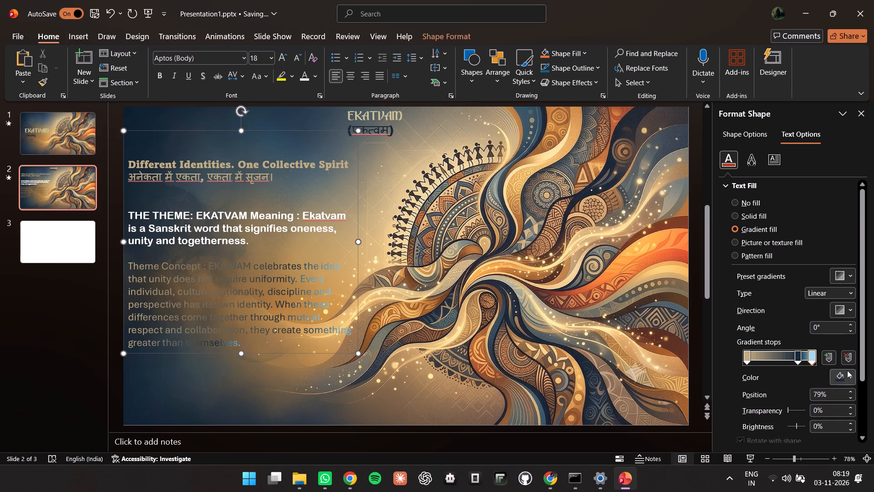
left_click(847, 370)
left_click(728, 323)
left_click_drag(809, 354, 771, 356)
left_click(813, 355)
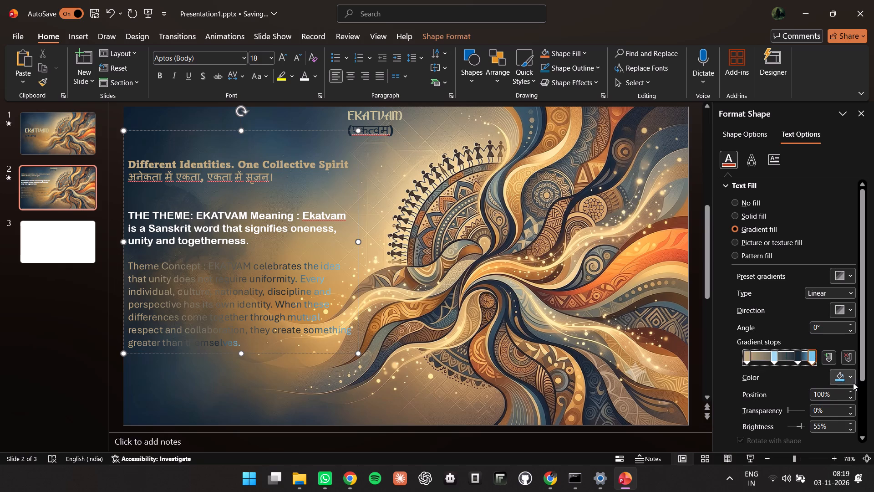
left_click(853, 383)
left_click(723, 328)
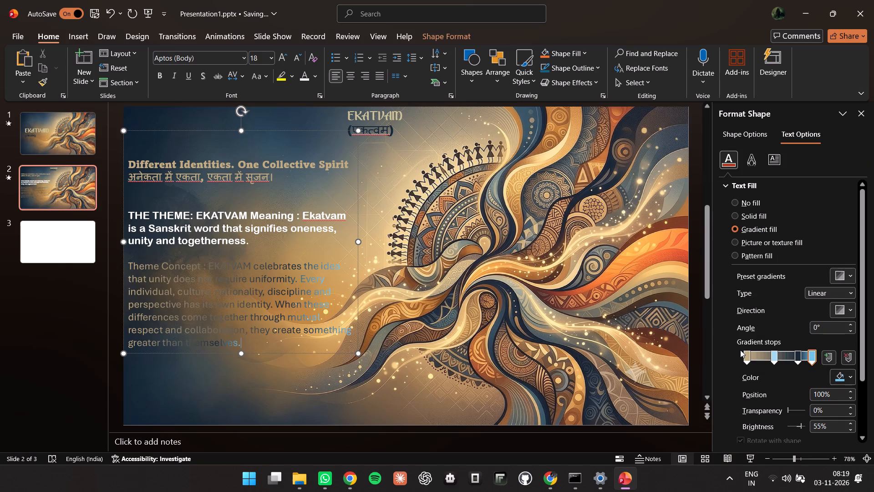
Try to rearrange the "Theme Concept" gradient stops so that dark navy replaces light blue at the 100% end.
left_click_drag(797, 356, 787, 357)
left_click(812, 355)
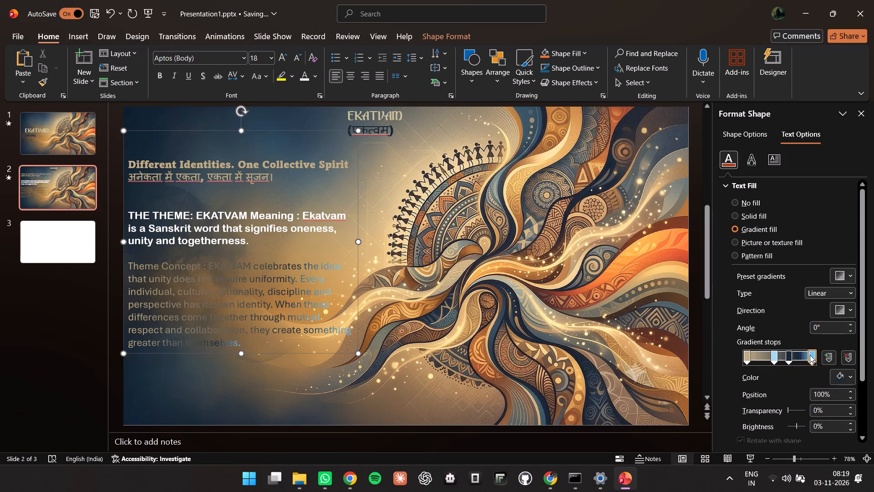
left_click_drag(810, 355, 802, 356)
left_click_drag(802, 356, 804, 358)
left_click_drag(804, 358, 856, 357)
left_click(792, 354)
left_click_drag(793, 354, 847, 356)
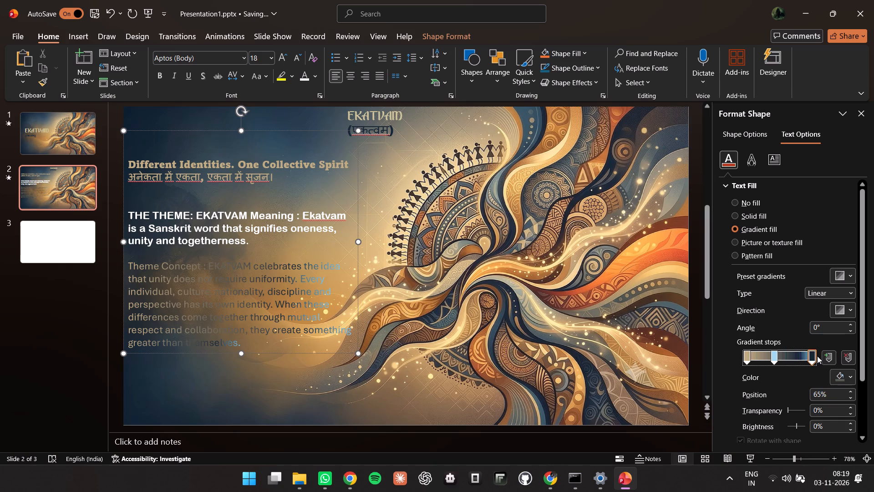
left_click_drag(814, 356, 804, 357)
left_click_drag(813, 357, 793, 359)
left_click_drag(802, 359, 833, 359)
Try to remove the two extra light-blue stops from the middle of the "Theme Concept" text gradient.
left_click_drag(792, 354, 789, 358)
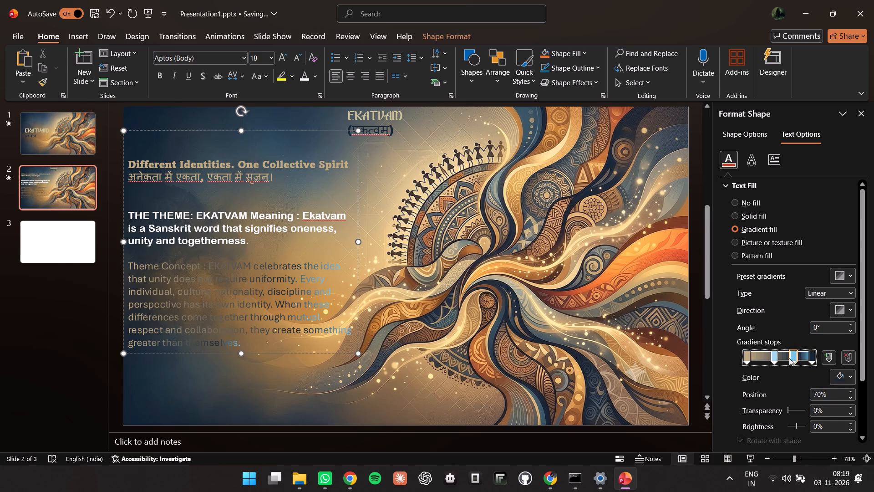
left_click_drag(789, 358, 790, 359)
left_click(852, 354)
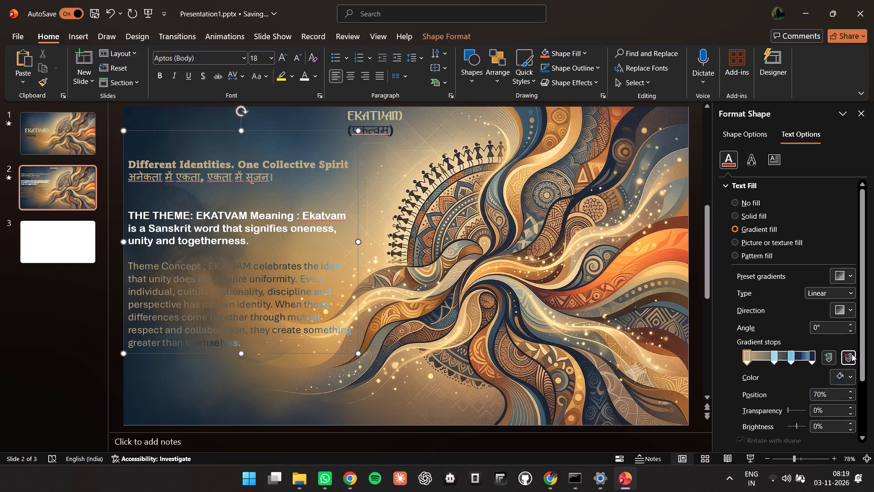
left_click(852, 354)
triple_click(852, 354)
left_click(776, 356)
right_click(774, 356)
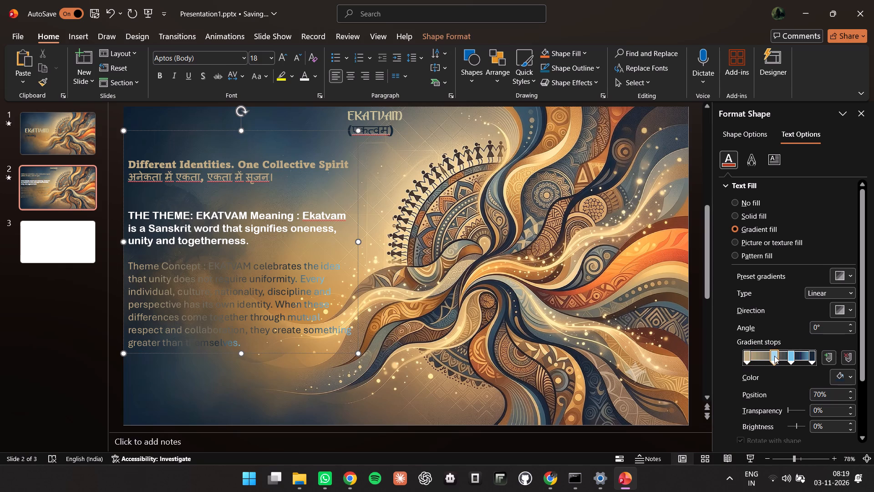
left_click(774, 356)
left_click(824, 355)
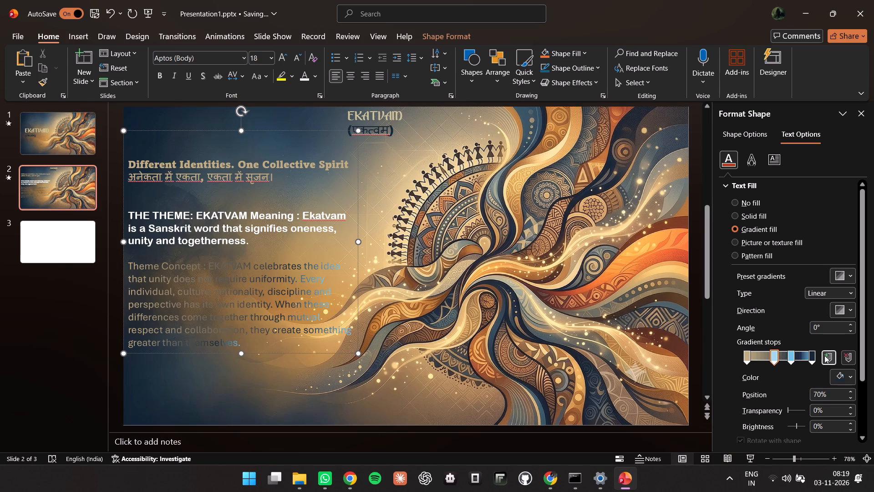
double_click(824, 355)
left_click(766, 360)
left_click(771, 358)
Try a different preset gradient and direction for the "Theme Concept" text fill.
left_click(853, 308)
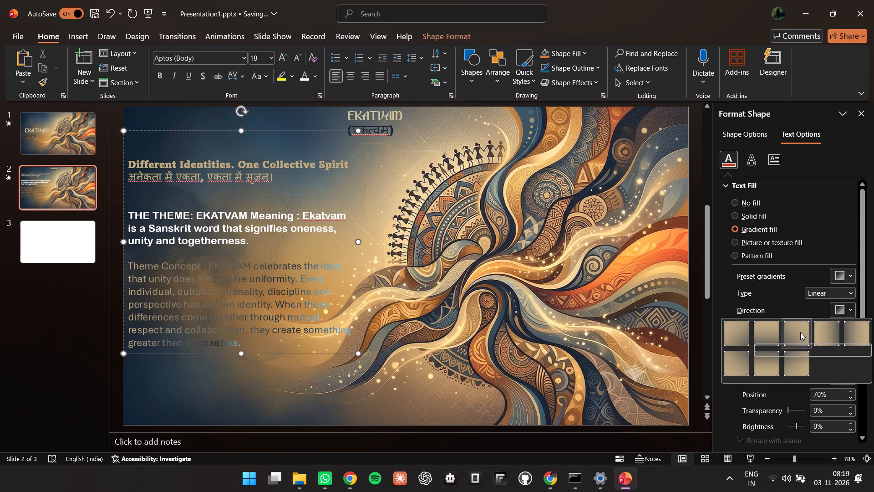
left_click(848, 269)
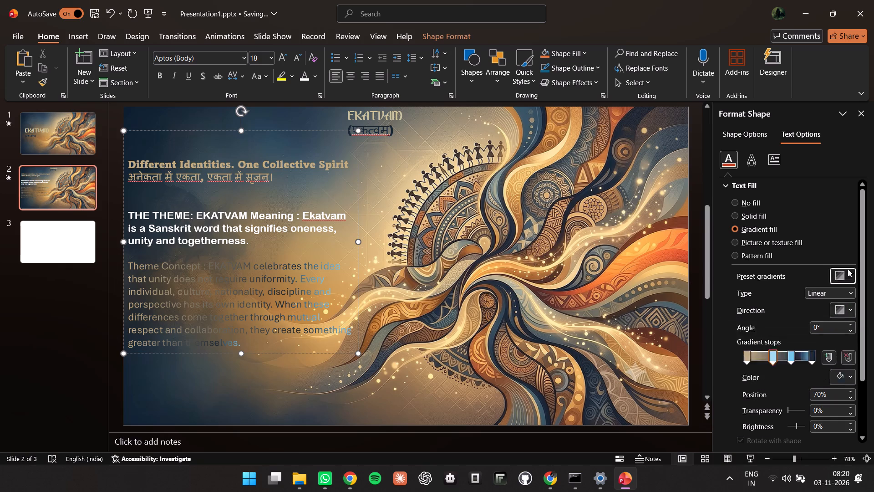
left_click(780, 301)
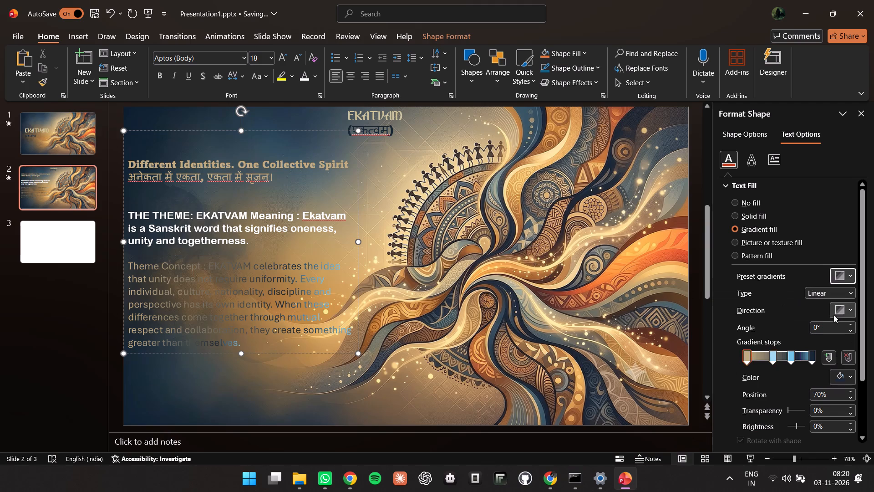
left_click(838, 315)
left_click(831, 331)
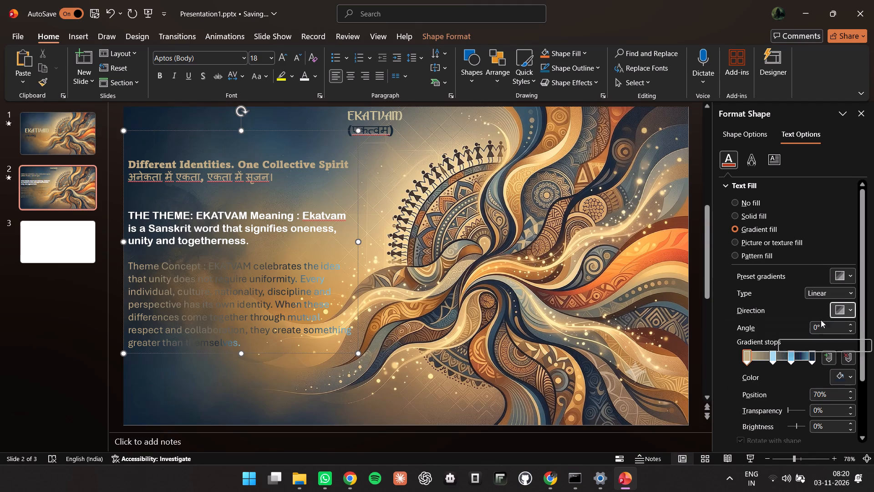
Select the whole "Theme Concept" paragraph, remove its gradient's light-blue stop, and move the dark navy stop to 100%.
left_click(130, 269)
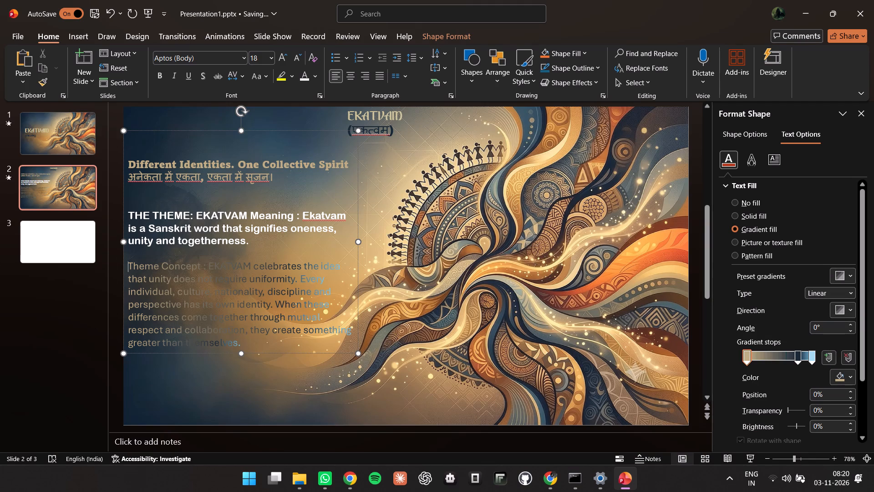
left_click_drag(129, 267, 289, 359)
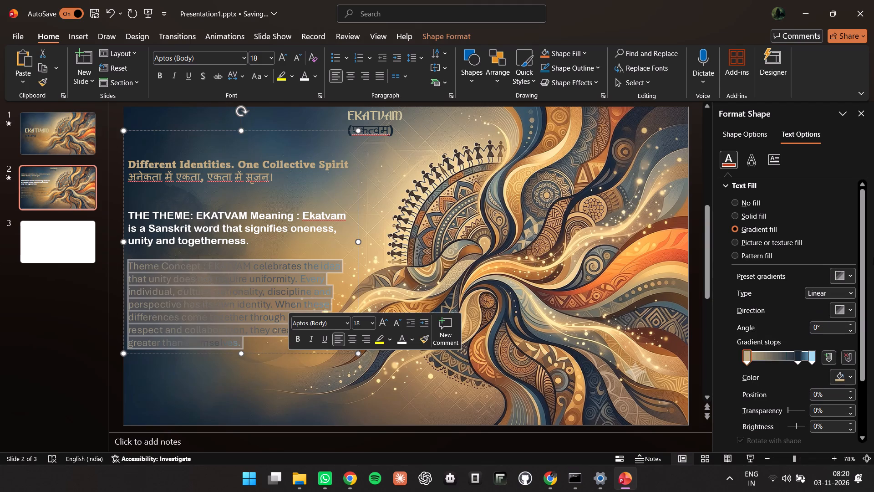
left_click_drag(796, 354, 805, 356)
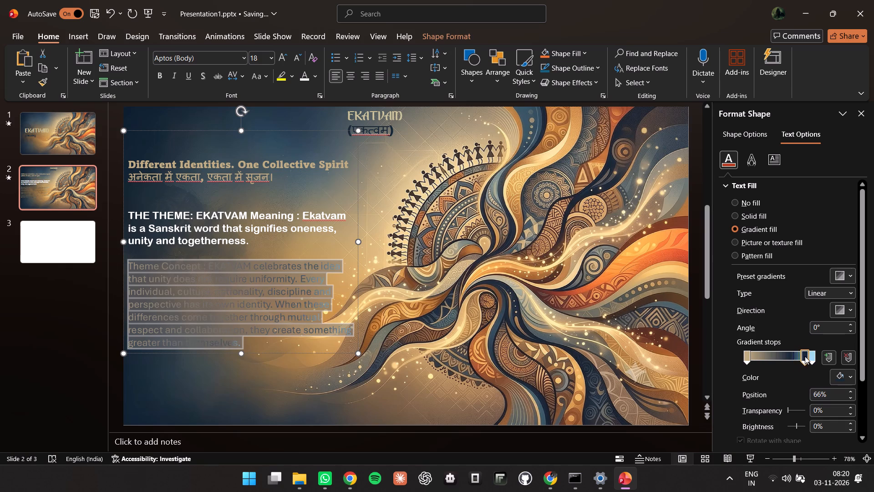
left_click_drag(805, 356, 800, 361)
left_click(812, 359)
left_click(851, 357)
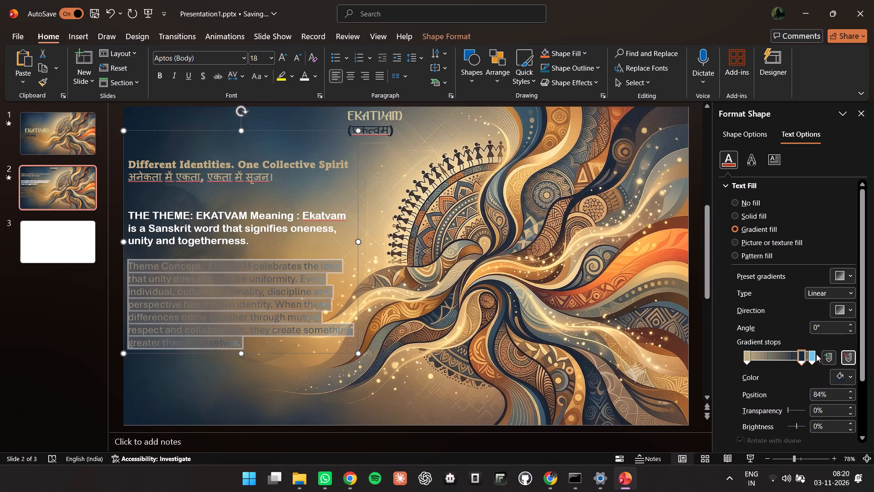
left_click_drag(801, 356, 793, 356)
left_click_drag(810, 357, 806, 360)
left_click(849, 357)
left_click_drag(794, 354, 828, 355)
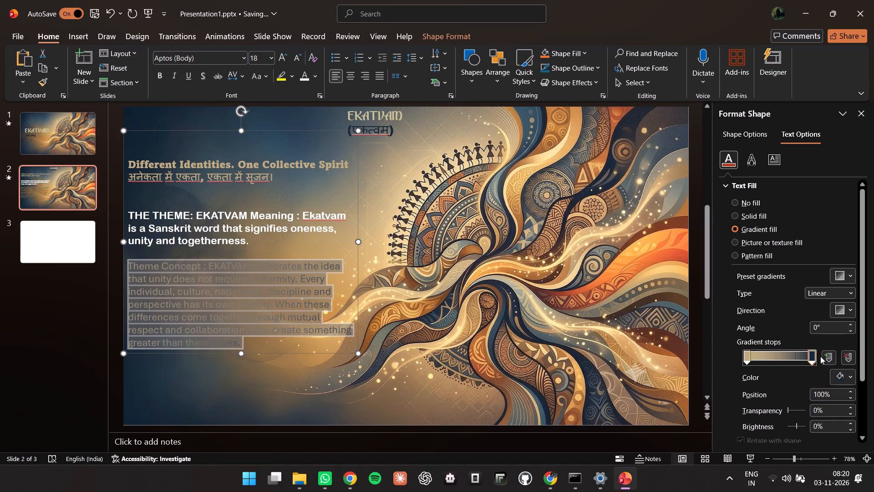
left_click(258, 312)
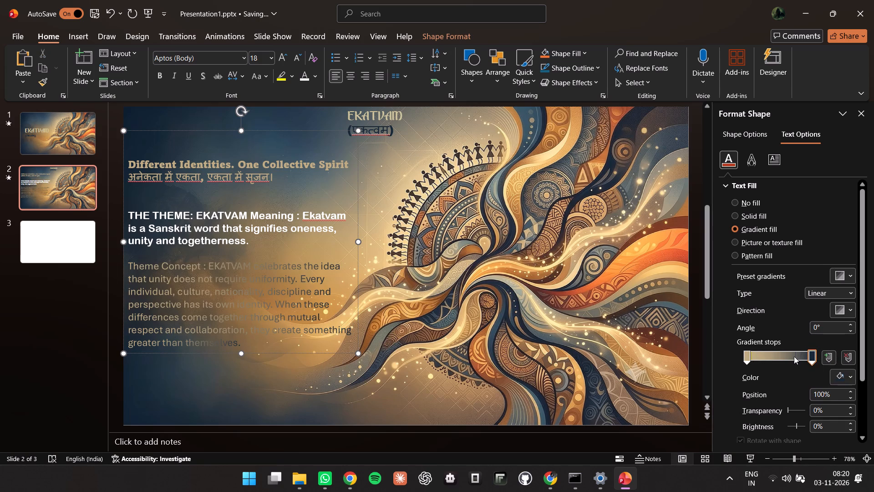
Add a middle stop to the whole "Theme Concept" paragraph's gradient, colour it the recently used dark navy, and position it at 68%.
left_click(139, 261)
left_click_drag(131, 265, 195, 309)
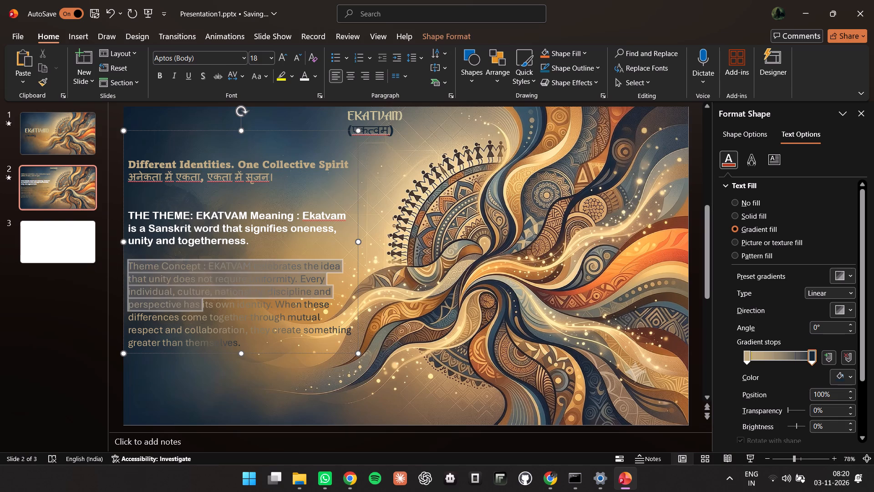
left_click_drag(195, 309, 274, 343)
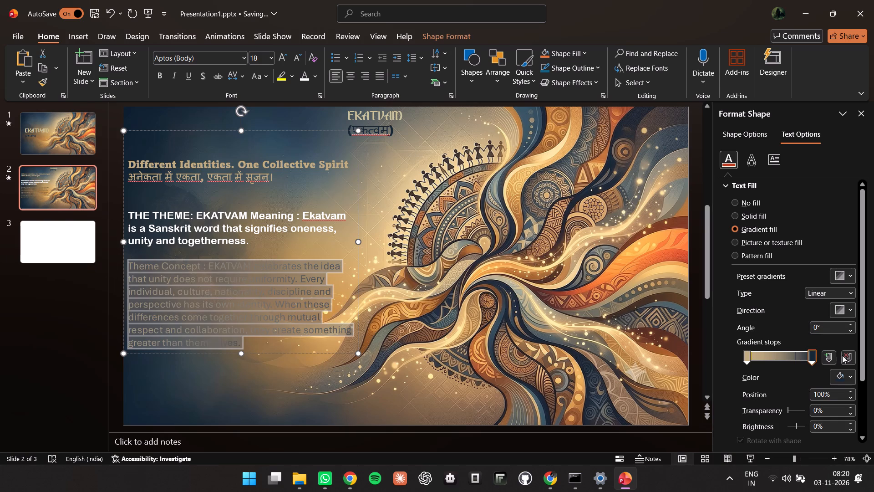
left_click(830, 356)
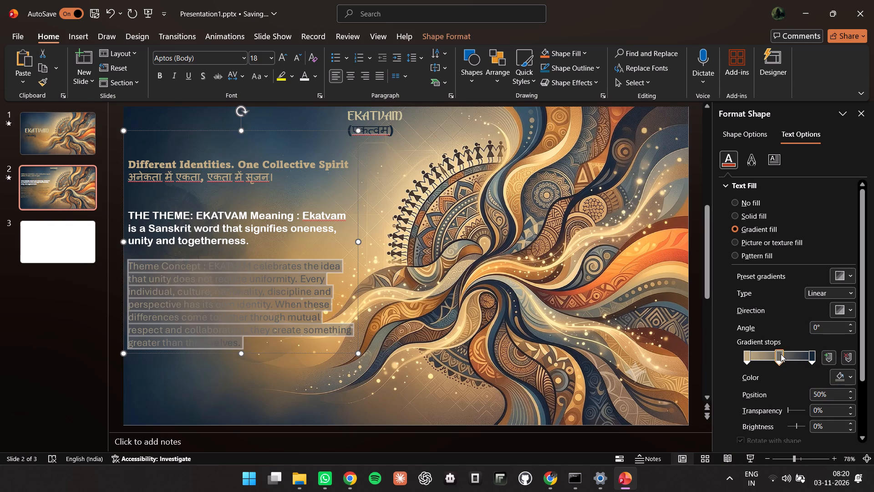
right_click(781, 356)
left_click(781, 356)
left_click(854, 377)
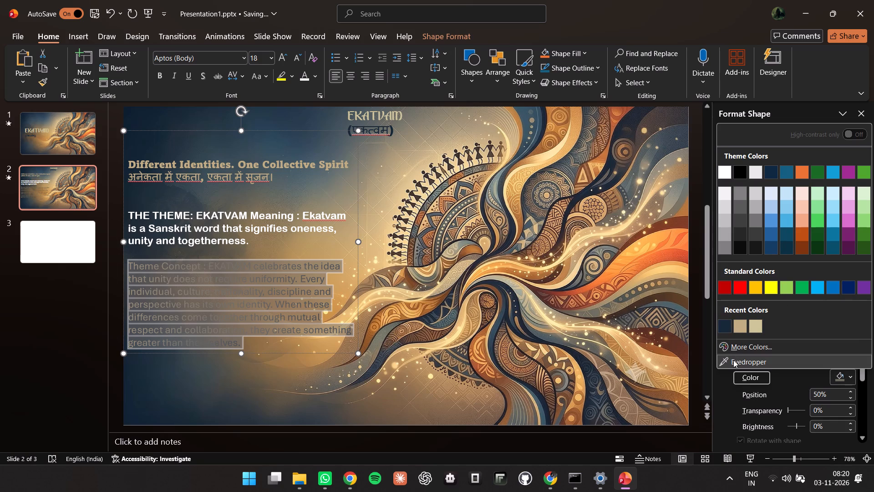
left_click(729, 328)
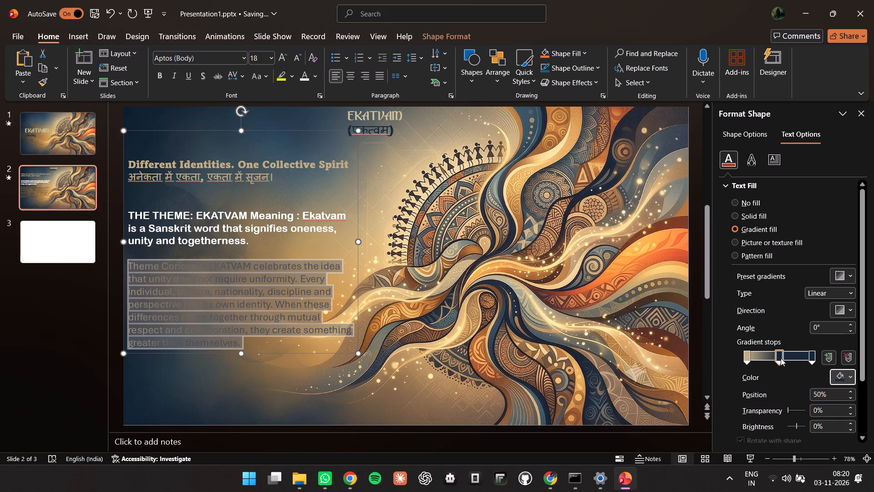
left_click_drag(780, 358, 767, 359)
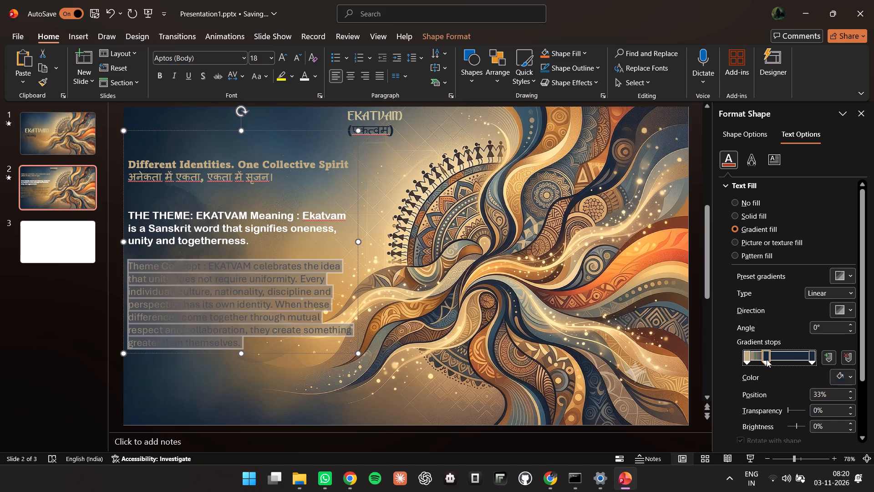
left_click_drag(767, 359, 790, 362)
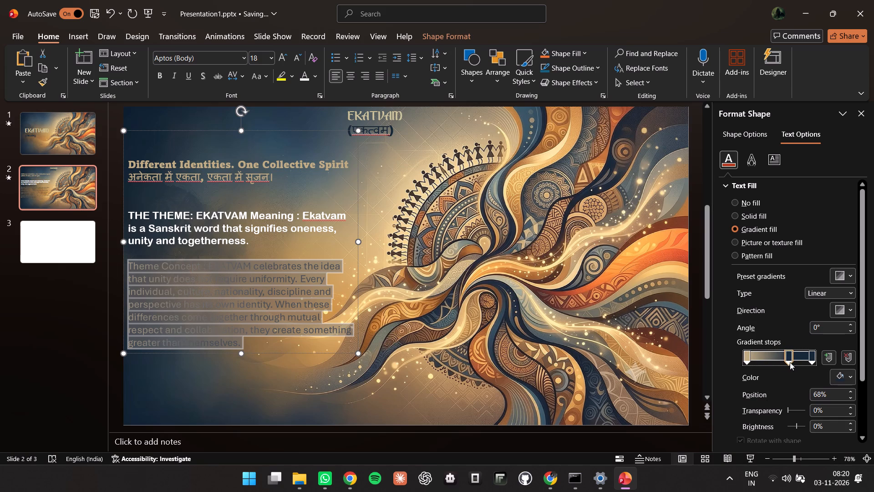
Move the middle stop of the "Theme Concept" text gradient to 53% and recolour it burnt orange sampled from the artwork.
left_click_drag(790, 362, 782, 363)
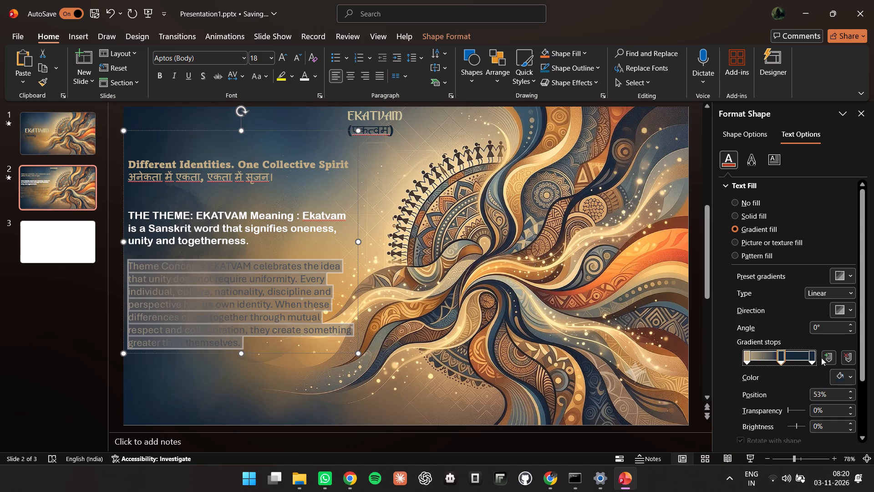
left_click(848, 378)
left_click(743, 359)
left_click(272, 147)
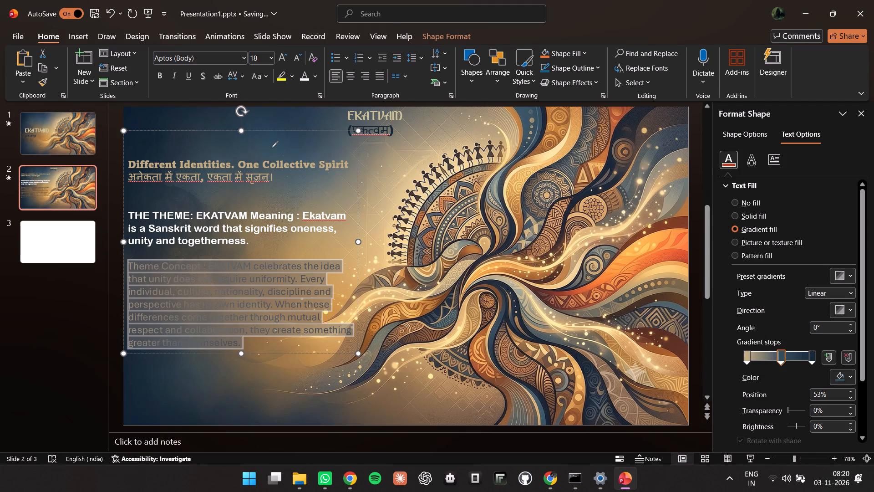
left_click(847, 378)
left_click(762, 360)
left_click(641, 264)
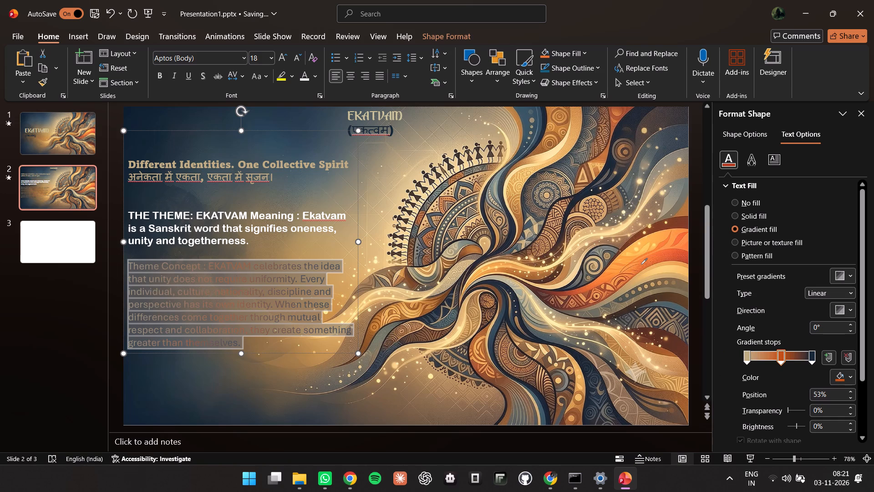
Deselect the "Theme Concept" paragraph and preview slide 2 full screen to check the gradient's readability.
left_click(69, 325)
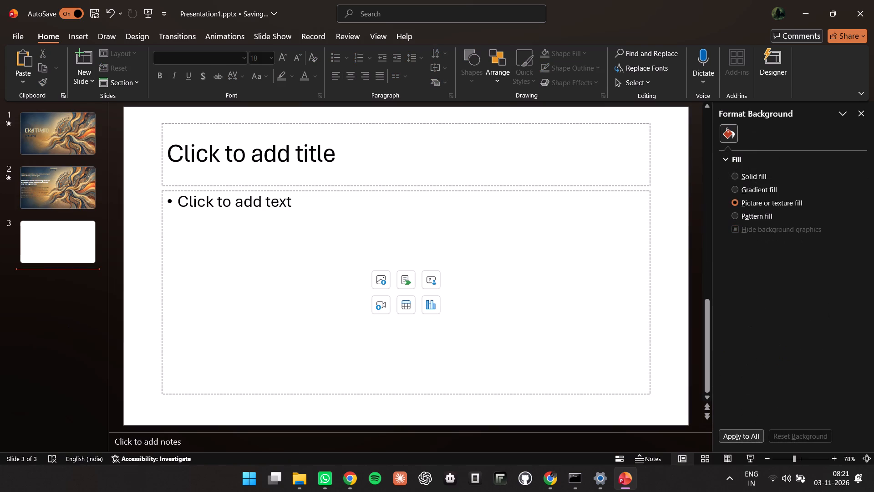
left_click(78, 183)
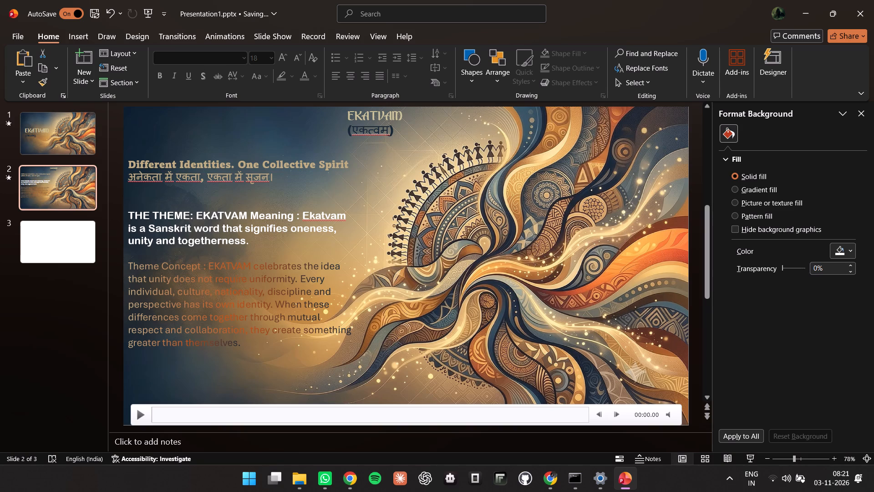
left_click(129, 266)
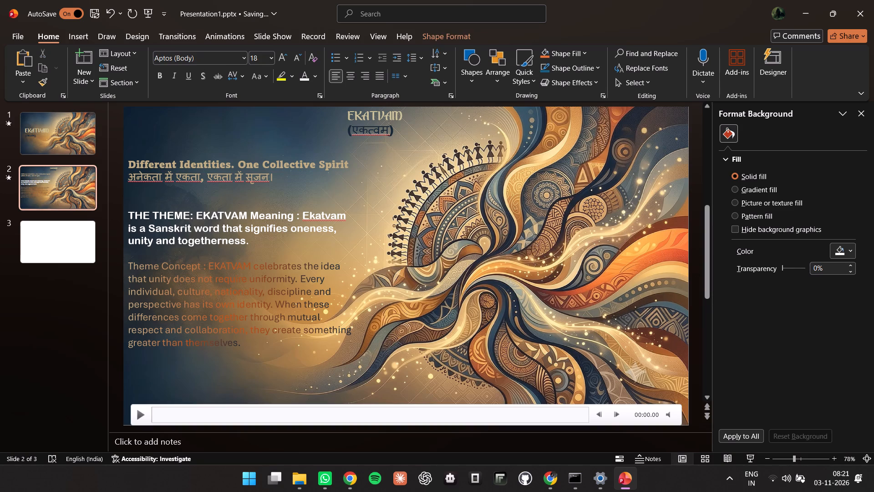
left_click(127, 264)
left_click(137, 269)
left_click(129, 264)
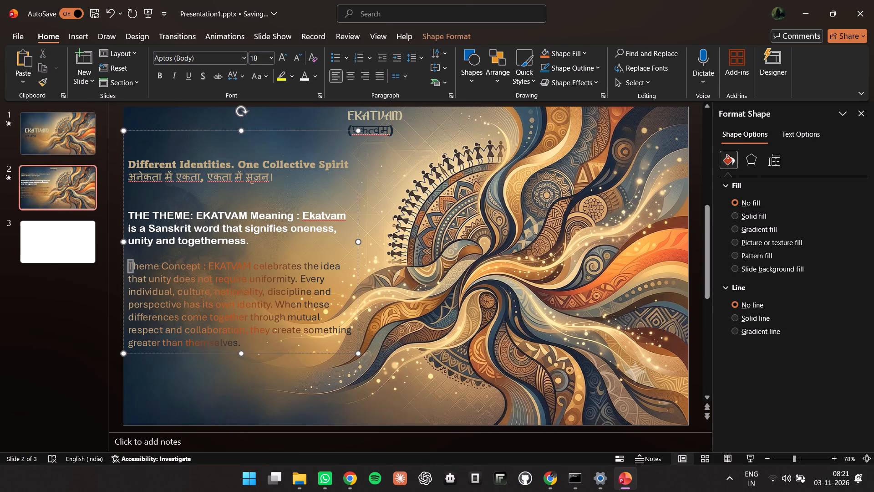
left_click(186, 287)
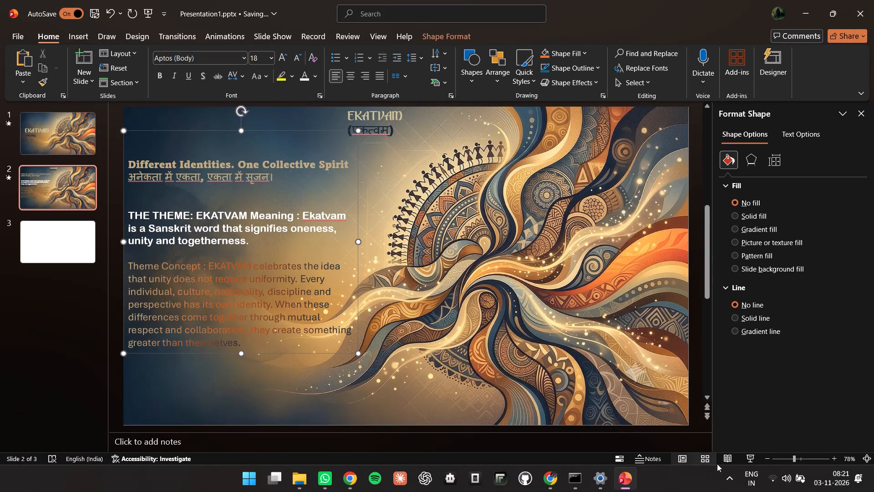
left_click(747, 459)
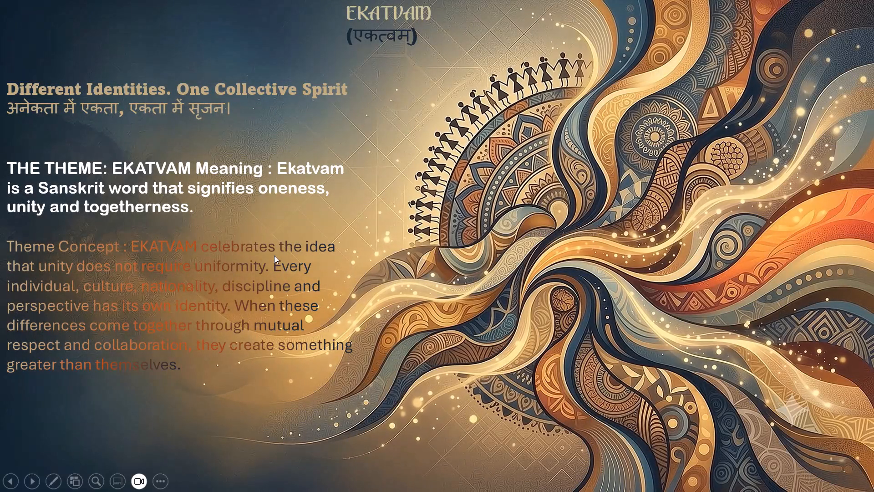
key("Escape")
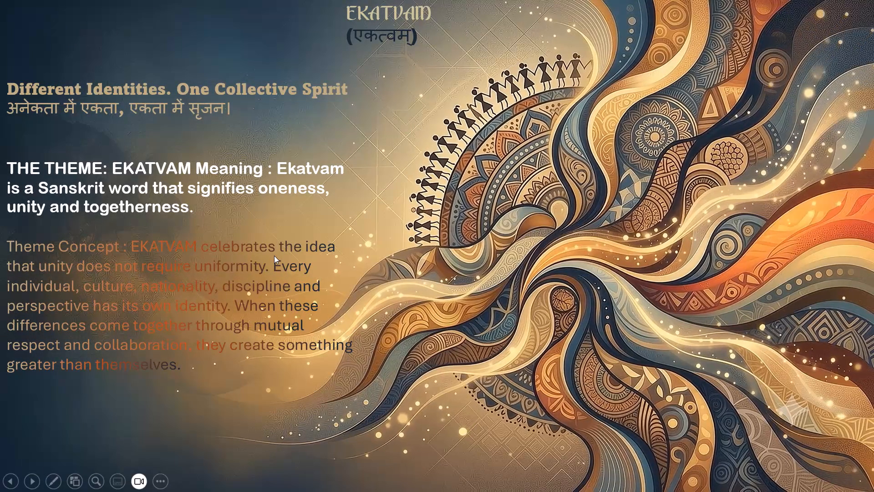
key("Escape")
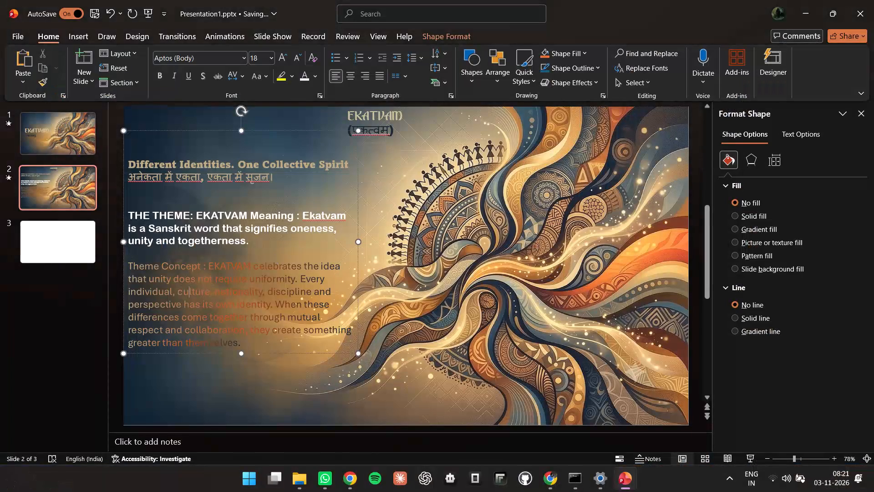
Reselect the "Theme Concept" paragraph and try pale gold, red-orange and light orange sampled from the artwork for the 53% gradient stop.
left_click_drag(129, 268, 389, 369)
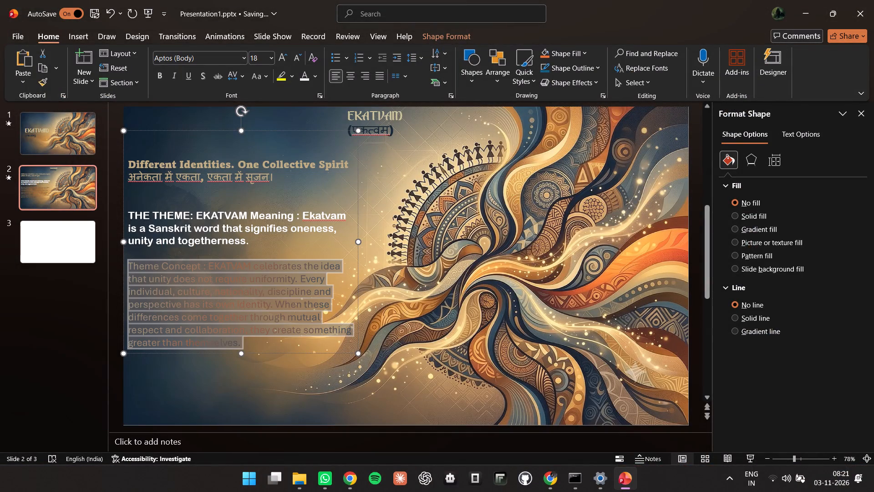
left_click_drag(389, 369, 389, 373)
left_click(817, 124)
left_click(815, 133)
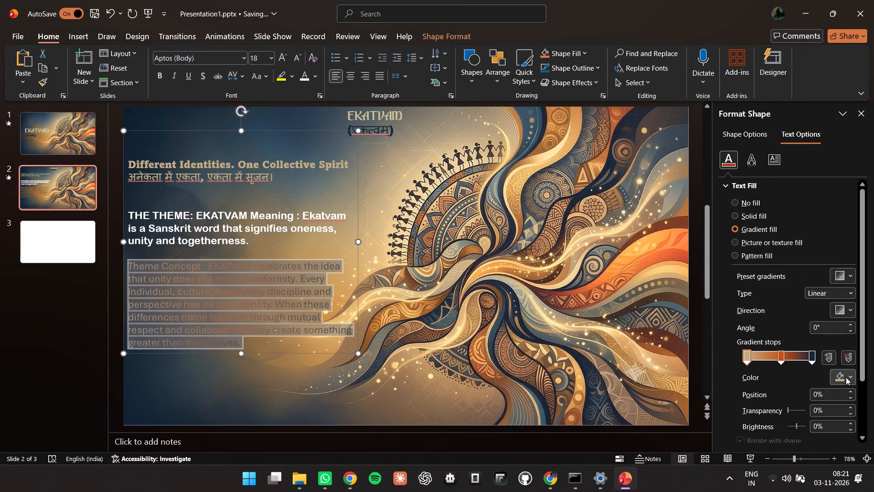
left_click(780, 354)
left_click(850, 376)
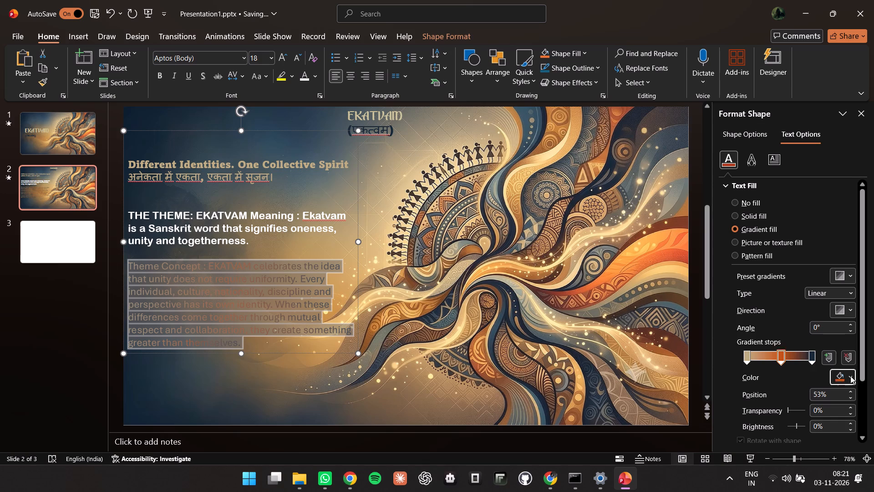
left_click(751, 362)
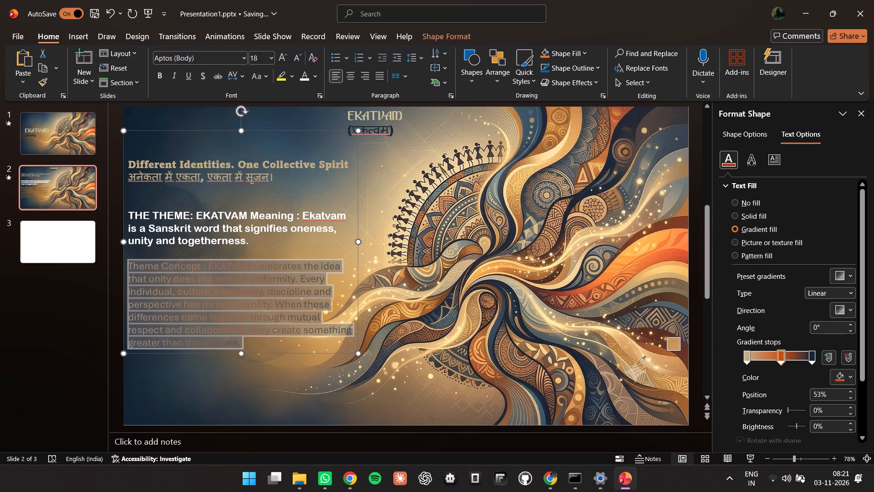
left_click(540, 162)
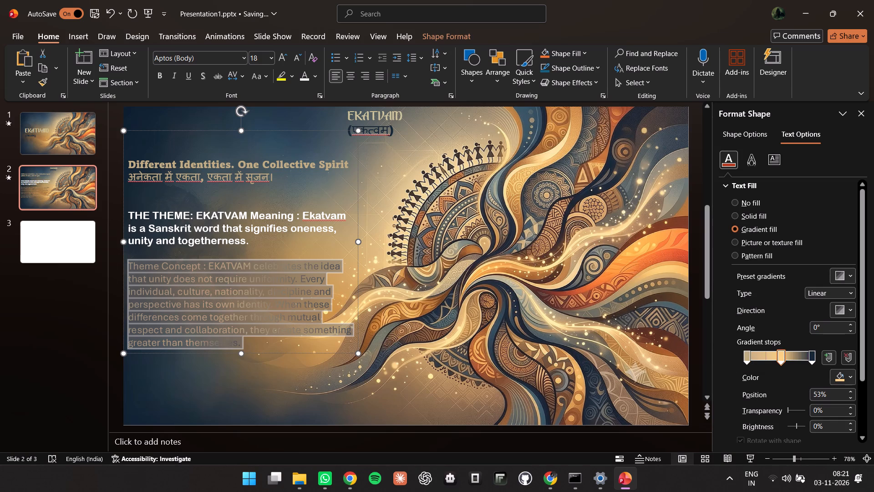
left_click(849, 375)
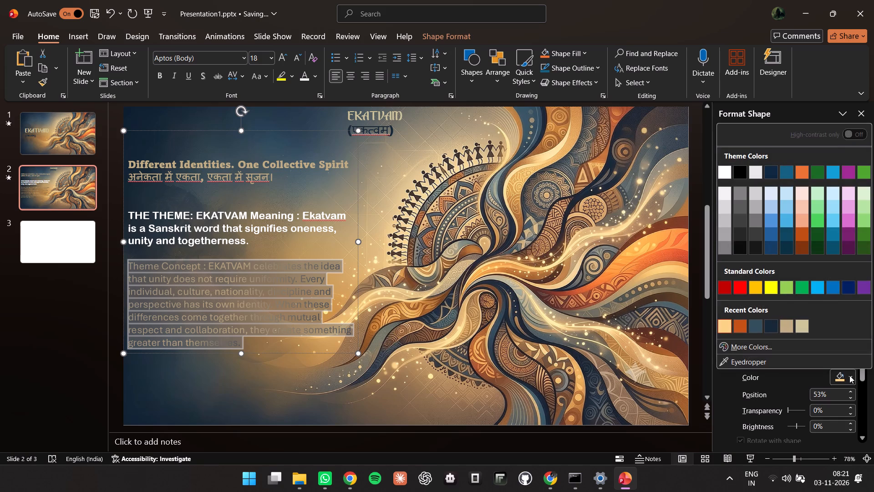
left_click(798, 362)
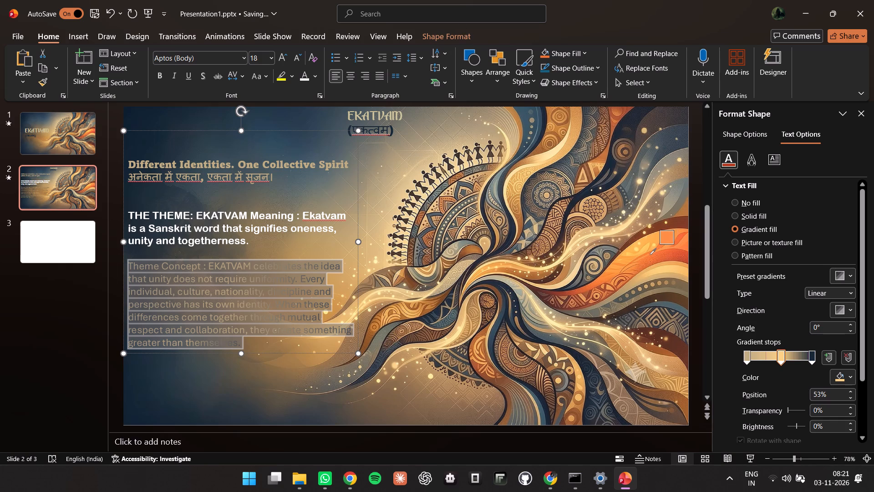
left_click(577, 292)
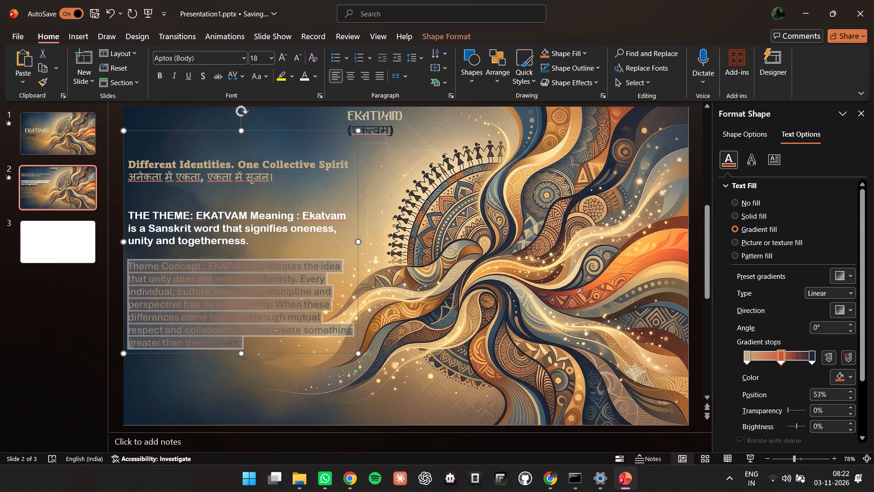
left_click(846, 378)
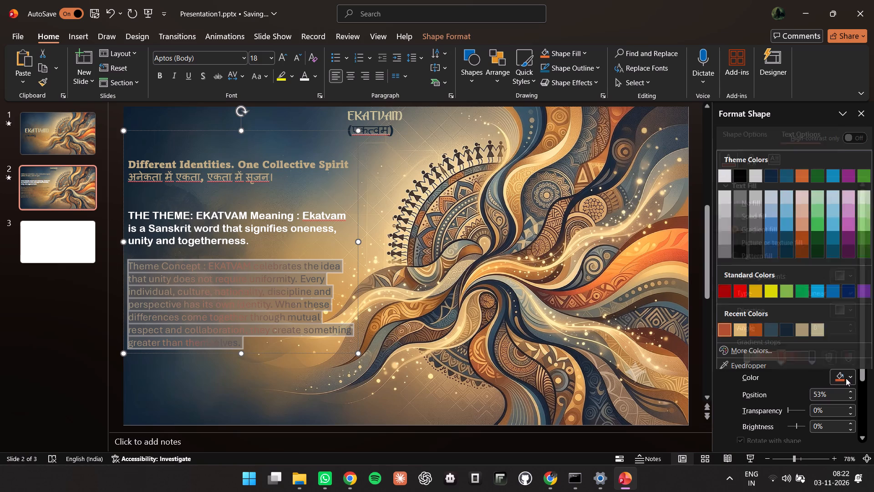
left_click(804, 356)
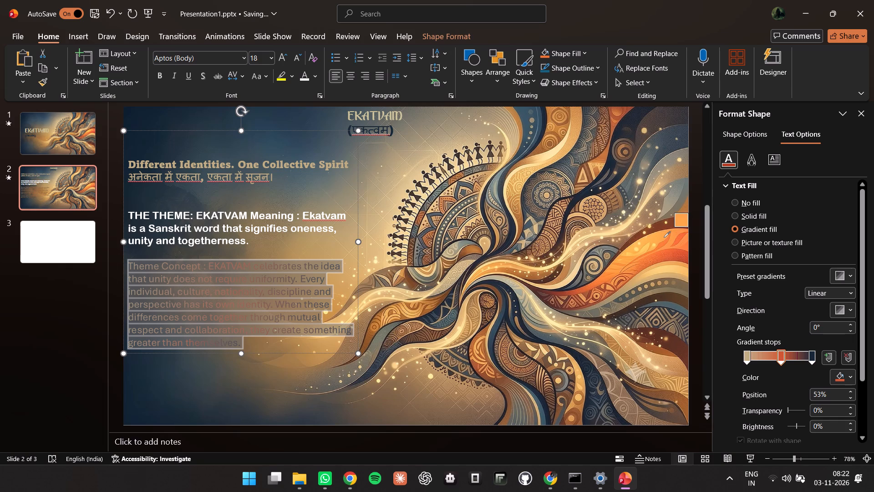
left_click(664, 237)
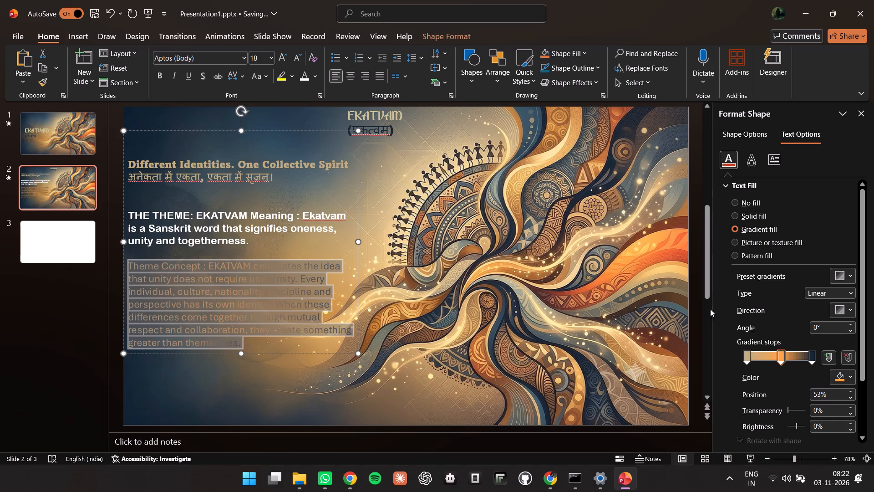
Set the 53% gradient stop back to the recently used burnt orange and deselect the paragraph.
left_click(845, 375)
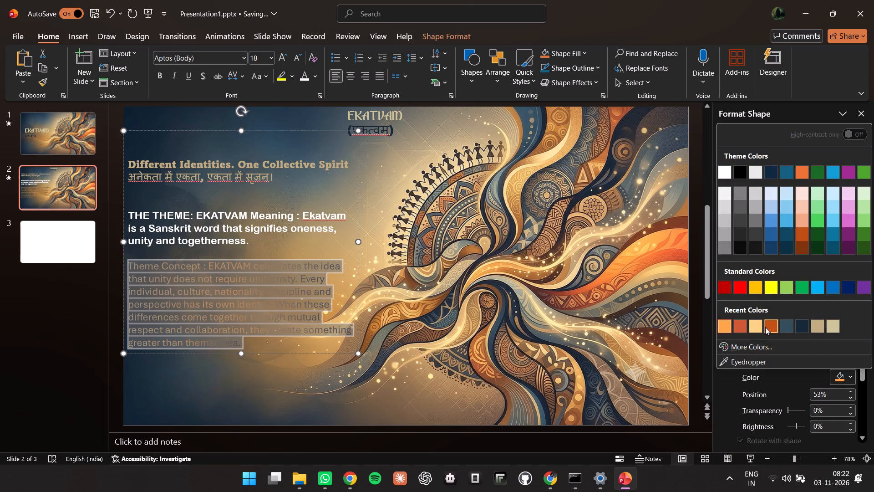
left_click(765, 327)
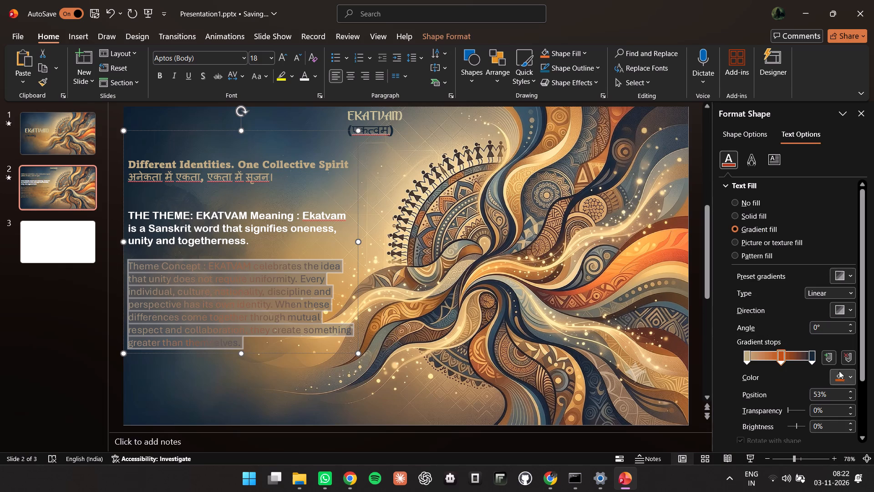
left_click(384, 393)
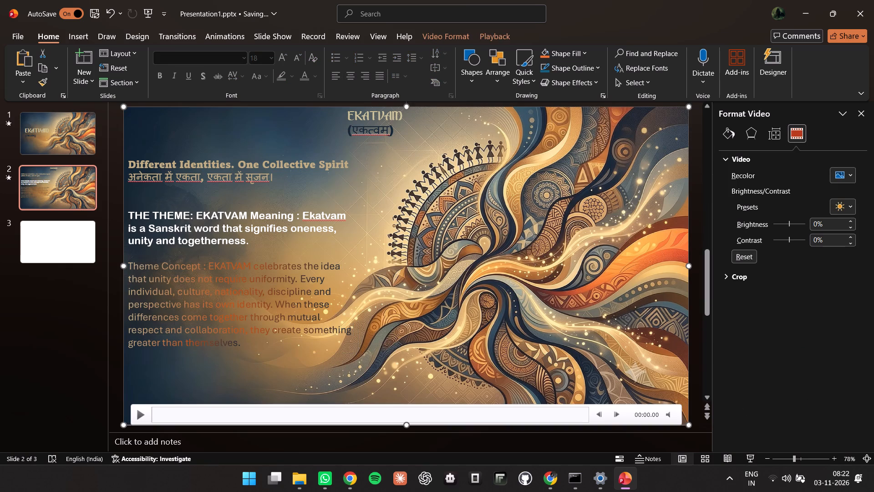
On slide 1, shift the EKATVAM title text box slightly toward the slide's left edge.
left_click(49, 136)
left_click(230, 235)
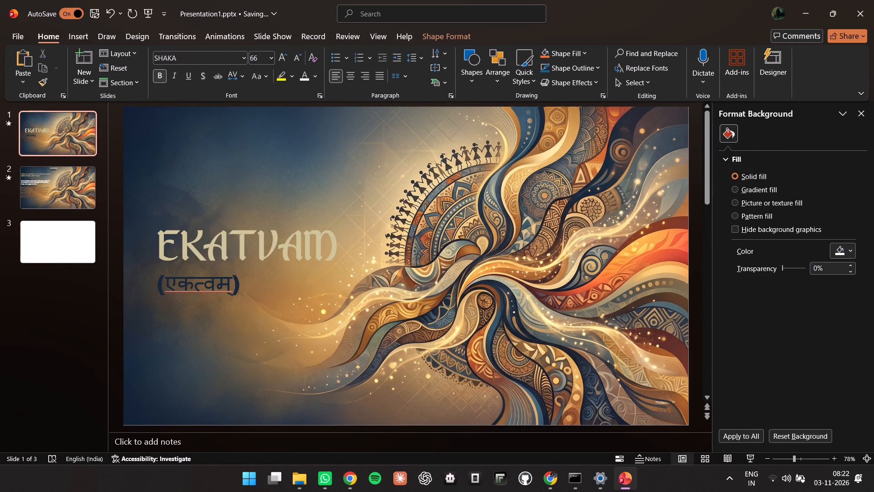
left_click_drag(340, 248, 320, 245)
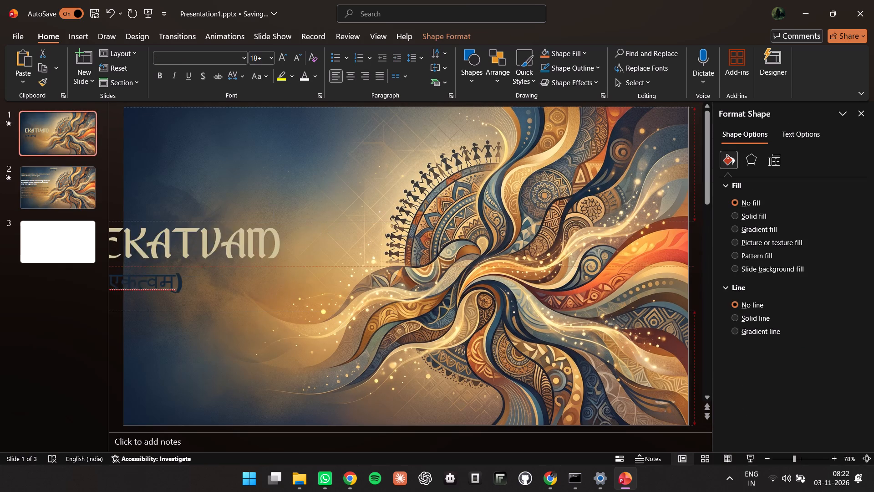
left_click_drag(320, 245, 320, 245)
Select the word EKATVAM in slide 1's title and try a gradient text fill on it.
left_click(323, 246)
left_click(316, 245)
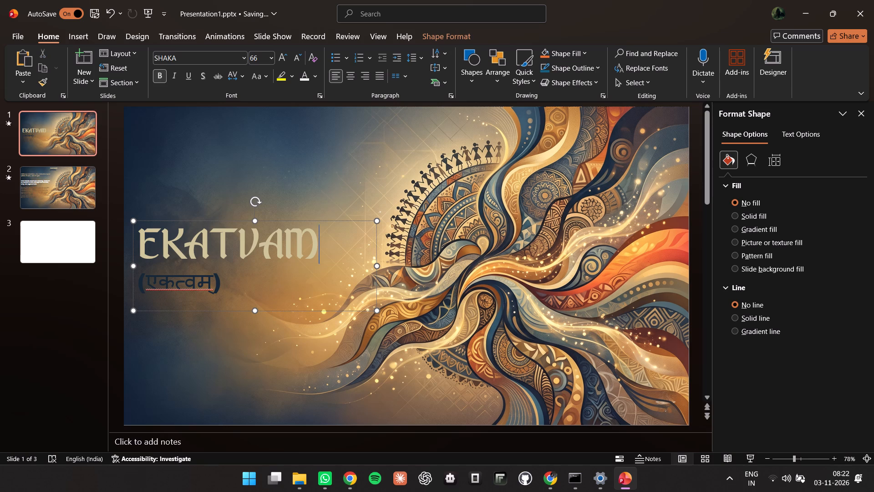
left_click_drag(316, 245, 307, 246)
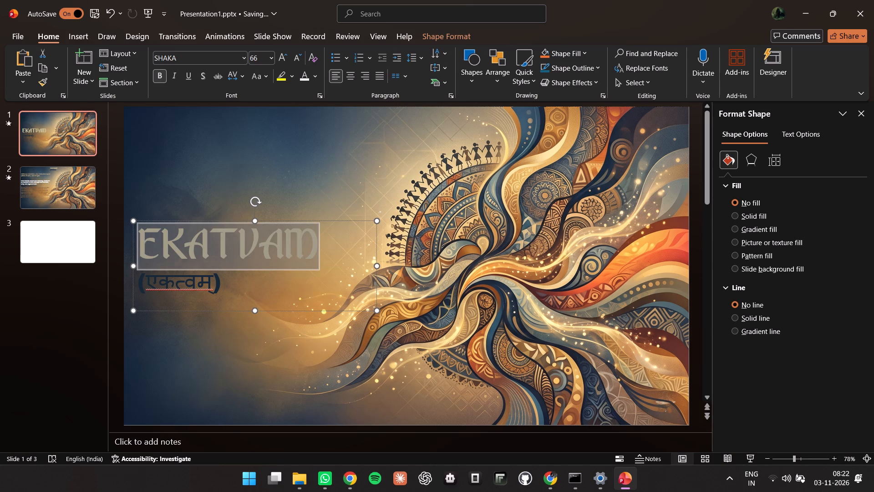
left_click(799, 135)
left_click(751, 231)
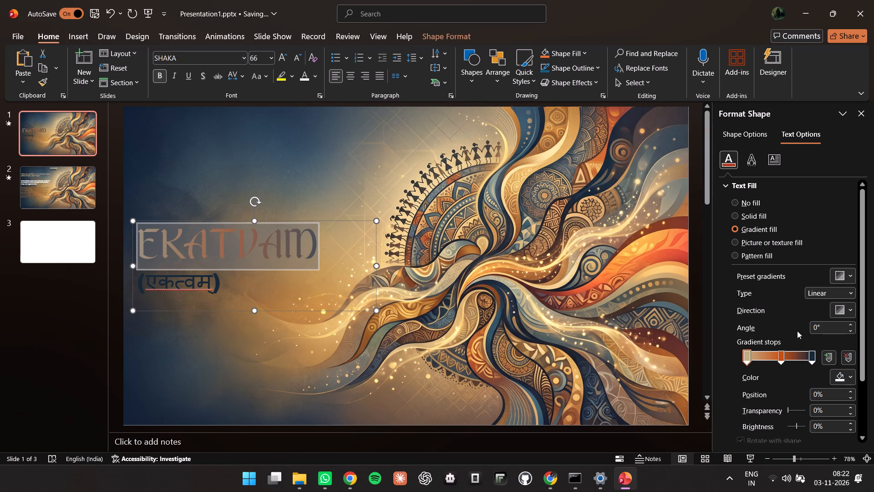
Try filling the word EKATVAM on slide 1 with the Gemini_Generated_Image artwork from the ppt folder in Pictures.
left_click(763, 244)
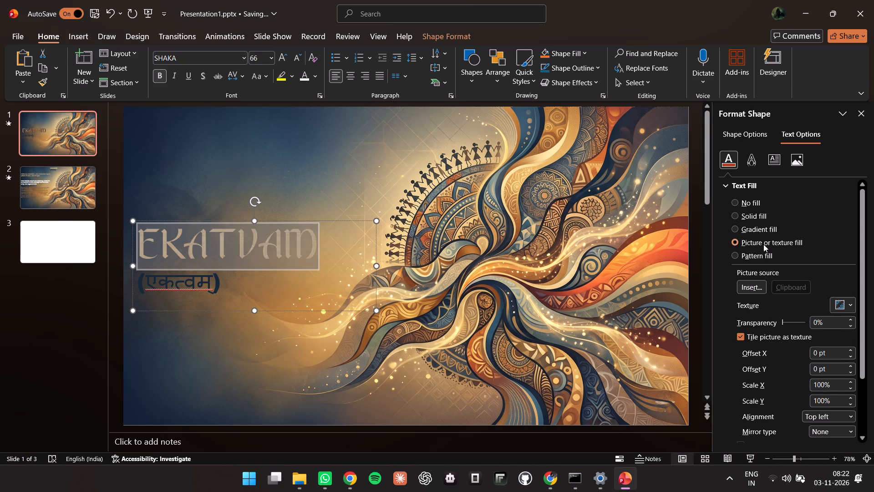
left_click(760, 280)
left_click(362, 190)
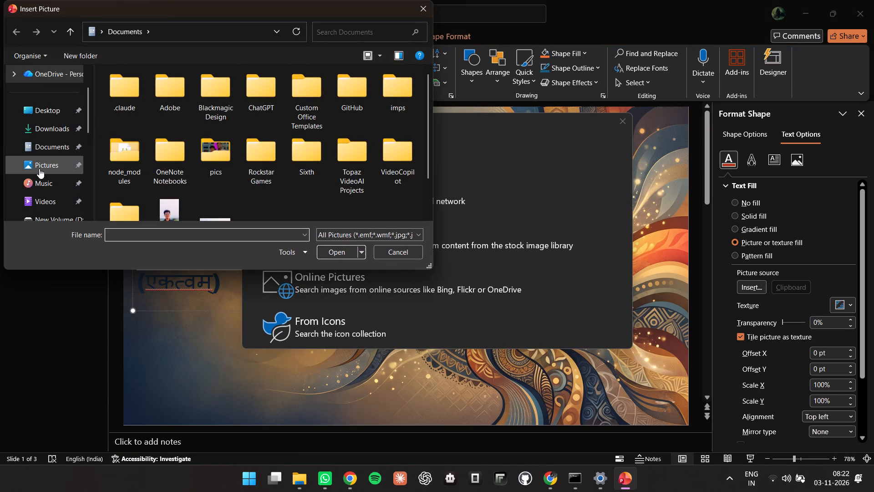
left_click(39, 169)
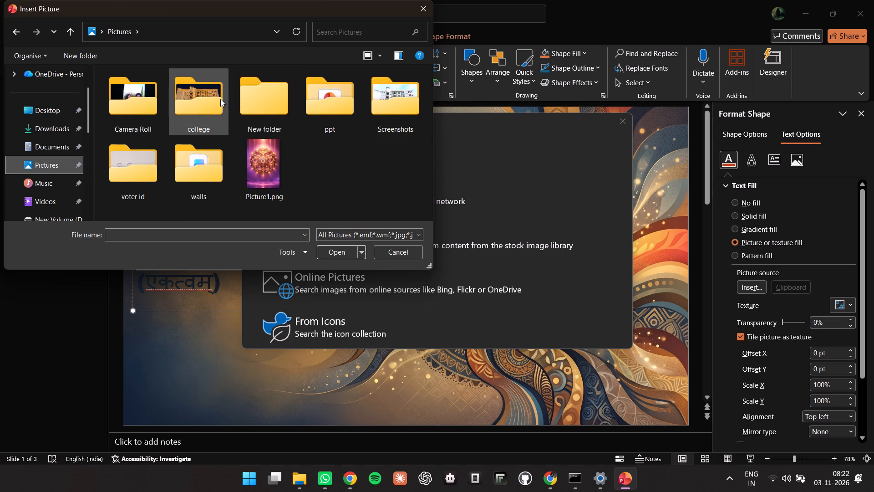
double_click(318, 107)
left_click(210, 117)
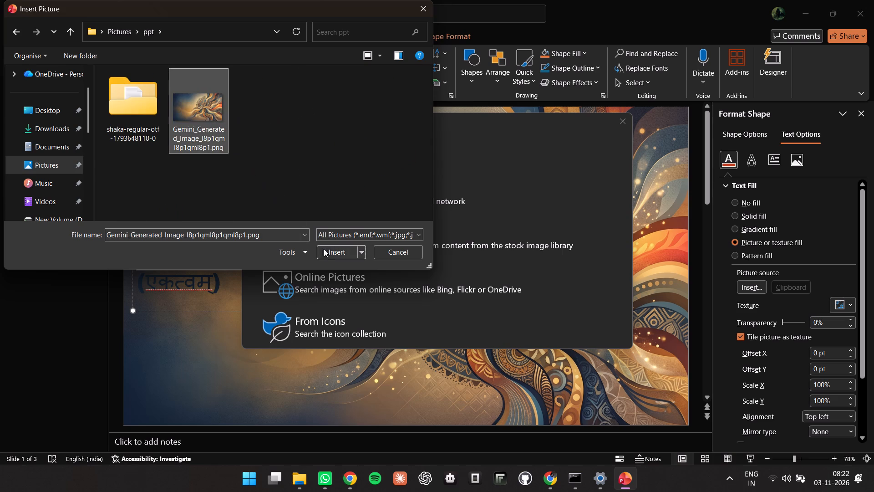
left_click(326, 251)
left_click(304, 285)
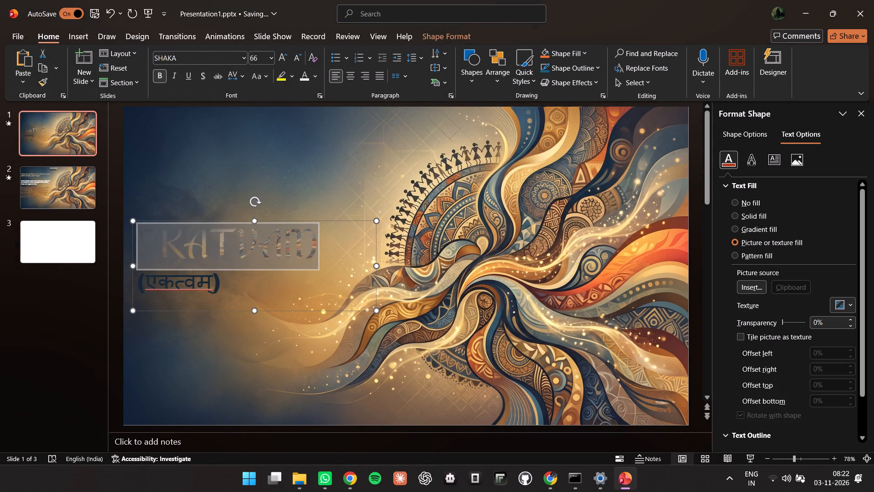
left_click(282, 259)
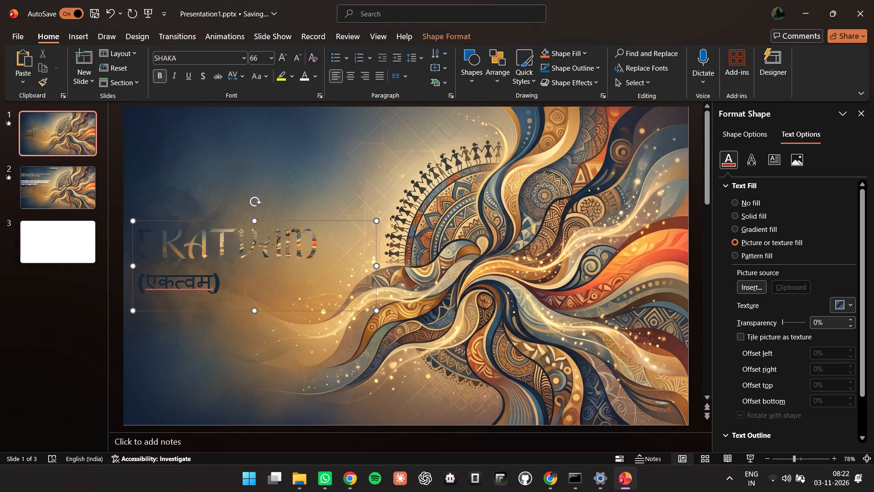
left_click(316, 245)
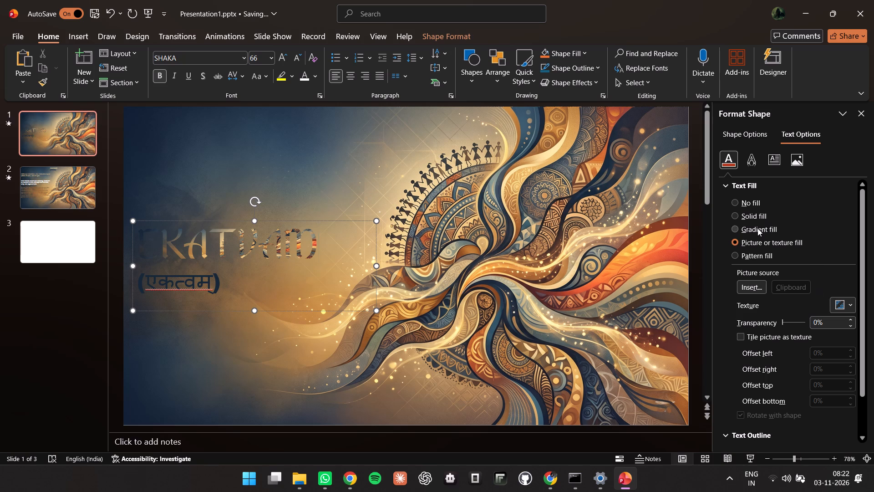
Reselect the whole word EKATVAM on slide 1 and switch its text fill to the gradient.
left_click(757, 228)
left_click(757, 230)
left_click_drag(317, 241, 146, 239)
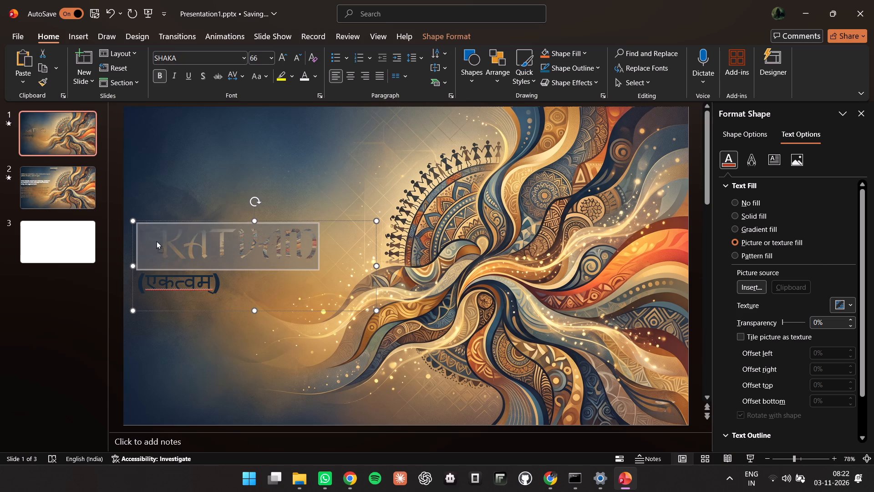
left_click(156, 241)
left_click_drag(139, 242, 381, 260)
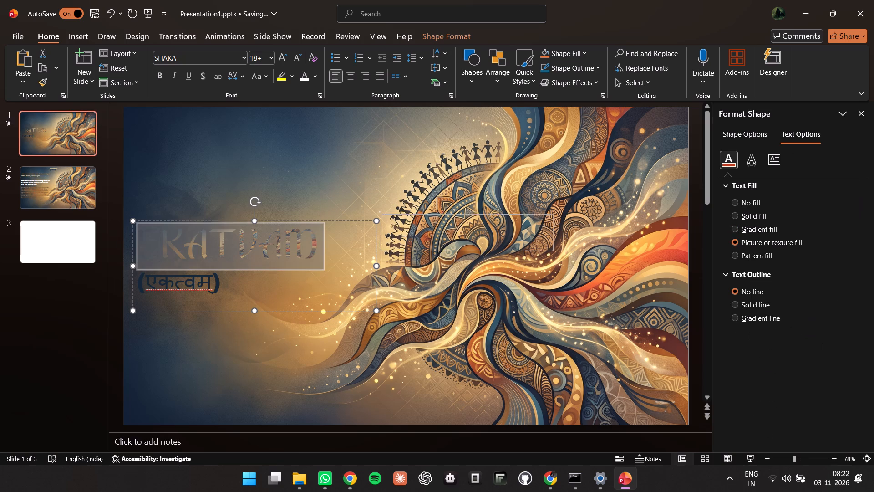
left_click(733, 228)
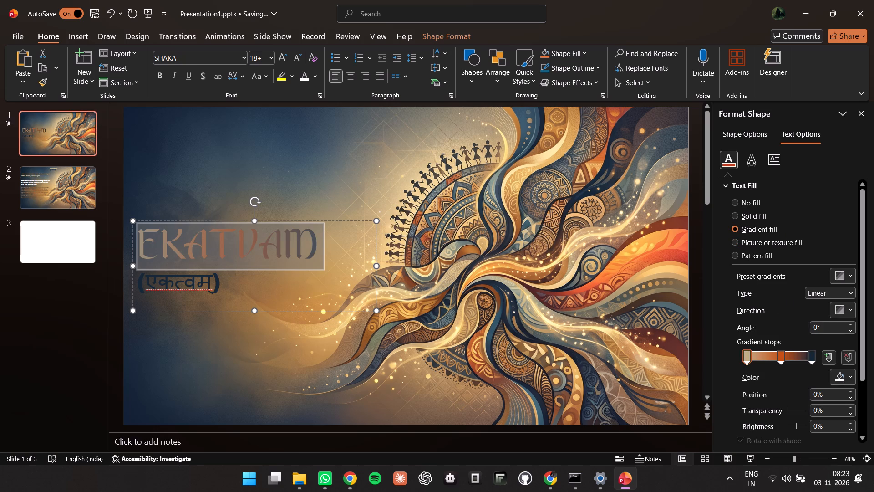
Apply the same gradient text fill to the Devanagari line (एकत्वम्) below EKATVAM.
left_click_drag(219, 286, 138, 281)
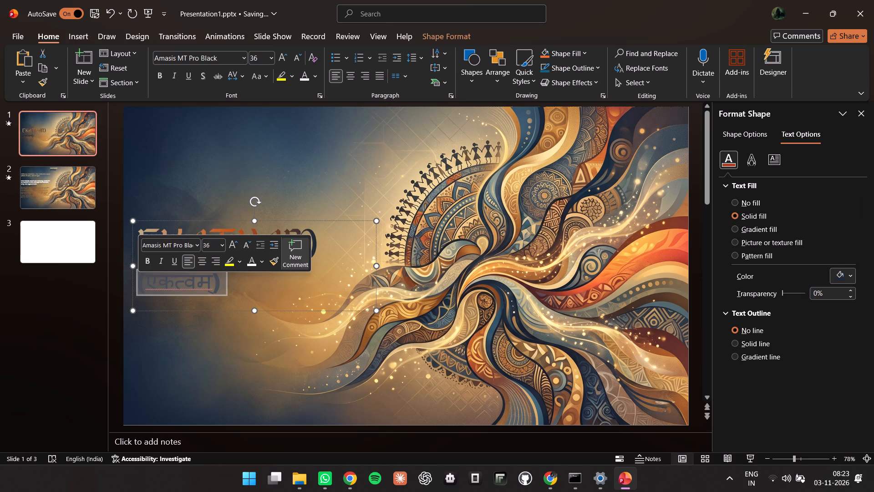
left_click(752, 233)
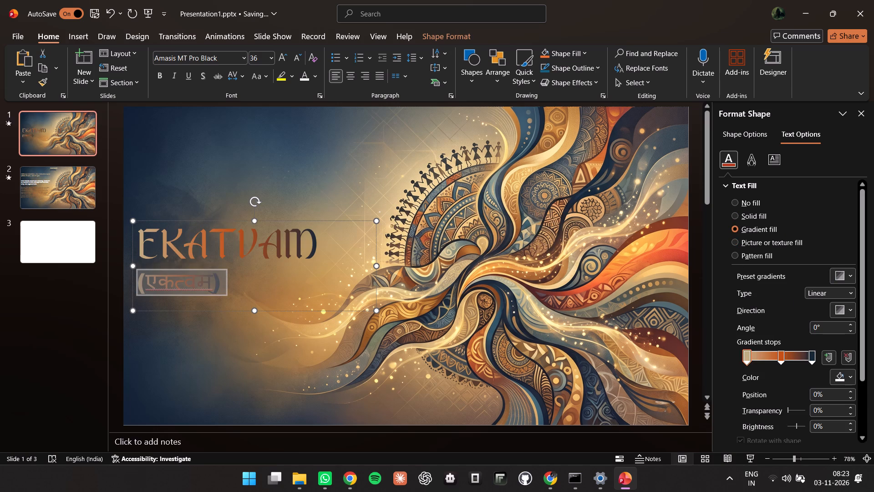
left_click(207, 281)
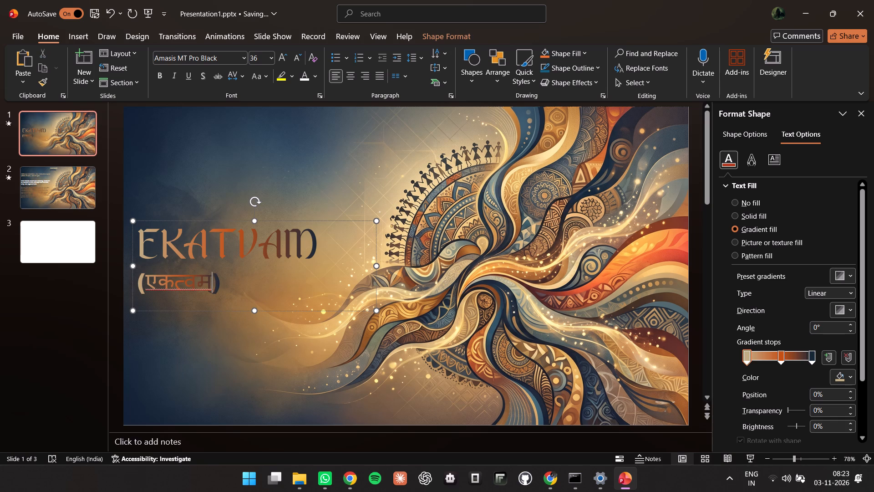
Compare the text on slides 1 and 2, return to slide 1 and close the formatting pane.
left_click(17, 326)
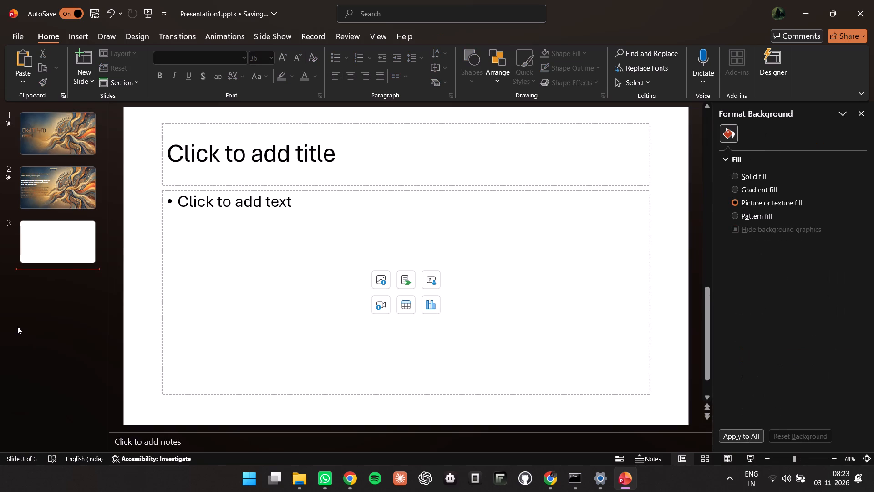
left_click(71, 116)
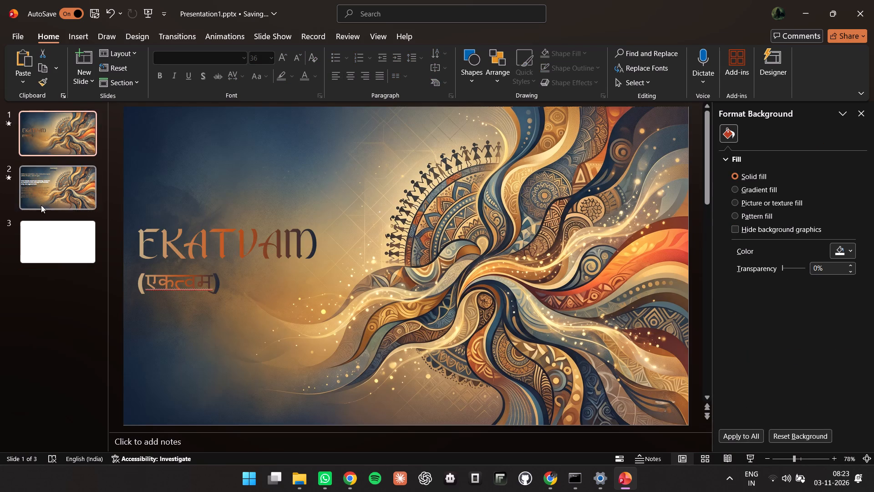
left_click(41, 205)
left_click(77, 134)
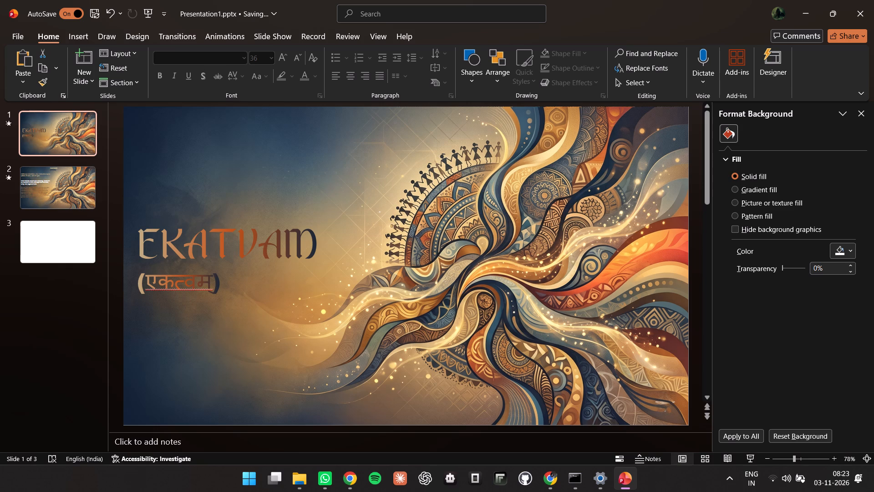
left_click(864, 116)
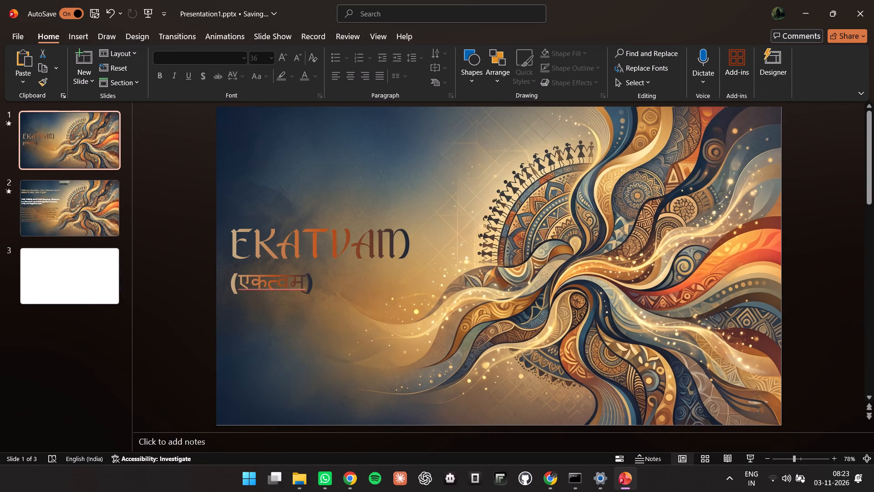
Select both lines of slide 1's title and apply the left-to-right linear direction at 0° to their gradient text fill.
left_click(332, 306)
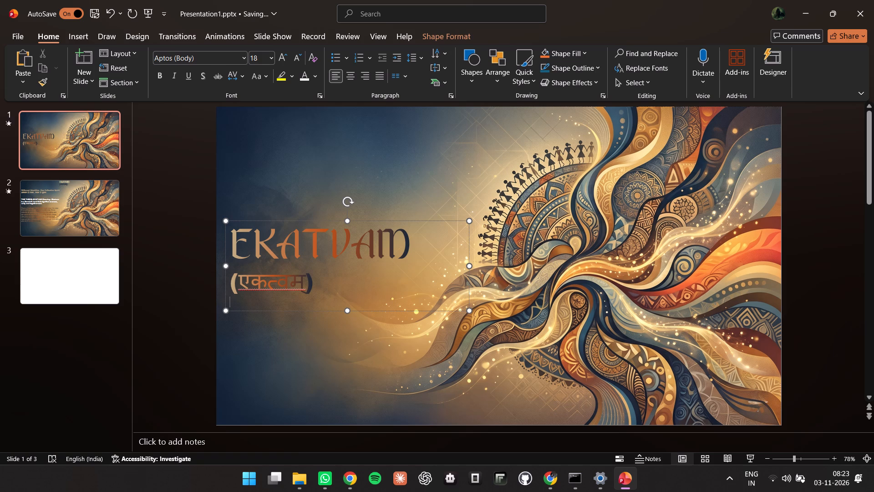
left_click(312, 250)
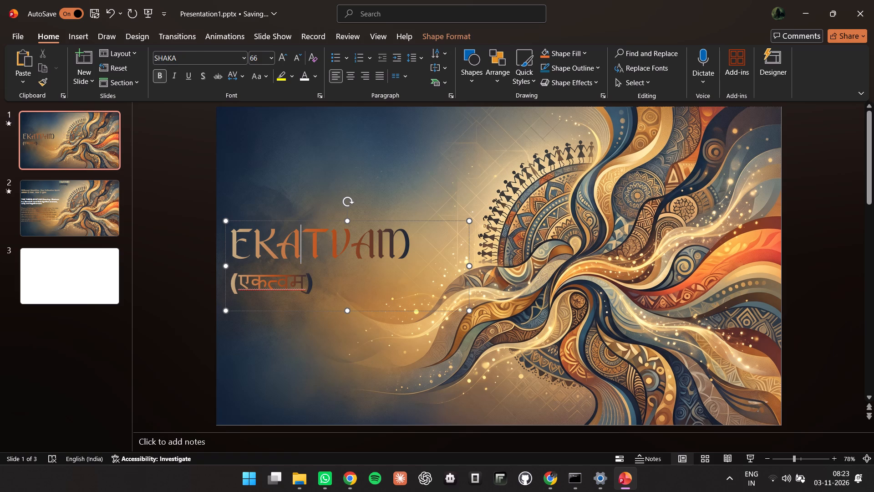
left_click_drag(317, 282, 234, 222)
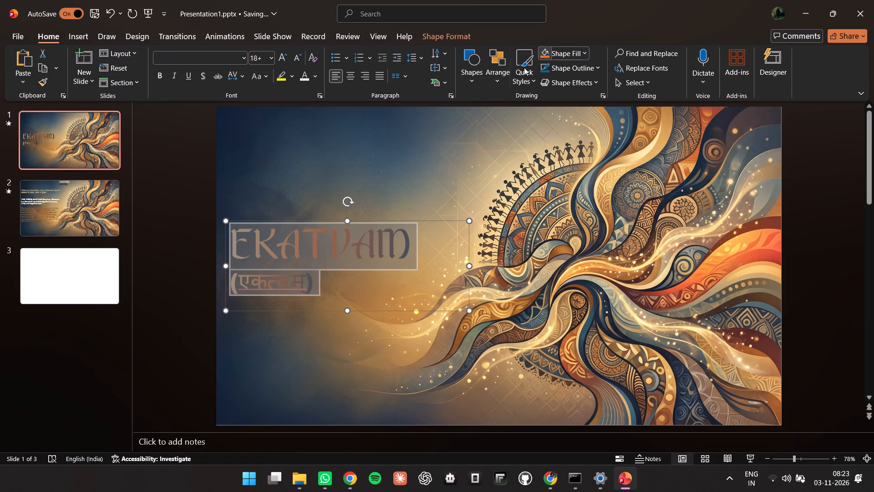
left_click(445, 35)
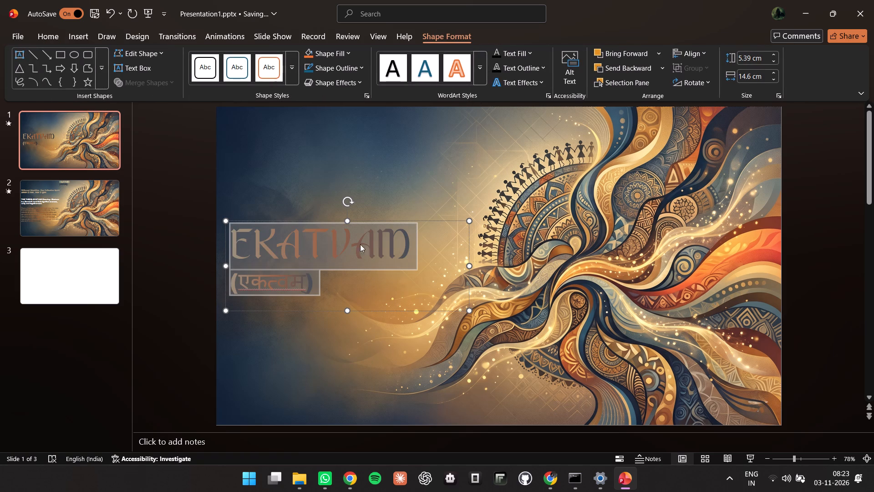
right_click(347, 249)
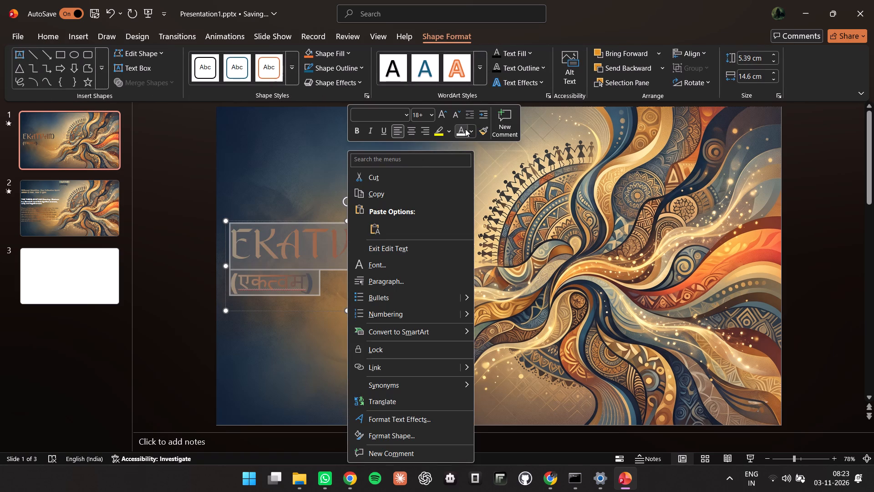
left_click(433, 34)
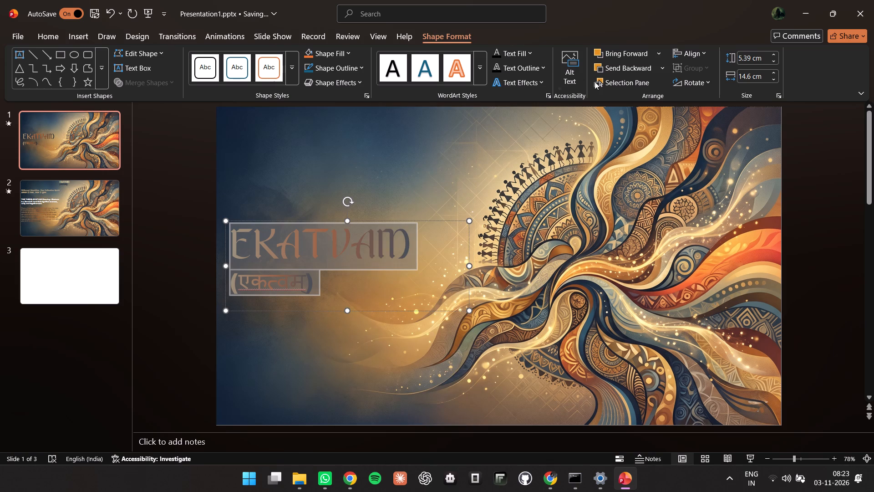
left_click(522, 57)
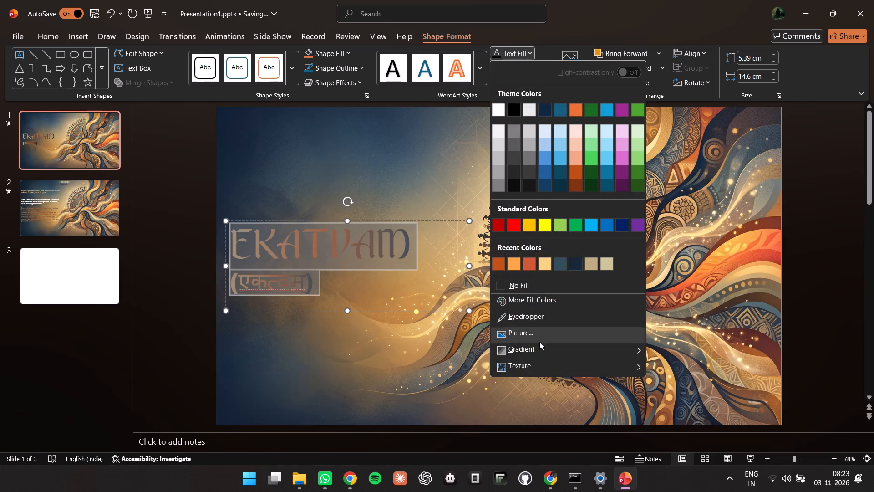
left_click(540, 345)
left_click(668, 451)
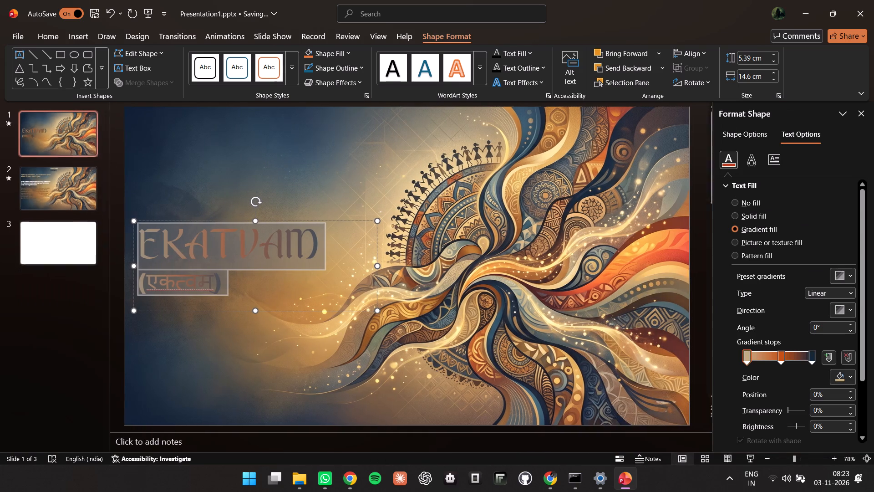
left_click(851, 310)
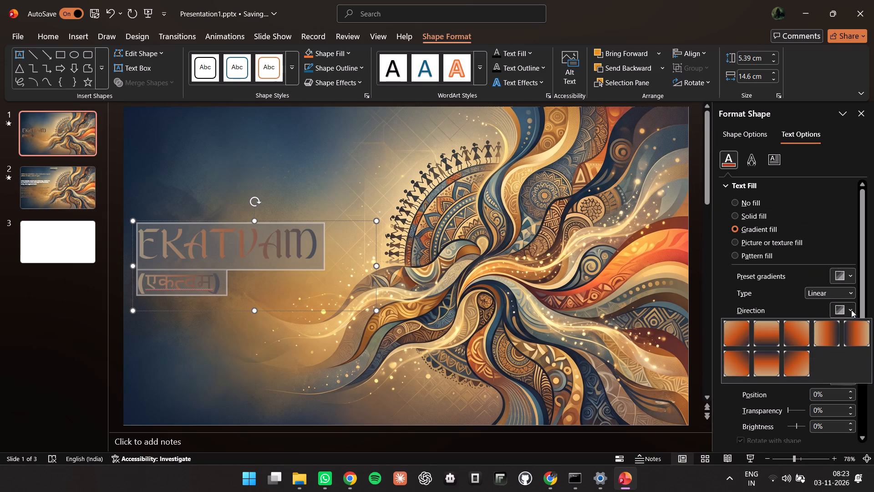
left_click(818, 331)
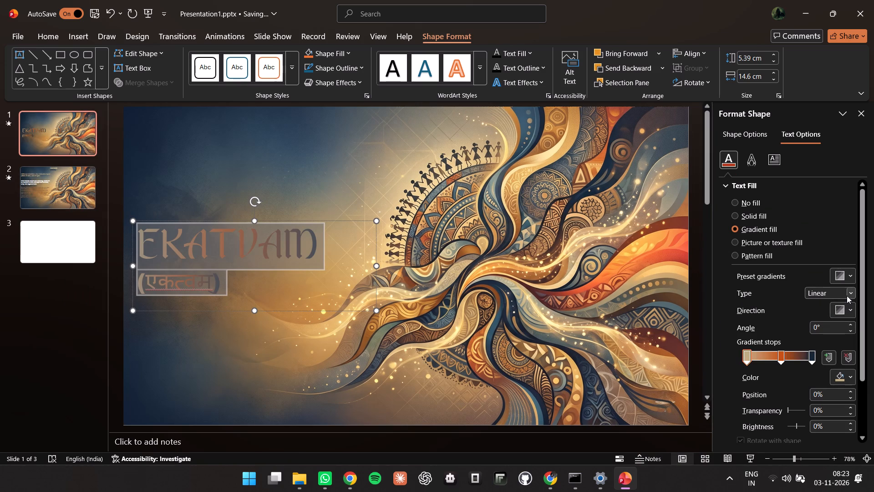
left_click(853, 311)
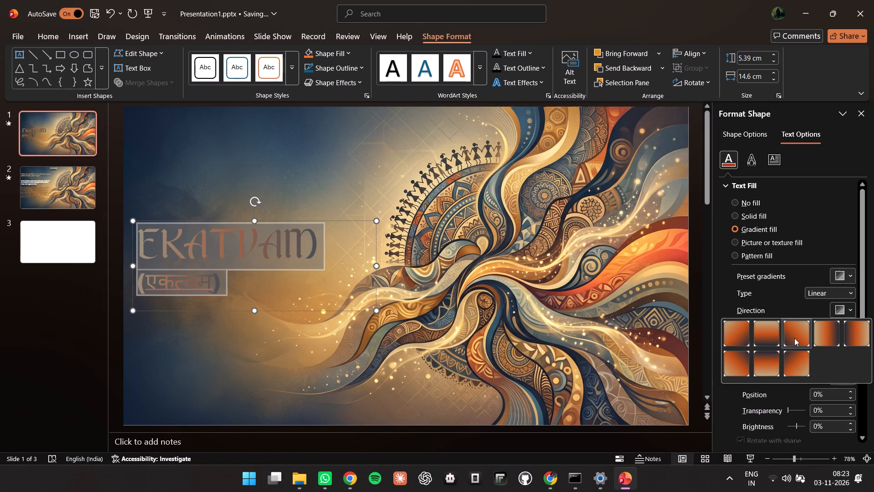
left_click(738, 413)
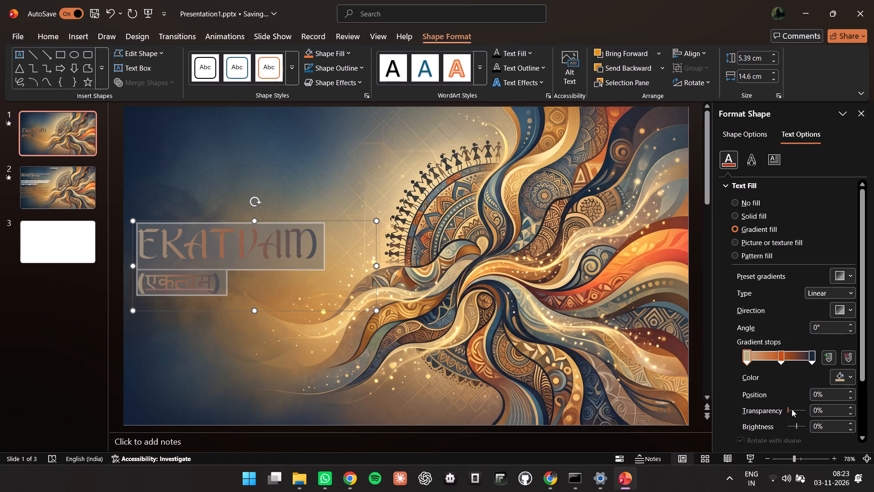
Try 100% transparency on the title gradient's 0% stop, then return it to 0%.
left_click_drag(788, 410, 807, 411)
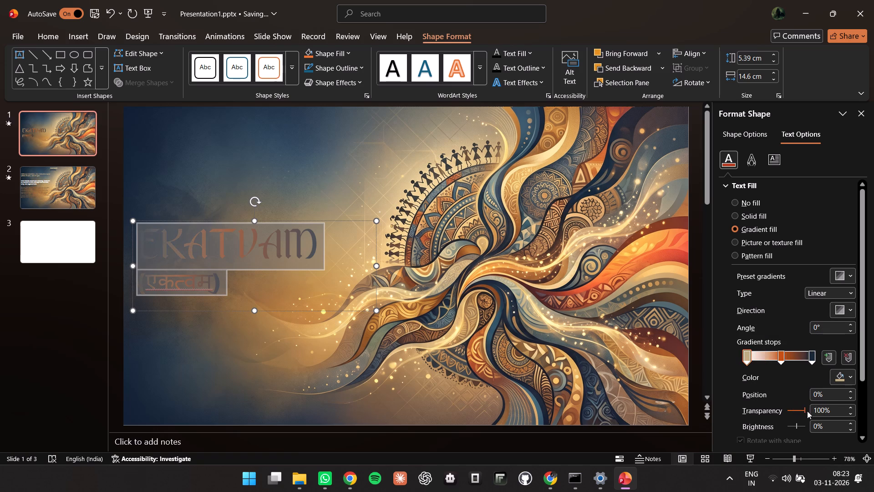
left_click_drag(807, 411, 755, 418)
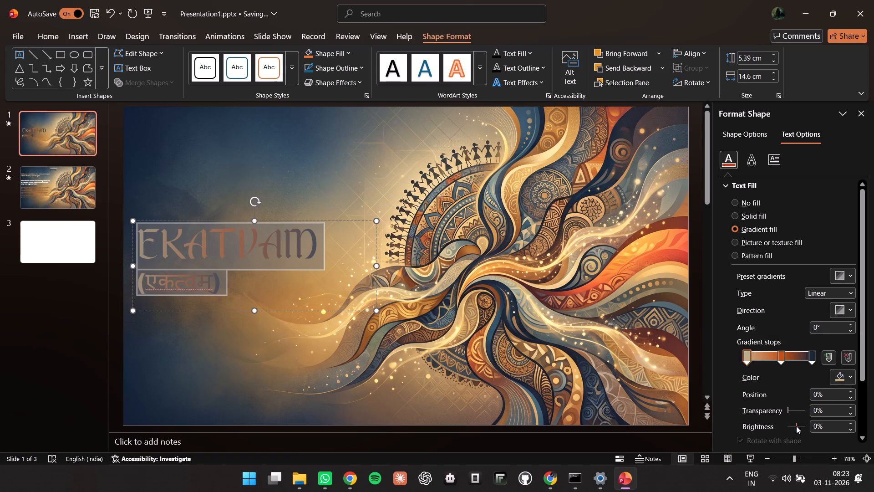
Try 100% and 40% brightness on the title gradient's 0% stop, then settle on 8%.
left_click_drag(796, 426, 812, 429)
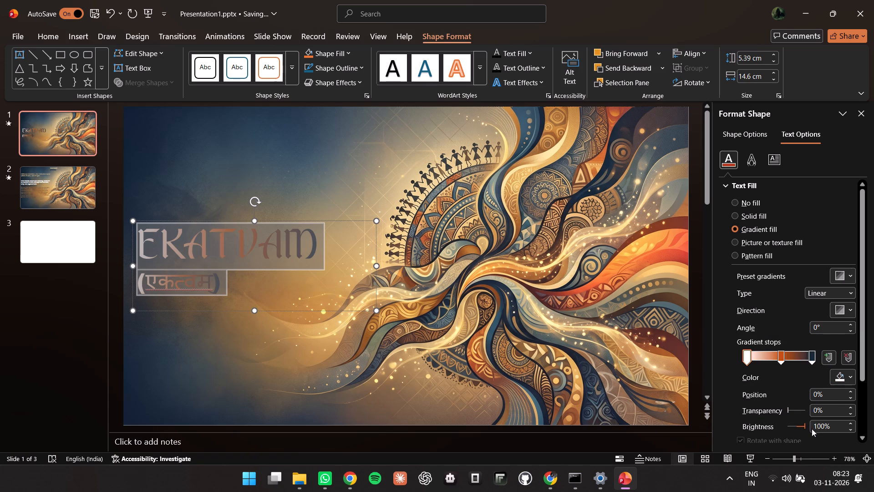
left_click_drag(812, 429, 800, 432)
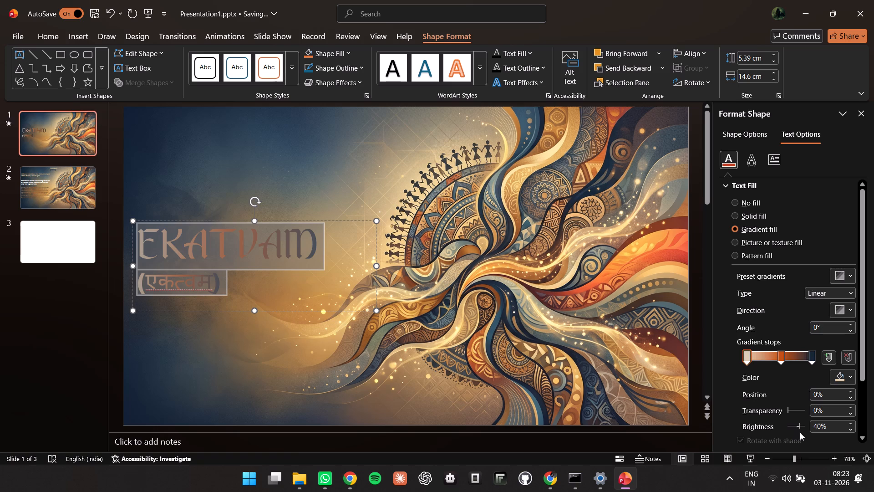
left_click(800, 426)
Move the title gradient's first stop to the 15% position and close the formatting pane.
scroll(777, 406, "down", 5)
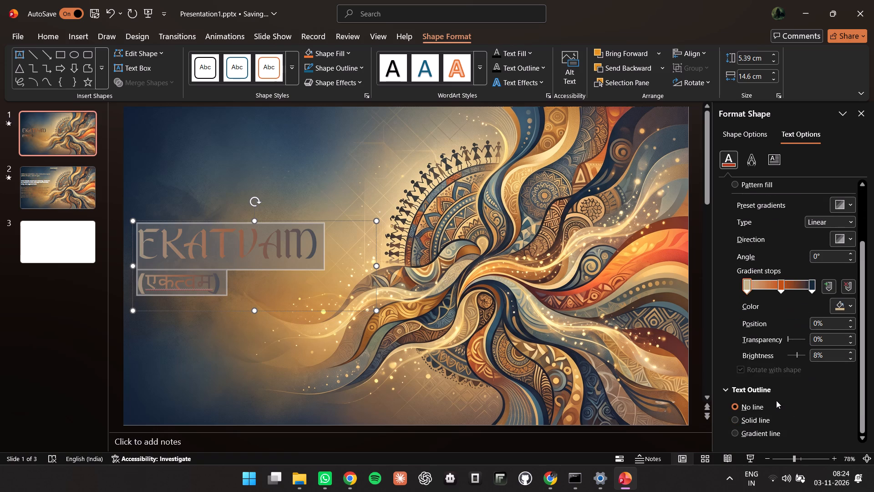
scroll(766, 361, "up", 6)
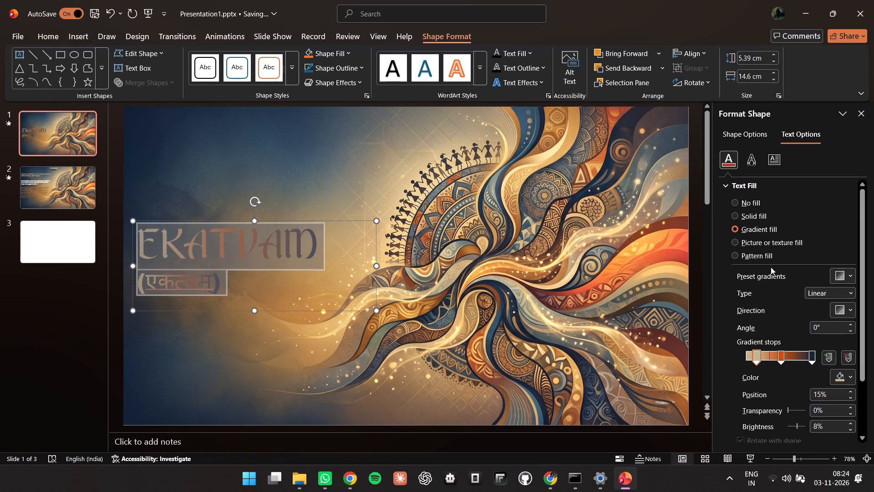
left_click(866, 114)
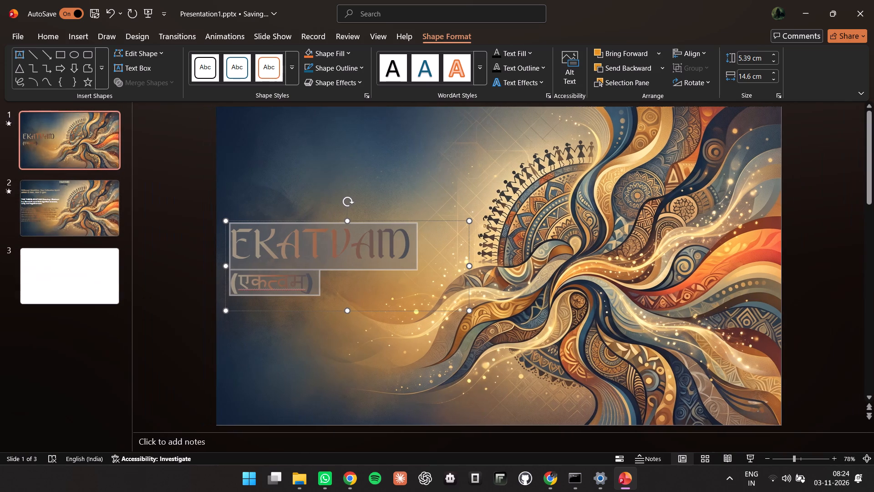
left_click(439, 326)
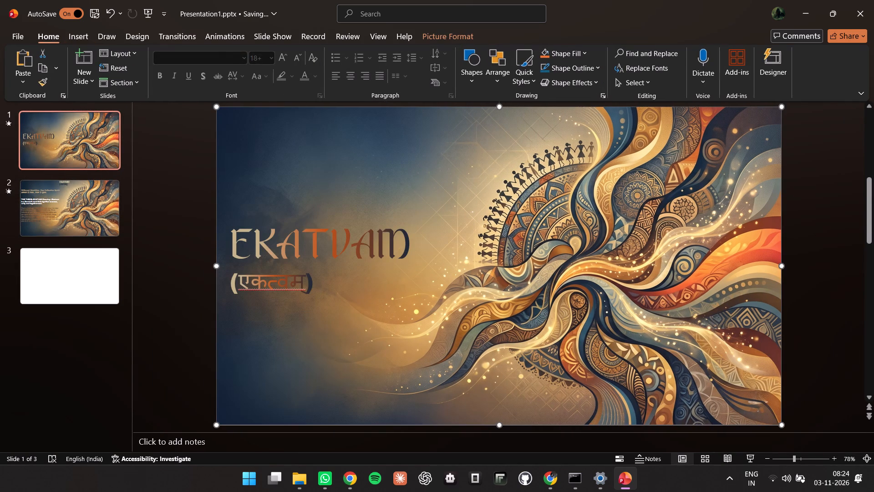
Select both title lines on slide 1 and the matching EKATVAM title on slide 2 for comparison.
left_click(305, 244)
left_click(306, 278)
left_click(318, 288)
left_click_drag(318, 288, 286, 279)
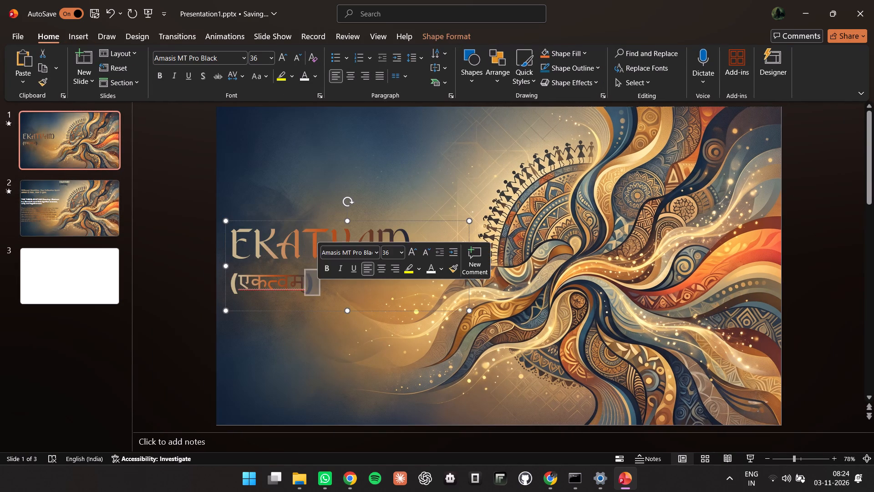
left_click_drag(286, 279, 223, 251)
right_click(247, 251)
left_click(283, 186)
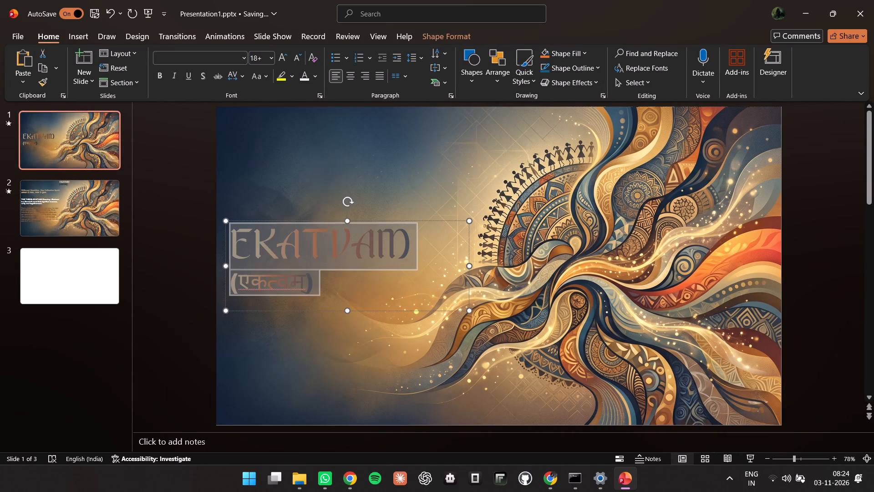
left_click(76, 172)
left_click(93, 201)
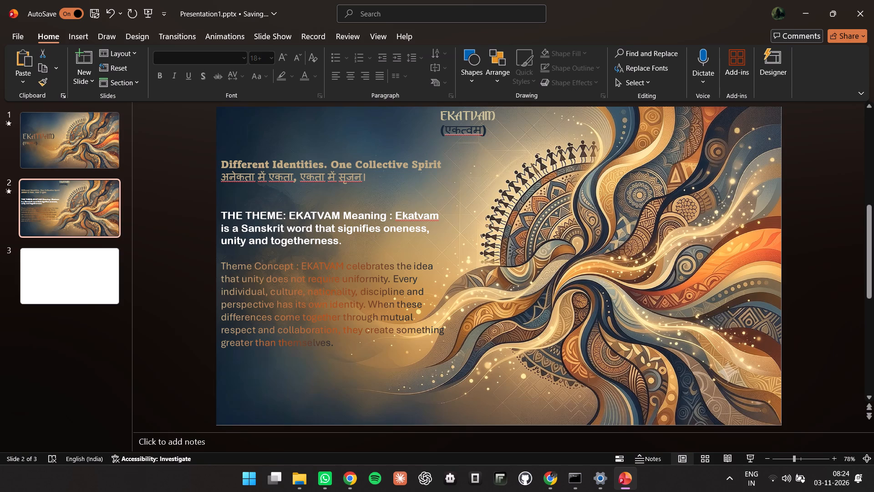
left_click(460, 120)
left_click_drag(442, 115, 490, 140)
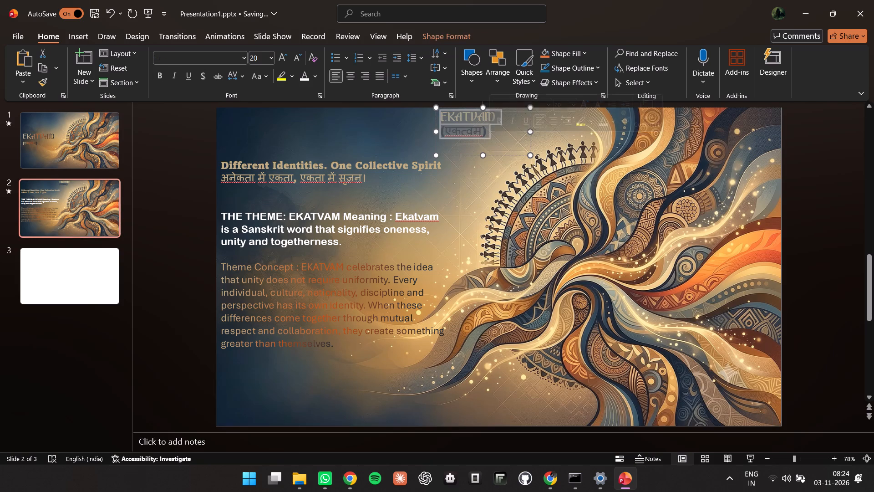
left_click(469, 175)
Widen slide 2's body text box slightly and move it up so its text starts just below the EKATVAM title.
left_click(300, 351)
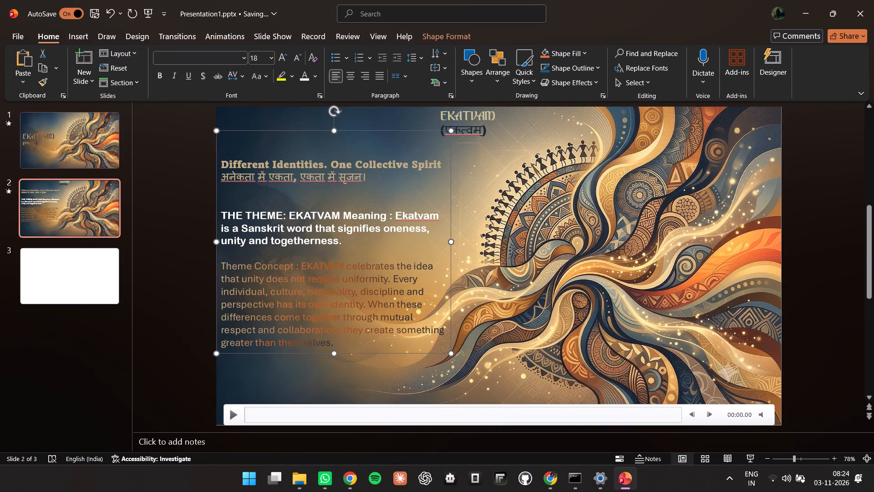
left_click_drag(453, 240, 455, 240)
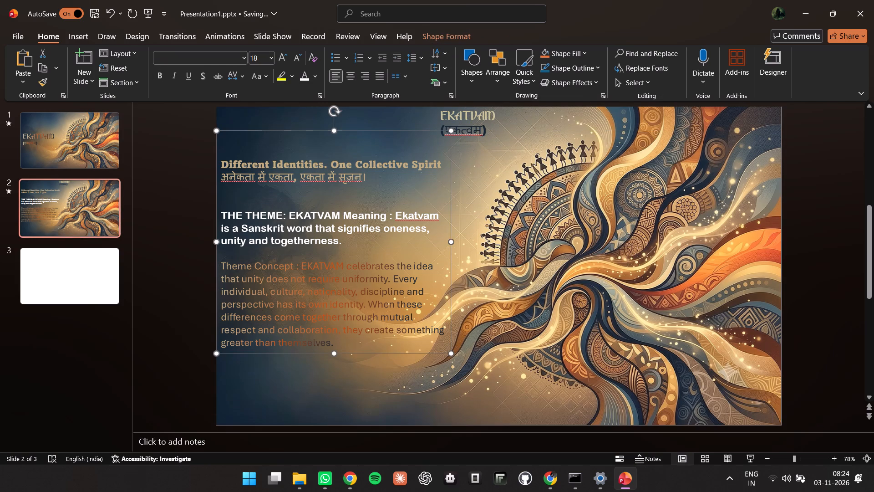
left_click_drag(455, 240, 490, 239)
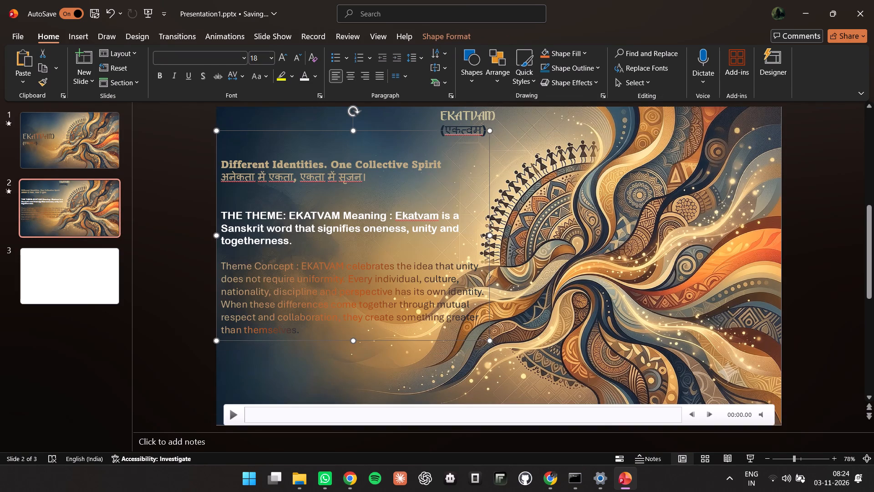
left_click(341, 128)
left_click(333, 181)
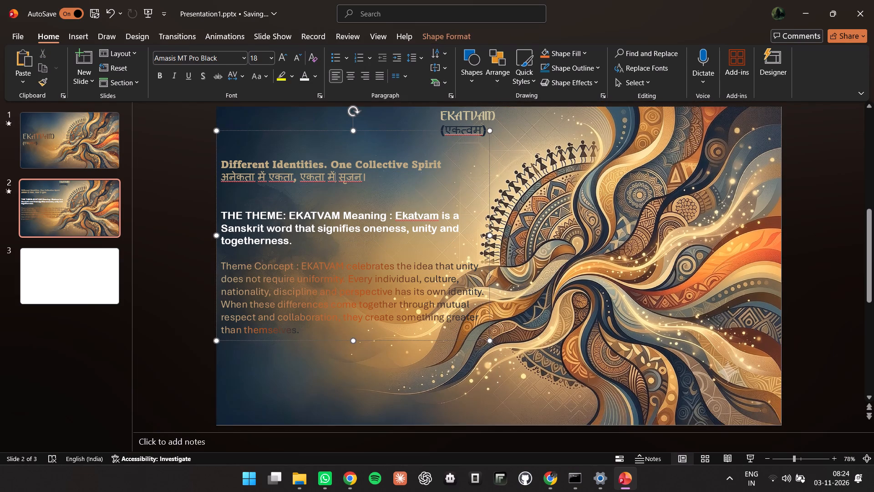
left_click_drag(325, 132, 324, 111)
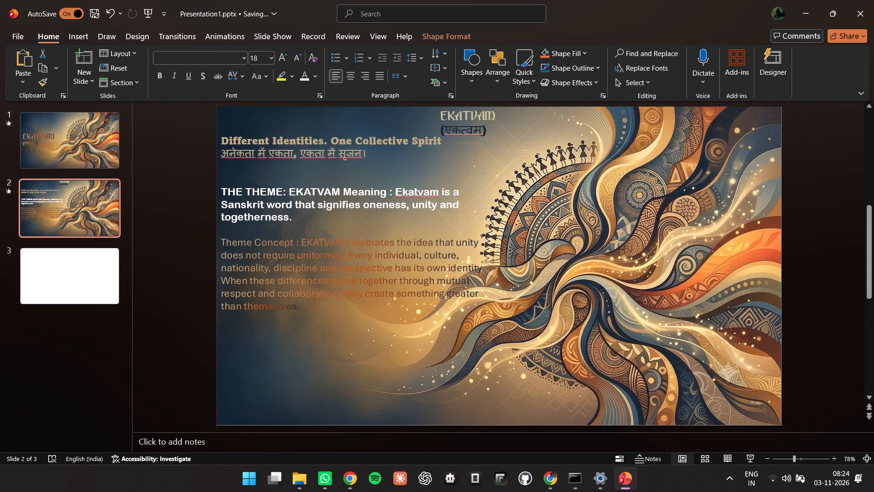
left_click_drag(324, 111, 324, 111)
left_click(353, 294)
left_click(353, 330)
left_click(356, 359)
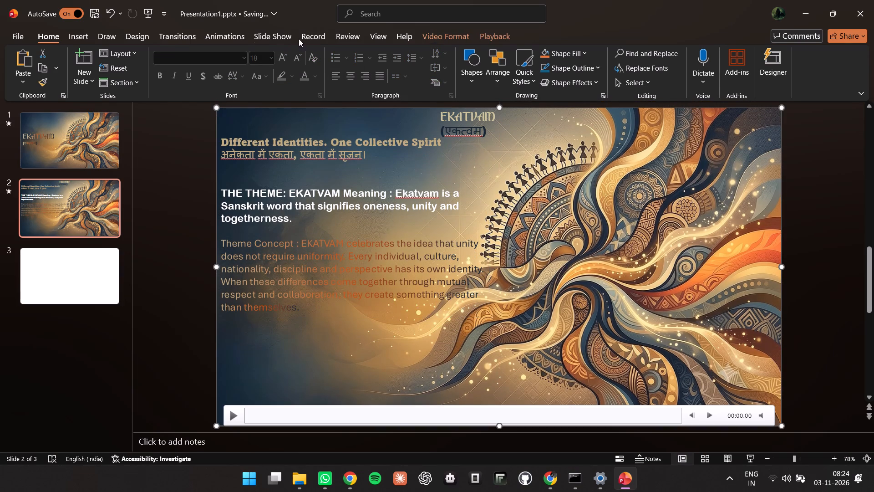
Add a text box on slide 2 with the copied "Our institution brings together students" passage, placed left-aligned beneath the Theme Concept paragraph.
left_click(76, 36)
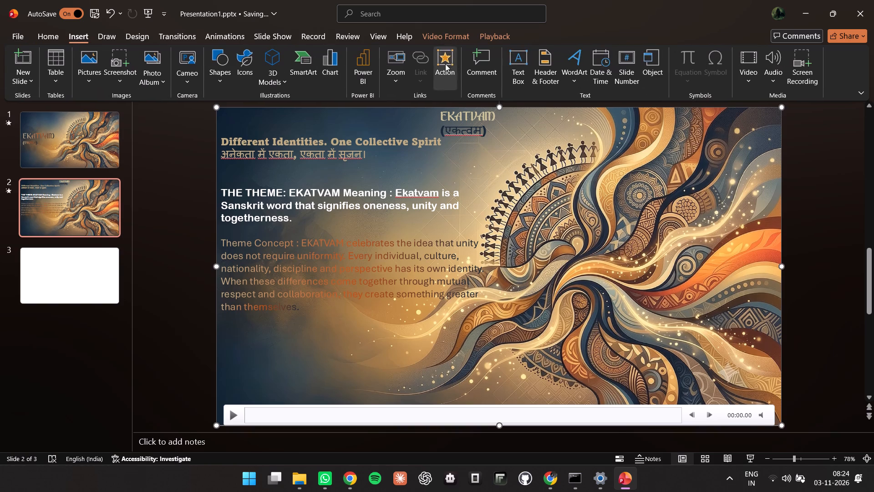
left_click(517, 74)
left_click_drag(243, 348, 644, 427)
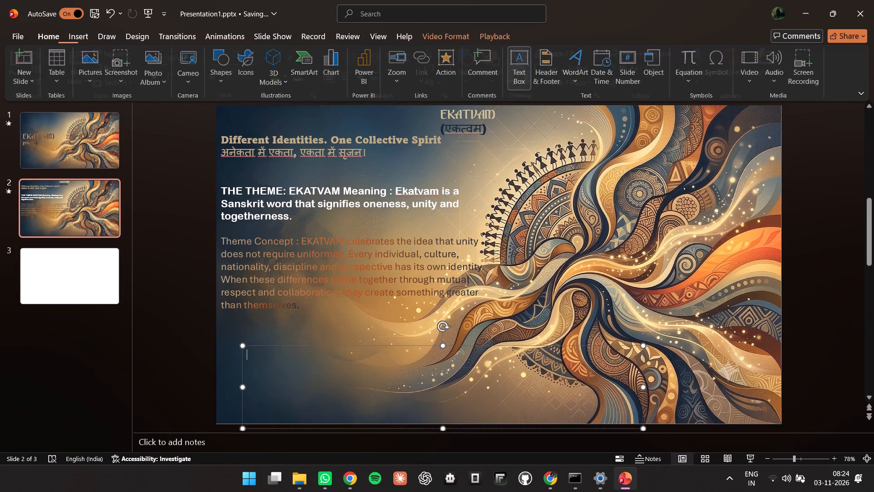
key("super+v")
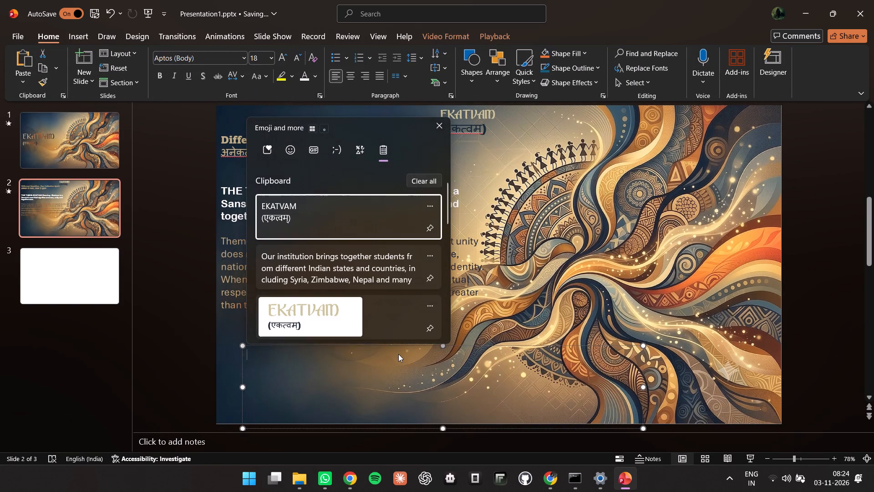
left_click(338, 258)
key("ctrl+v")
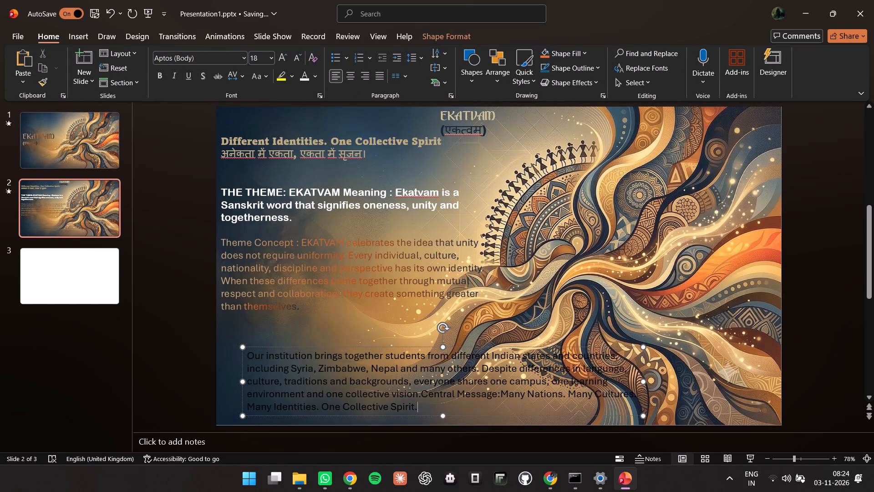
left_click_drag(427, 346, 399, 334)
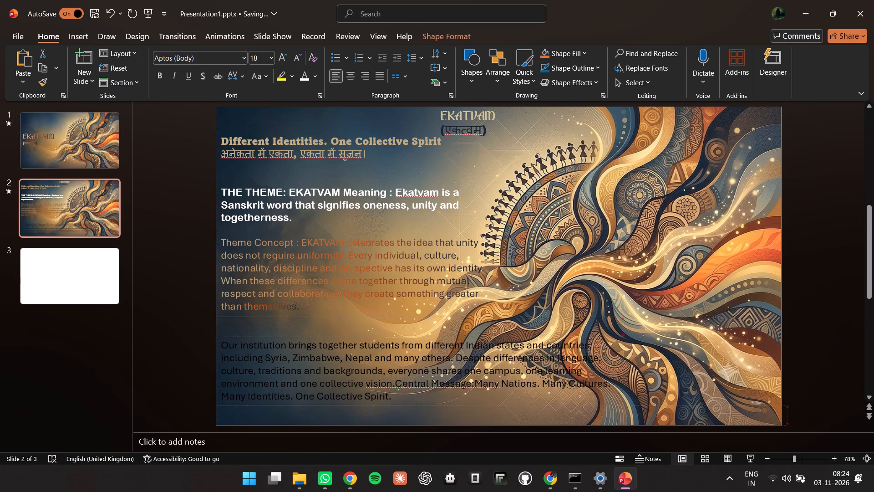
left_click_drag(399, 334, 401, 330)
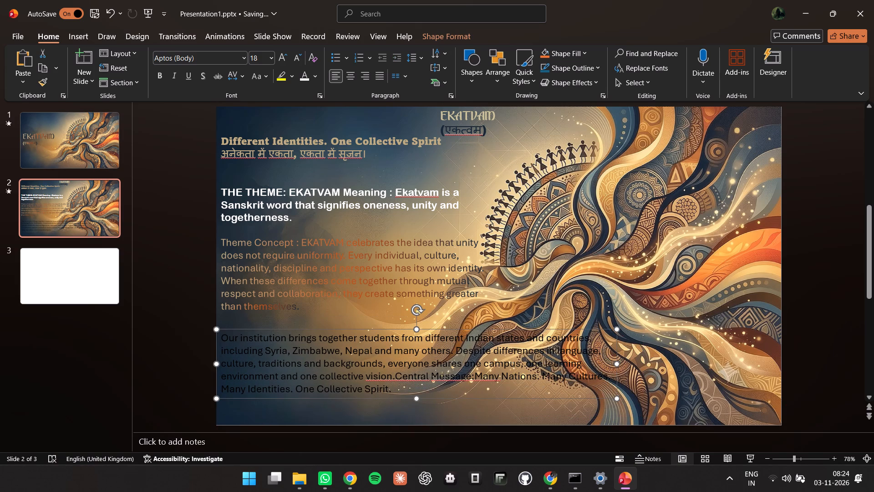
Put "Central Message:" on its own line after two blank lines and add a space after its colon.
left_click(394, 376)
key("Return")
key("Return")
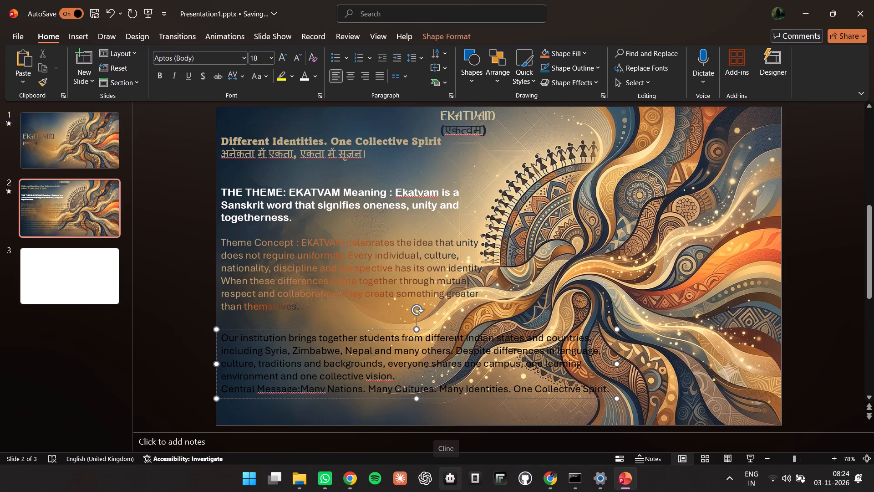
key("Return")
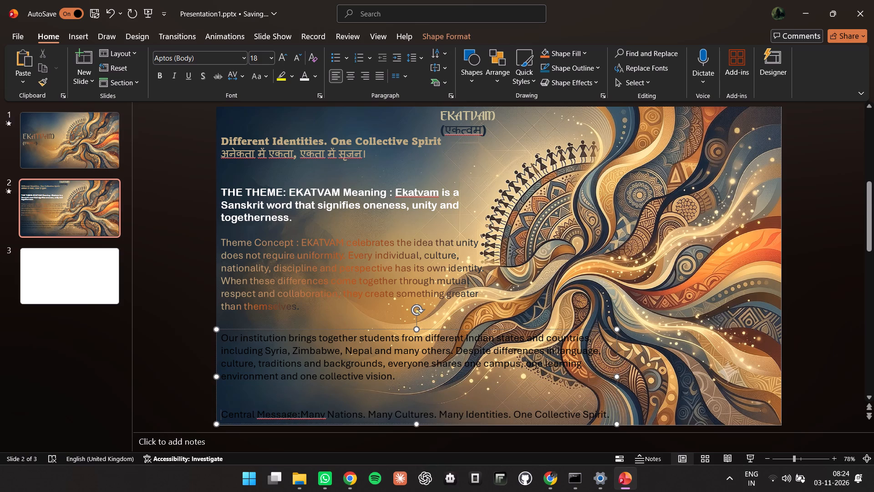
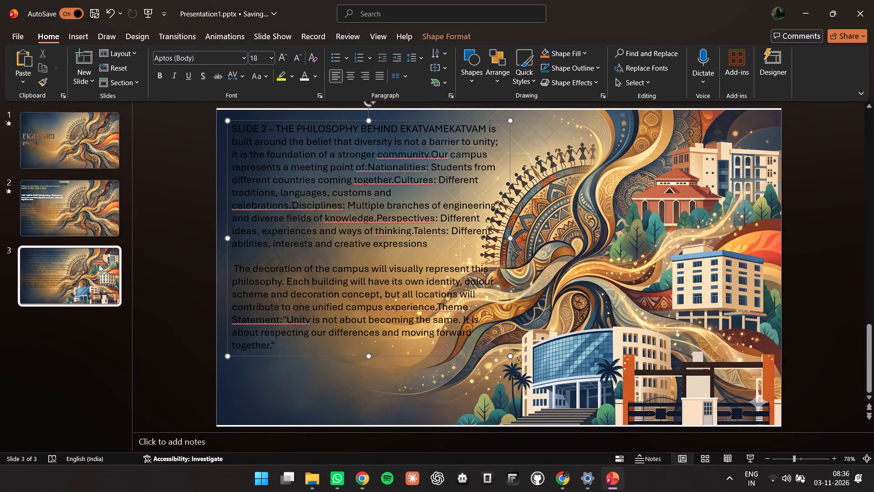
left_click(98, 215)
left_click(90, 295)
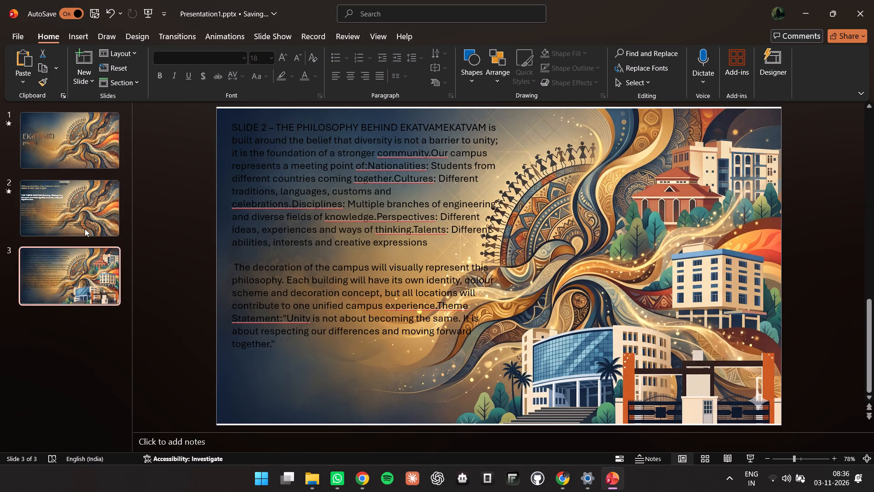
left_click(85, 226)
left_click(84, 274)
left_click(72, 206)
left_click(84, 253)
Copy the full-slide campus-buildings background picture from slide 3.
left_click(628, 321)
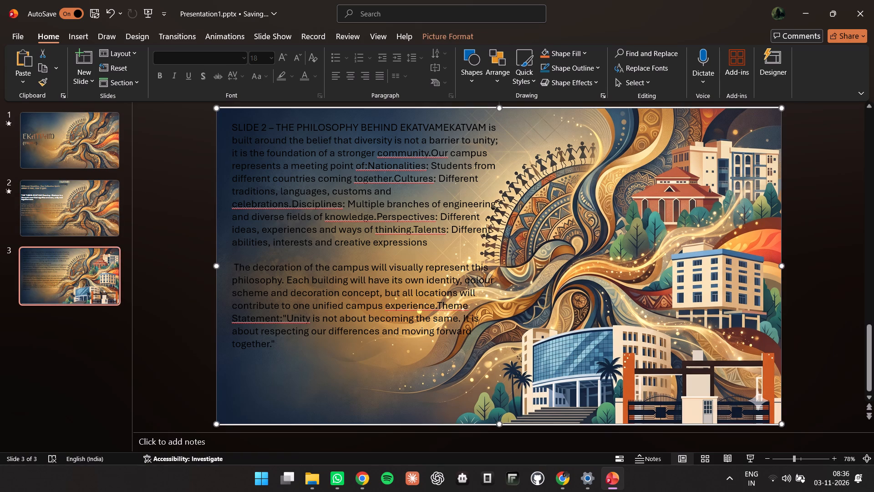
right_click(641, 336)
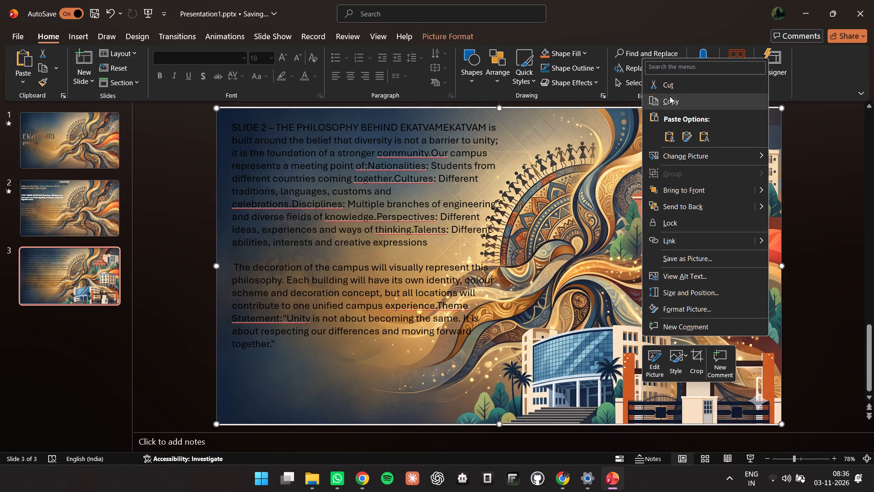
left_click(671, 96)
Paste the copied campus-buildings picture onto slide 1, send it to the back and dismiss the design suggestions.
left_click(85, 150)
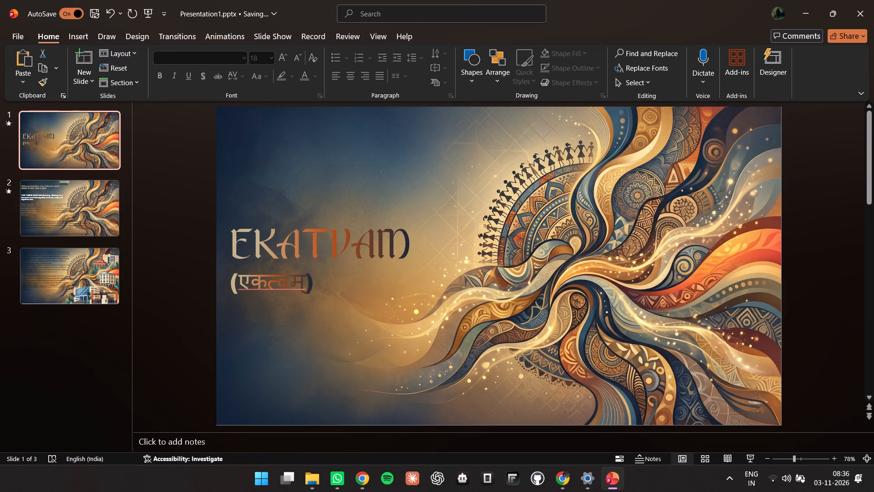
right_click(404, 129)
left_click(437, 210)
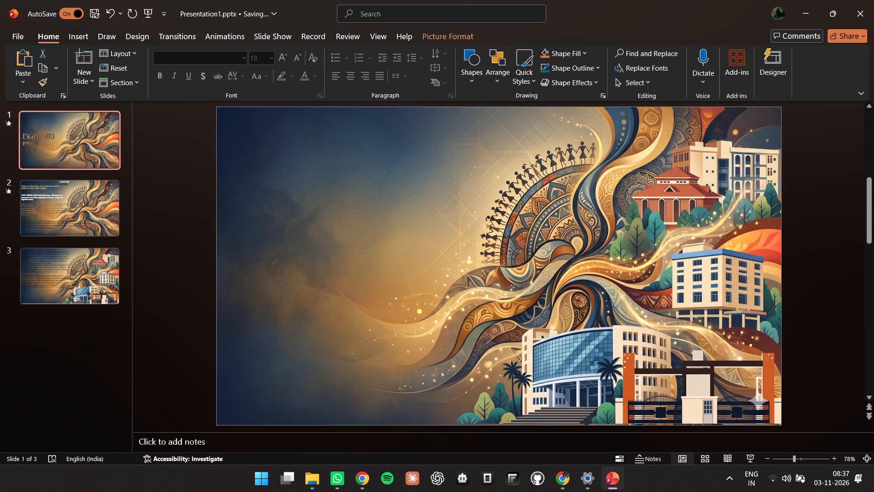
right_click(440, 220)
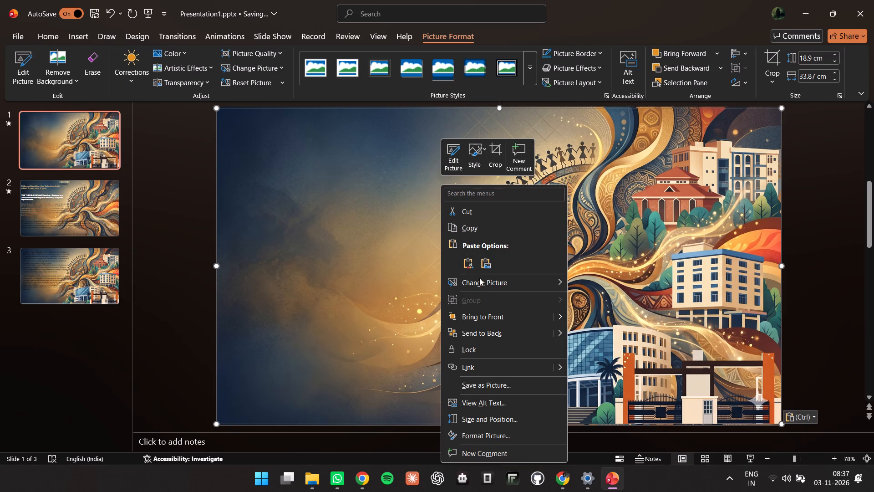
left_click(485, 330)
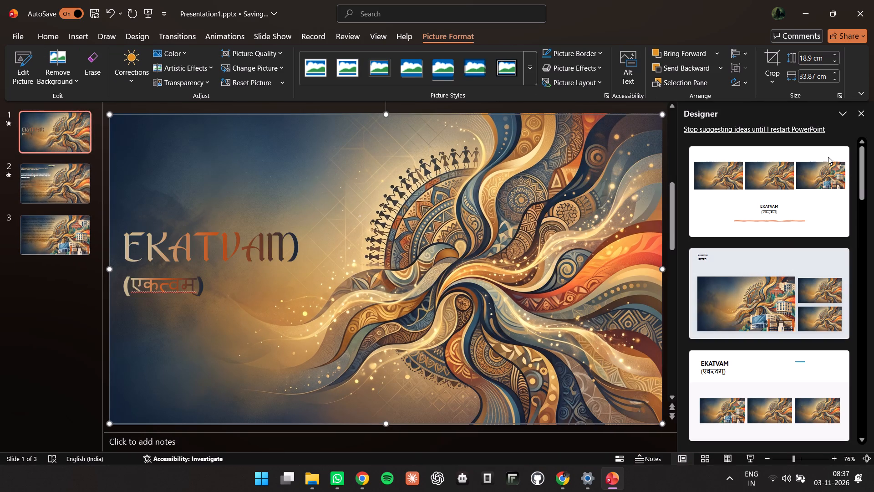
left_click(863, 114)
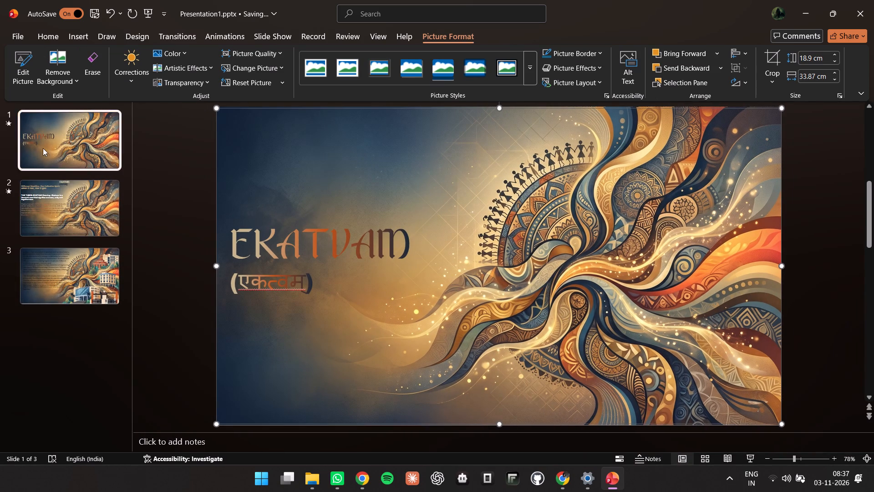
Clear slide 1's stacked backgrounds by deleting the full-slide video, the campus-buildings picture and the pattern picture, keeping the EKATVAM titles.
left_click_drag(308, 160, 428, 261)
left_click(282, 136)
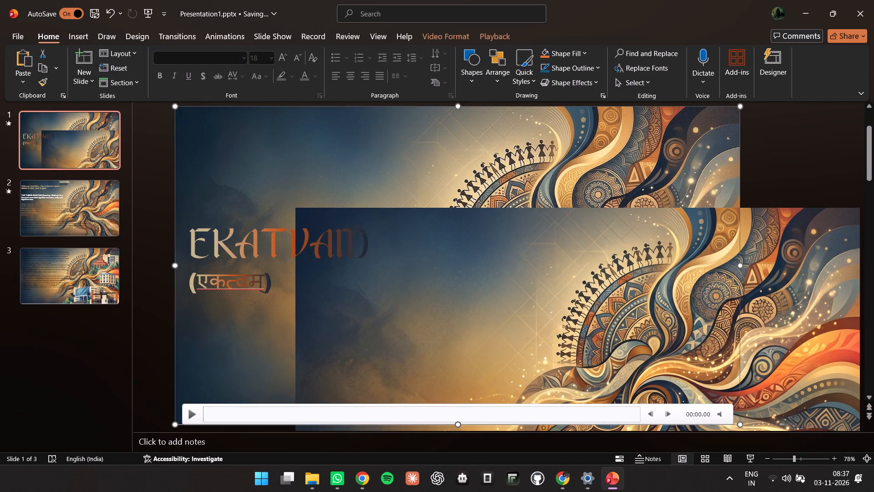
key("Delete")
left_click(282, 136)
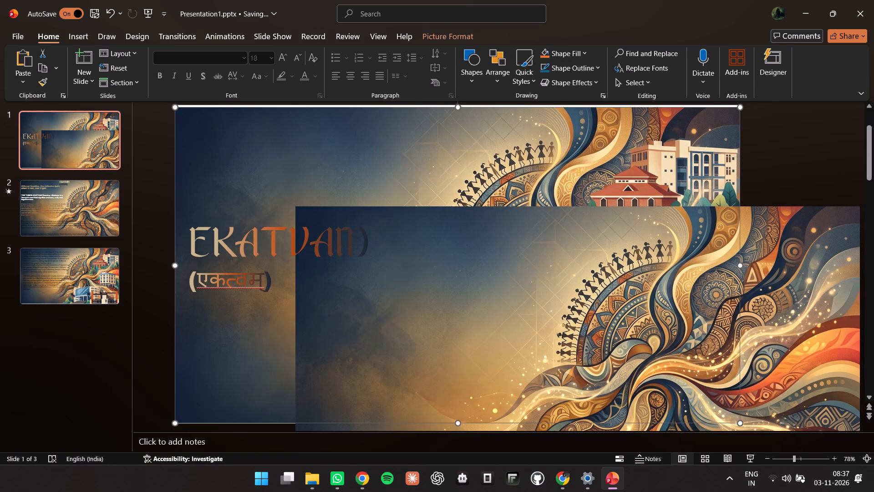
key("Delete")
left_click_drag(402, 345, 309, 276)
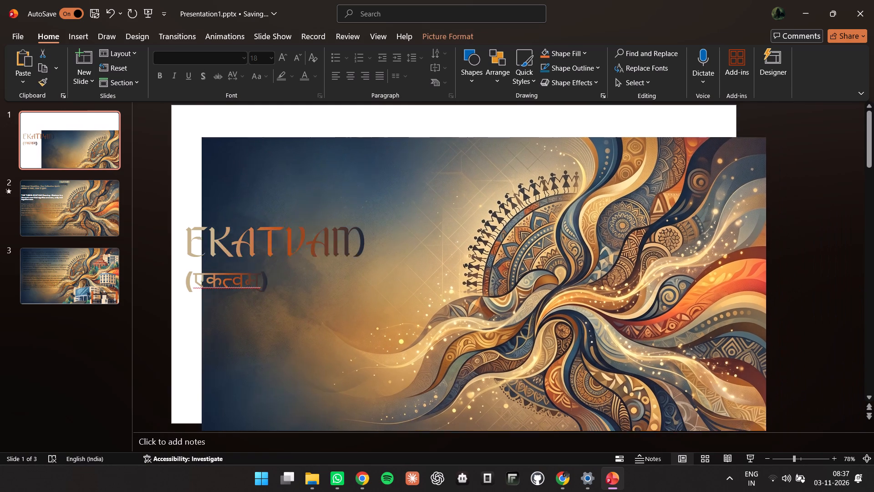
left_click_drag(309, 276, 280, 244)
left_click(286, 166)
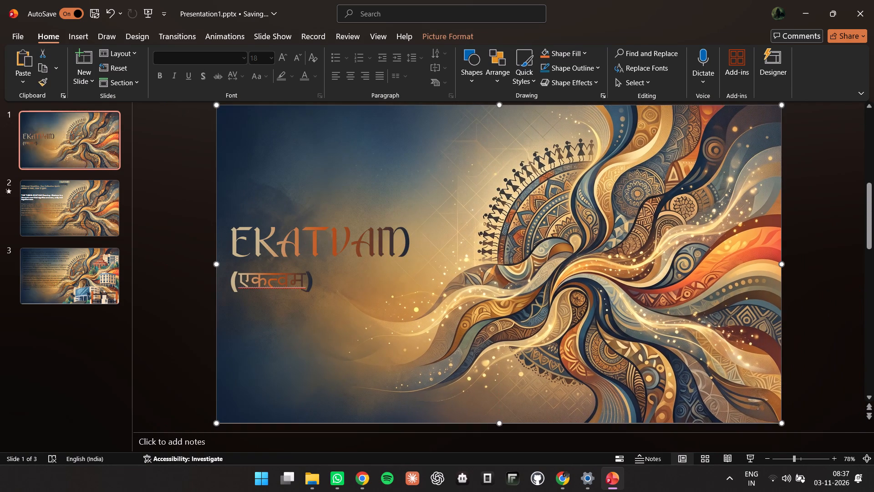
key("Delete")
Paste the campus-buildings picture onto the cleared slide 1, send it behind the titles and dismiss the design suggestions.
right_click(259, 123)
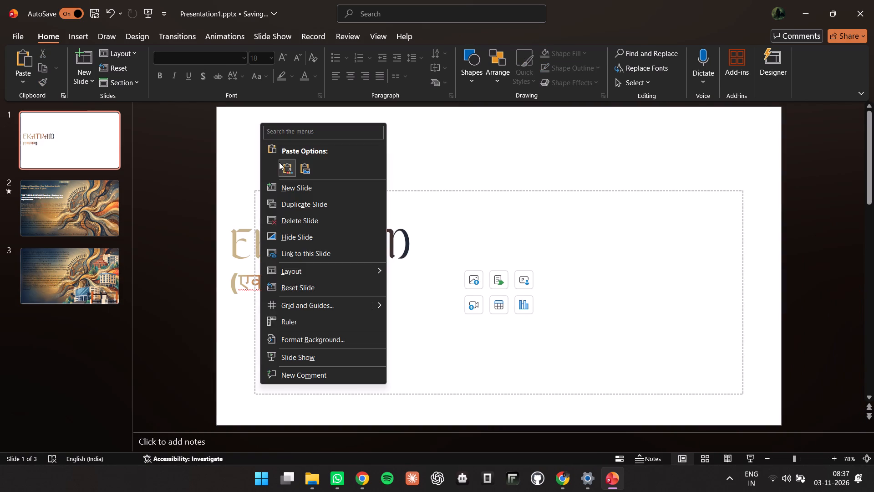
left_click(287, 165)
right_click(298, 205)
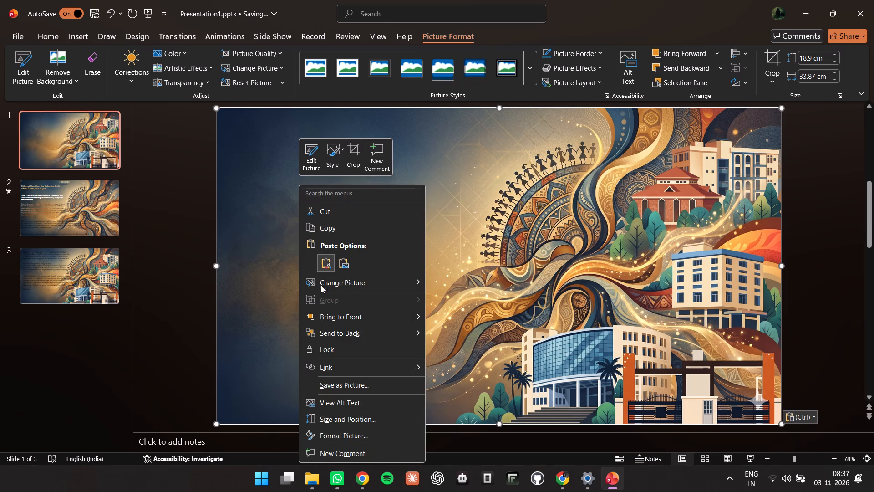
left_click(343, 331)
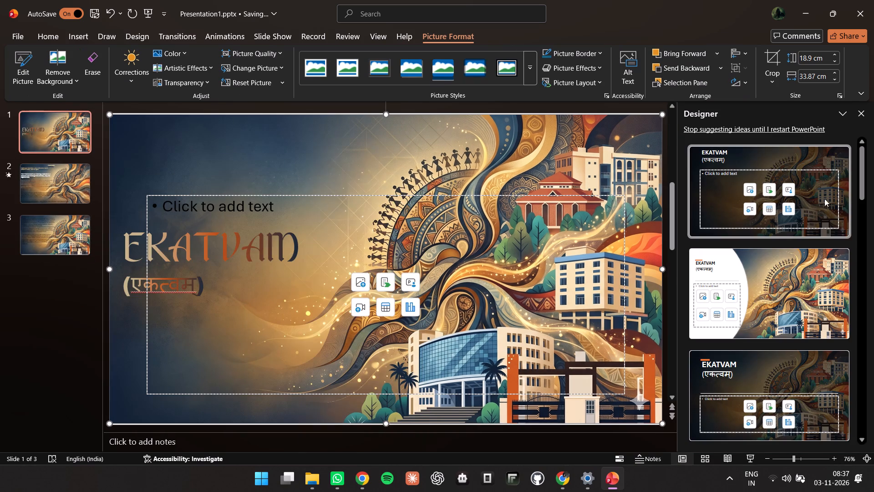
left_click(856, 114)
left_click(865, 220)
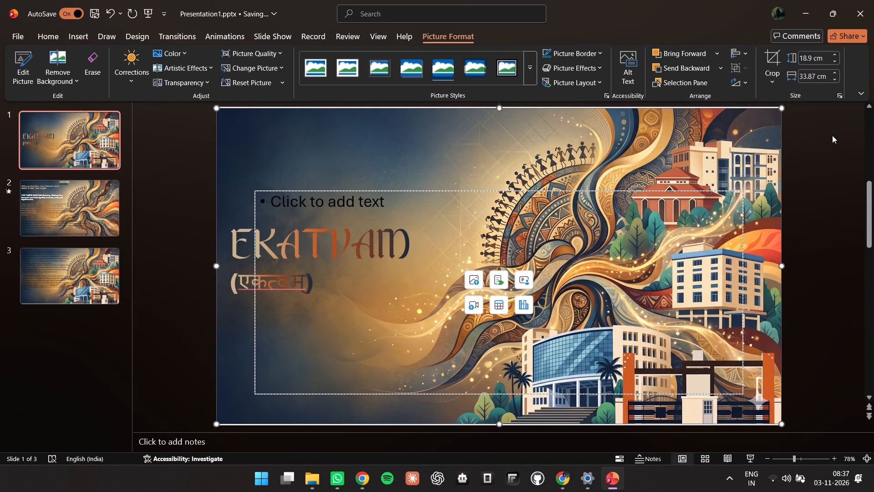
left_click(833, 135)
Delete the empty content placeholder from slide 1.
left_click(322, 191)
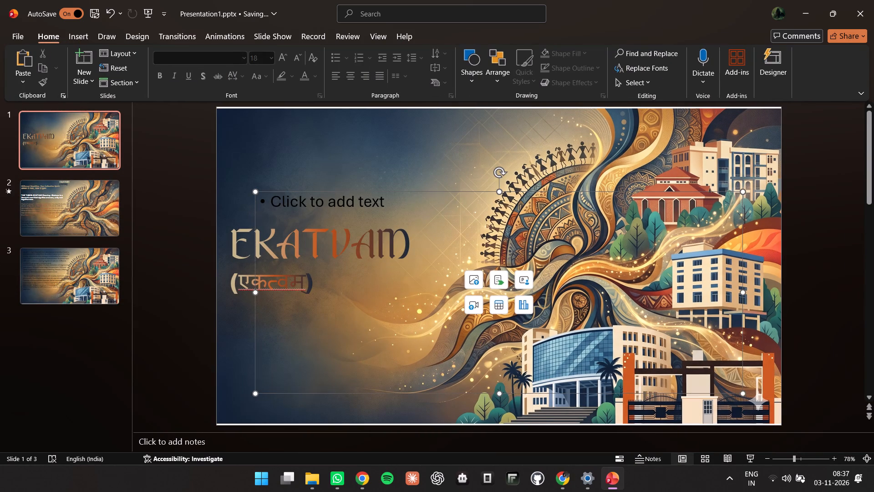
key("Delete")
Enlarge slide 1's background picture to about 19.05 cm high by 34.13 cm wide so it covers the slide.
left_click(322, 191)
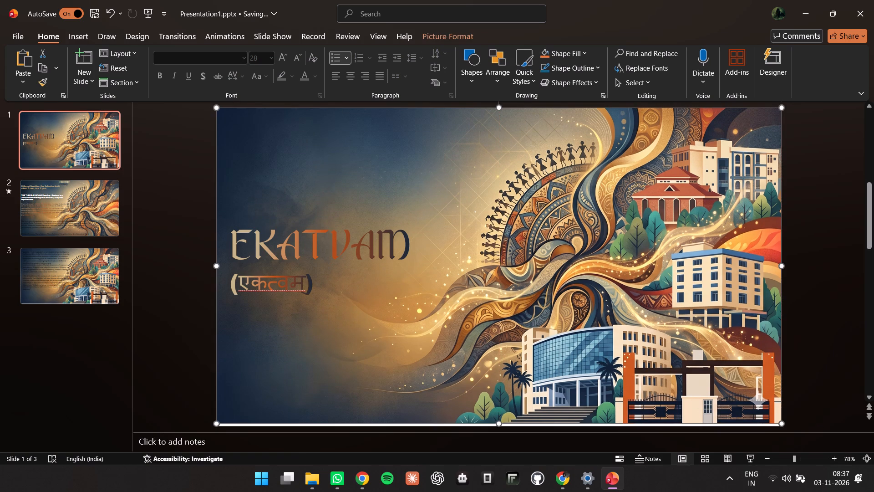
left_click(784, 424)
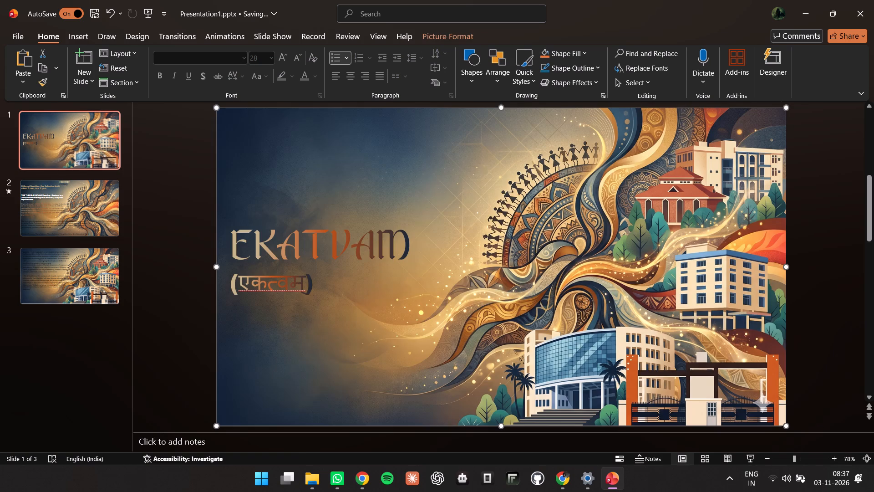
left_click(743, 303)
left_click(435, 39)
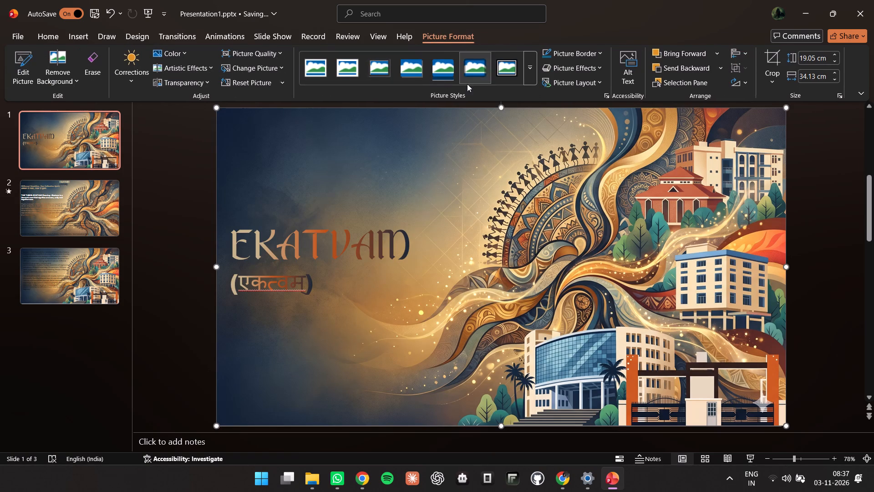
Open Designer for slide 1 and examine the suggested layouts for the EKATVAM title and campus-buildings picture.
left_click(51, 36)
left_click(788, 61)
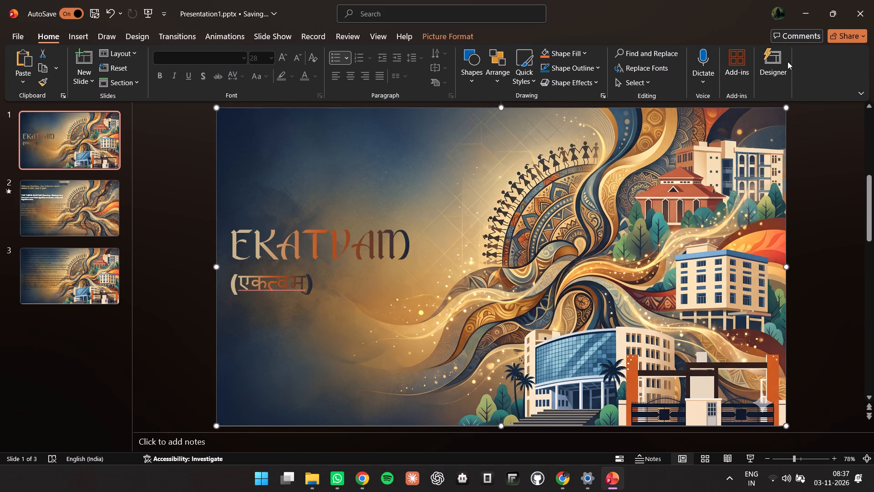
left_click(781, 65)
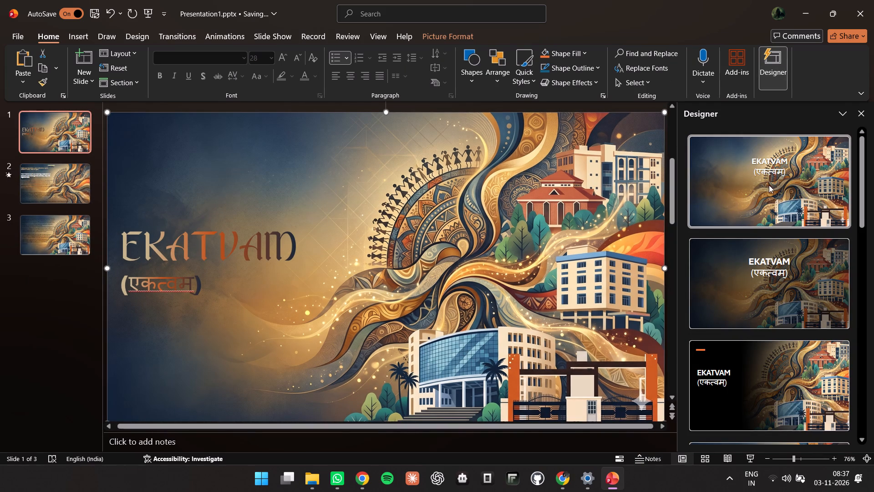
scroll(803, 288, "down", 6)
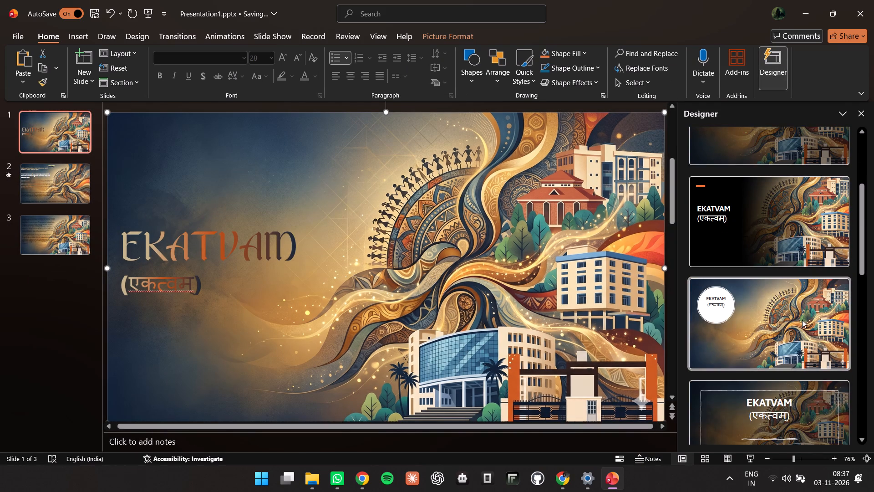
scroll(801, 332, "down", 6)
scroll(777, 243, "down", 8)
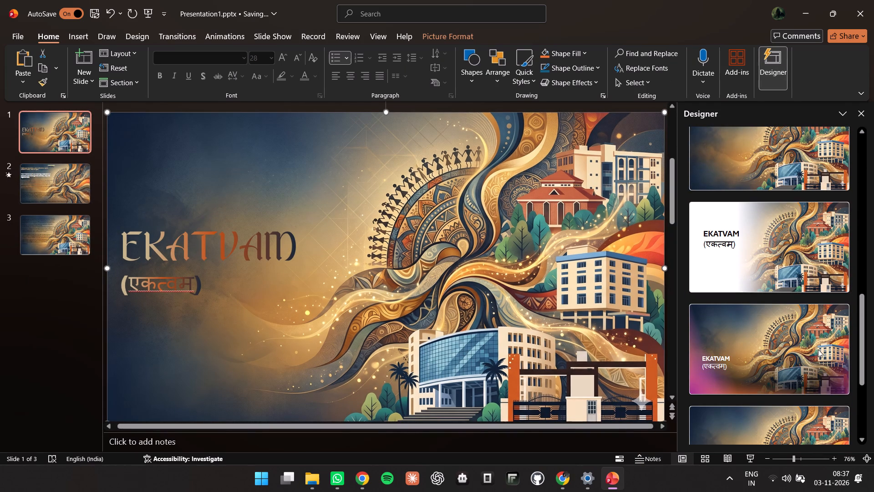
scroll(774, 268, "down", 7)
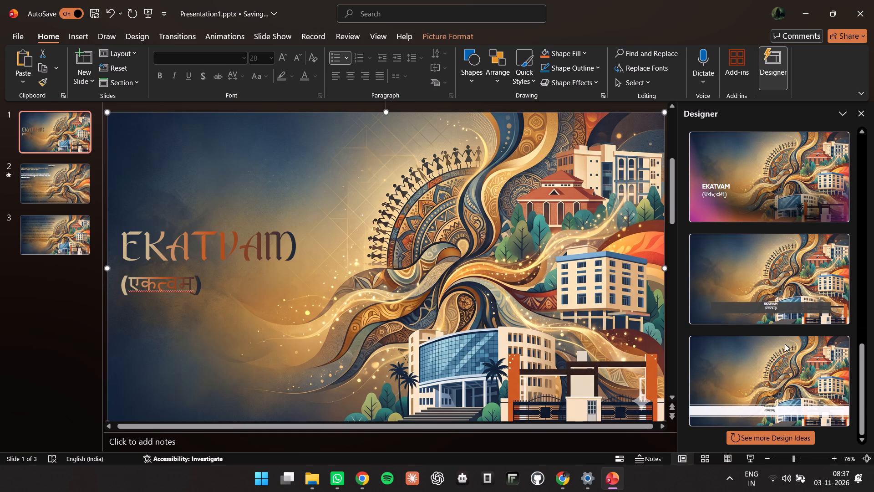
scroll(785, 363, "up", 20)
scroll(785, 363, "up", 6)
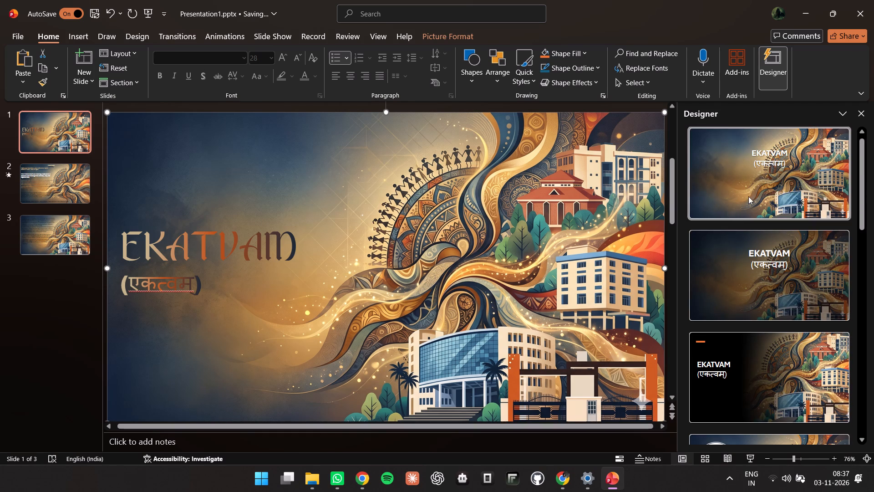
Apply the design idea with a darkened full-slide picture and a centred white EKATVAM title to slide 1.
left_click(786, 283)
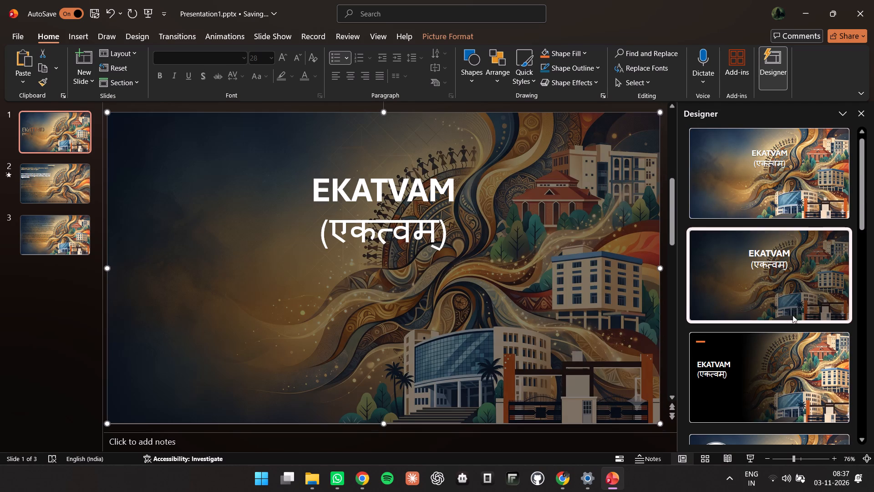
Apply the design idea with white titles on a fading black left side and an orange accent bar to slide 1.
scroll(793, 314, "down", 2)
left_click(789, 313)
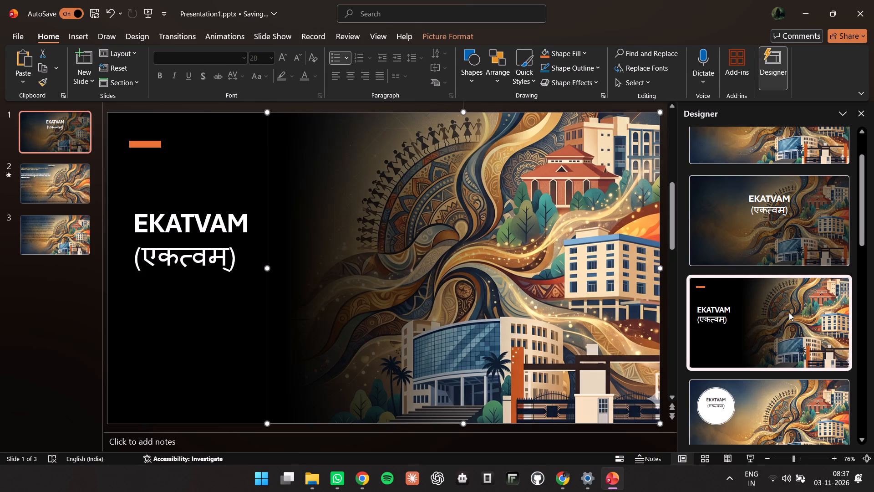
scroll(789, 313, "down", 8)
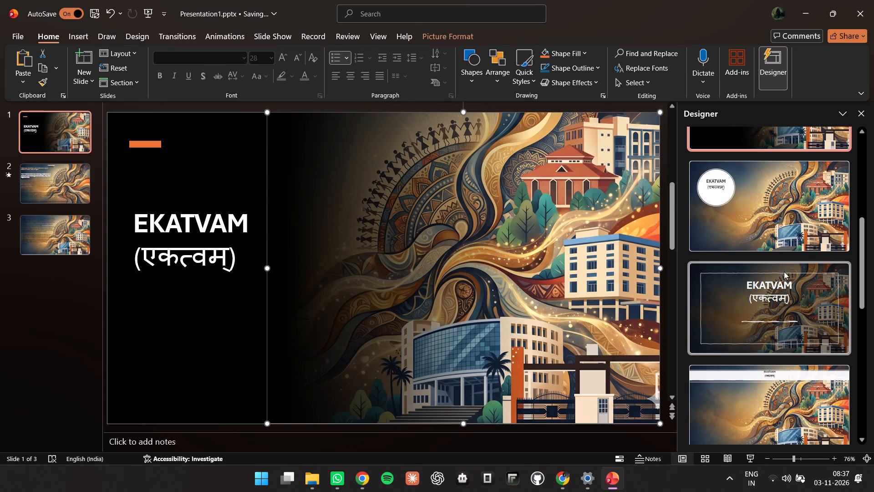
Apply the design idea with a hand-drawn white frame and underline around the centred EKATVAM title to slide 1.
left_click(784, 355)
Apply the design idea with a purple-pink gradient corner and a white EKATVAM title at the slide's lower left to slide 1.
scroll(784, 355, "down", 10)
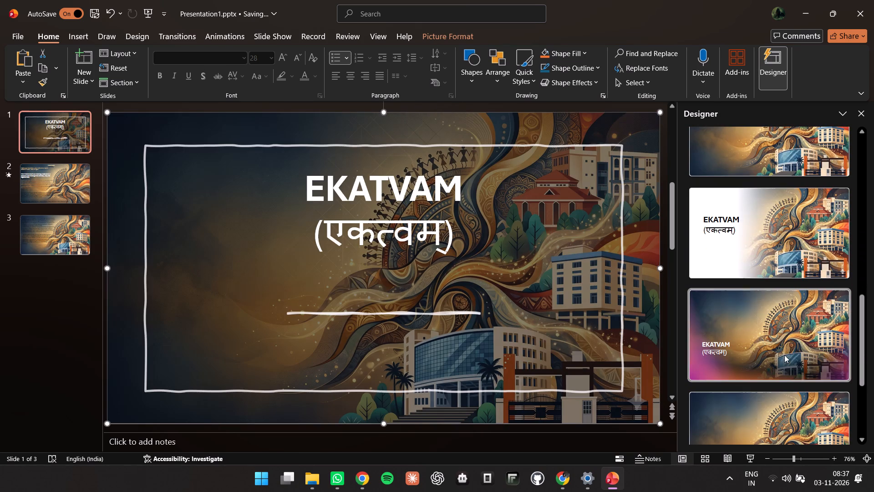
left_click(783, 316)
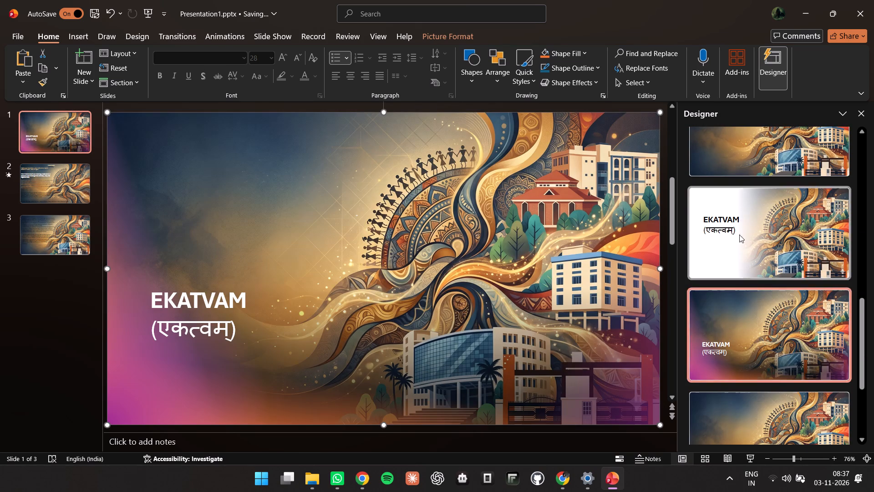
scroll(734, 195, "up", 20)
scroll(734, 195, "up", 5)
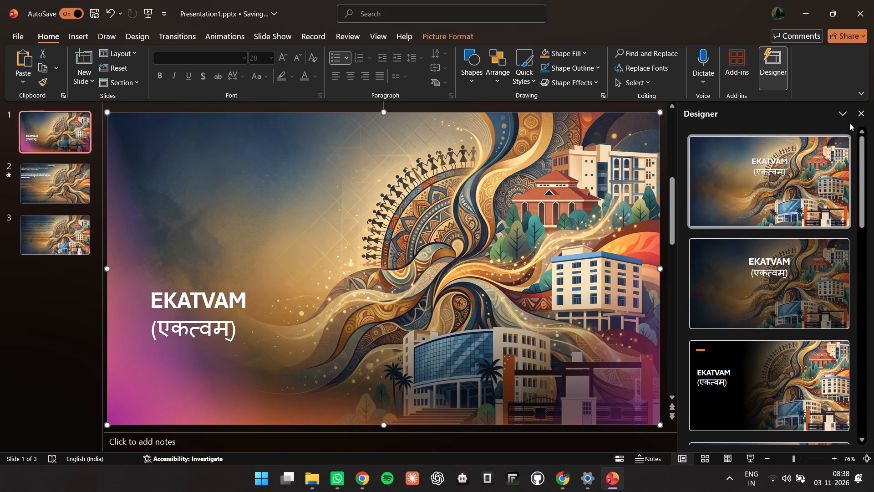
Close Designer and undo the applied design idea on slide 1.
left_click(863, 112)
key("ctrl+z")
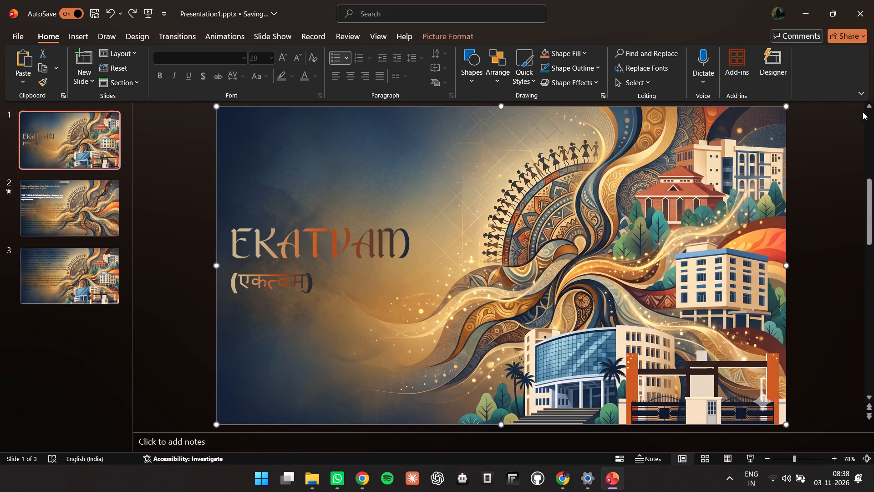
Move the EKATVAM (एकत्वम्) title box up and slightly inward to the upper-left part of slide 1, clear of the dancing figures.
left_click(293, 243)
left_click_drag(288, 221, 331, 203)
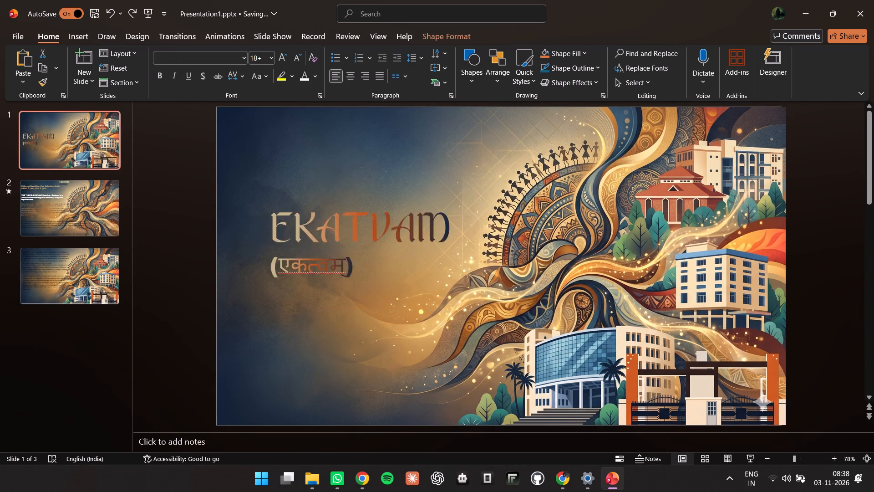
left_click_drag(331, 203, 333, 129)
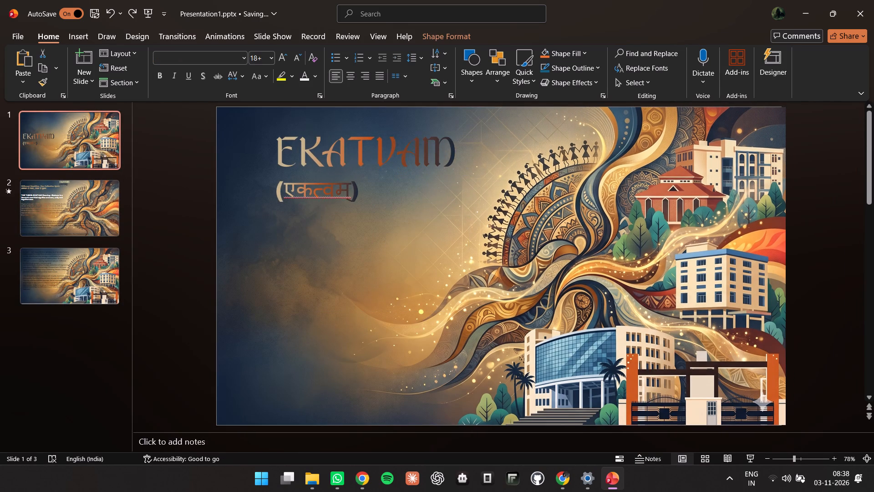
left_click_drag(333, 129, 318, 129)
left_click(363, 285)
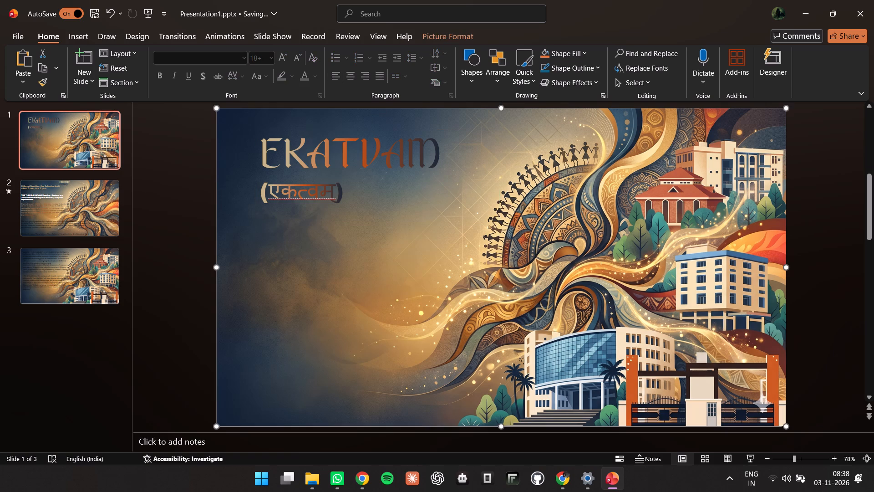
left_click(318, 145)
left_click_drag(312, 131, 310, 153)
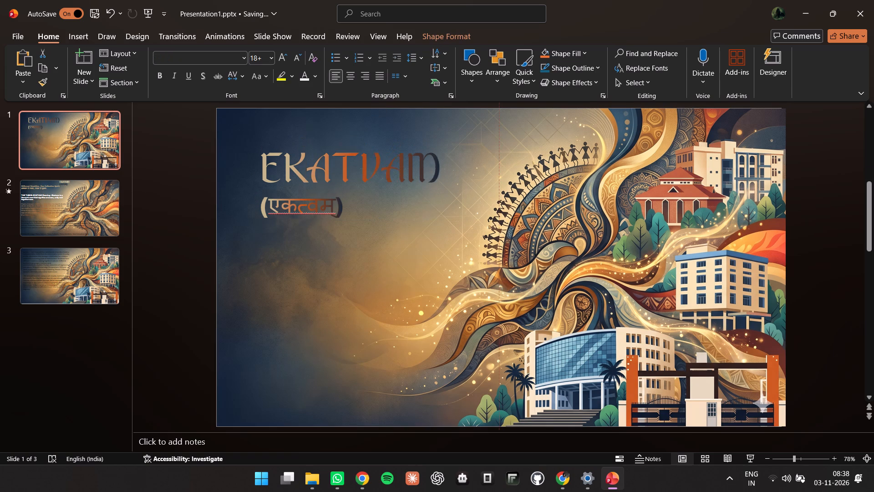
left_click_drag(310, 153, 310, 158)
left_click(850, 234)
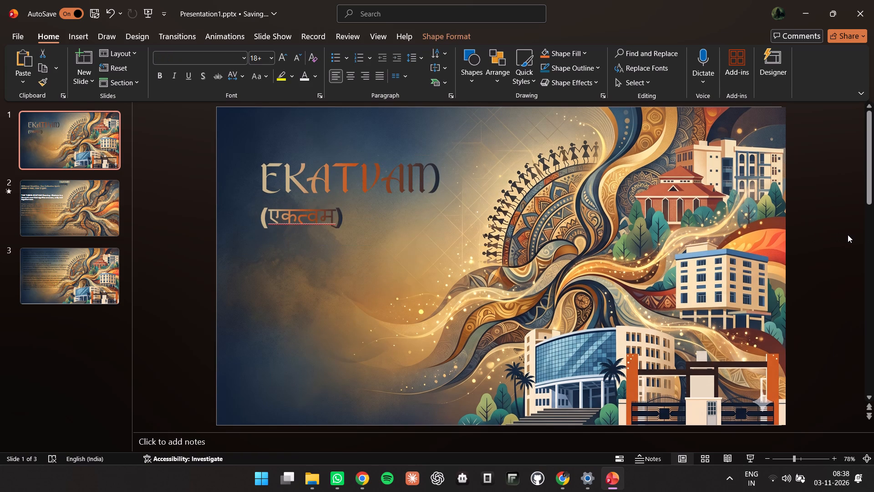
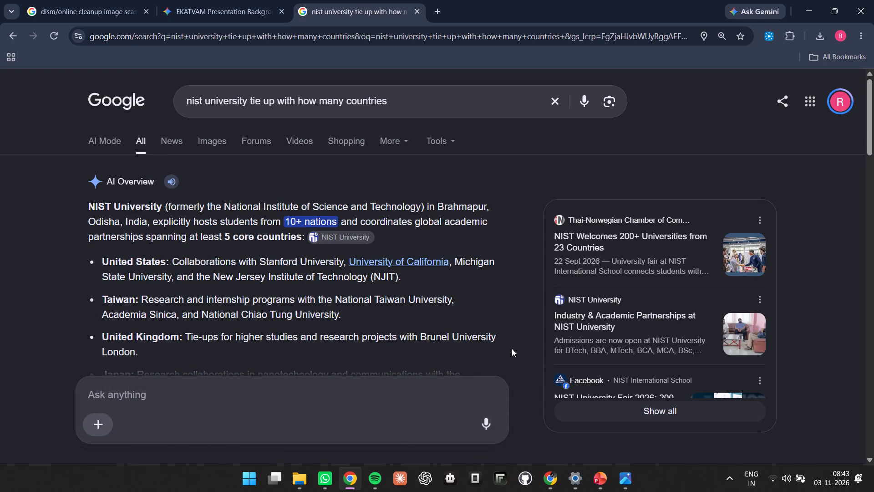
Read the AI Overview about NIST University's international tie-ups and activate its follow-up question field.
scroll(437, 314, "down", 2)
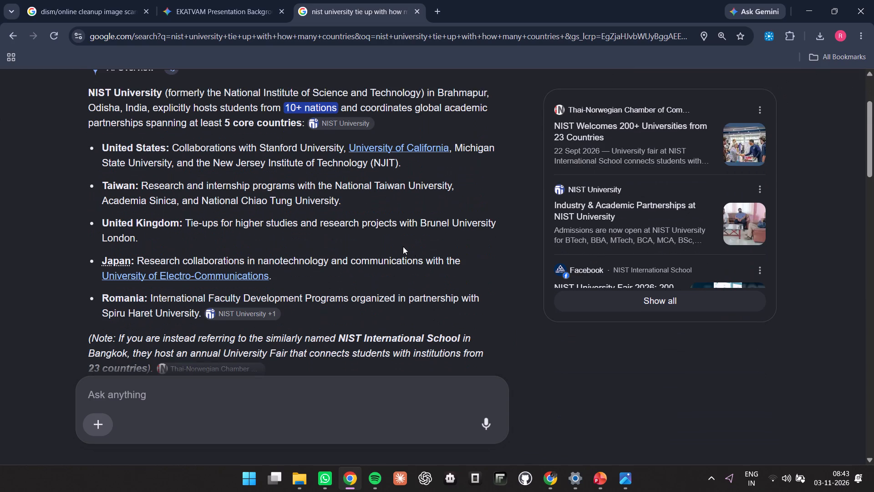
scroll(249, 259, "down", 5)
scroll(207, 241, "up", 3)
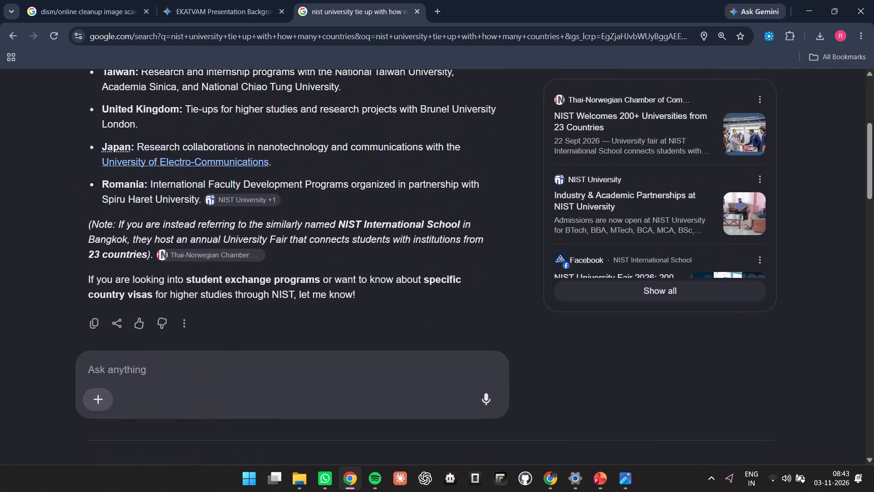
left_click(202, 363)
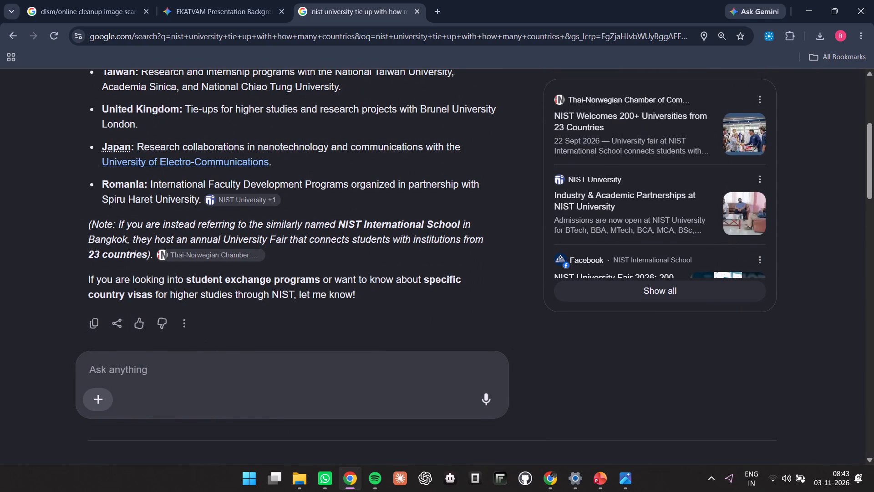
scroll(283, 296, "up", 2)
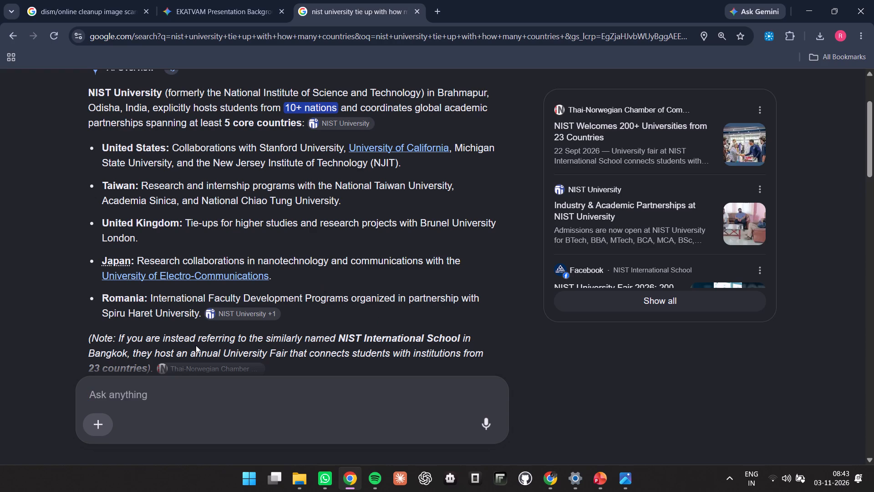
Reread the AI Overview's country-by-country list of NIST University's international partnerships and its closing note.
scroll(432, 232, "down", 2)
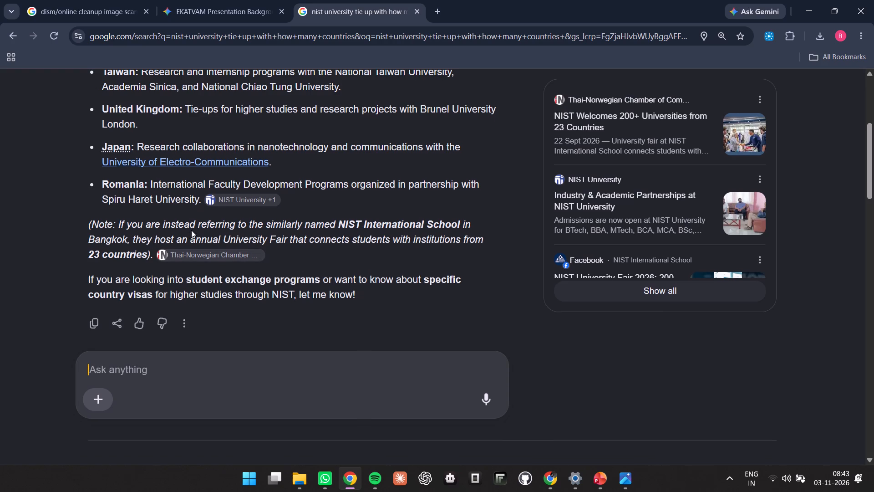
scroll(191, 230, "up", 1)
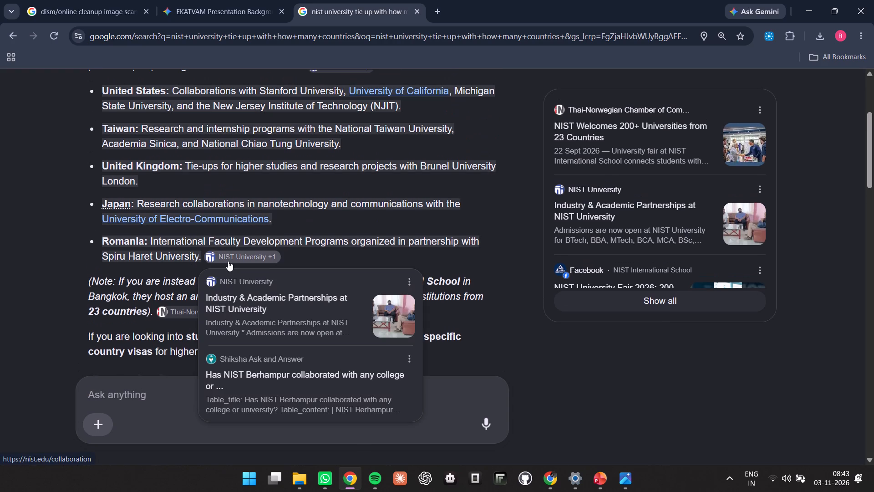
scroll(274, 185, "up", 1)
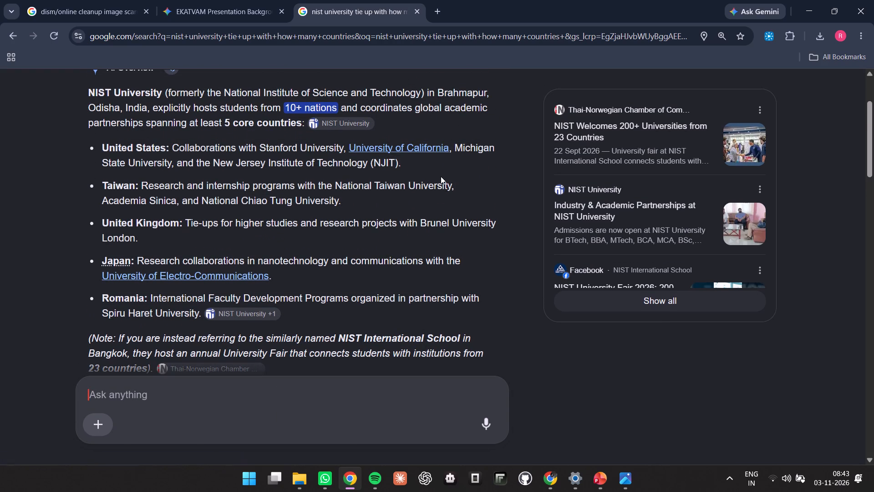
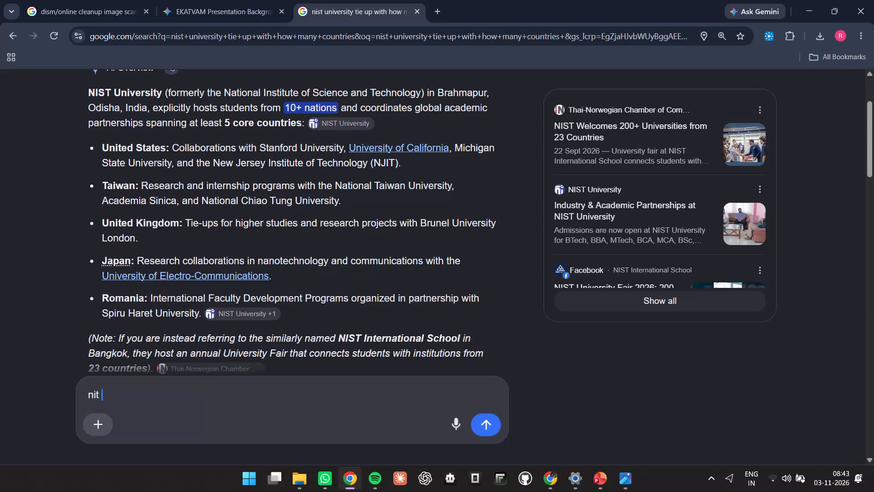
Replace the drafted follow-up text with "give me the names of those countries which nist university tie up" and submit the question.
key("BackSpace")
key("BackSpace")
key("BackSpace")
key("BackSpace")
key("BackSpace")
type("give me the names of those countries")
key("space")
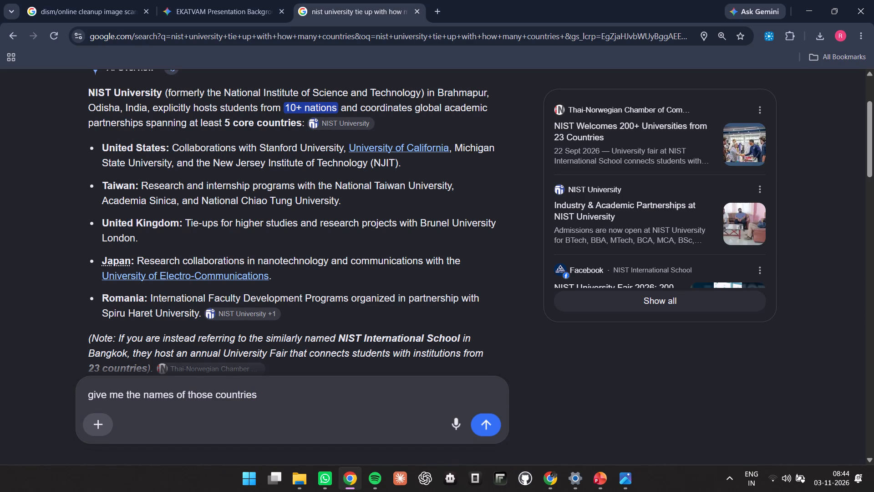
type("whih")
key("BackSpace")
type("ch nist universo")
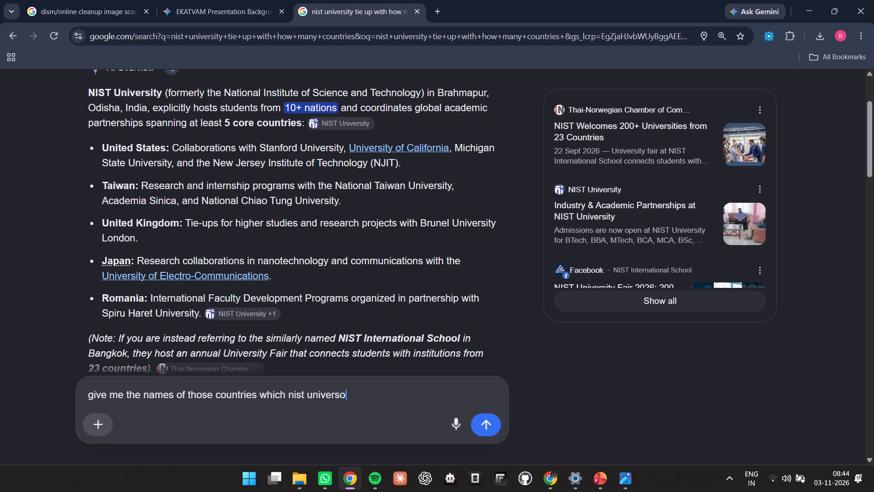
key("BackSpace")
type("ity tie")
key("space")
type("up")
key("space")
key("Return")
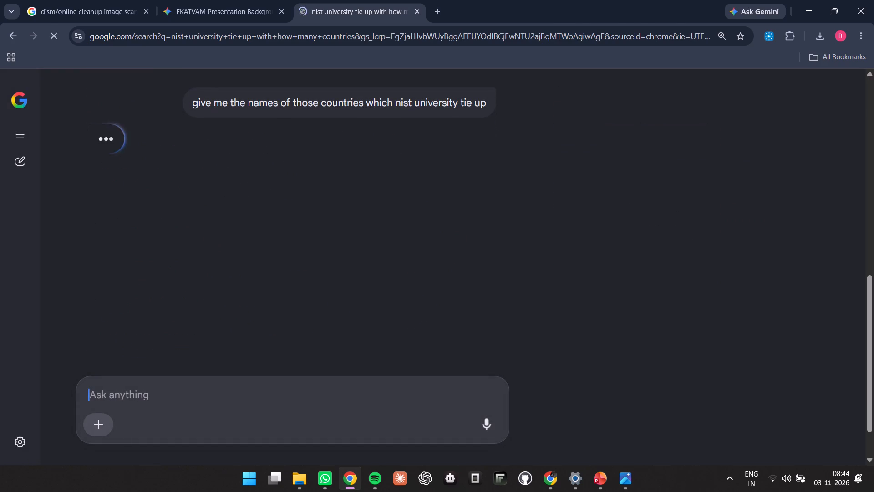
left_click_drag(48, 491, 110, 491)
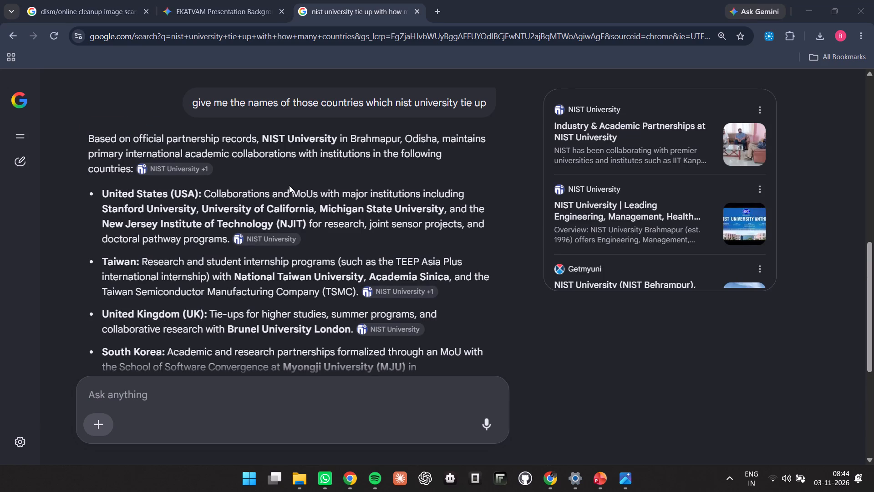
Review the list of partner countries and ask the follow-up question "also give me name of countries where students came from".
scroll(214, 195, "down", 1)
scroll(187, 236, "down", 2)
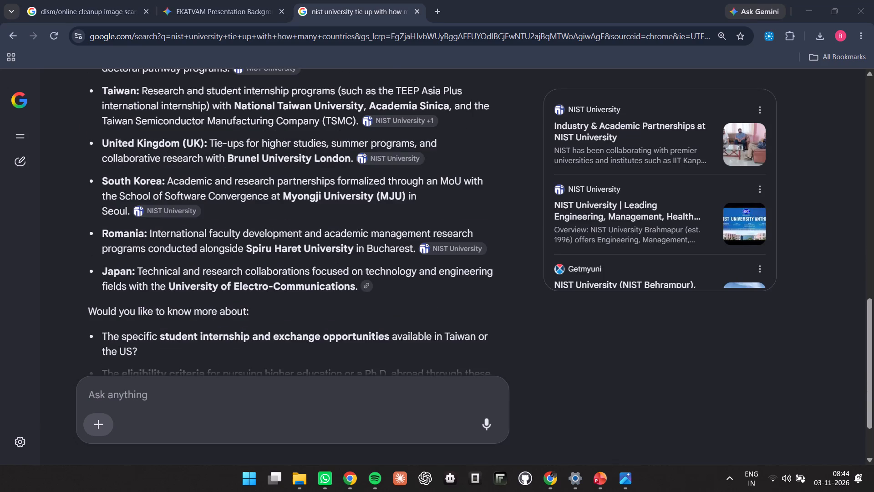
scroll(186, 239, "down", 2)
scroll(230, 257, "up", 2)
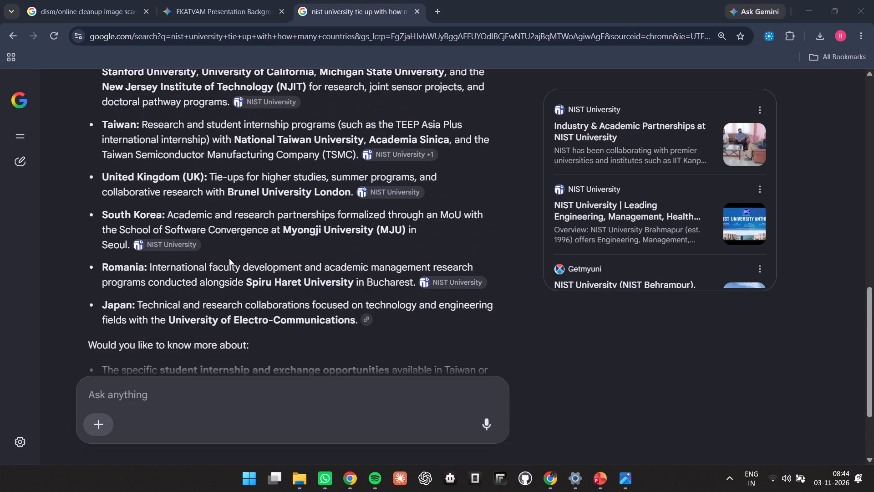
scroll(233, 255, "up", 2)
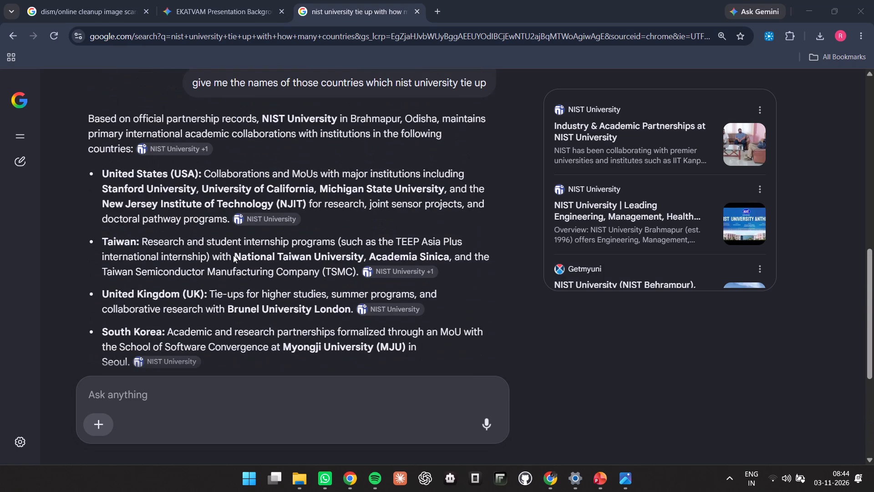
left_click(152, 382)
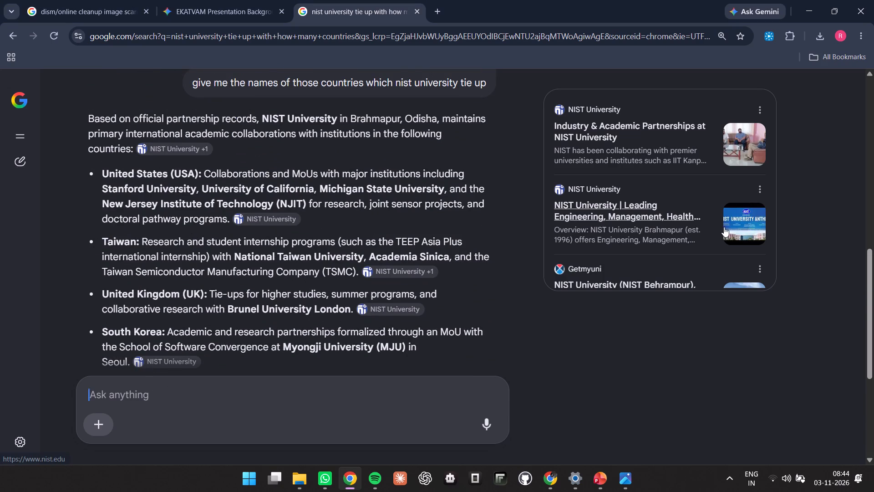
type("alsi")
key("space")
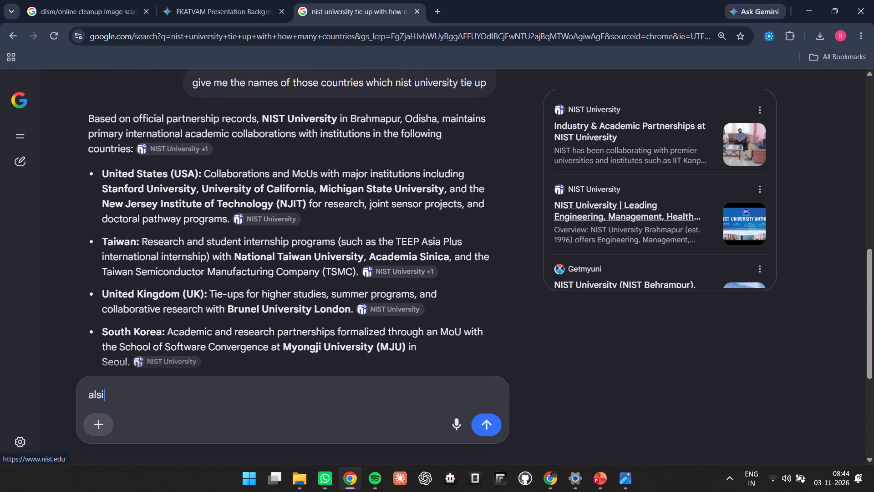
key("BackSpace")
key("BackSpace")
type("o e")
key("BackSpace")
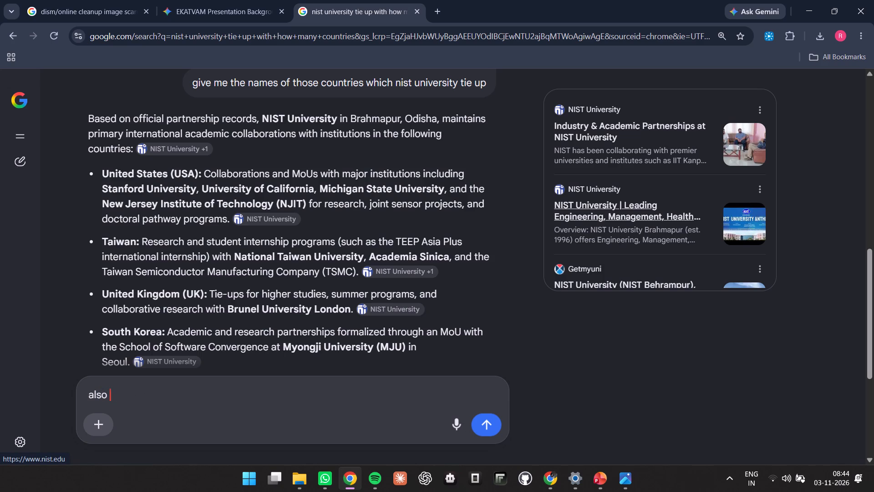
type("give mr")
key("BackSpace")
type("e name from wh")
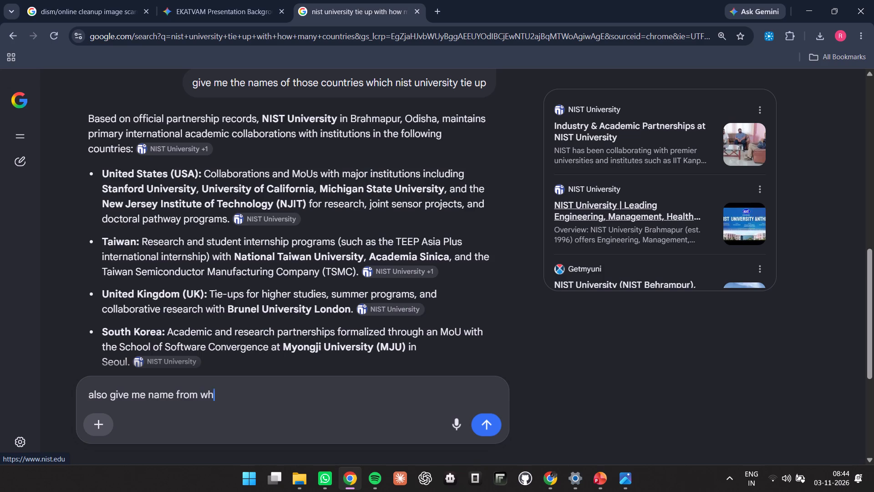
key("BackSpace")
key("BackSpace")
key("BackSpace")
key("BackSpace")
key("BackSpace")
key("BackSpace")
key("BackSpace")
type("of o")
key("BackSpace")
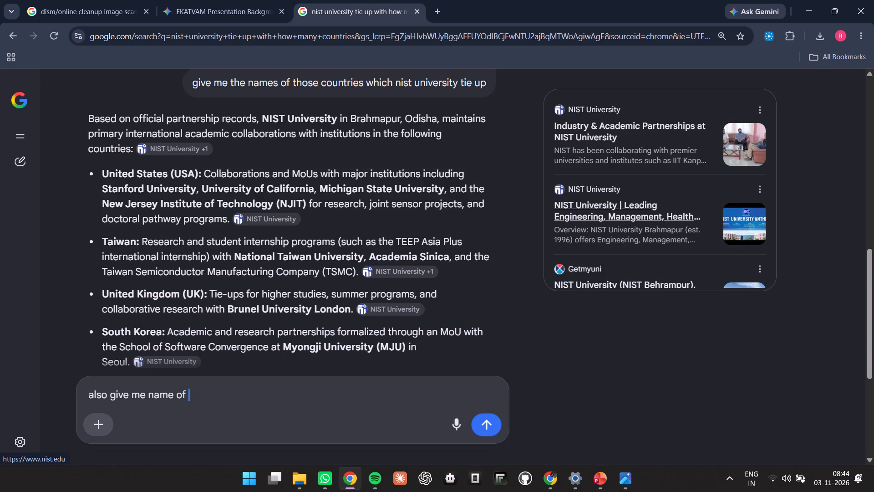
type("countir")
key("BackSpace")
key("BackSpace")
type("riws")
key("BackSpace")
key("BackSpace")
type("es where students came from")
key("space")
key("Return")
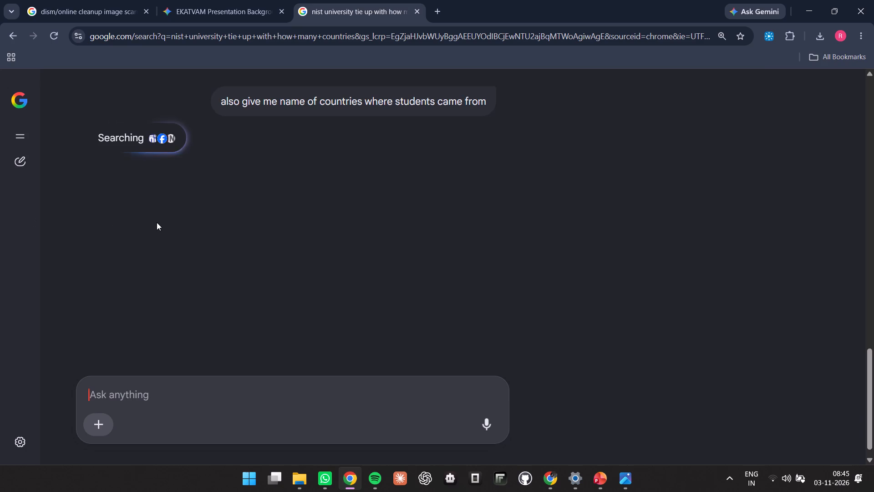
Read the answer about which countries NIST University's international students come from.
scroll(161, 222, "up", 3)
scroll(221, 249, "down", 4)
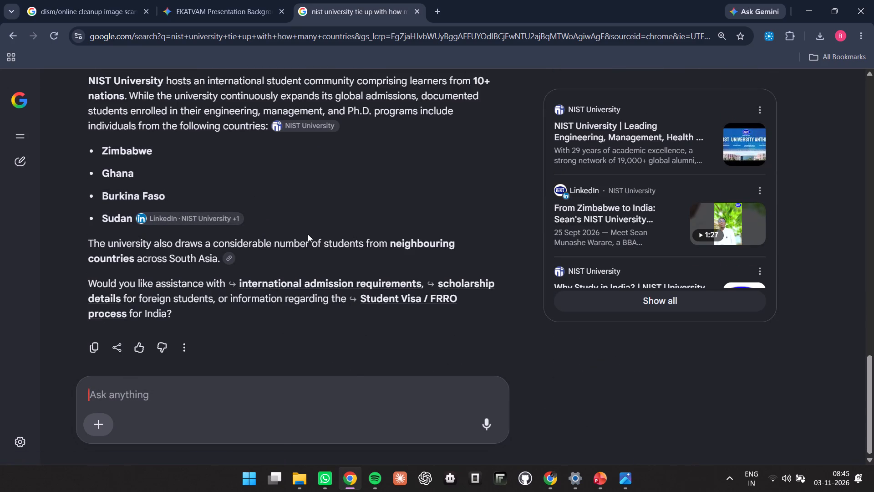
scroll(340, 223, "up", 2)
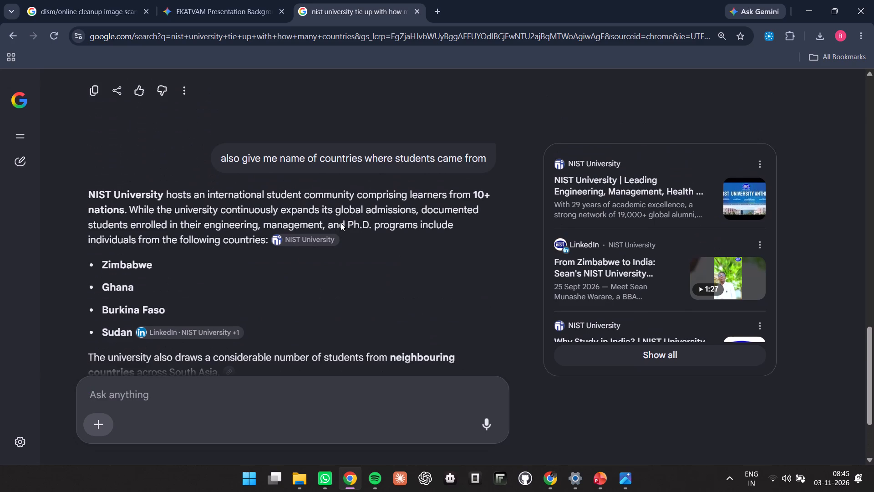
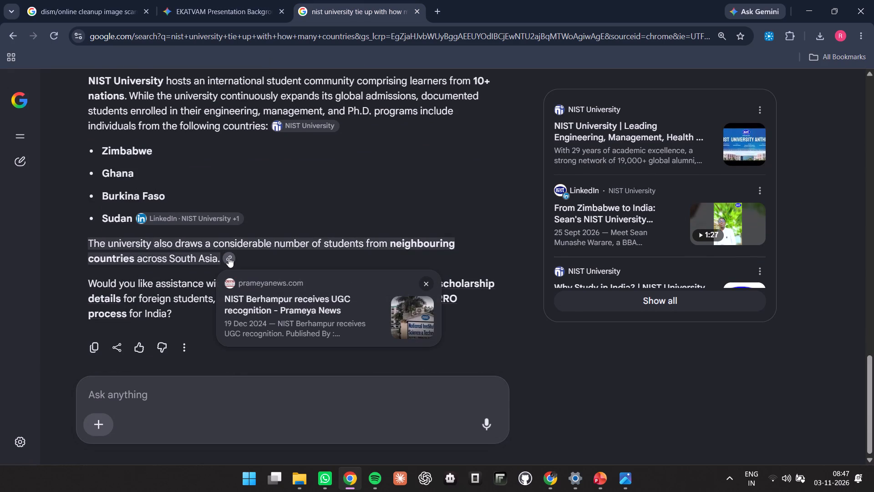
left_click(210, 318)
left_click(178, 294)
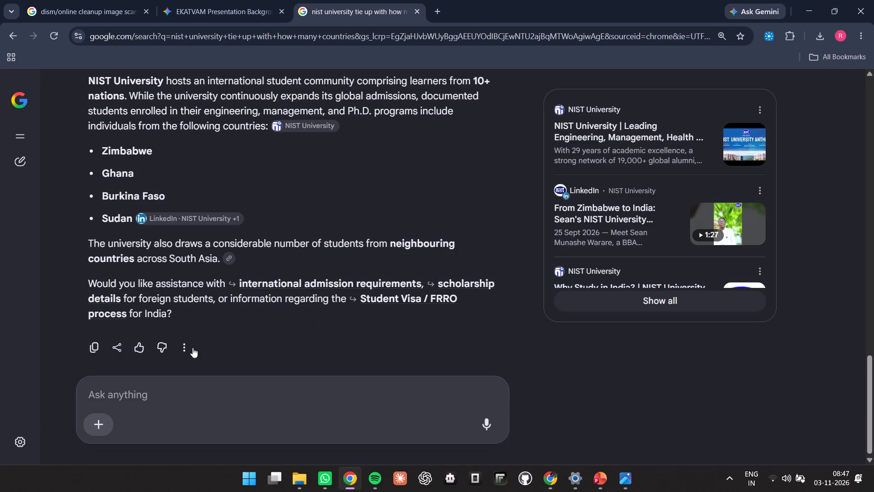
scroll(264, 219, "up", 9)
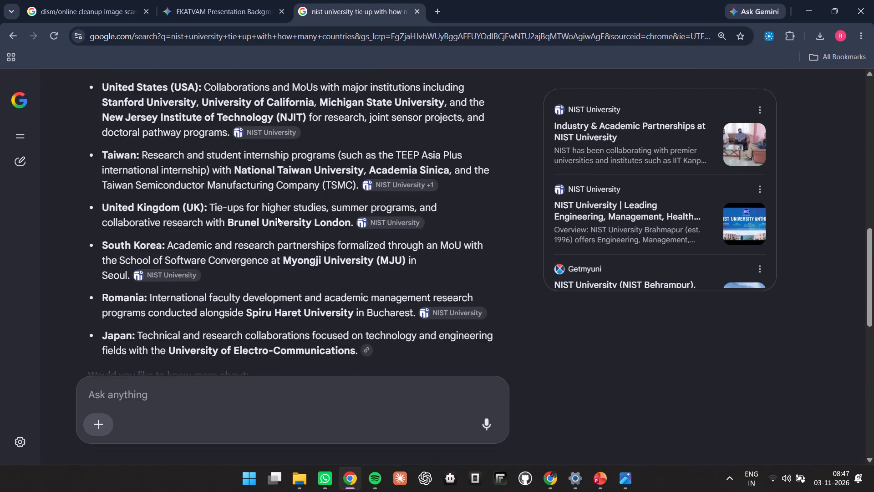
scroll(124, 138, "up", 1)
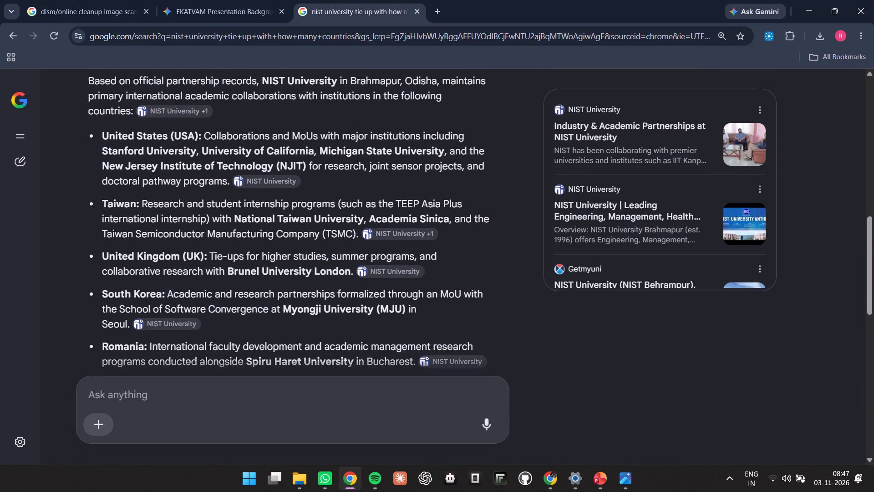
left_click_drag(107, 143, 200, 148)
left_click(129, 142)
left_click(105, 143)
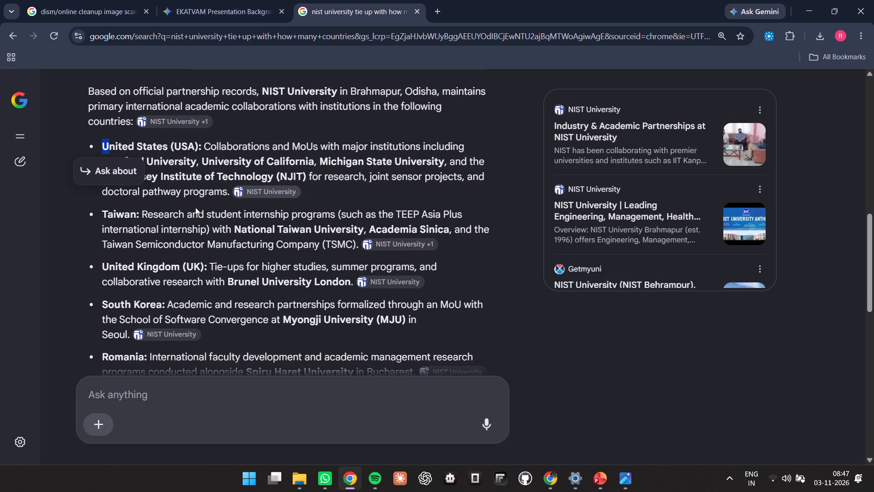
left_click(117, 125)
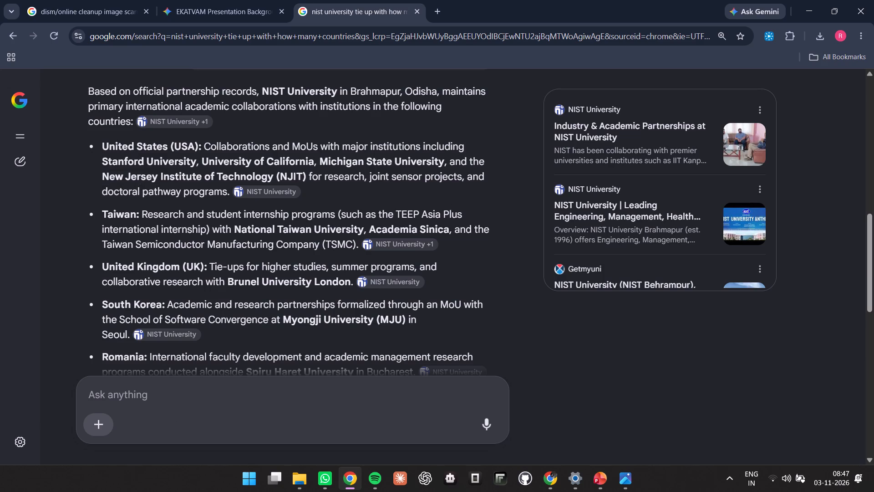
scroll(210, 260, "down", 4)
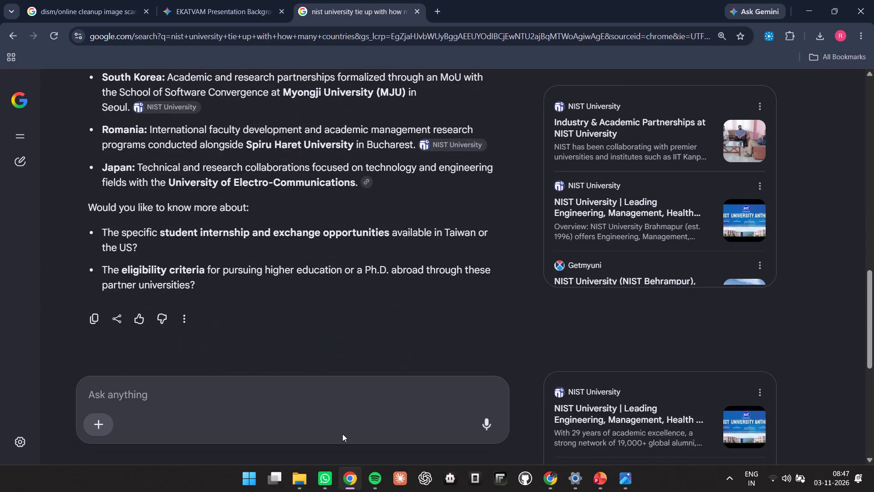
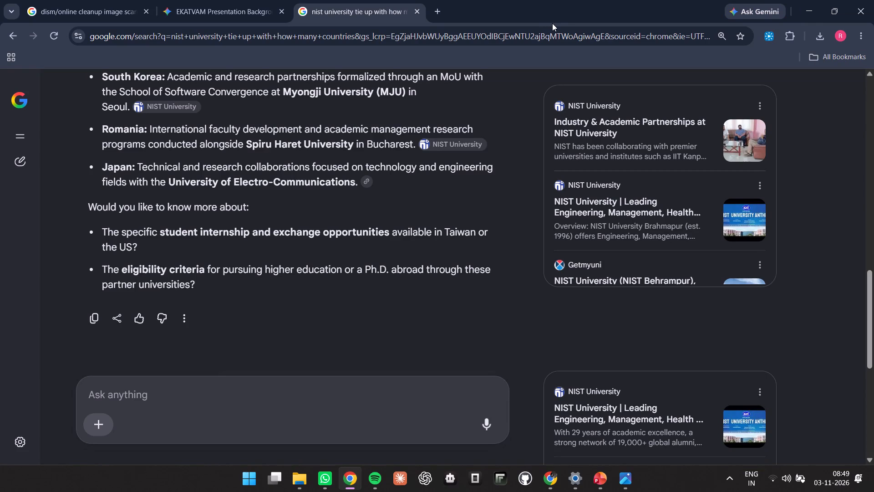
Search Google for "nist university" in a new tab and switch to the image results.
left_click(437, 9)
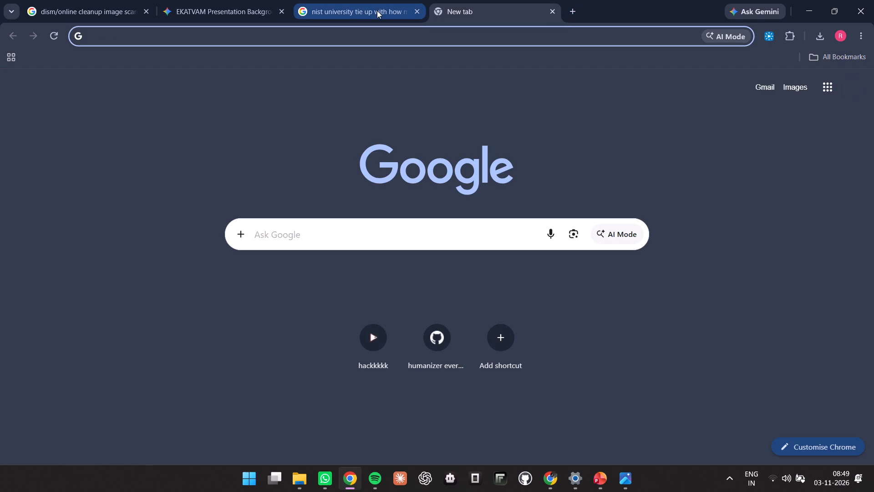
type("nist univers")
key("Return")
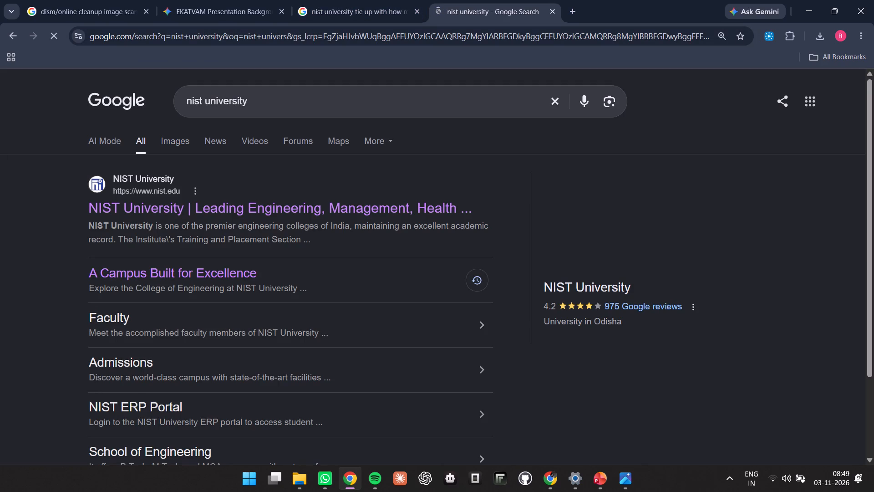
left_click(178, 146)
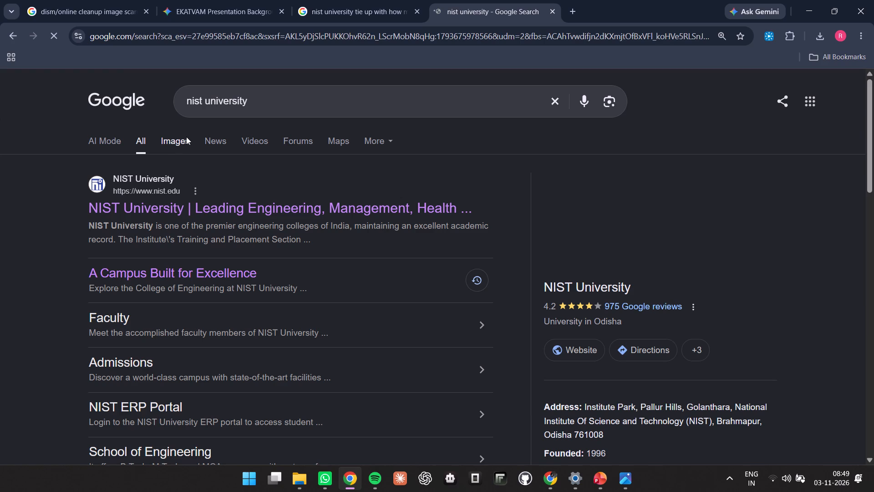
Look through the NIST University image results for campus buildings and international-student posters, and close the search tab.
scroll(446, 301, "down", 2)
scroll(186, 267, "down", 5)
scroll(261, 245, "down", 6)
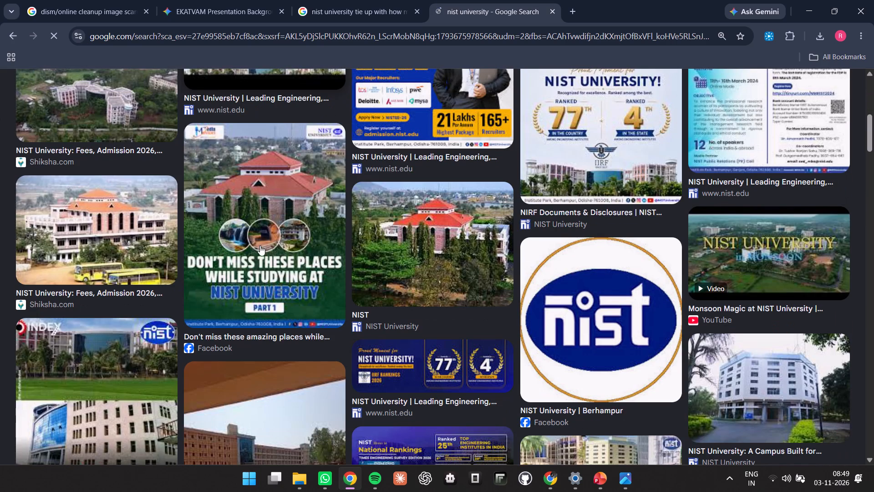
scroll(341, 283, "down", 3)
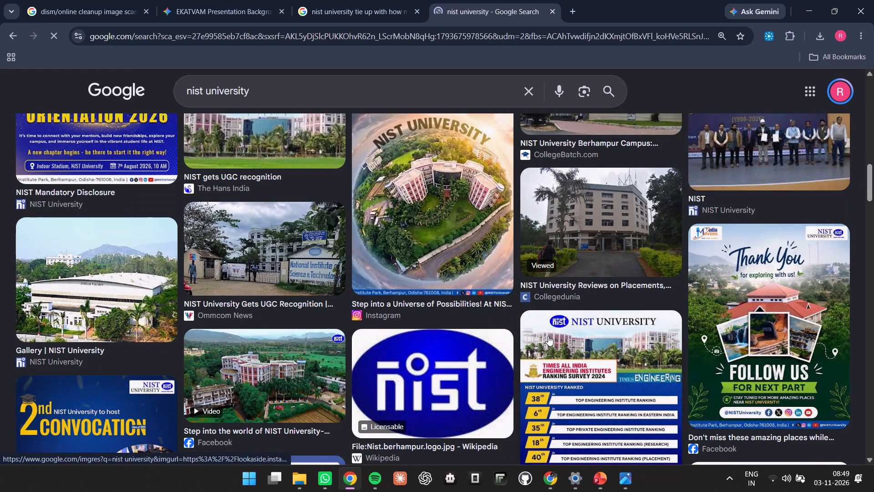
scroll(435, 306, "down", 10)
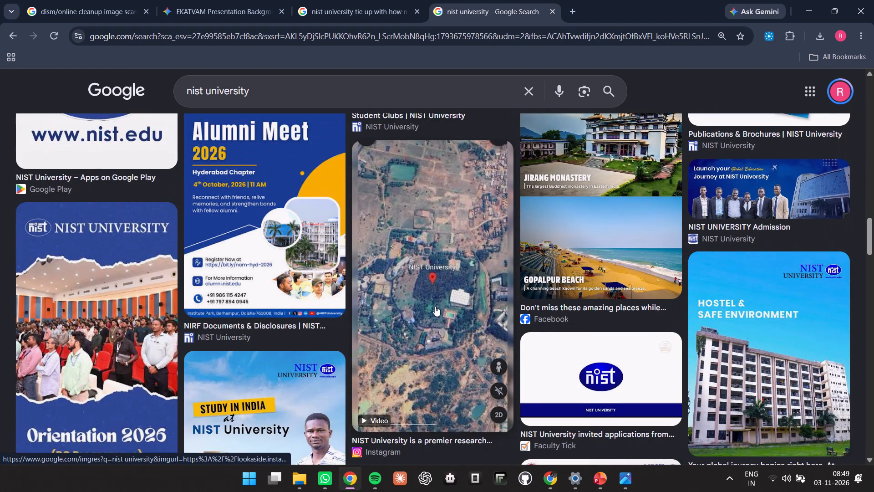
scroll(435, 305, "down", 6)
scroll(270, 272, "down", 1)
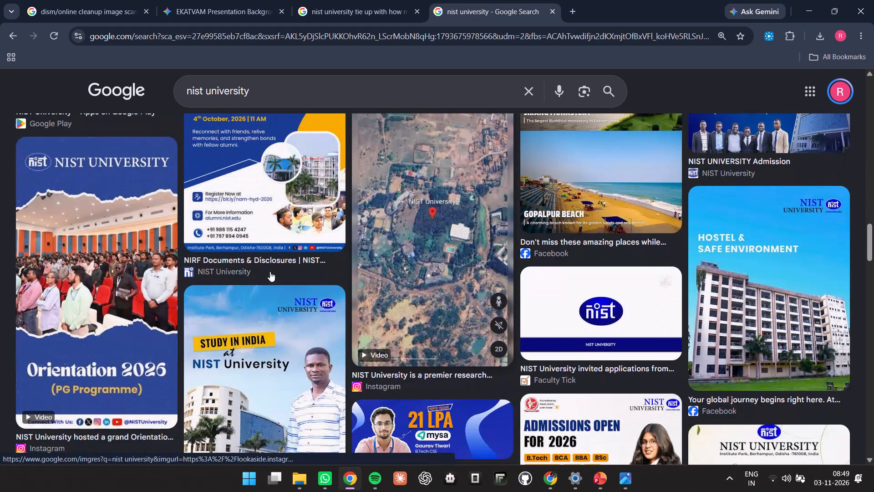
scroll(327, 272, "up", 1)
scroll(350, 196, "up", 2)
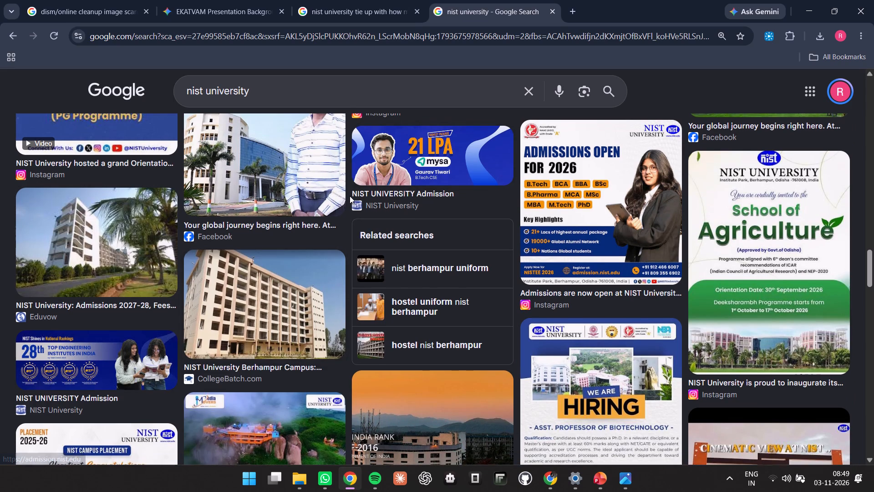
scroll(505, 244, "down", 1)
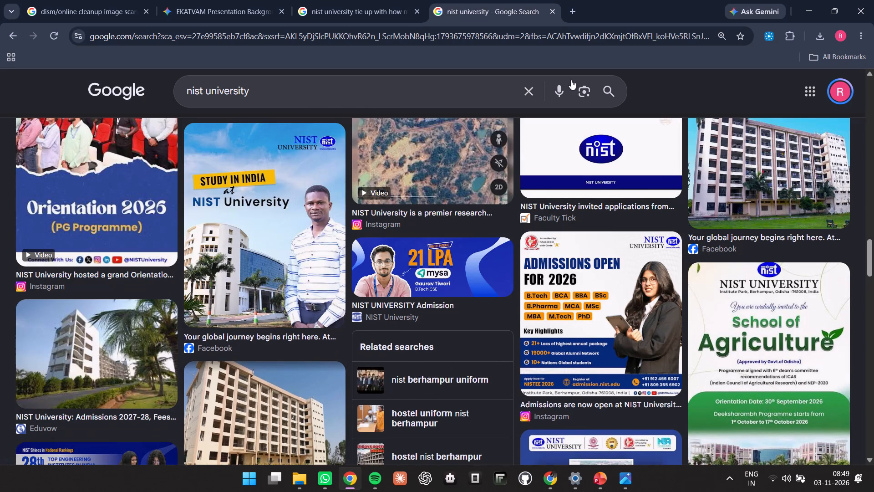
left_click(550, 8)
left_click(666, 323)
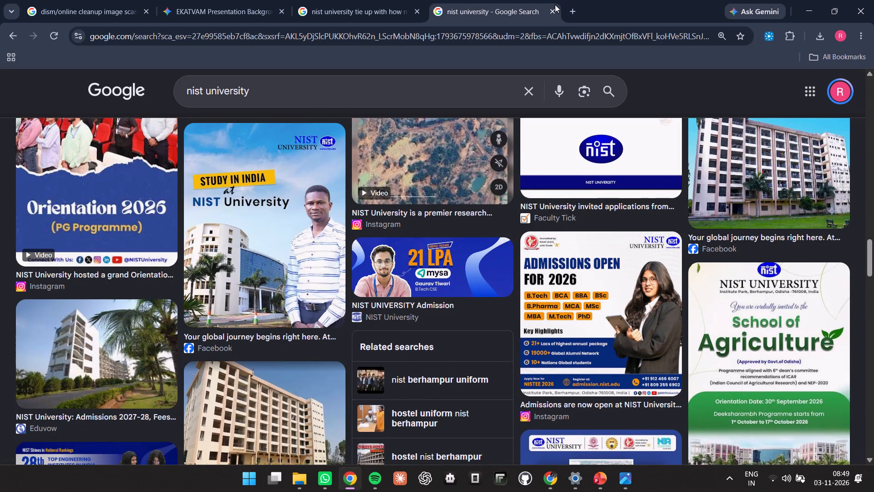
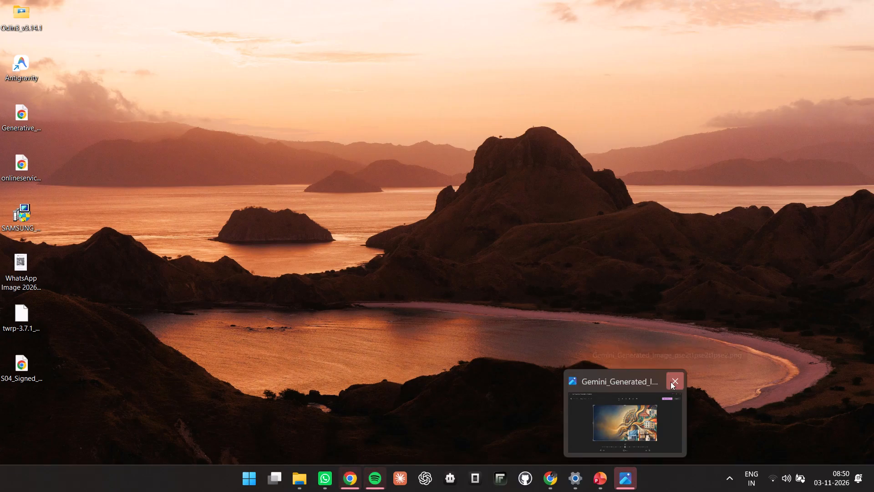
Close the leftover windows: the generated-image viewer, the two ppt folders and Pictures in File Explorer, and Settings.
left_click(672, 379)
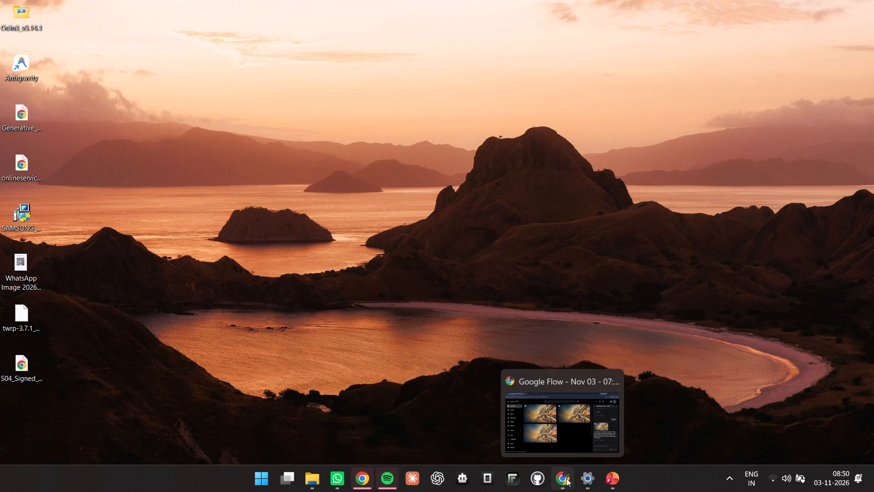
left_click(311, 478)
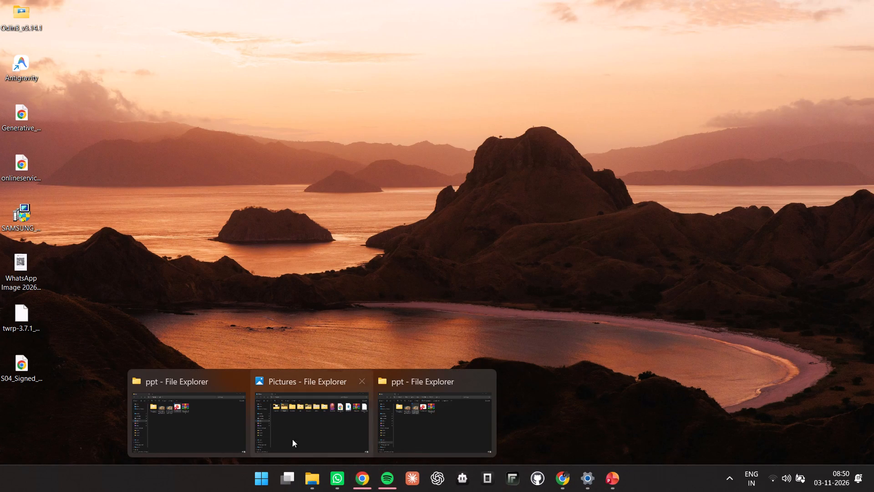
left_click(237, 384)
left_click(303, 377)
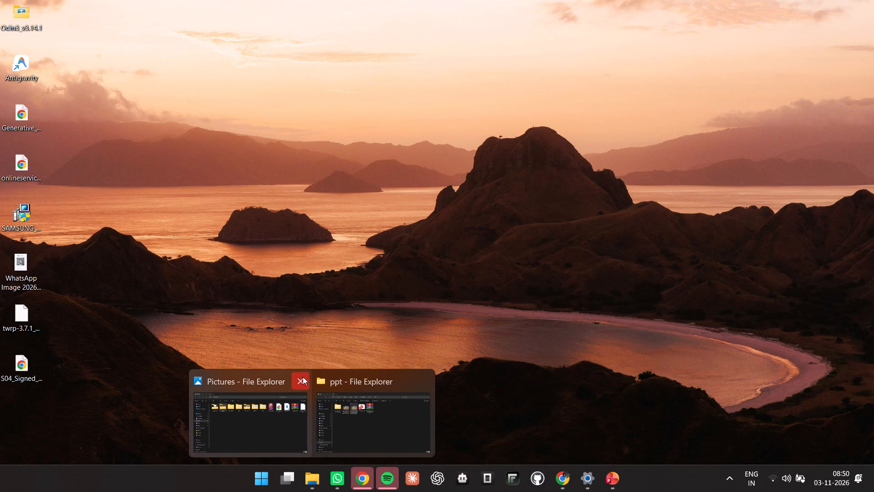
left_click(361, 382)
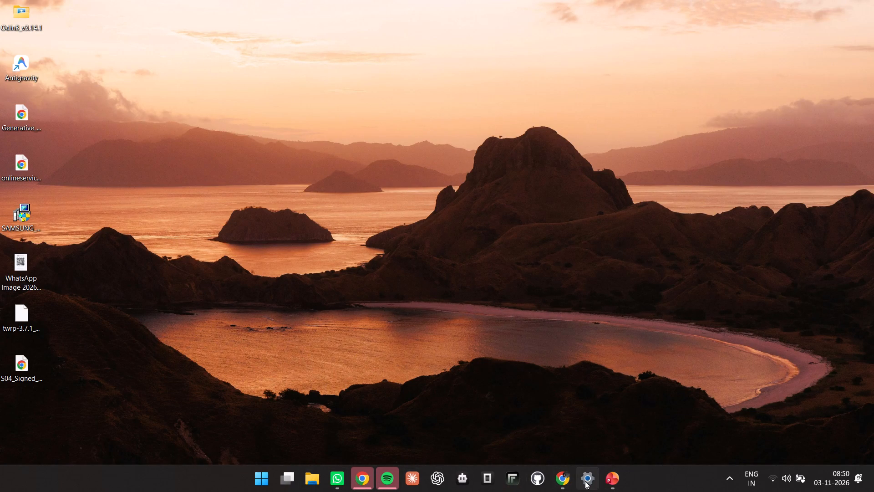
left_click(585, 481)
left_click(873, 0)
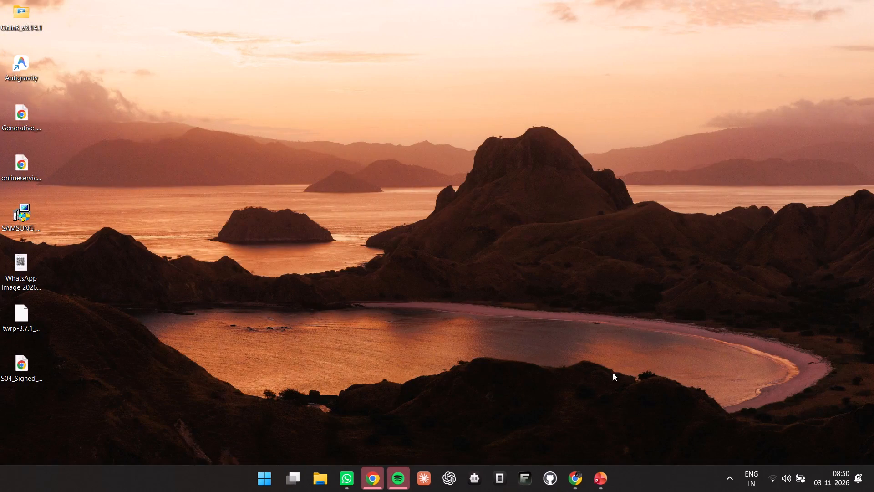
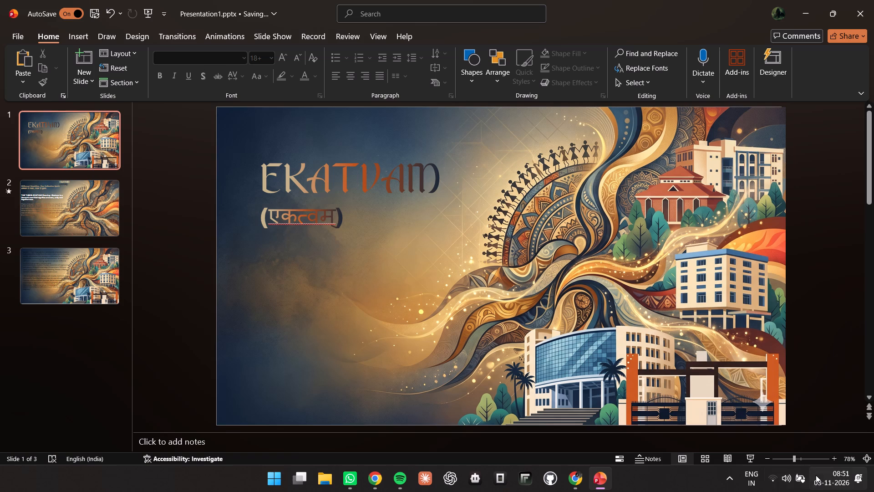
left_click(787, 483)
left_click(809, 415)
left_click(809, 414)
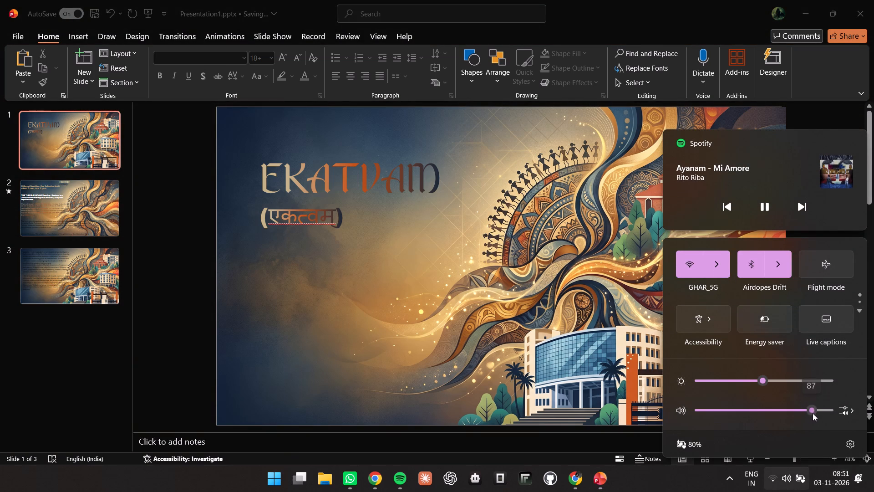
Examine slides 1 and 2 alternately to compare their backgrounds and text.
left_click(78, 192)
left_click(78, 194)
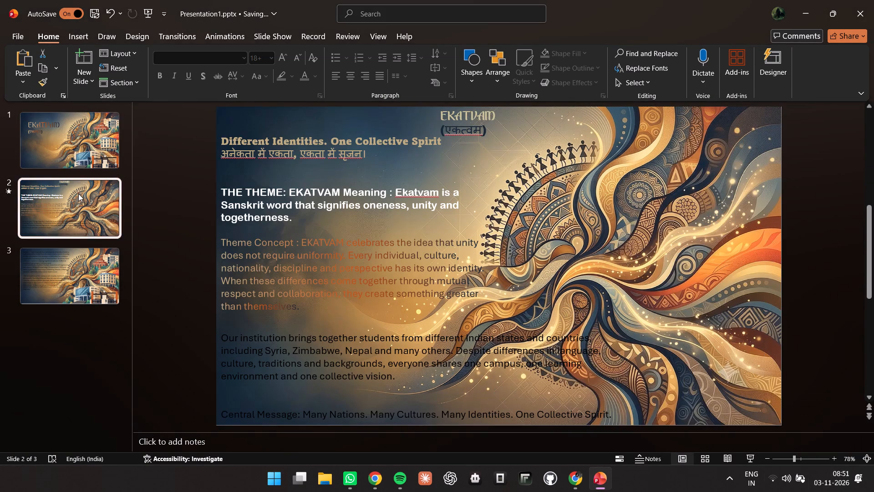
left_click(75, 143)
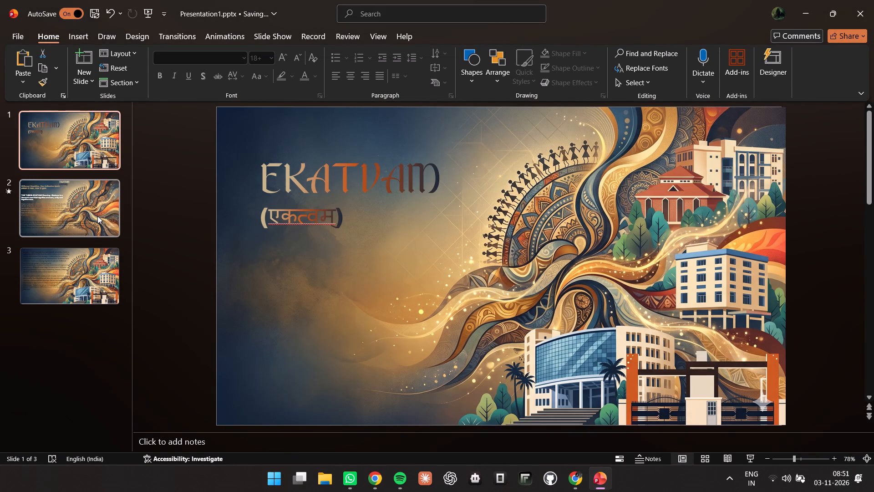
left_click(97, 216)
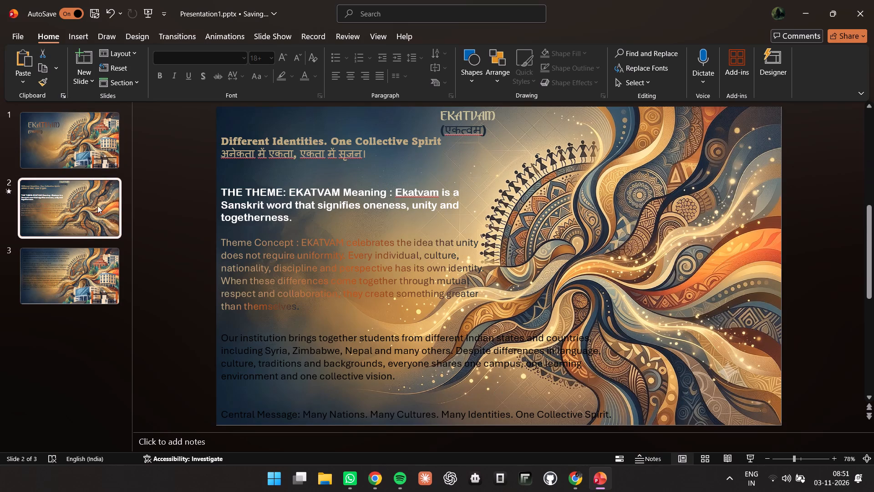
left_click(85, 117)
left_click(80, 175)
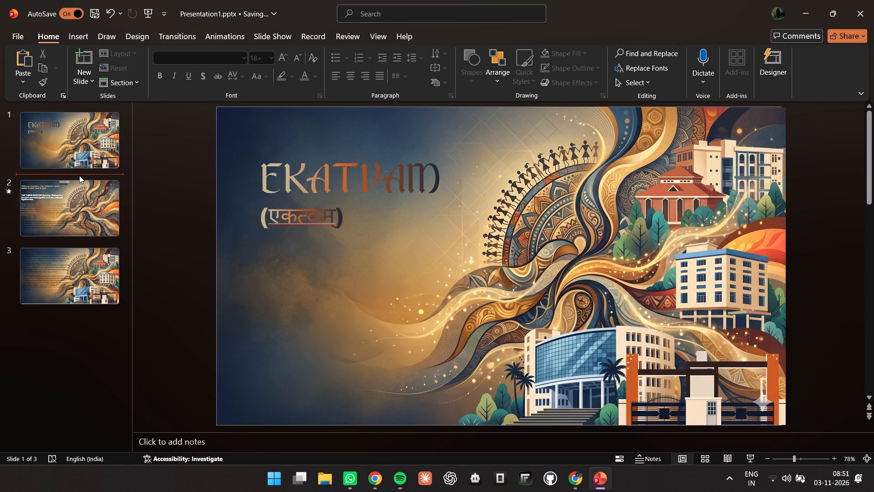
left_click(86, 196)
Replace slide 3's campus-buildings background picture with the pattern-only Gemini image from the ppt folder, and dismiss the design suggestions.
left_click(79, 258)
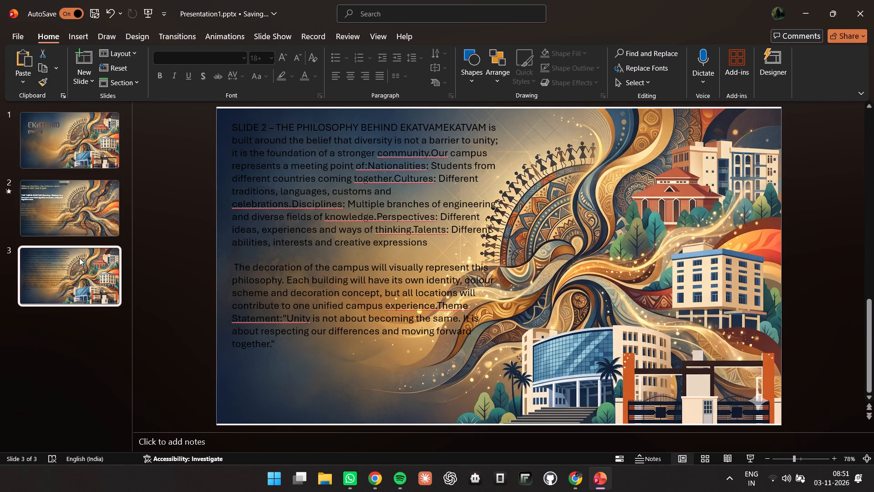
left_click(391, 395)
right_click(387, 392)
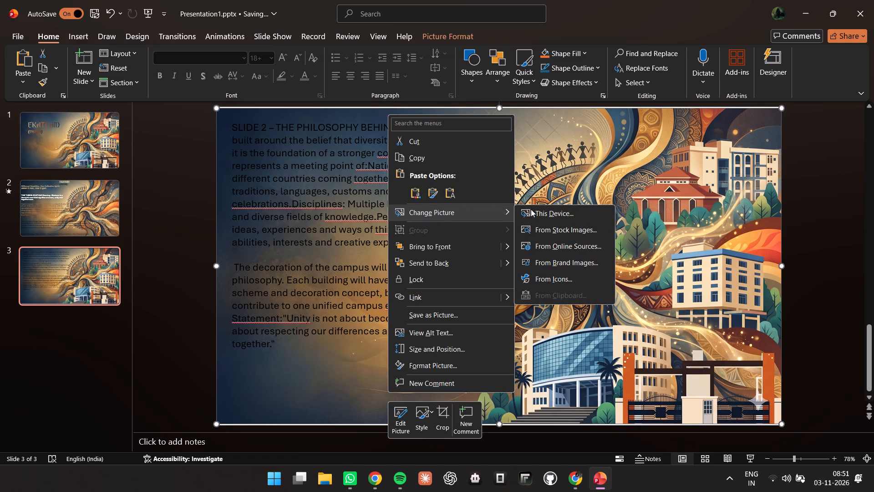
left_click(546, 212)
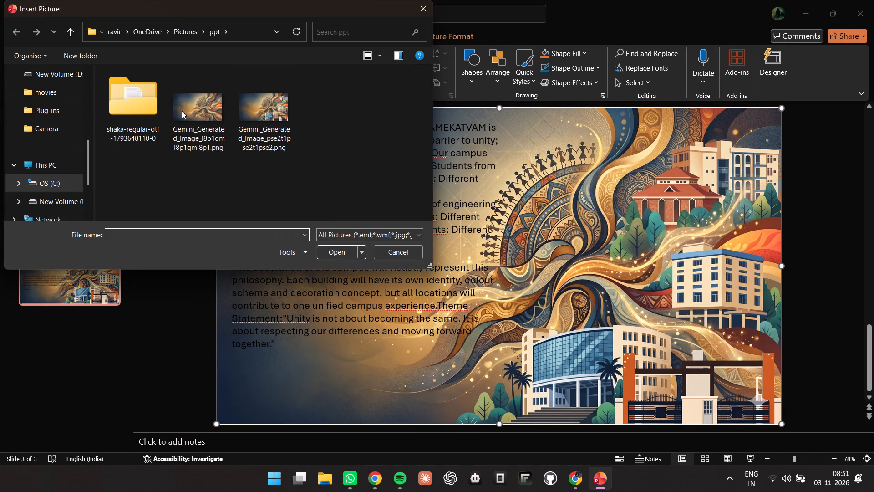
left_click(197, 113)
left_click(340, 255)
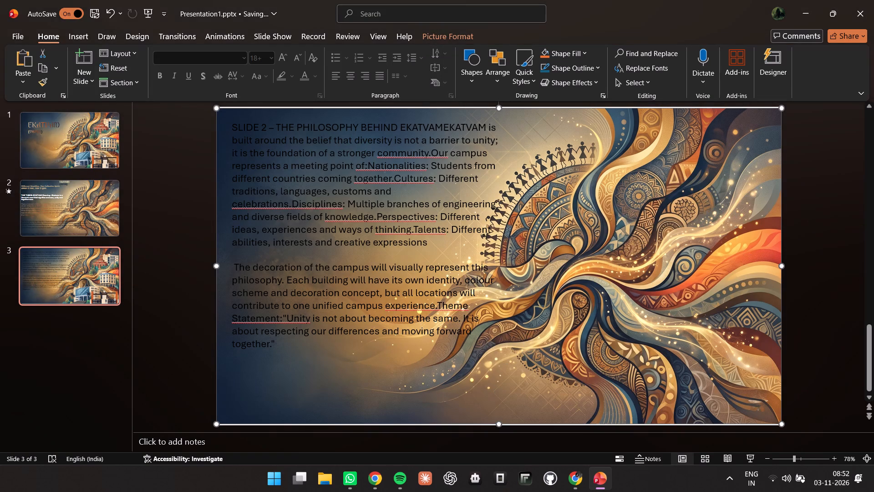
left_click(326, 165)
left_click(732, 234)
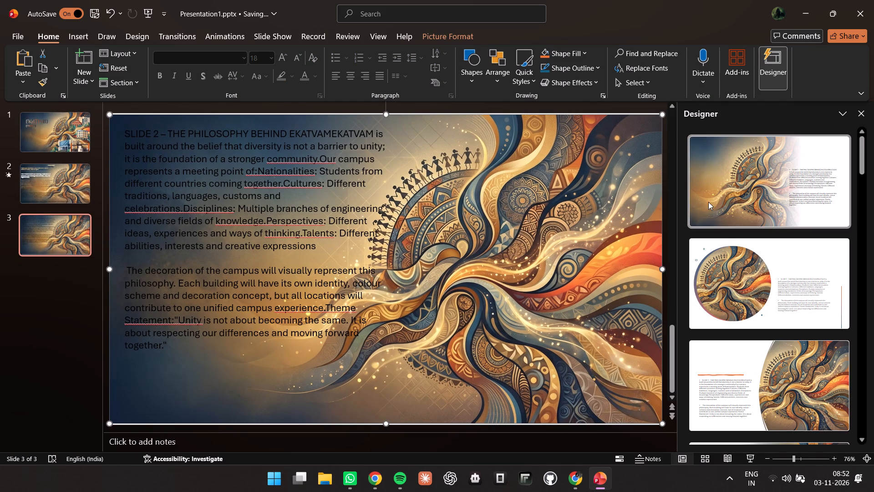
left_click(855, 114)
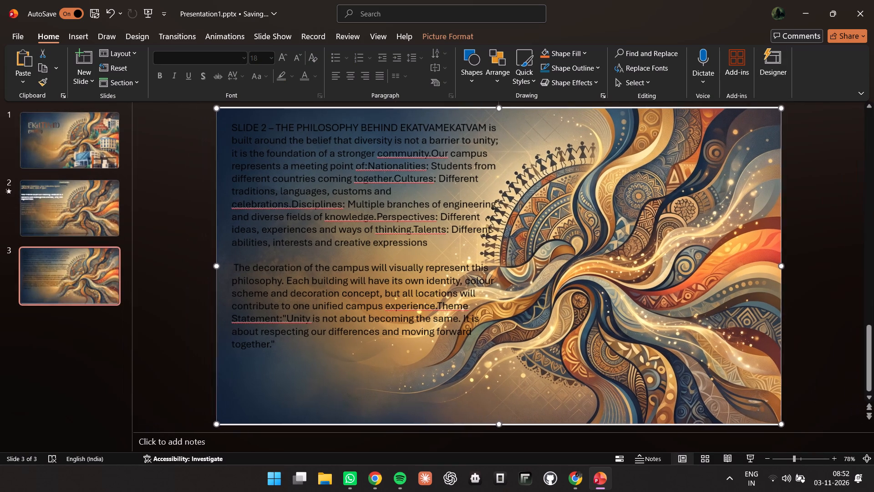
Adjust slide 3's background picture, extending its upper-left corner slightly beyond the slide's edges.
left_click_drag(309, 377, 314, 376)
left_click(152, 380)
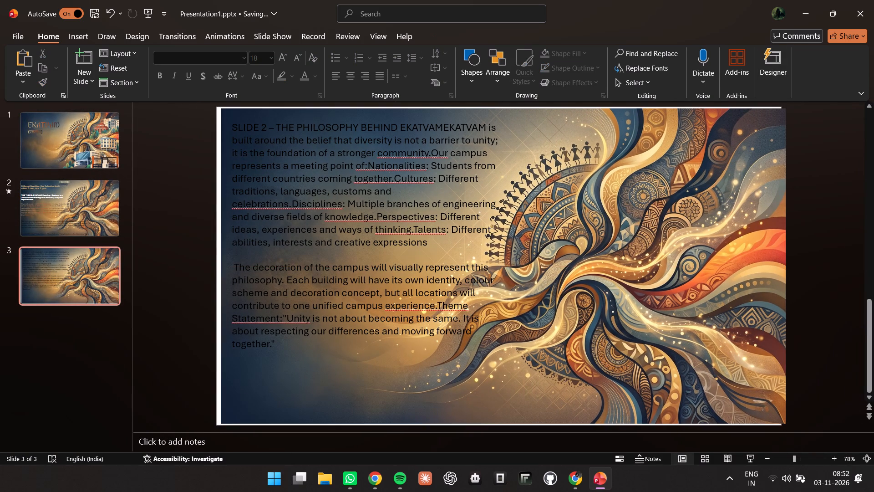
left_click(245, 372)
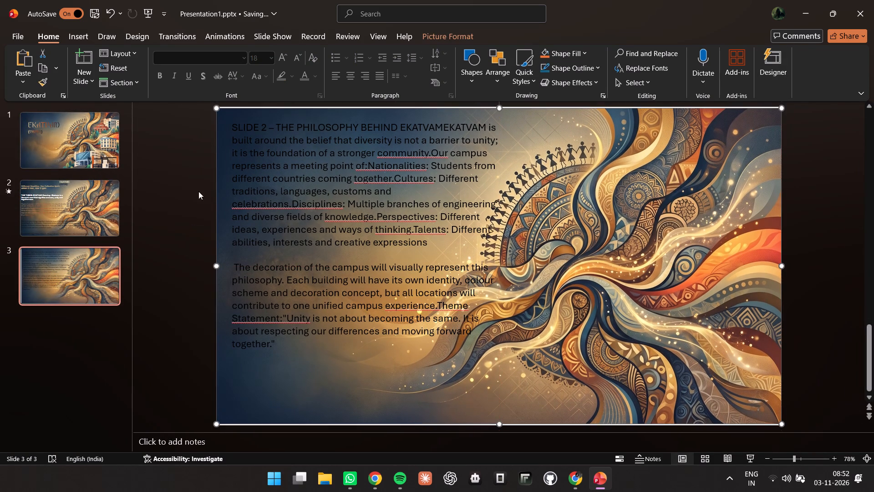
left_click(217, 110)
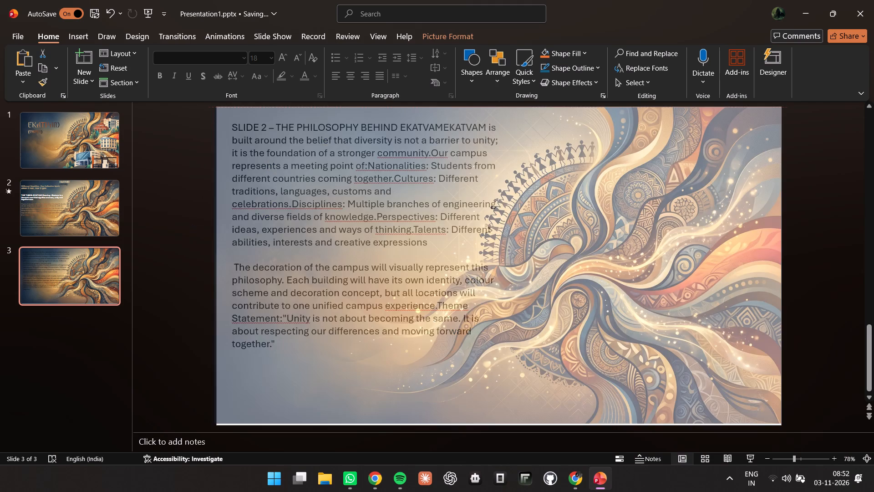
left_click(611, 346)
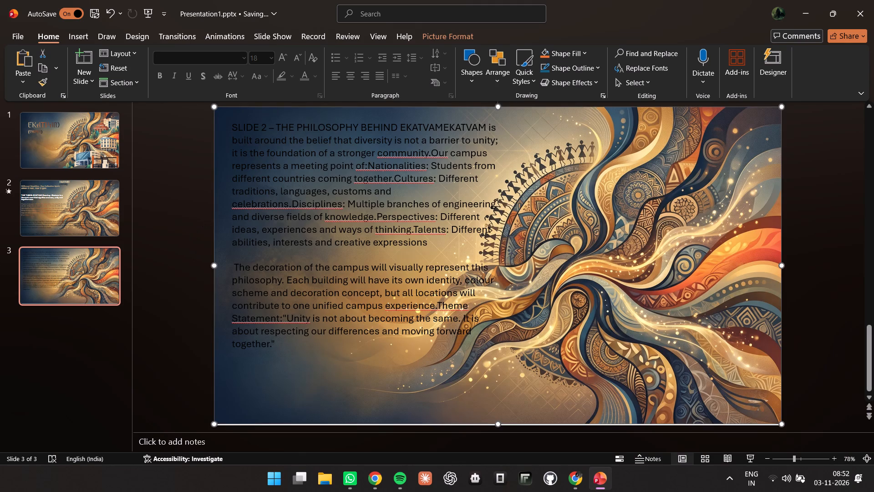
left_click(794, 327)
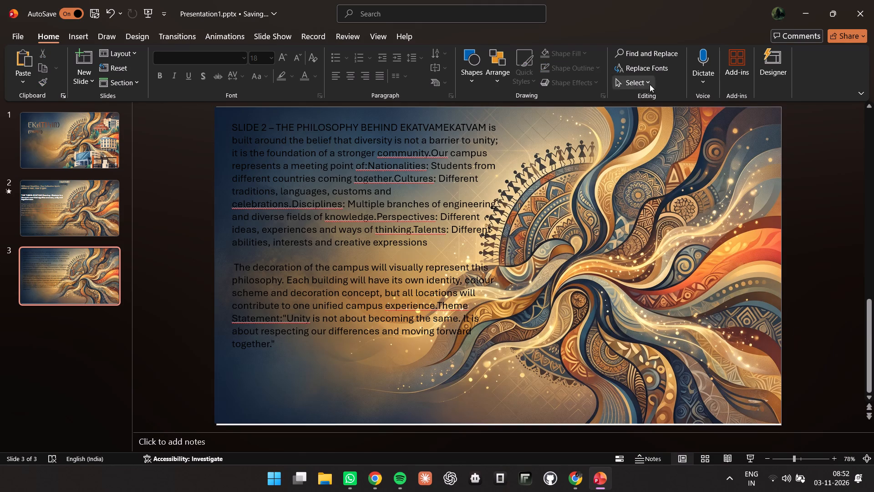
Open the Designer suggestions for slide 3 and examine the first set of layouts for the philosophy text and pattern picture.
left_click(779, 65)
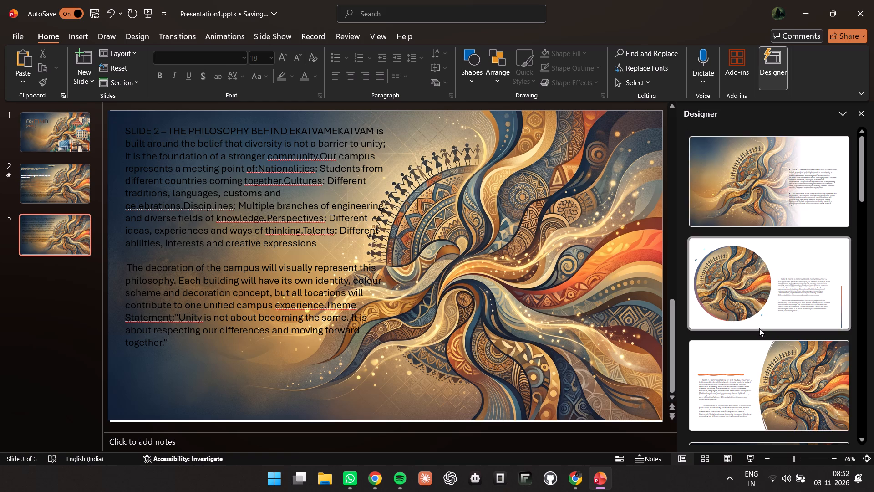
scroll(758, 334, "down", 6)
scroll(724, 259, "down", 8)
scroll(728, 326, "down", 7)
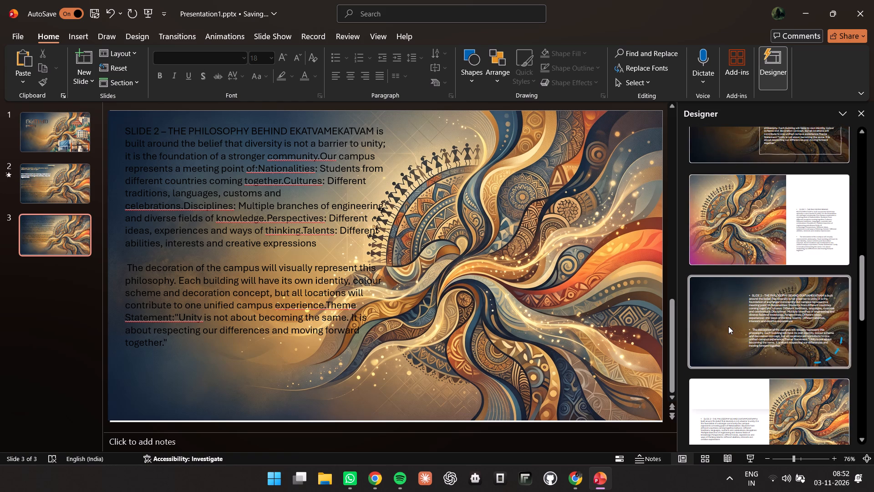
scroll(722, 302, "down", 16)
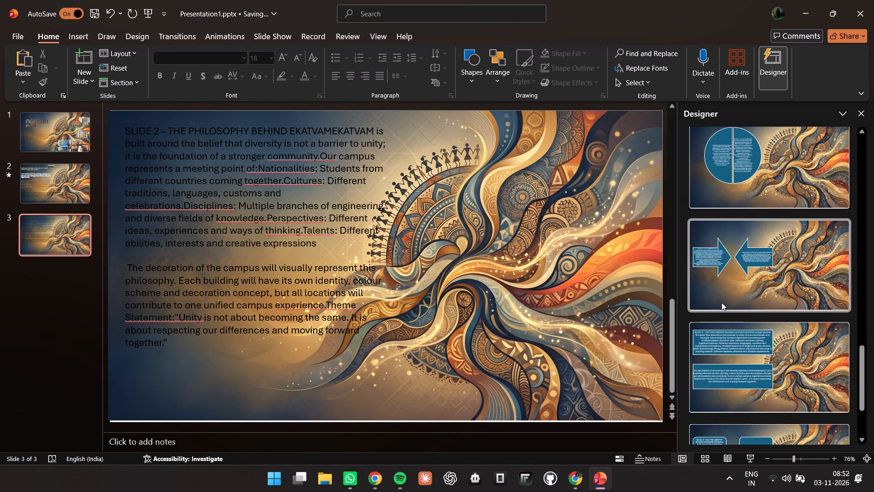
scroll(722, 302, "down", 11)
scroll(727, 355, "up", 20)
scroll(727, 355, "up", 1)
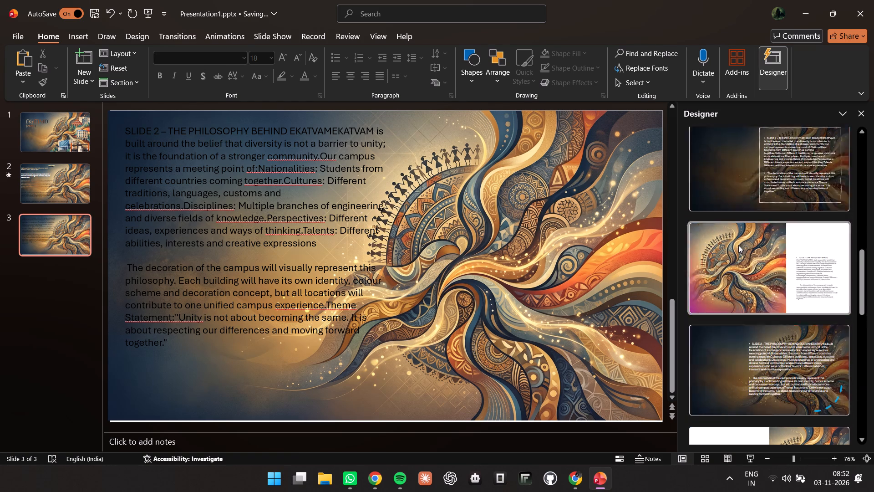
scroll(738, 245, "up", 20)
scroll(738, 245, "up", 8)
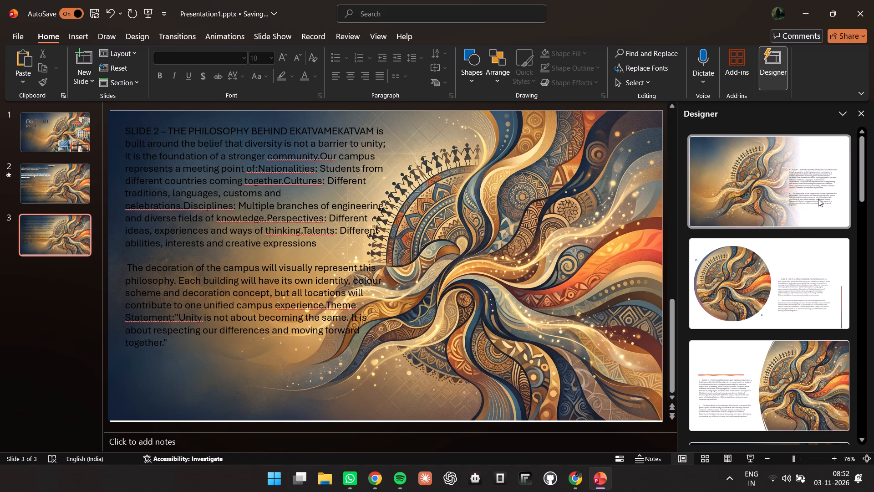
scroll(798, 341, "down", 6)
scroll(708, 289, "down", 9)
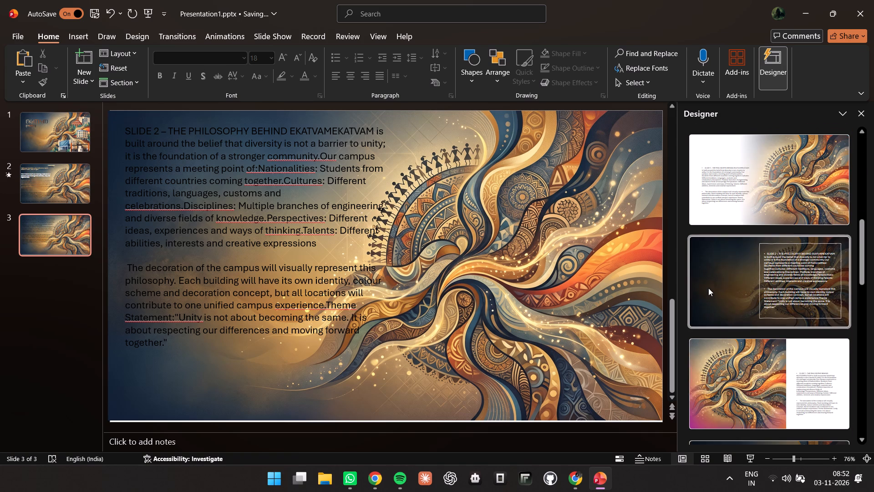
scroll(782, 372, "down", 20)
scroll(782, 372, "down", 3)
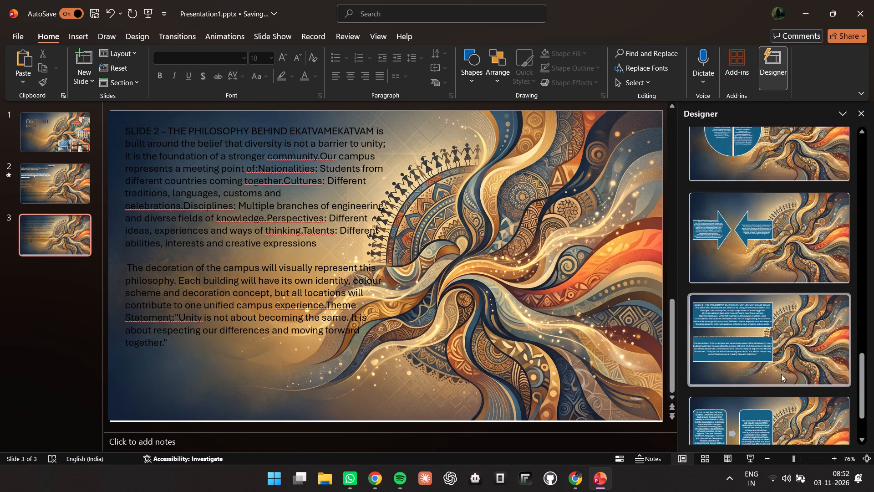
scroll(781, 374, "down", 10)
Load two more batches of design ideas for slide 3 and examine the additional layouts.
left_click(776, 434)
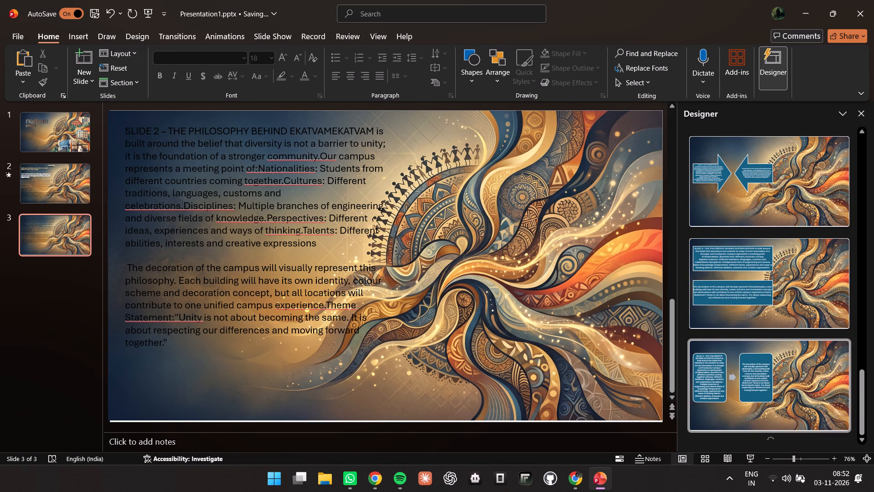
scroll(732, 328, "down", 3)
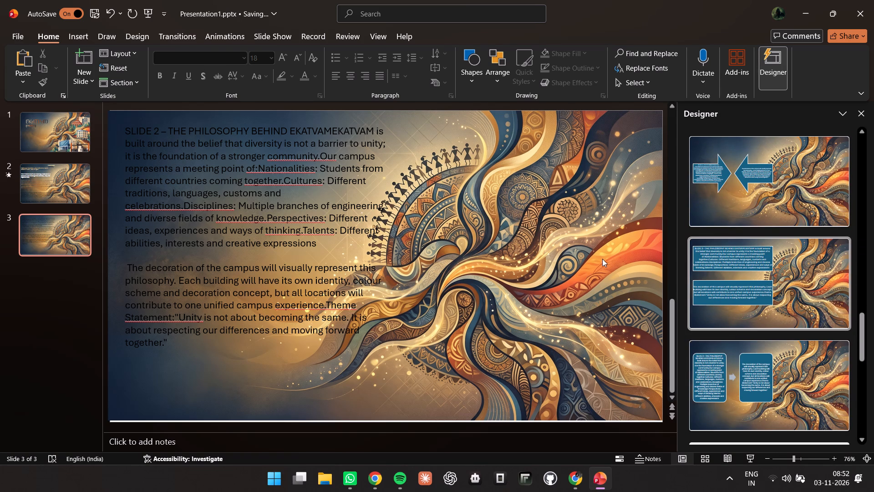
scroll(749, 298, "down", 14)
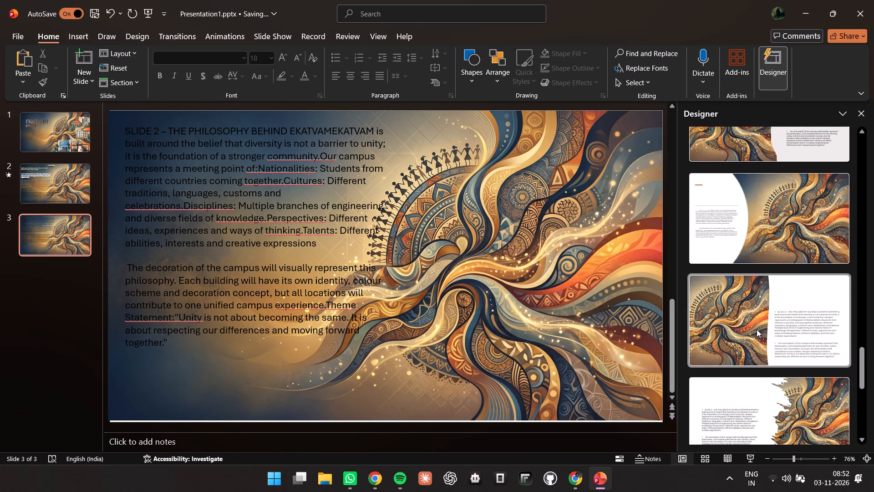
scroll(757, 329, "down", 11)
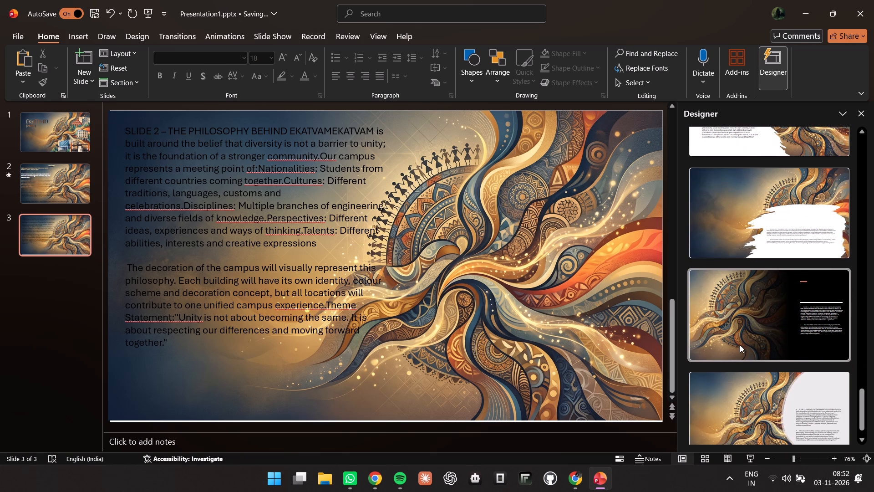
scroll(740, 345, "down", 7)
left_click(778, 436)
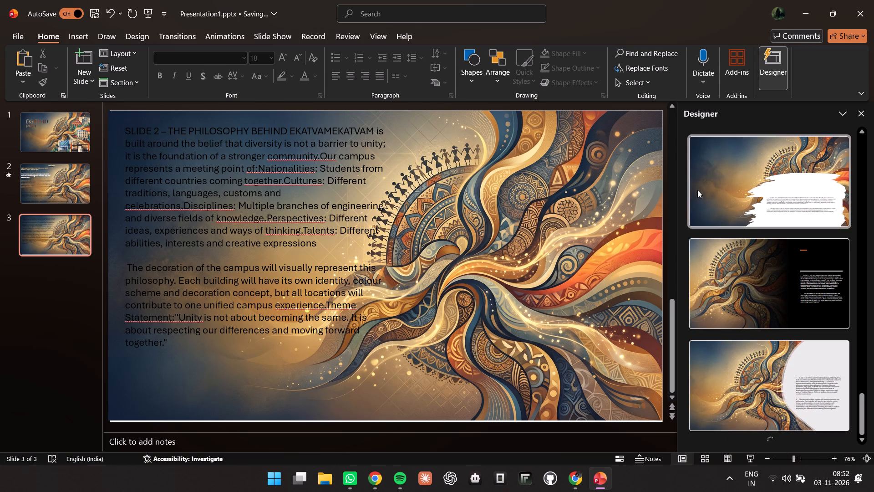
scroll(749, 238, "up", 9)
scroll(749, 239, "down", 5)
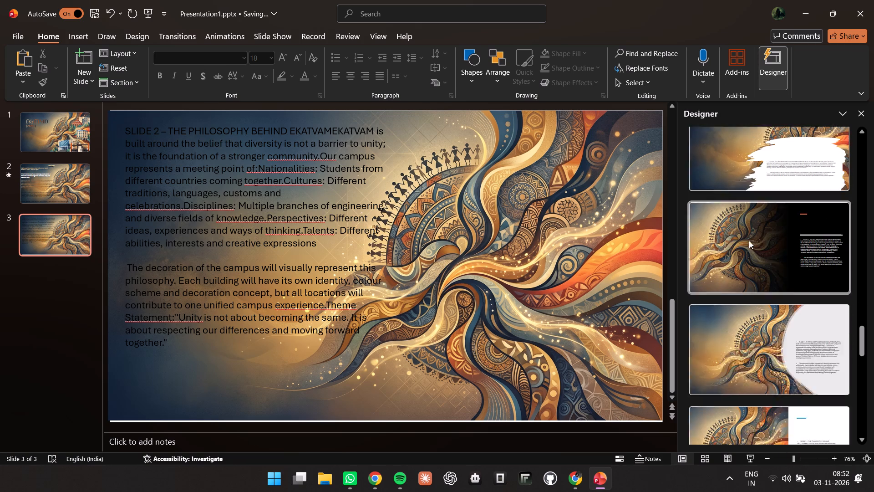
scroll(749, 241, "down", 14)
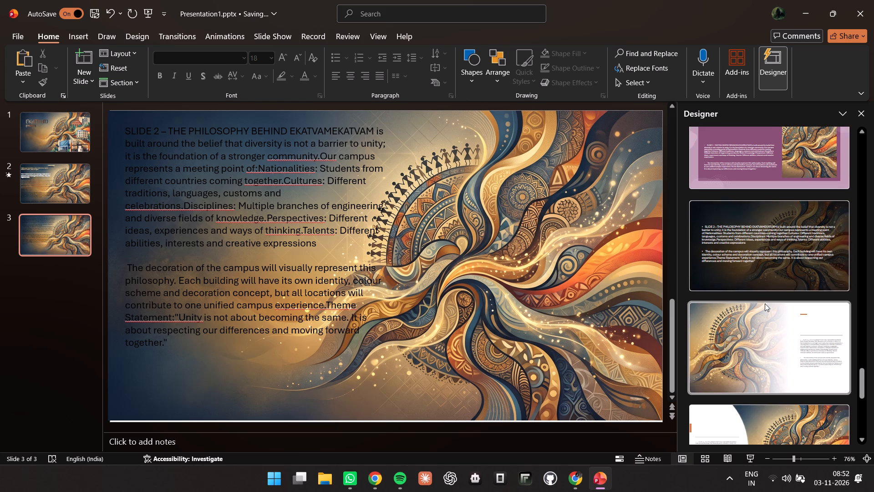
scroll(766, 308, "down", 18)
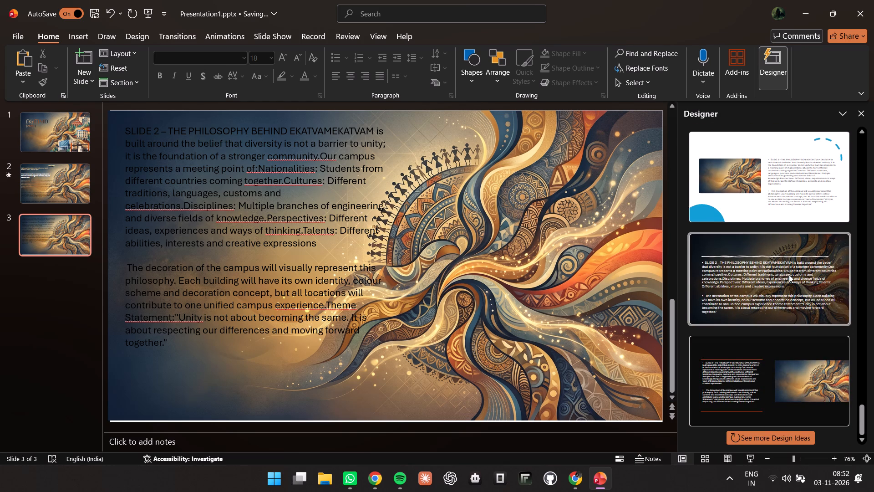
Request two further batches of design ideas and examine the picture-and-text layouts they offer for slide 3.
left_click(793, 443)
scroll(749, 287, "down", 5)
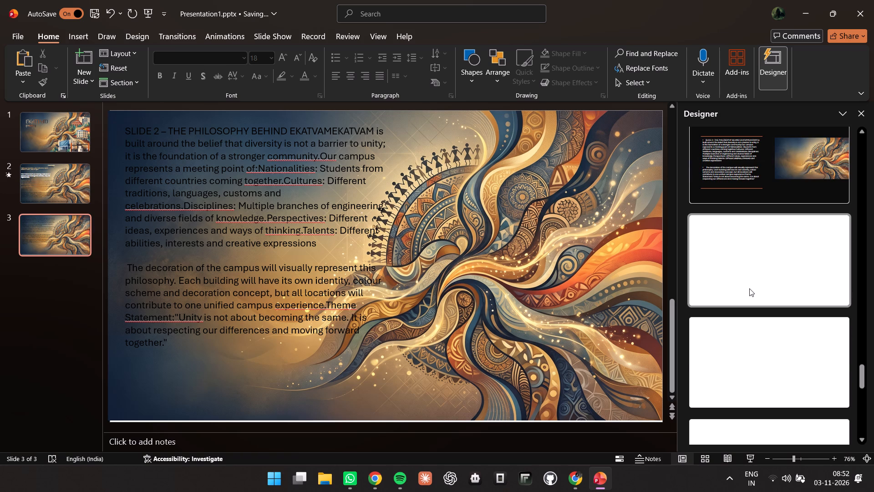
scroll(761, 289, "down", 12)
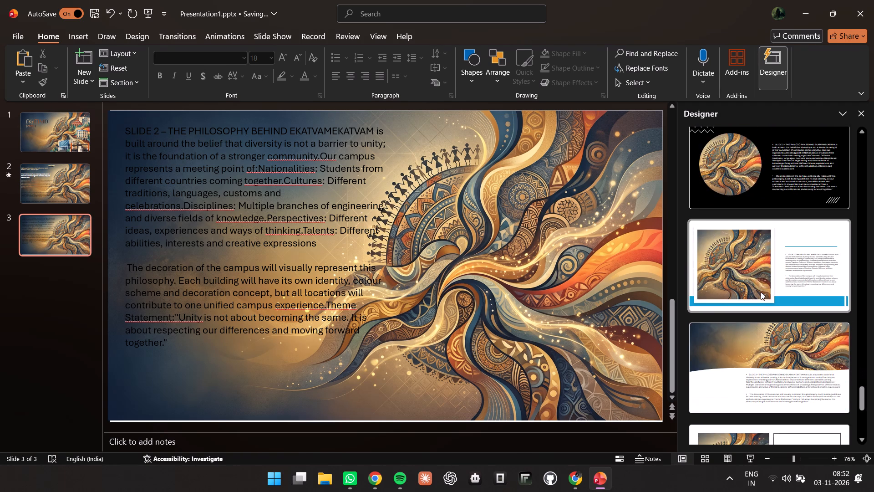
scroll(761, 292, "down", 16)
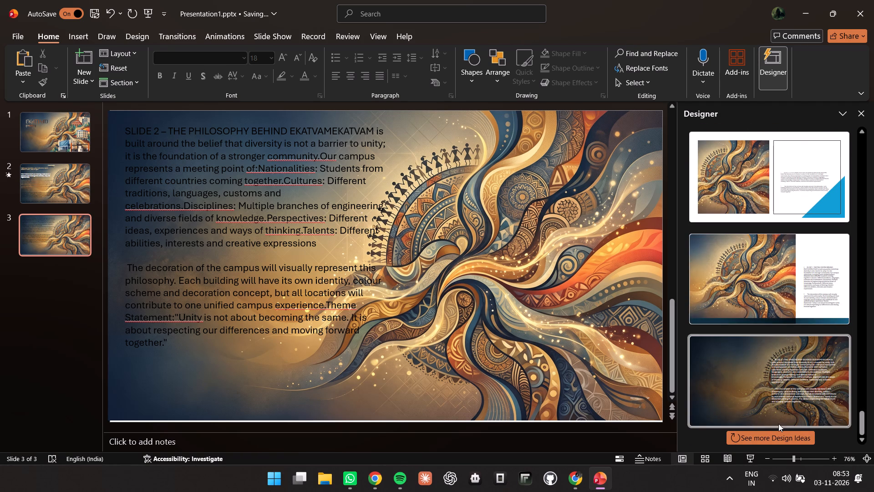
left_click(781, 441)
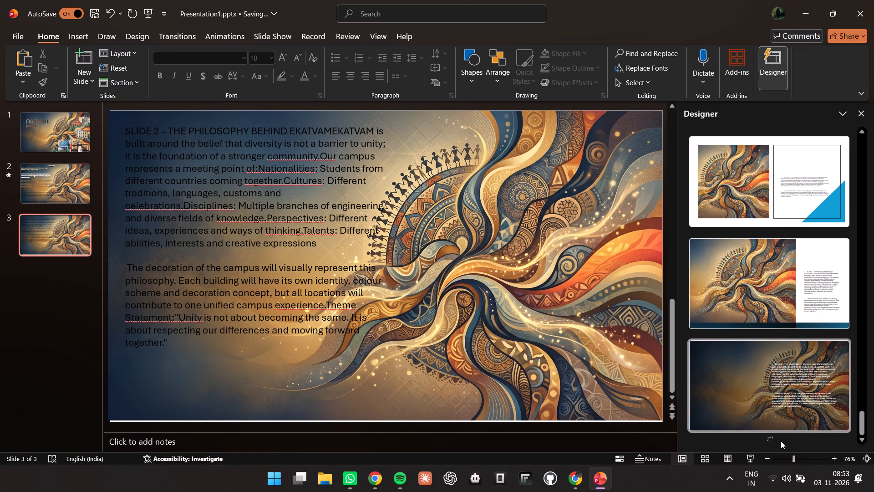
scroll(733, 277, "down", 8)
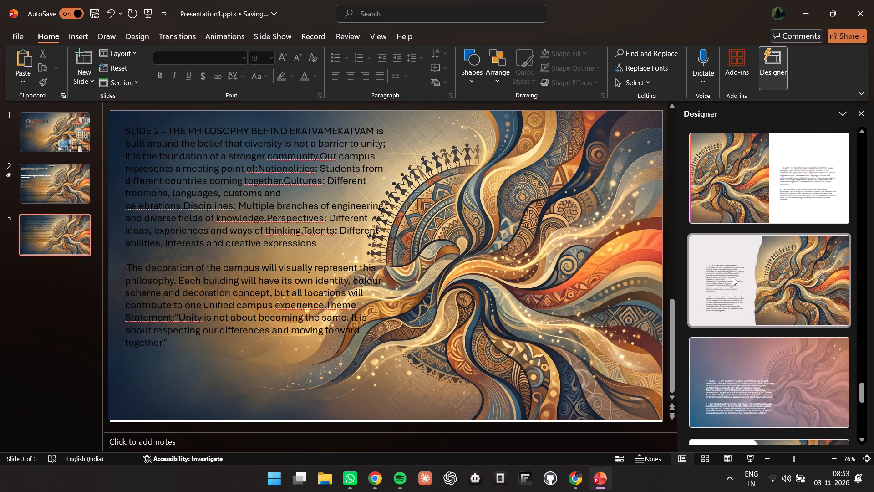
scroll(749, 322, "down", 15)
scroll(749, 327, "down", 8)
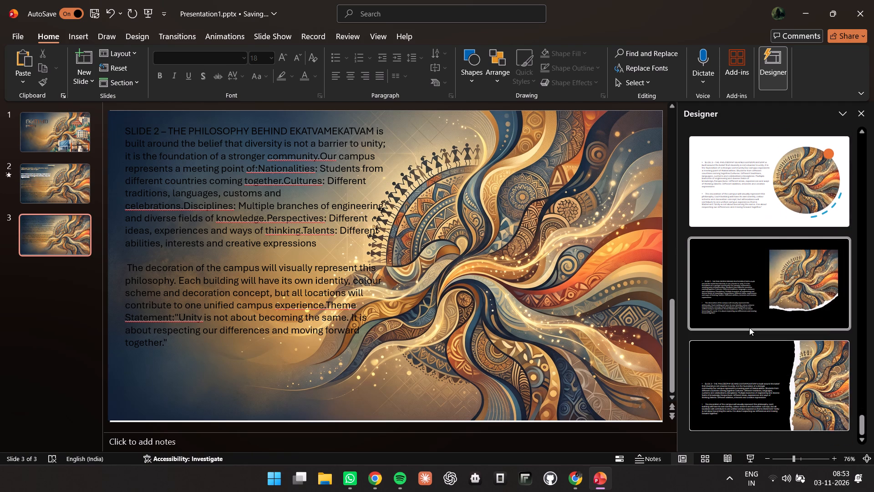
scroll(766, 384, "down", 7)
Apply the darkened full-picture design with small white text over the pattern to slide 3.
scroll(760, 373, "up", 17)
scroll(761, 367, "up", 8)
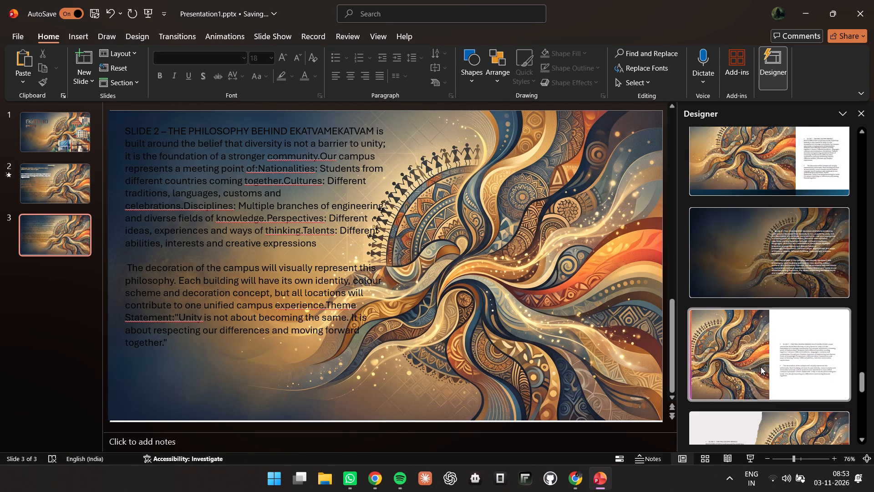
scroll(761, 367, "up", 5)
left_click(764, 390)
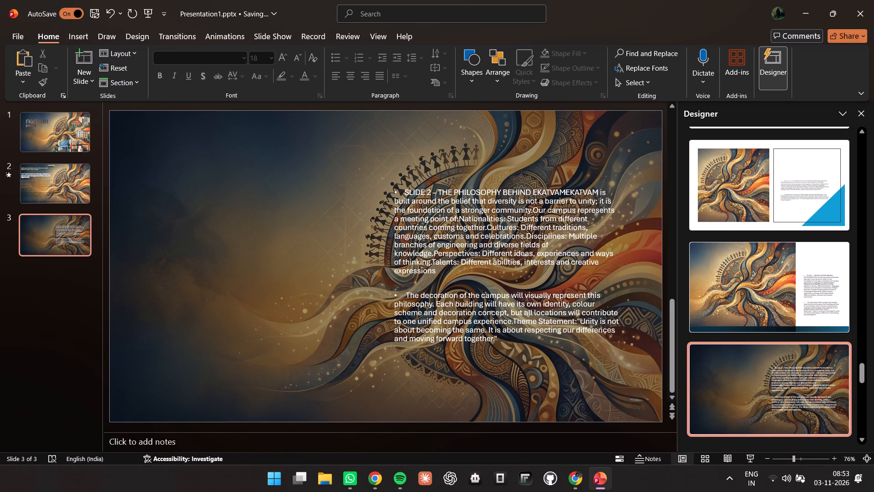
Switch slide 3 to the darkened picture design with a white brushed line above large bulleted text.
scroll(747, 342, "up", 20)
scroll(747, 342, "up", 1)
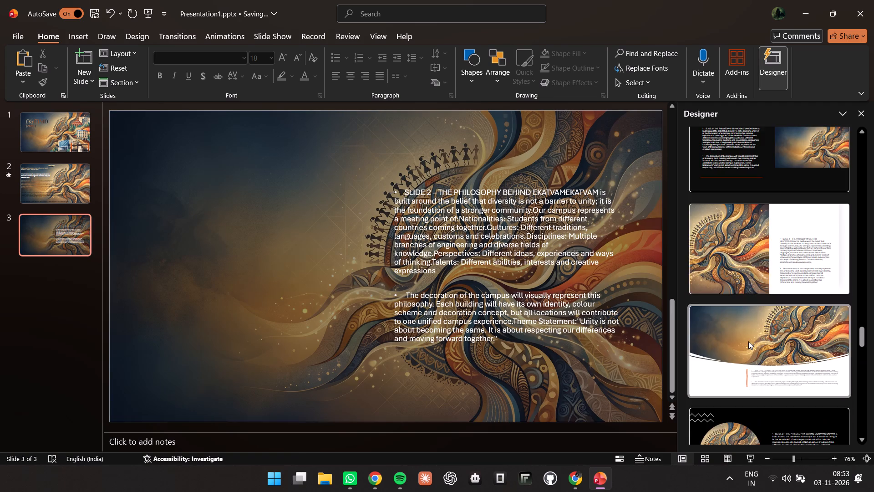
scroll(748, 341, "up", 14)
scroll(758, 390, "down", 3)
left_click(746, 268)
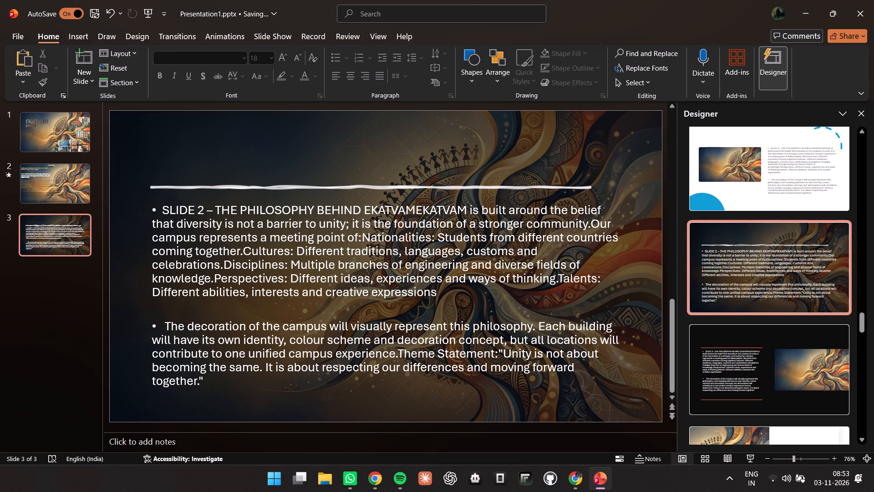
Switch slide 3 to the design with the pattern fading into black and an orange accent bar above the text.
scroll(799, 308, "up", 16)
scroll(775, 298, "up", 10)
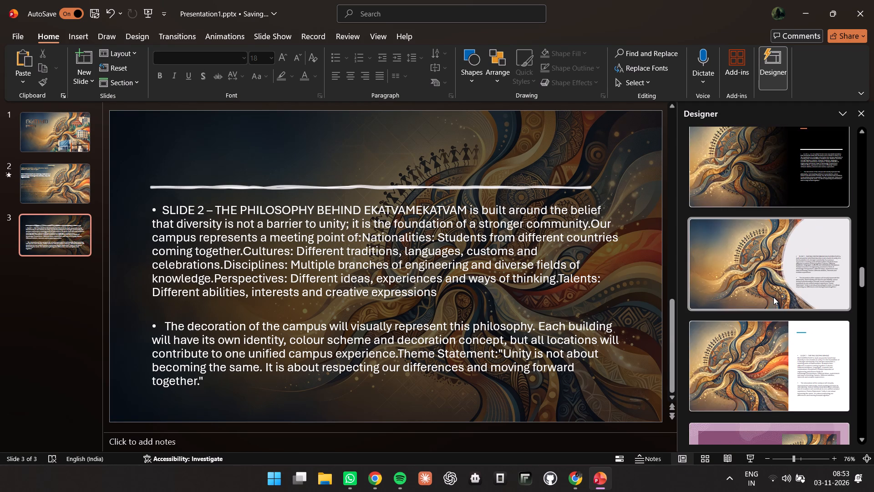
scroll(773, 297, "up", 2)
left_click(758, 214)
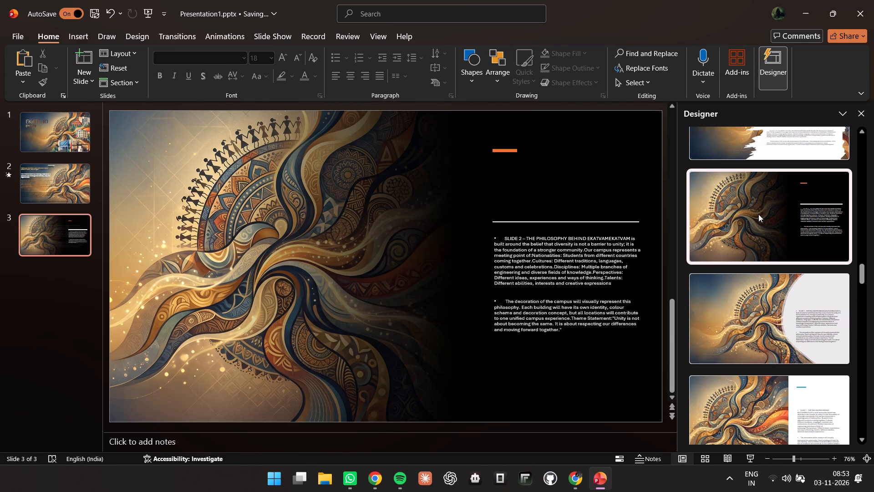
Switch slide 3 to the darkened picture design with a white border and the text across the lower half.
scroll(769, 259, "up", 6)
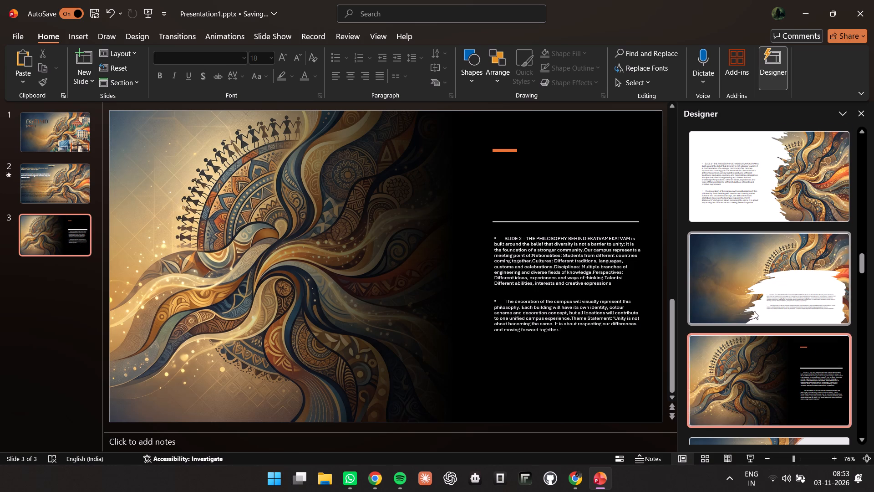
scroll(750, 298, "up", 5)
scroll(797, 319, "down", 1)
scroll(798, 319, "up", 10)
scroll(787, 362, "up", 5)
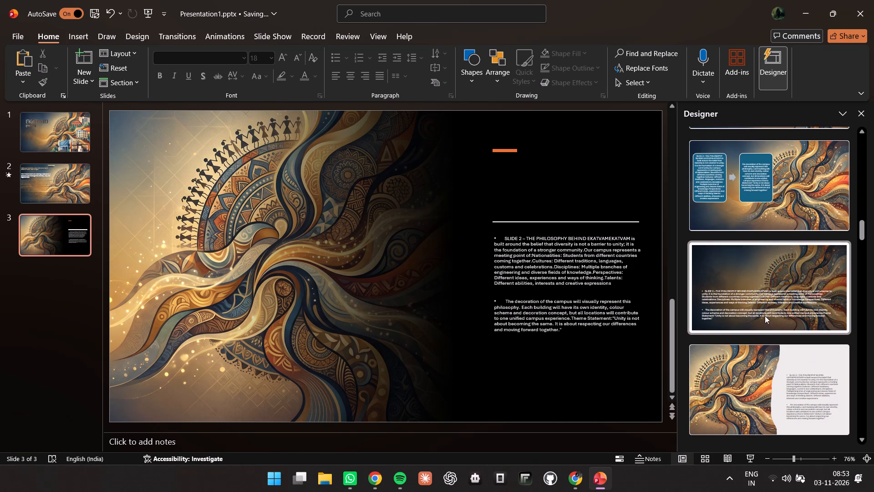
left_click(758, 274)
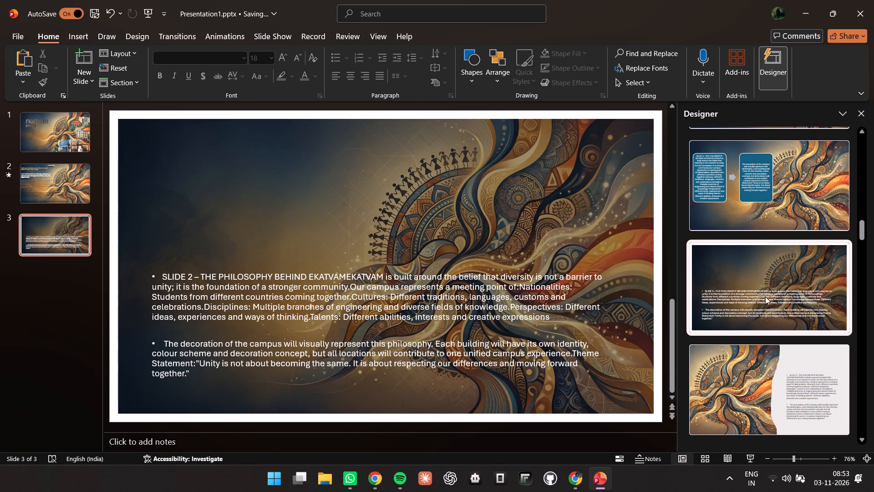
Apply the design with the text on a white brush-stroke area over the lower part of the pattern picture to slide 3.
scroll(765, 297, "up", 5)
scroll(760, 345, "up", 5)
scroll(766, 345, "down", 12)
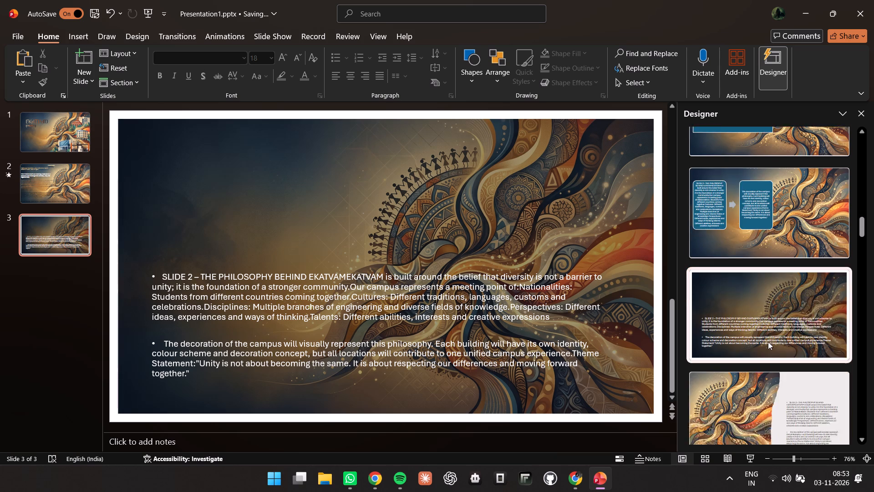
scroll(768, 342, "down", 18)
scroll(769, 340, "up", 2)
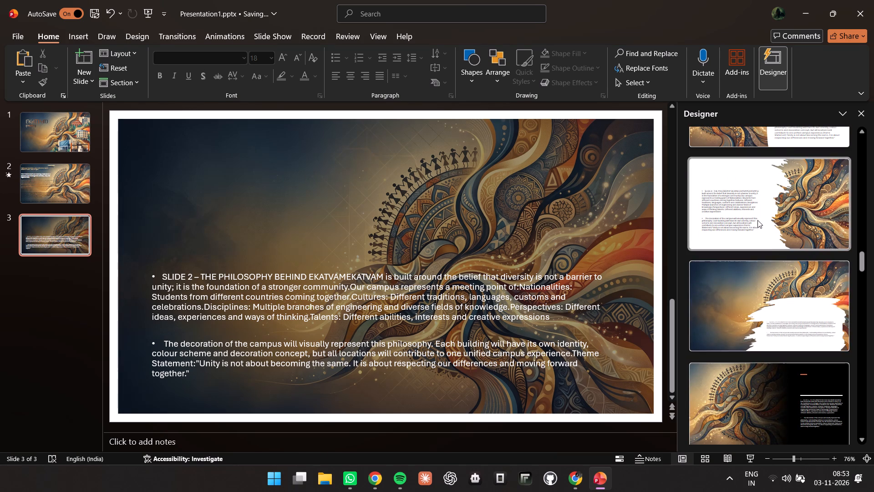
left_click(755, 286)
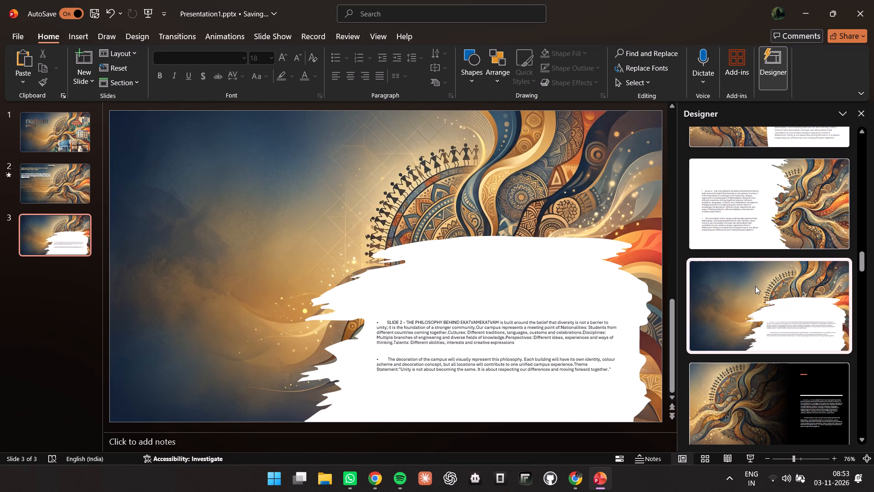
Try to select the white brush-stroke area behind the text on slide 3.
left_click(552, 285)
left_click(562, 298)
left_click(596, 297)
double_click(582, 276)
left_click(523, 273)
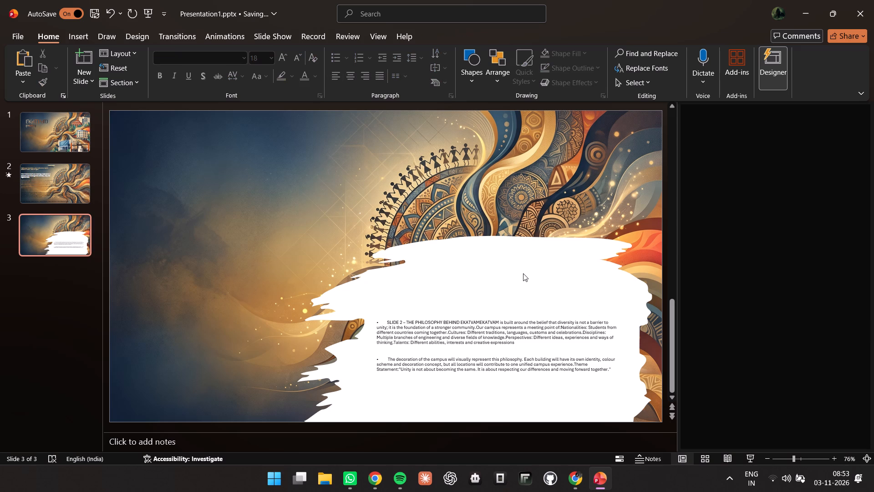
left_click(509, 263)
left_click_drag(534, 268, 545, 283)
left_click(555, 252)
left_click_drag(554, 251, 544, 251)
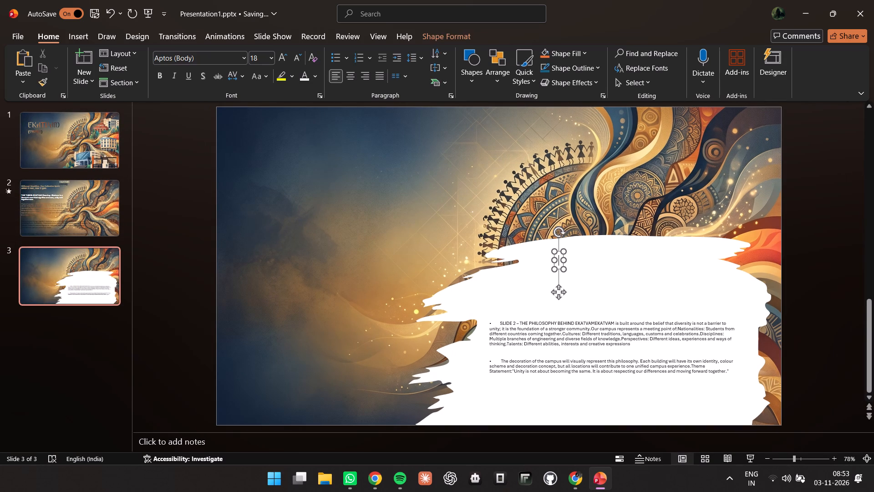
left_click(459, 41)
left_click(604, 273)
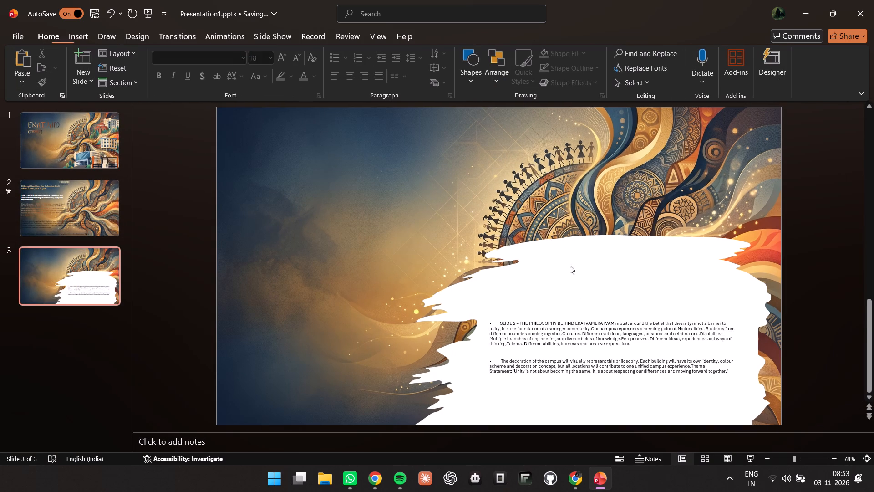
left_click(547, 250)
Reopen the design ideas for slide 3 and load two more batches of suggestions.
left_click(774, 72)
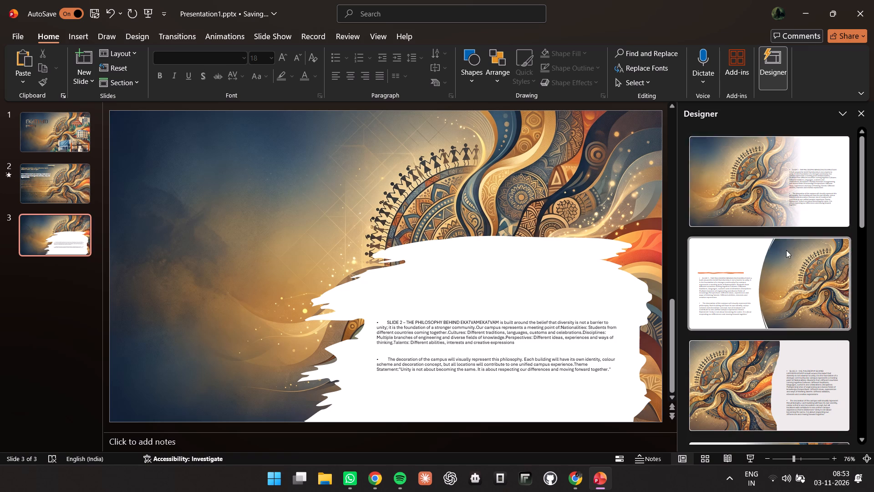
scroll(780, 271, "down", 15)
scroll(784, 281, "down", 17)
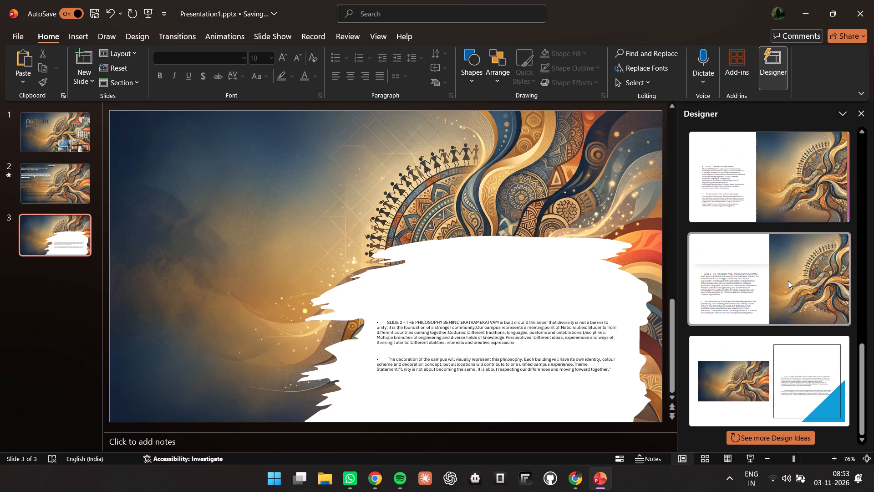
left_click(773, 433)
scroll(771, 346, "up", 14)
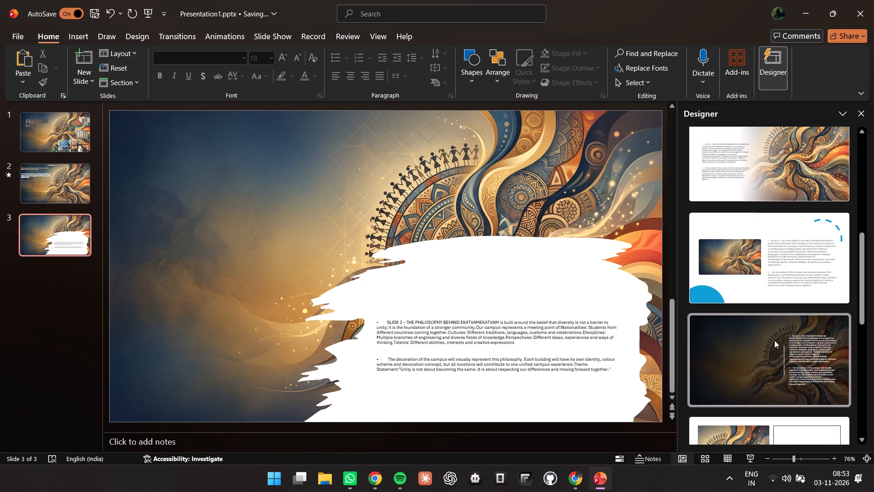
scroll(768, 337, "down", 14)
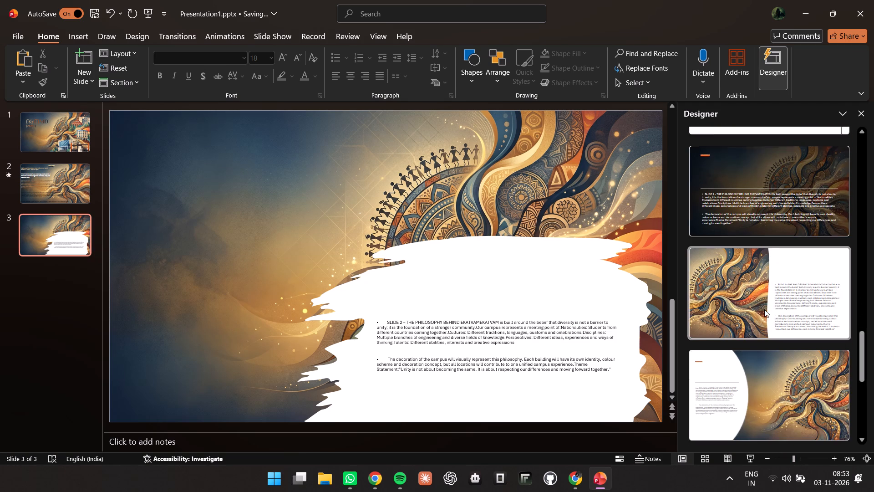
scroll(764, 309, "down", 2)
scroll(764, 309, "up", 1)
scroll(784, 271, "down", 7)
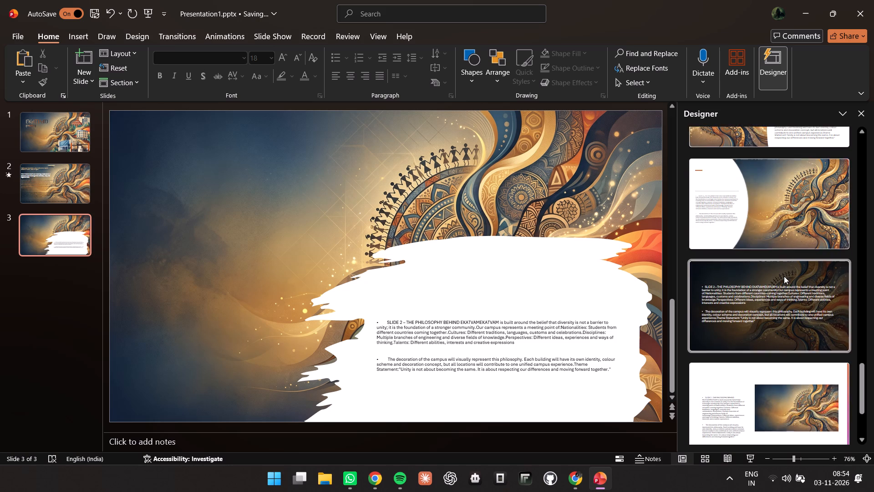
scroll(784, 276, "down", 15)
left_click(791, 436)
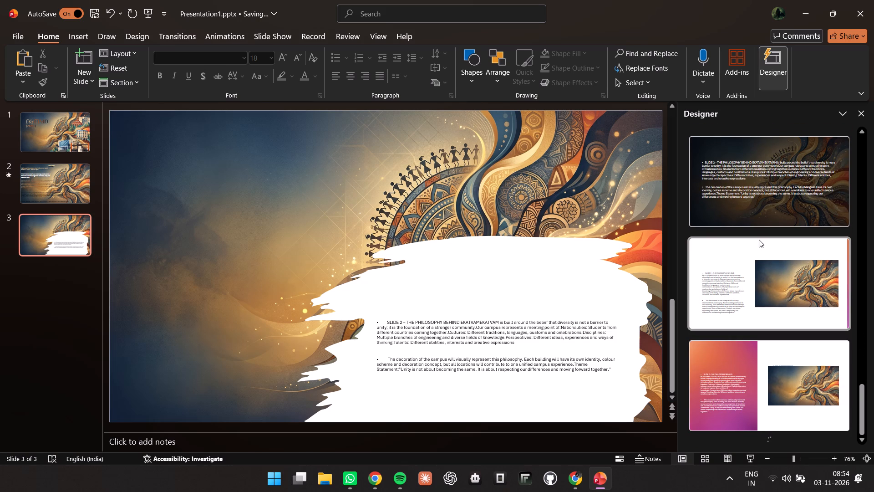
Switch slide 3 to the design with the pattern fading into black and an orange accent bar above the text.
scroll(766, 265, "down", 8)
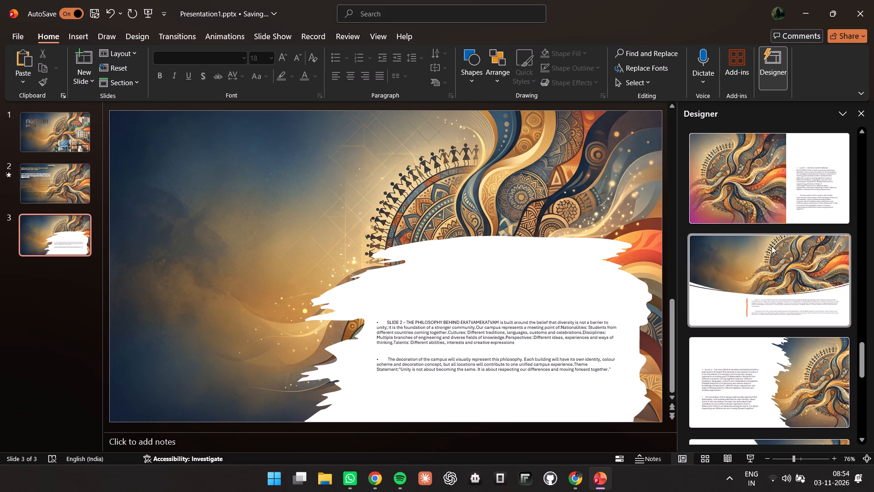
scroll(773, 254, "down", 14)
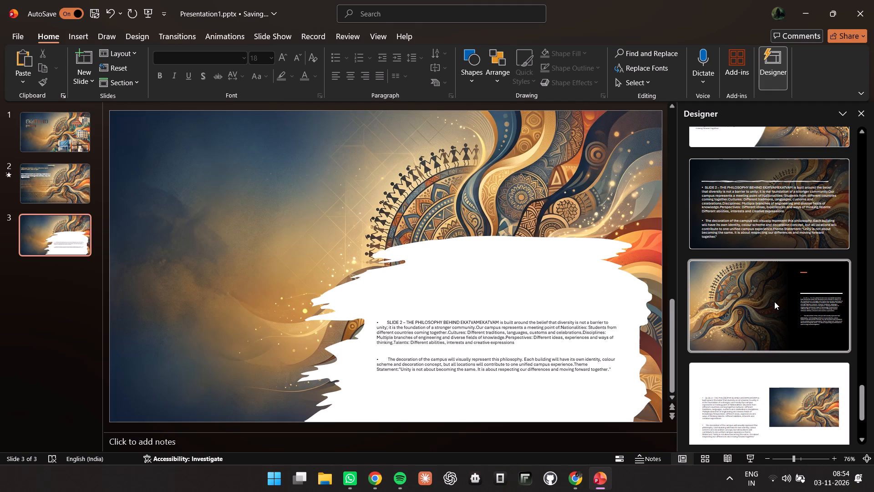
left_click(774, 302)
Load more design ideas and apply the darkened picture design with a white brushed line above large bulleted text to slide 3.
scroll(783, 319, "down", 8)
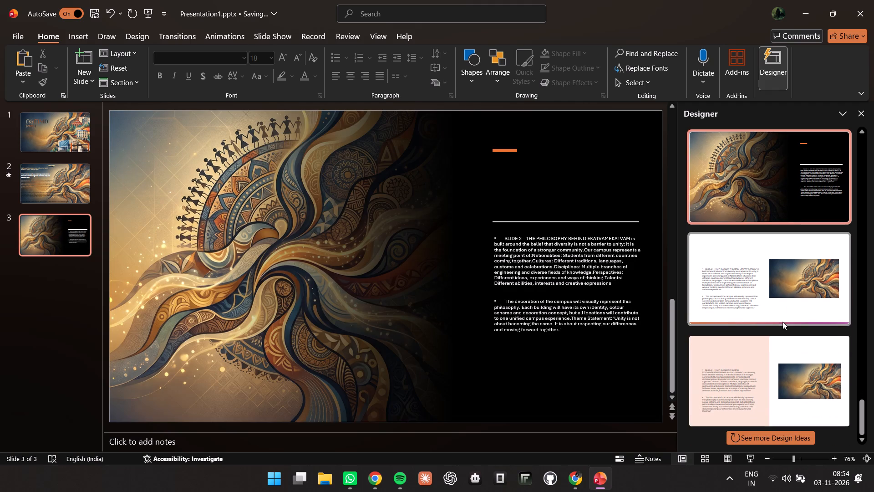
left_click(793, 438)
scroll(770, 366, "down", 8)
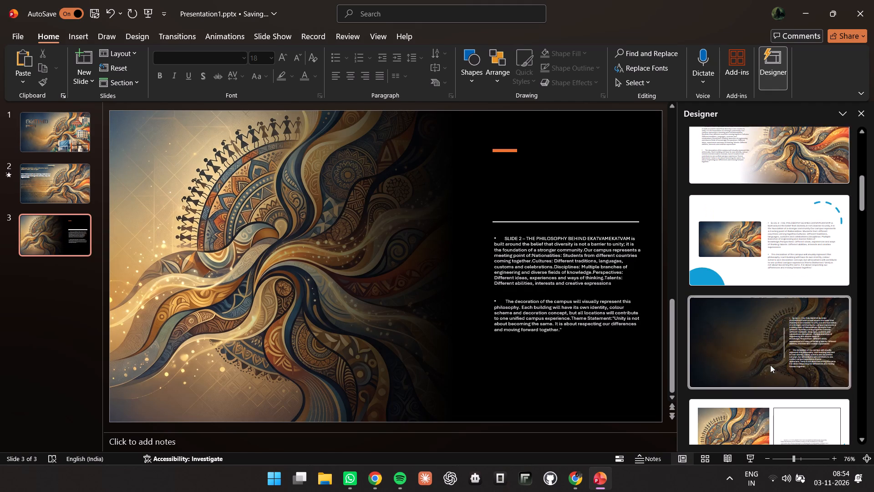
scroll(770, 365, "down", 16)
scroll(772, 363, "down", 7)
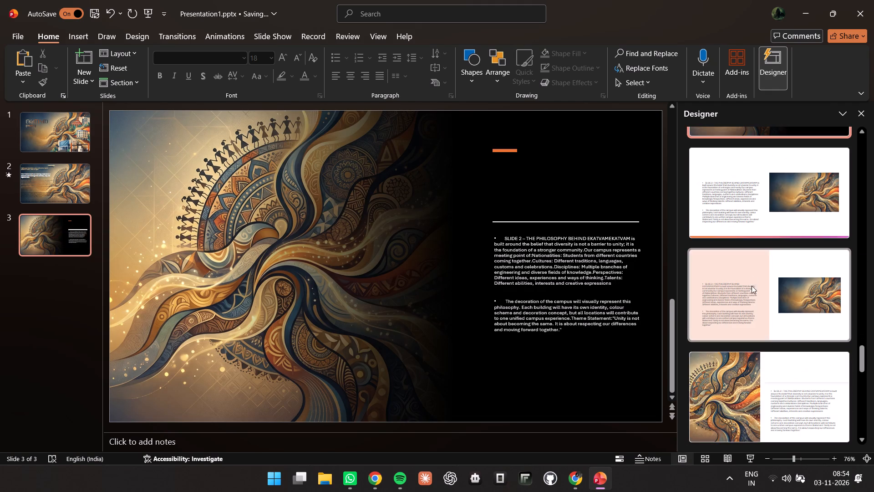
scroll(754, 307, "up", 4)
scroll(754, 209, "up", 4)
left_click(776, 219)
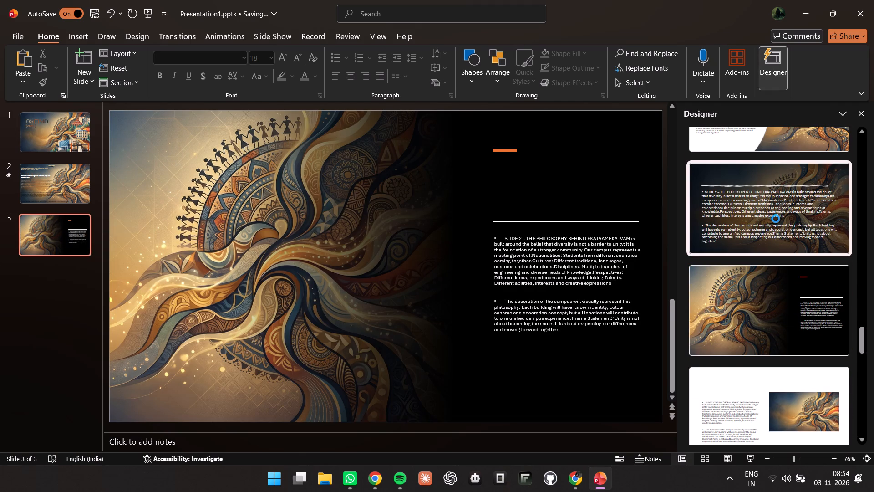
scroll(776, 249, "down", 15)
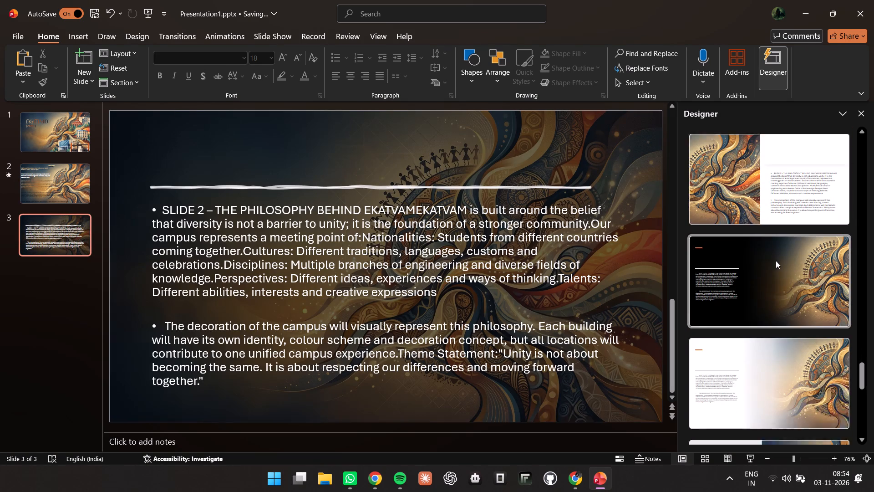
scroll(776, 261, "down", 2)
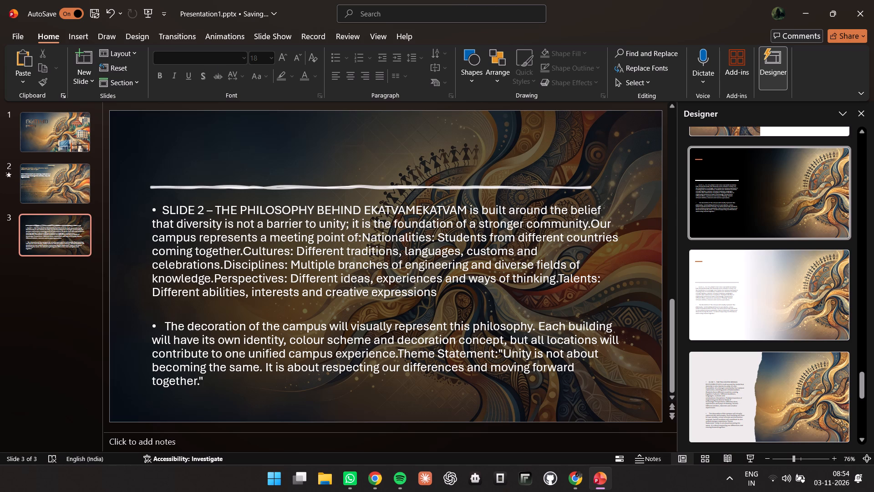
Bring up the paste and new-slide options for the space after slide 3.
right_click(36, 310)
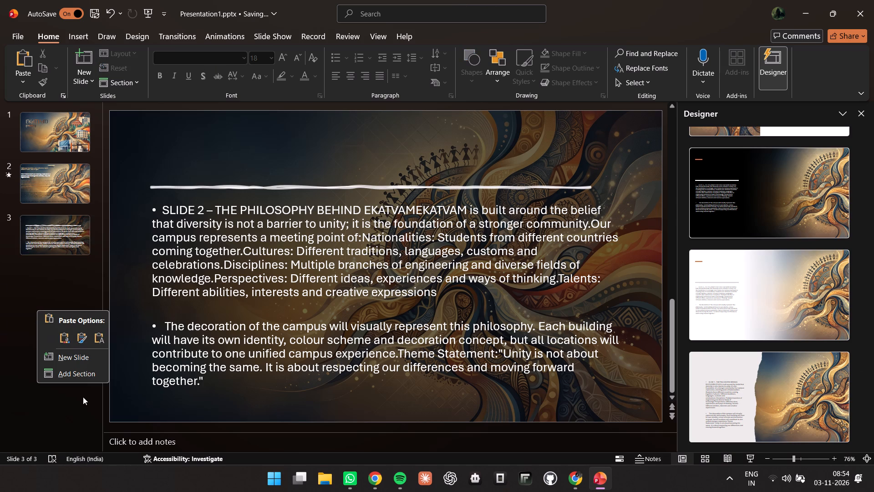
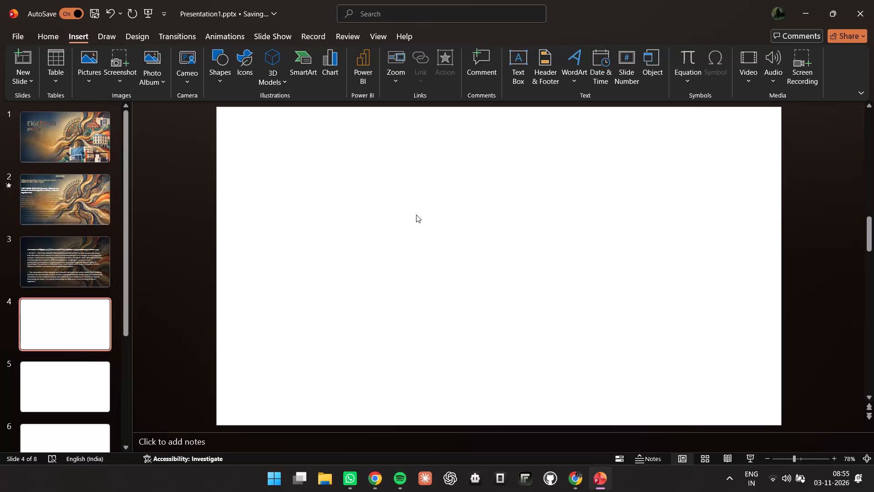
Paste the Human Connection and Creative Expression text and the copied "SLIDE 3 – THE FIVE DIMENSIONS OF EKATVAM" text onto slide 4.
key("ctrl+v")
left_click(364, 174)
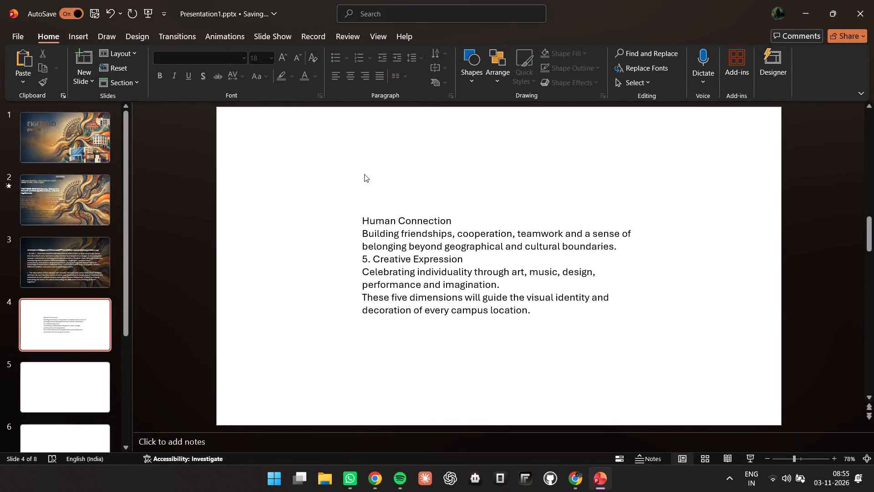
right_click(364, 174)
left_click(343, 220)
key("super+v")
left_click(428, 368)
key("ctrl+v")
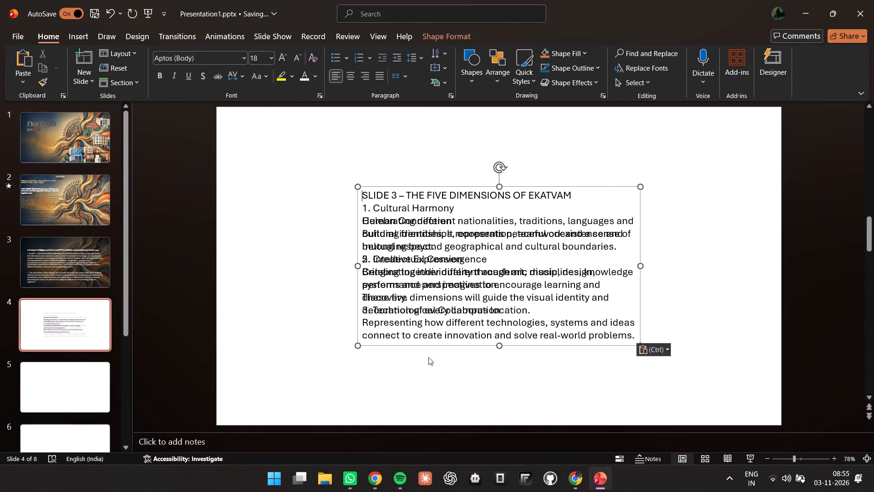
Place the Five Dimensions text in slide 4's upper left and the Human Connection text directly below it, left-aligned with it.
left_click_drag(464, 188, 445, 182)
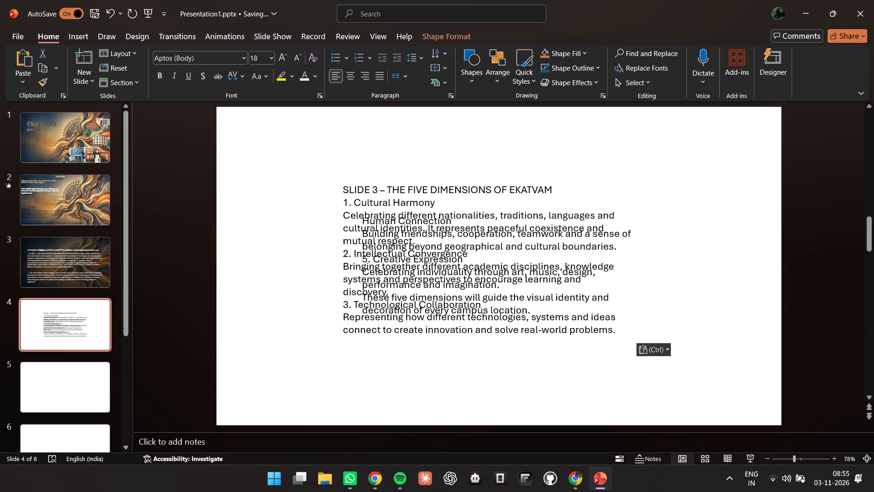
left_click_drag(445, 182, 358, 136)
left_click(571, 284)
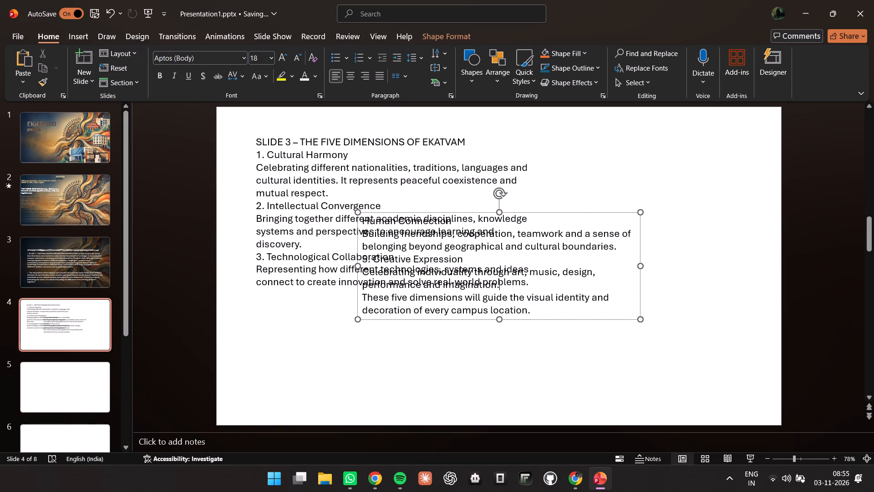
left_click_drag(548, 211, 442, 299)
left_click(679, 213)
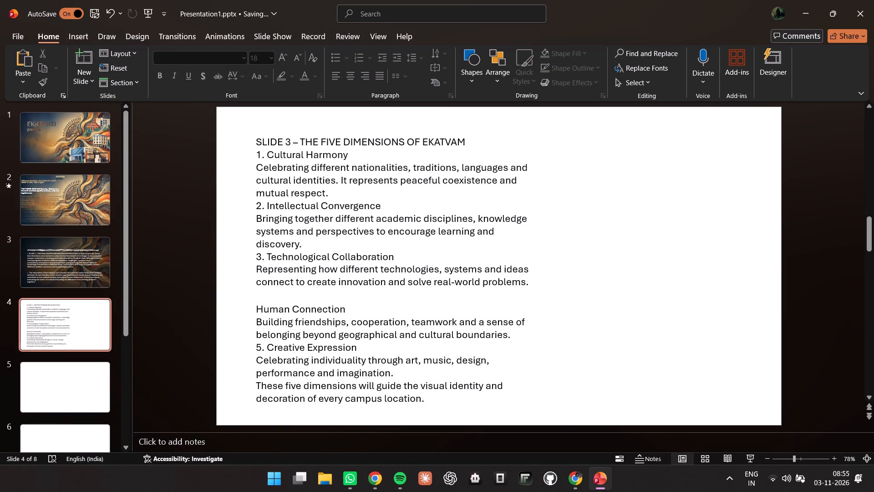
Go to blank slide 5, and switch to Chrome's EKATVAM presentation background chat in Gemini.
left_click(83, 391)
left_click(374, 478)
left_click(373, 478)
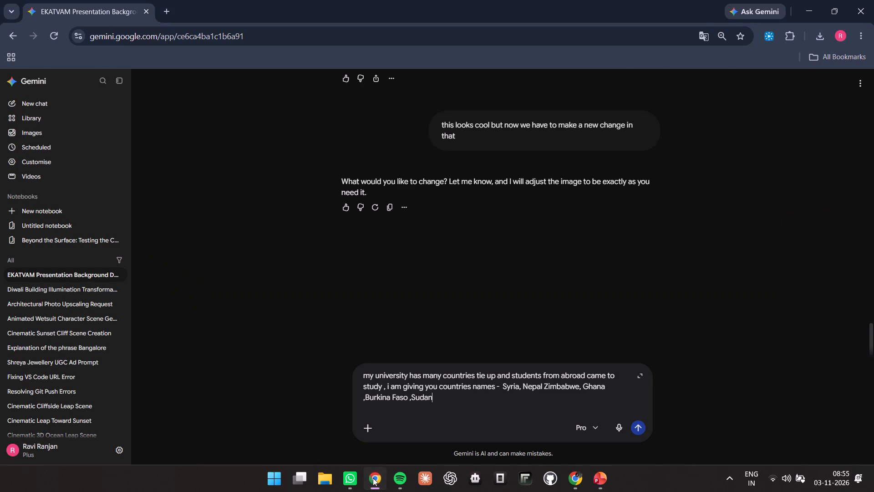
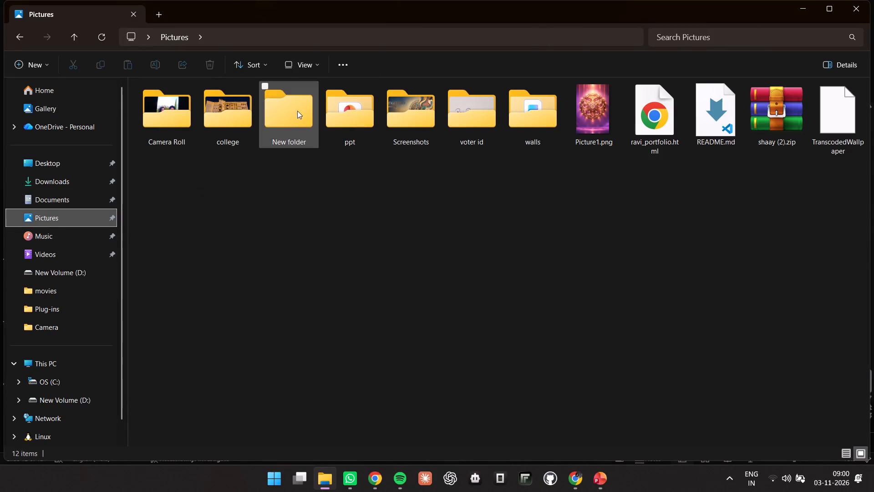
Move the ten campus images grouped under Today in the Downloads clg folder into the college folder in Pictures.
left_click(54, 181)
double_click(232, 125)
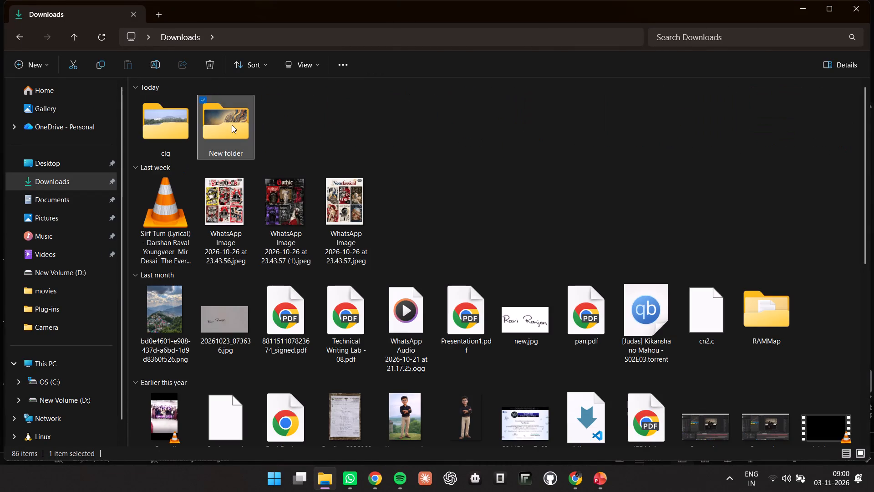
left_click(29, 37)
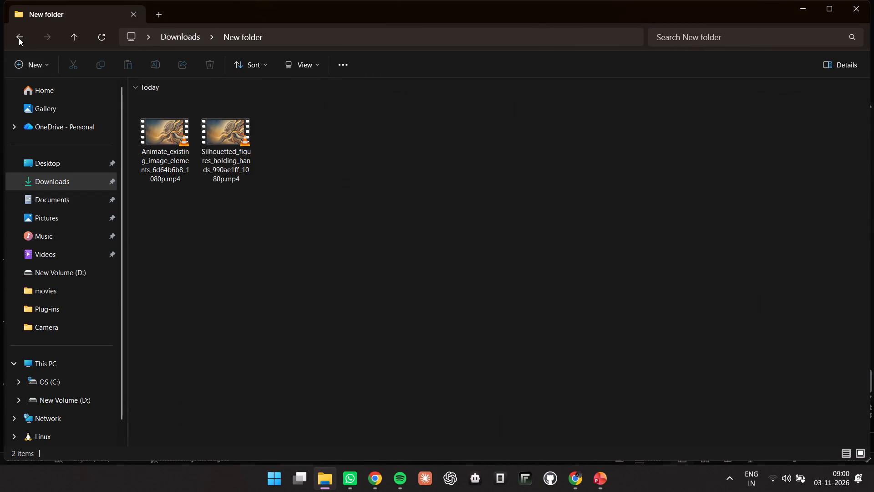
left_click(19, 38)
double_click(171, 128)
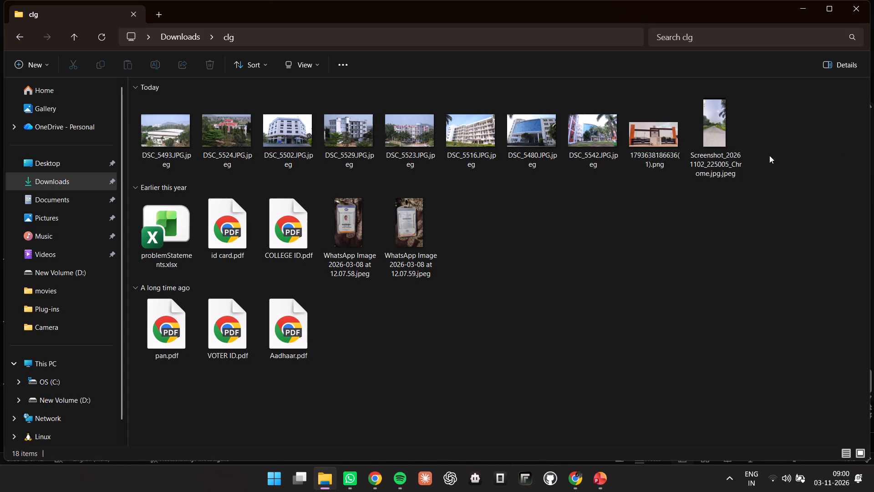
left_click_drag(781, 155, 160, 133)
right_click(209, 141)
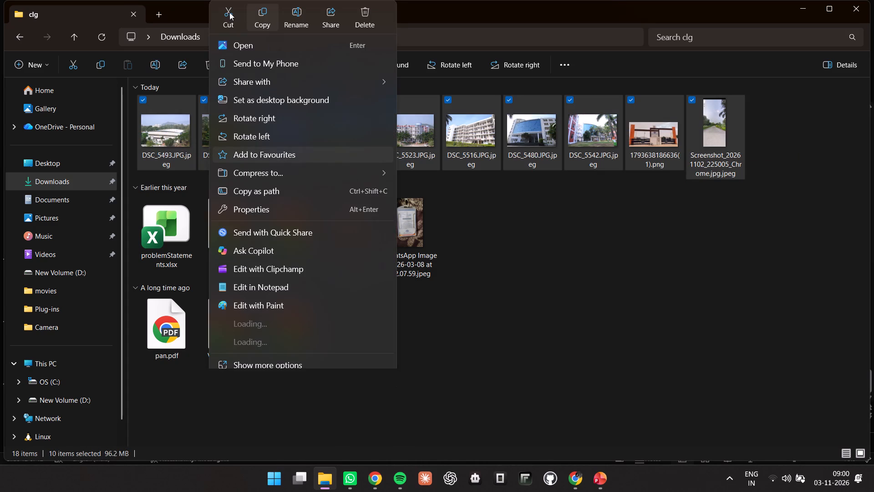
left_click(229, 12)
left_click(70, 235)
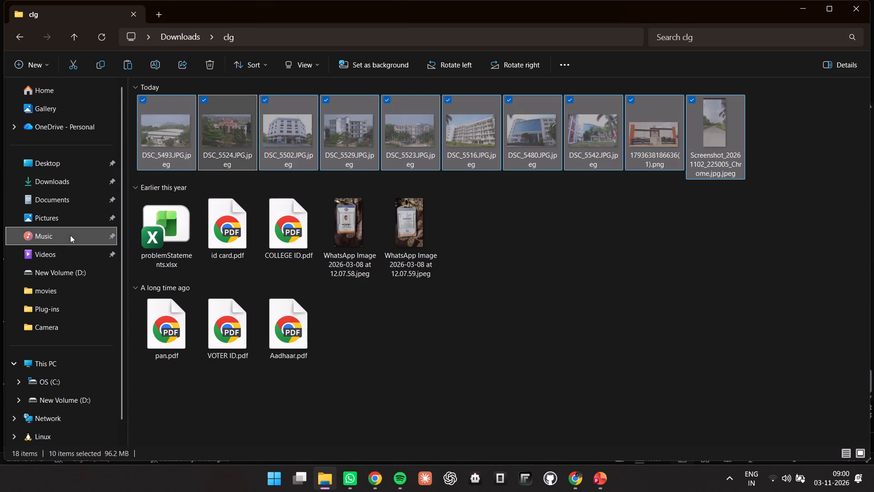
left_click(69, 224)
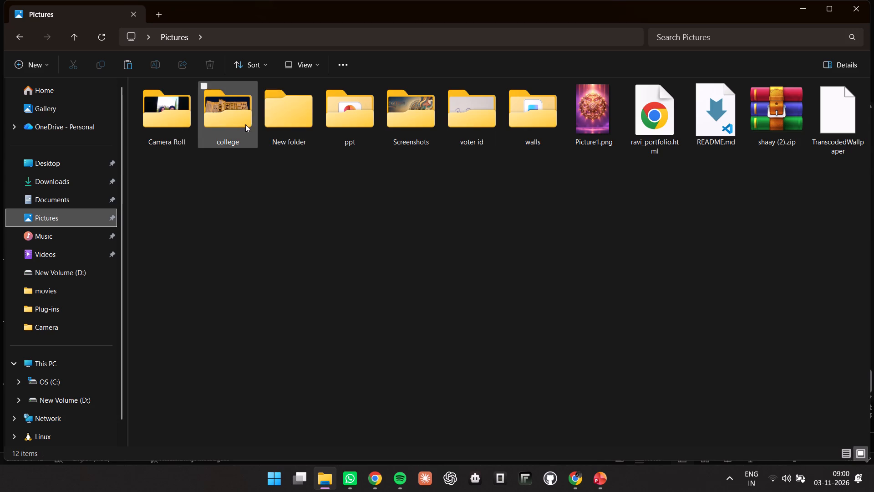
double_click(236, 123)
right_click(310, 269)
left_click(328, 280)
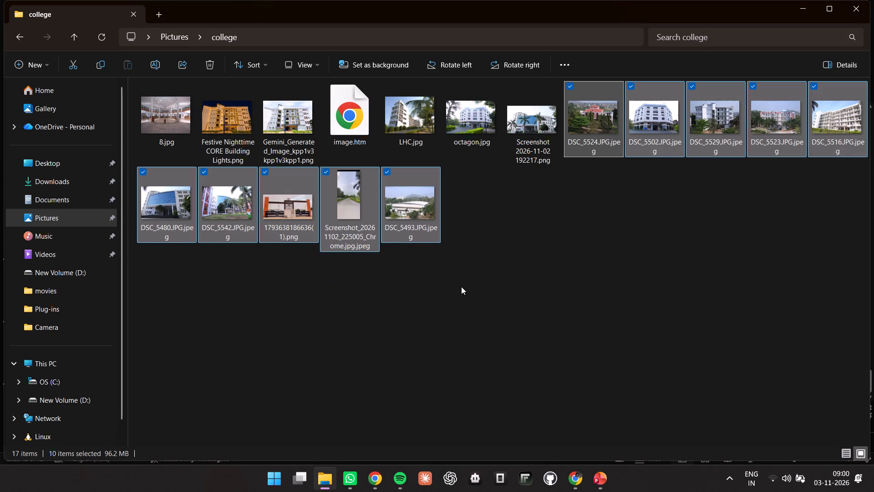
left_click(461, 287)
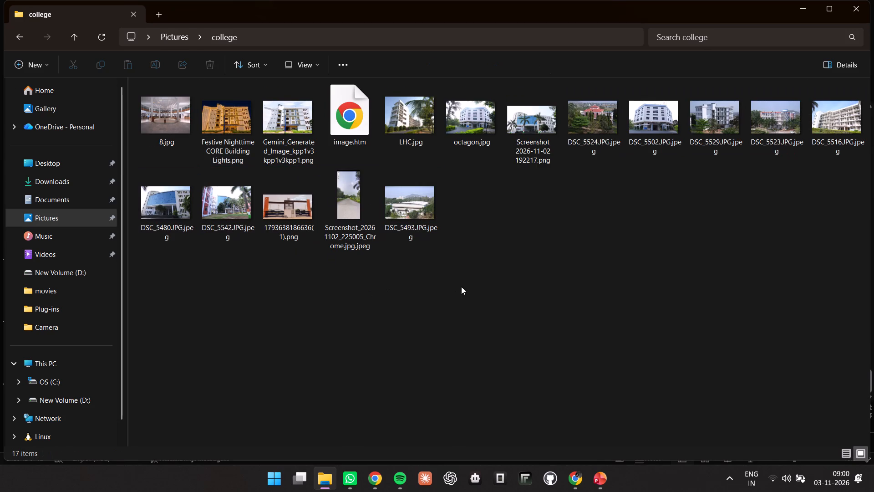
Preview the campus photos DSC_5523, DSC_5542, DSC_5516 and the Chrome screenshot image in the college folder.
double_click(775, 113)
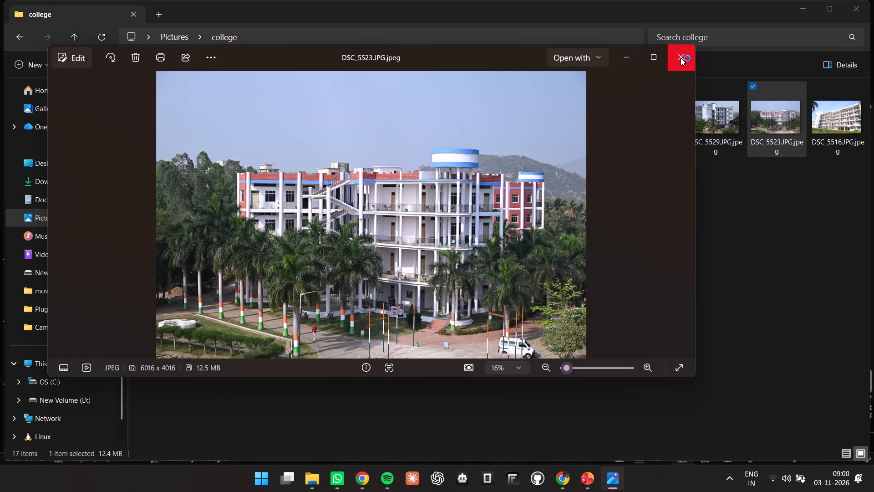
left_click(681, 58)
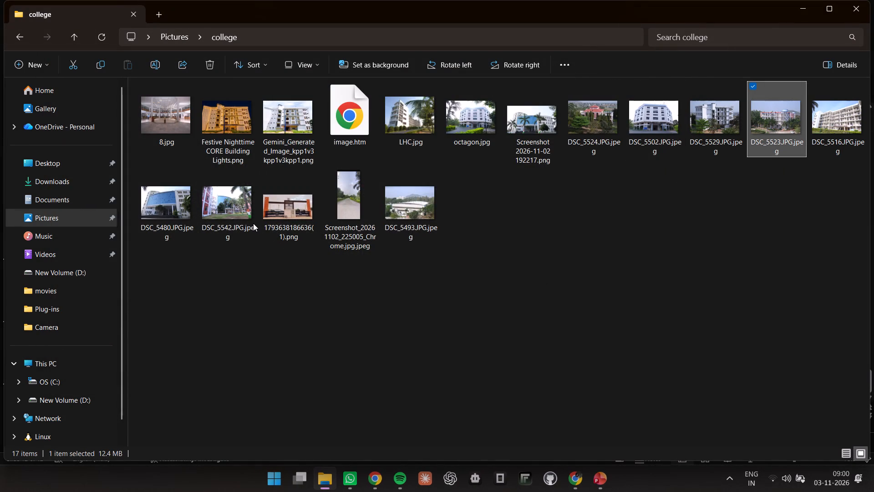
left_click(253, 222)
double_click(253, 222)
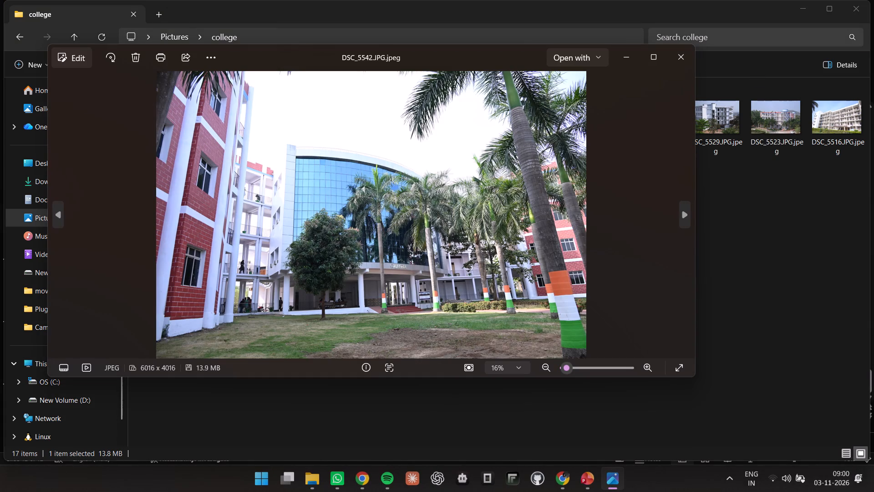
left_click(682, 56)
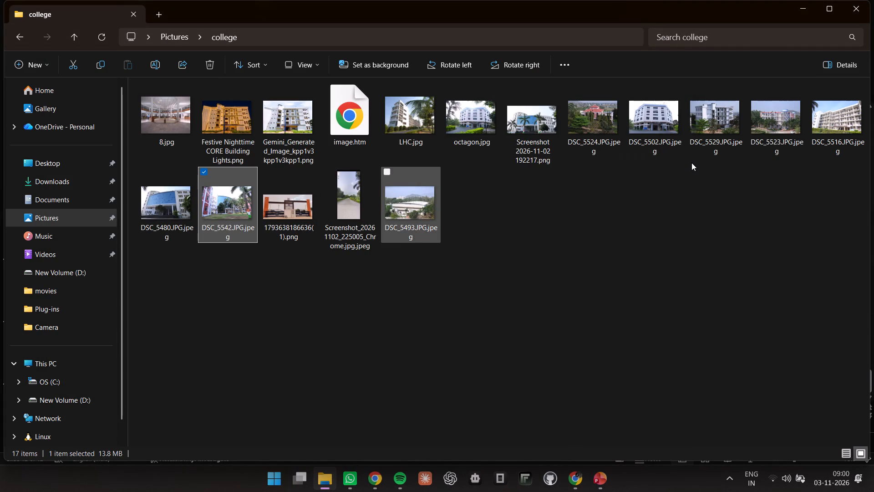
double_click(836, 123)
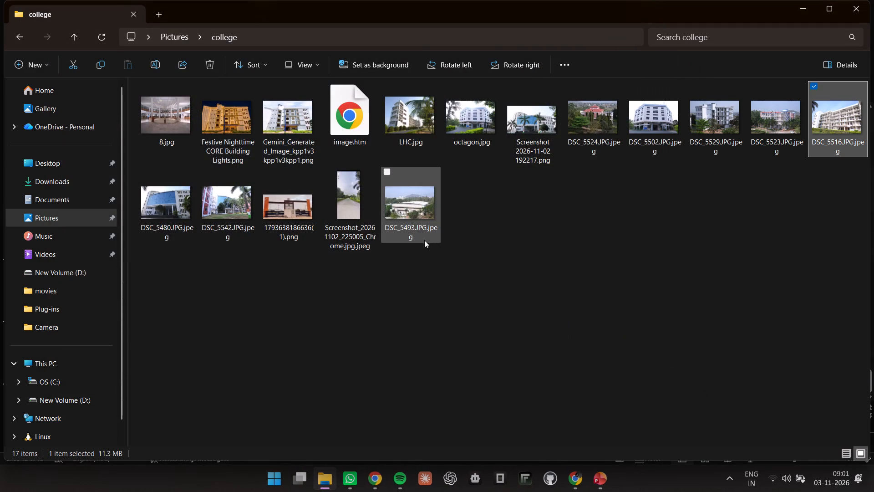
double_click(354, 194)
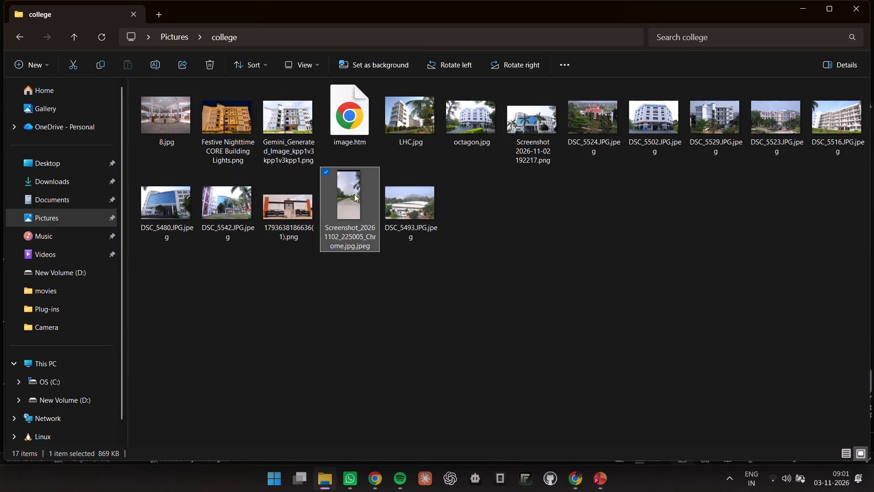
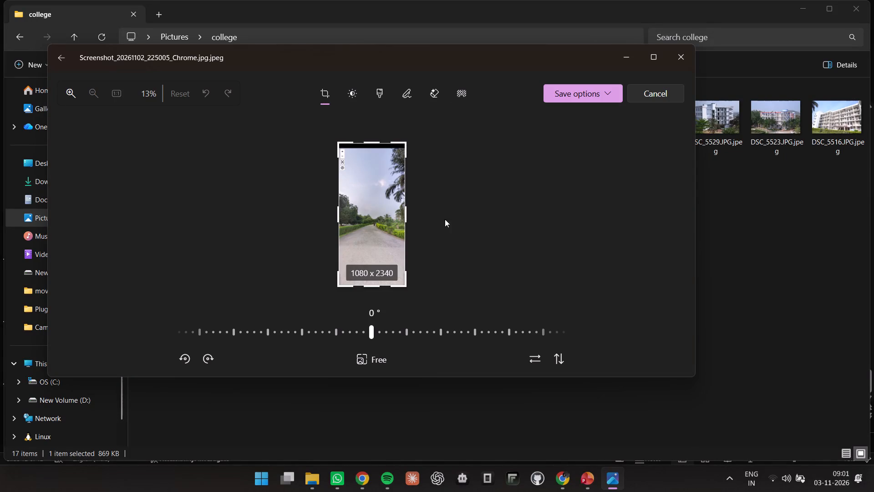
Remove the overlaid zoom and view control icons from the sky in the Chrome screenshot image using Generative Erase.
left_click(432, 93)
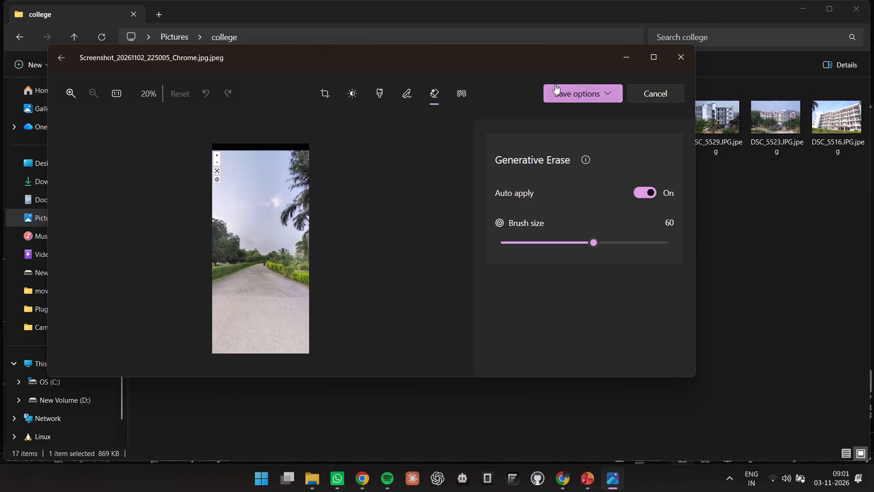
left_click(655, 55)
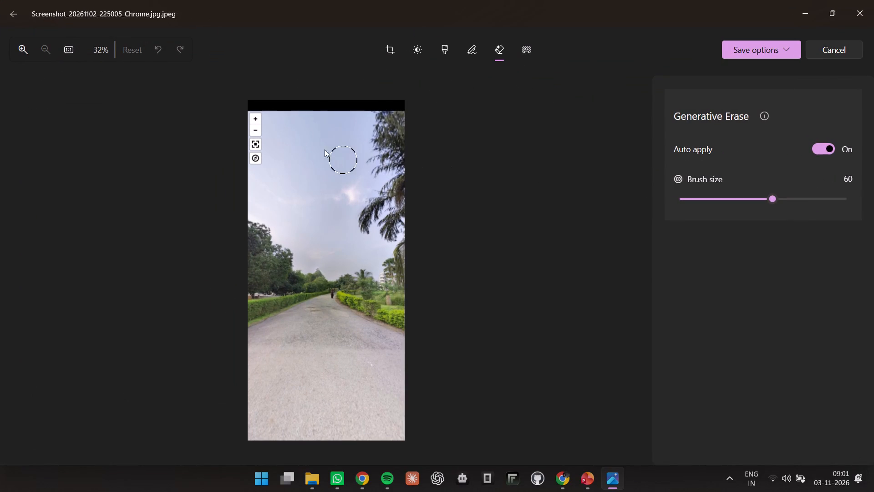
left_click_drag(256, 117, 254, 154)
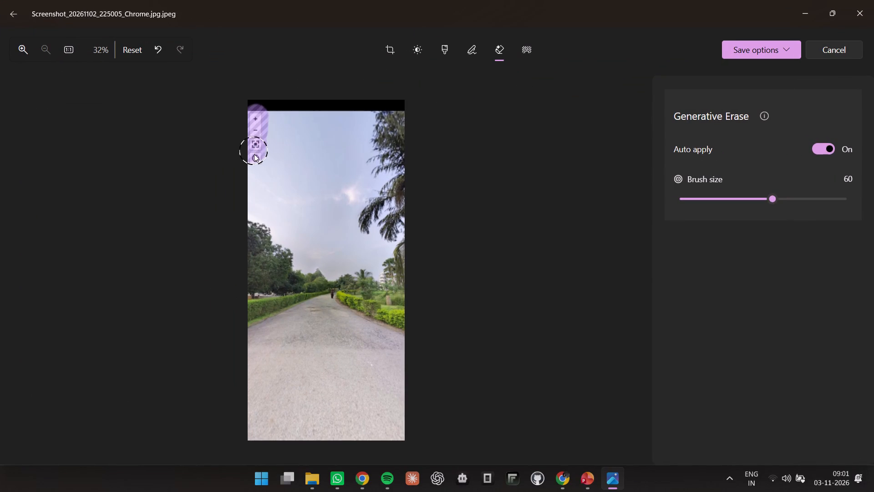
left_click_drag(254, 154, 254, 157)
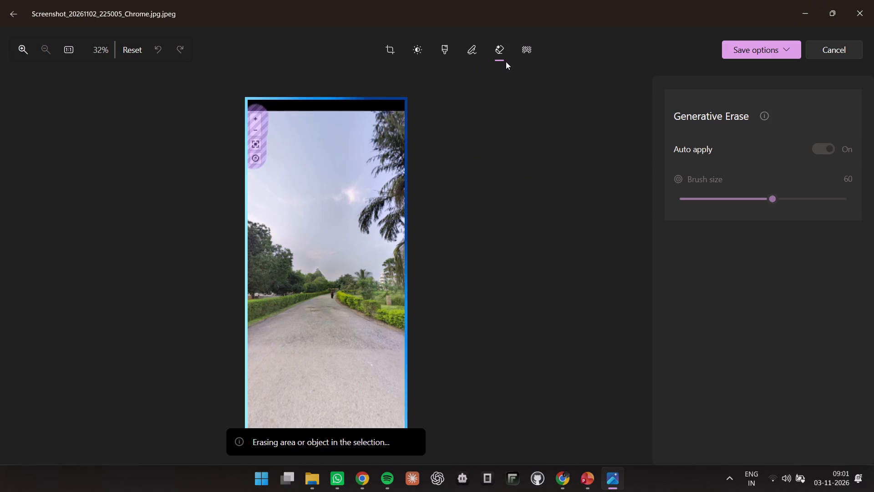
Launch the app found by searching for k and show the hidden system tray icons.
left_click(264, 474)
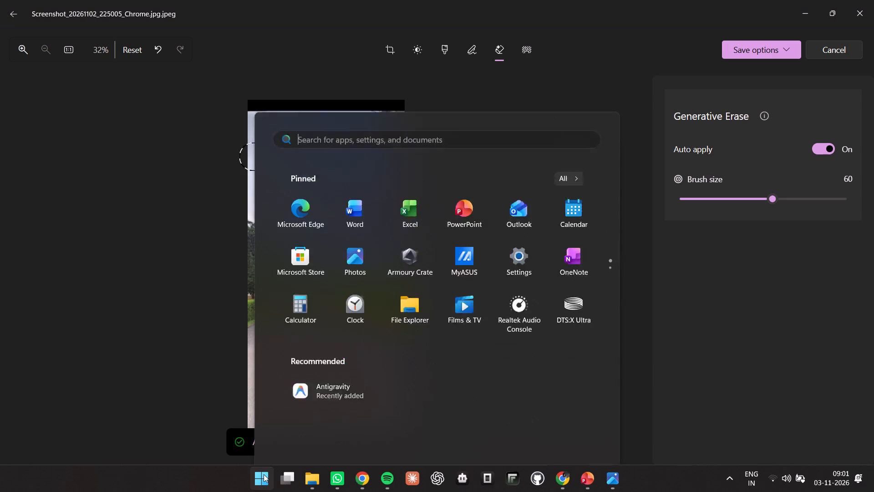
key("k")
key("Return")
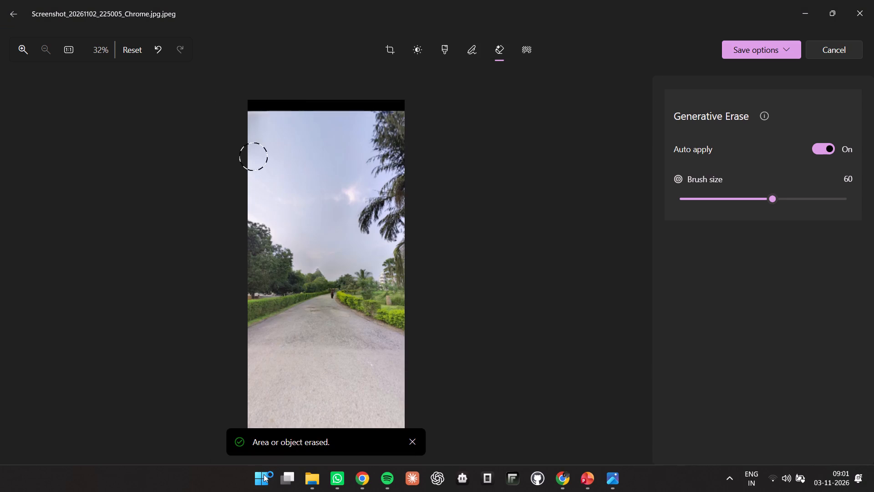
left_click(732, 483)
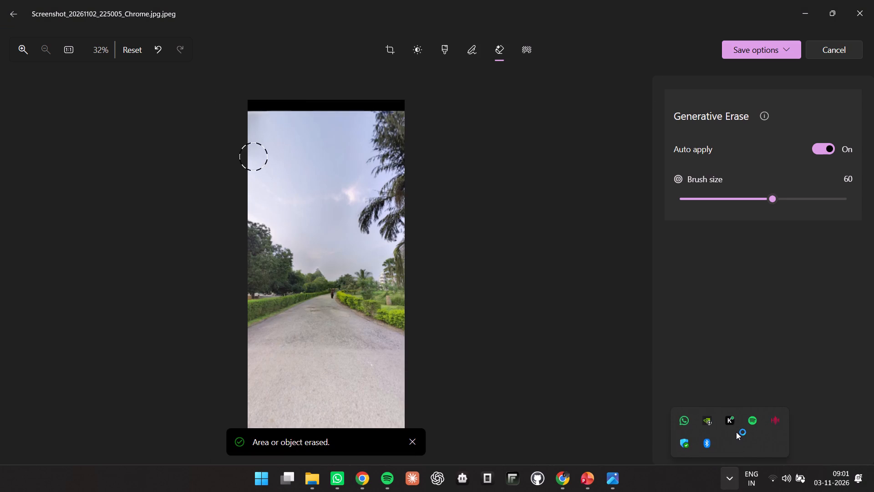
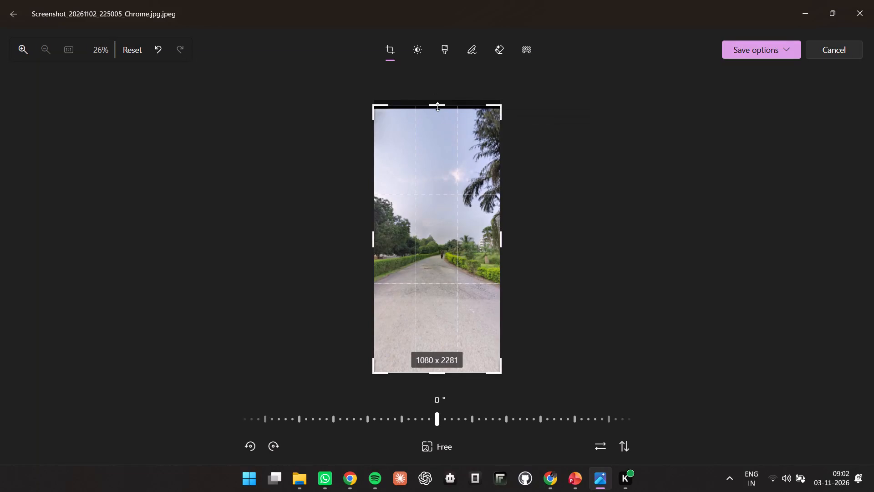
Save the cropped and retouched Chrome screenshot of the campus road over its original file.
left_click(748, 52)
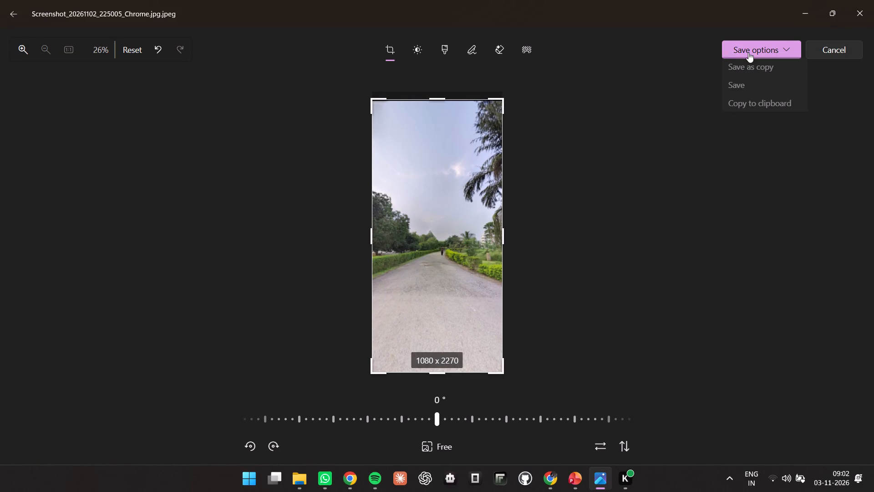
left_click(753, 88)
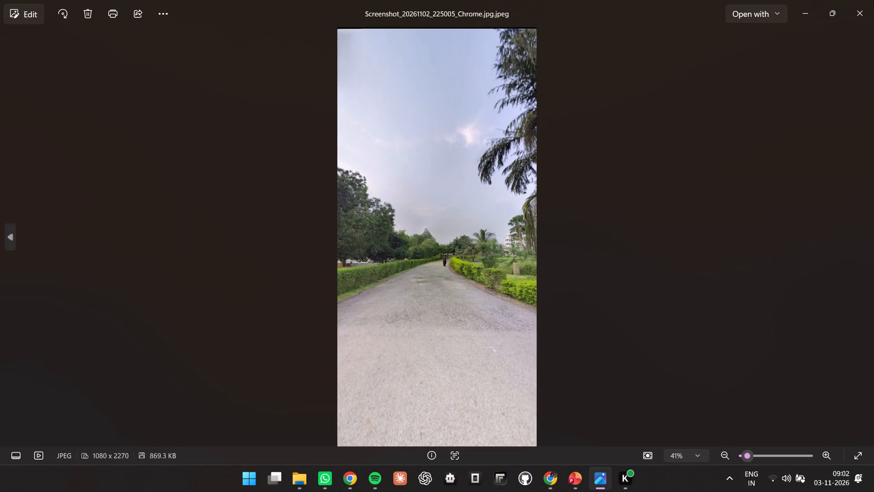
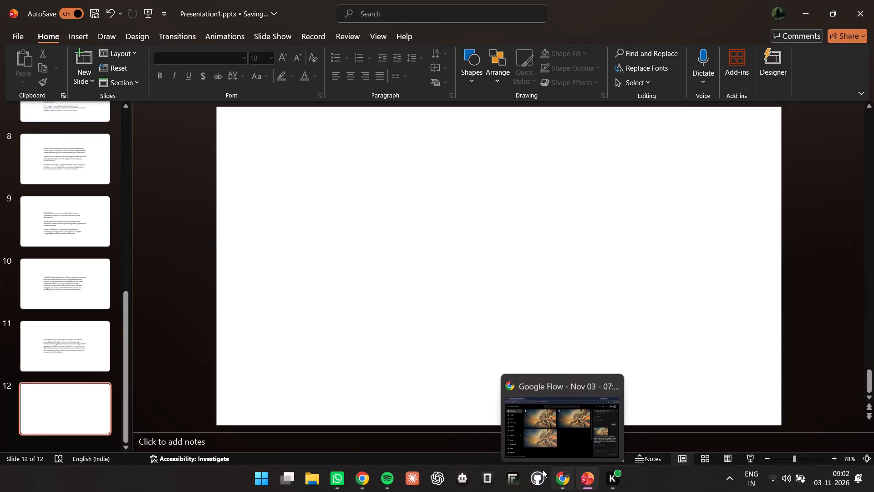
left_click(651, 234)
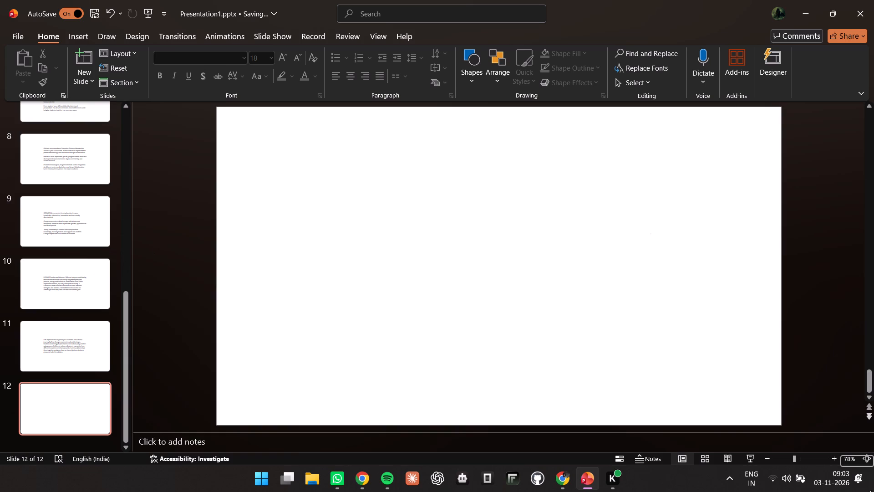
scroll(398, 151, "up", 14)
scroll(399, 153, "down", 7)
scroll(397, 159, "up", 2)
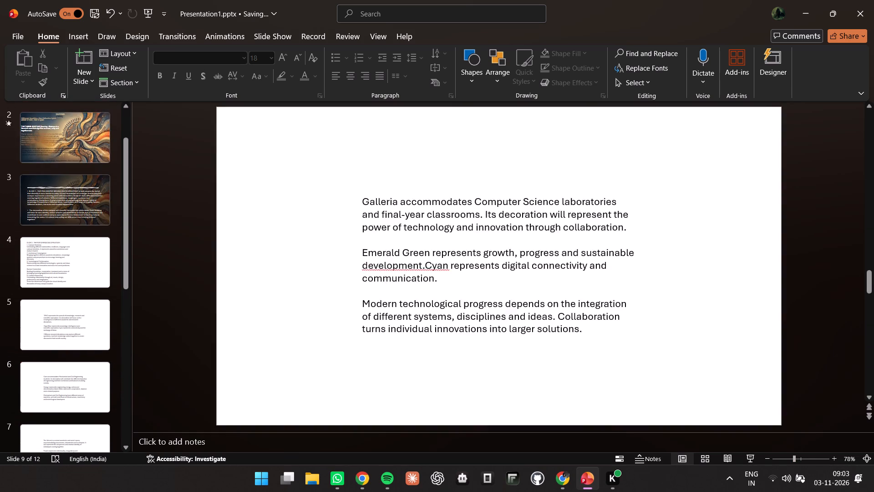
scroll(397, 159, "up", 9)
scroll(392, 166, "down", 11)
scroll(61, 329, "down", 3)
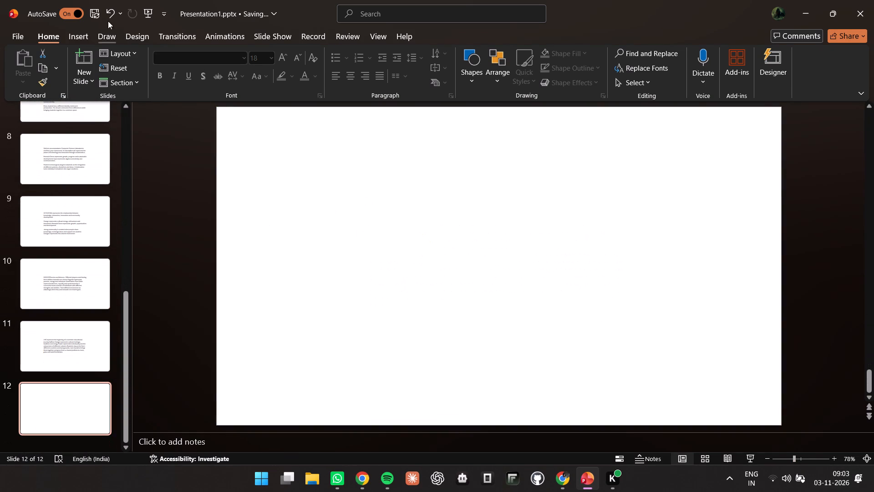
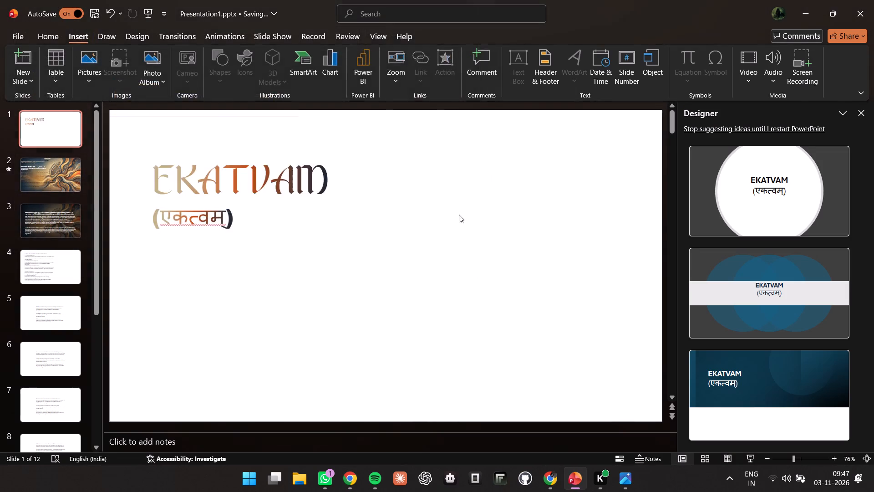
Send the inserted flag design behind the title text and enlarge it to 19.05 by 34.13 cm to cover the slide.
left_click(861, 114)
right_click(492, 181)
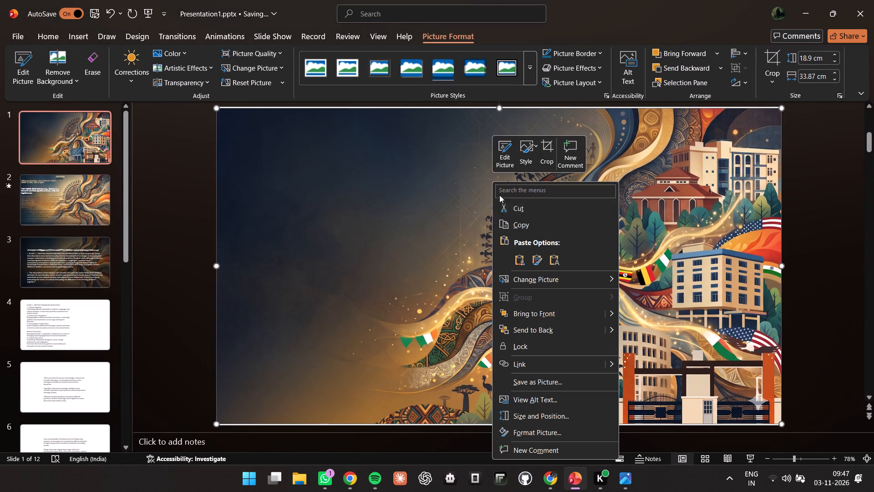
left_click(546, 324)
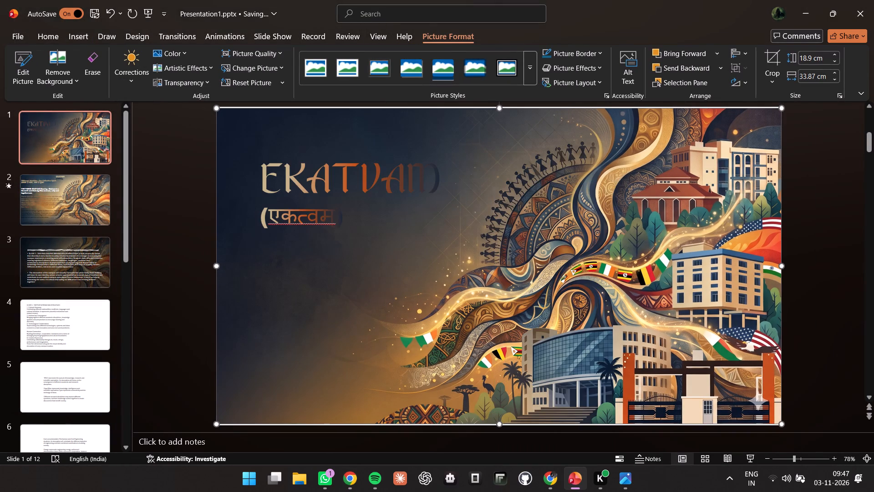
left_click_drag(612, 181, 611, 176)
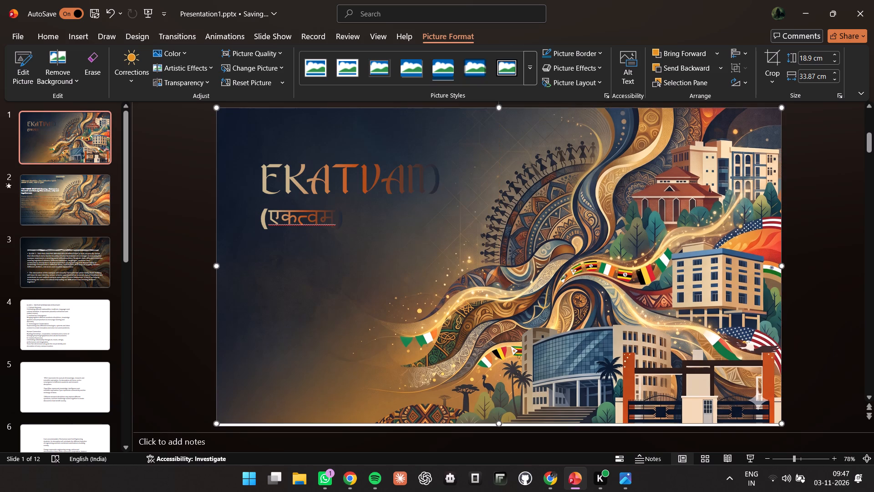
left_click(783, 422)
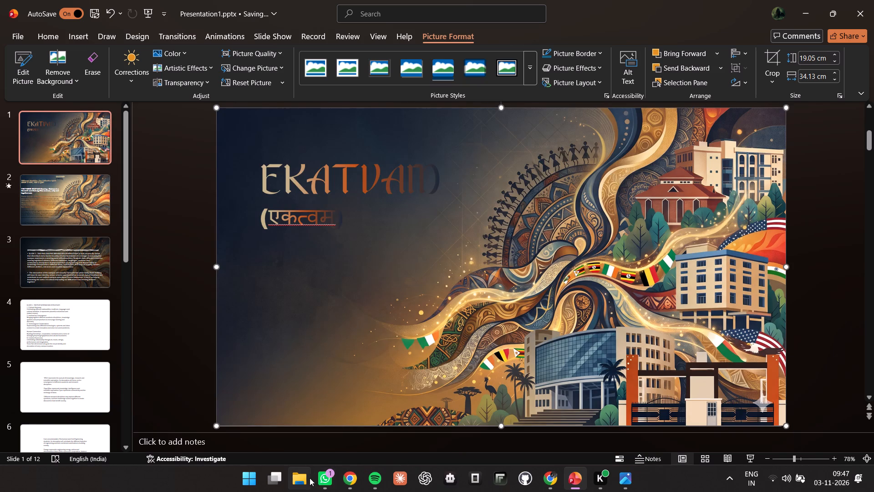
Close the two campus flag photos that are open in Photos.
left_click(623, 479)
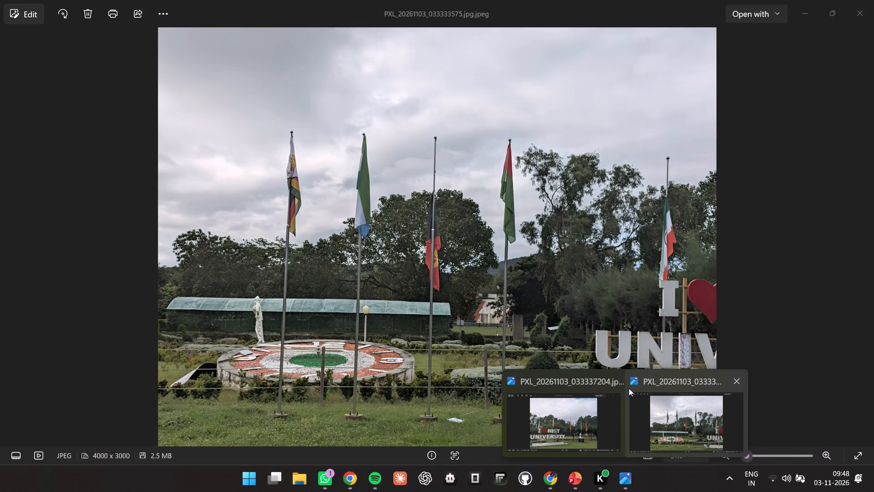
left_click(616, 381)
left_click(668, 377)
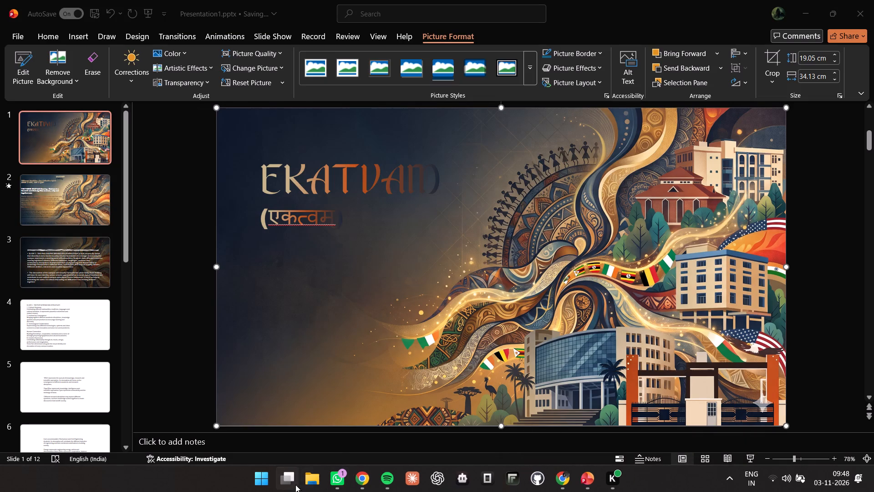
In File Explorer, open Gemini_Generated_Image_4k6u074k6u074k6u.png from the ppt folder in Pictures for viewing in Photos.
left_click(306, 484)
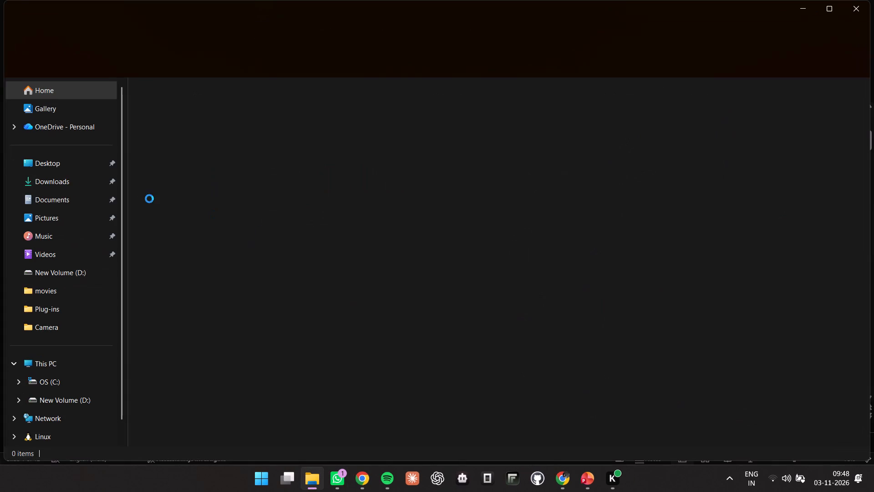
left_click(42, 223)
left_click(401, 127)
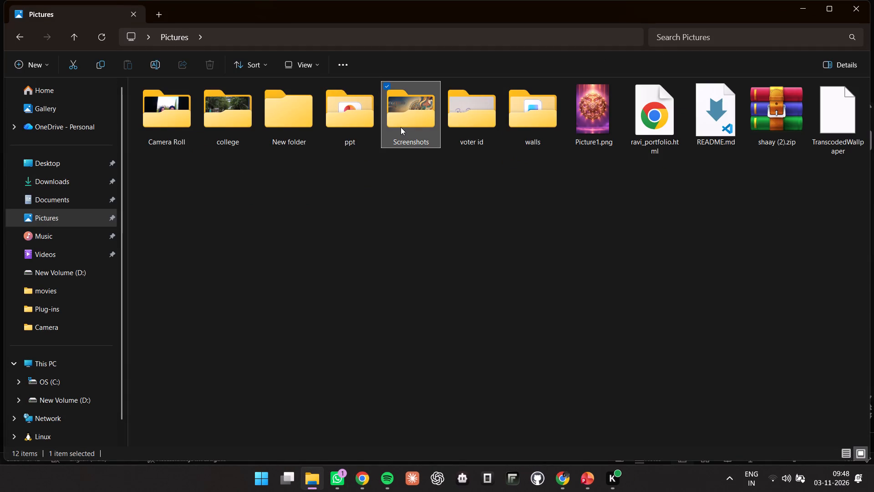
left_click(376, 105)
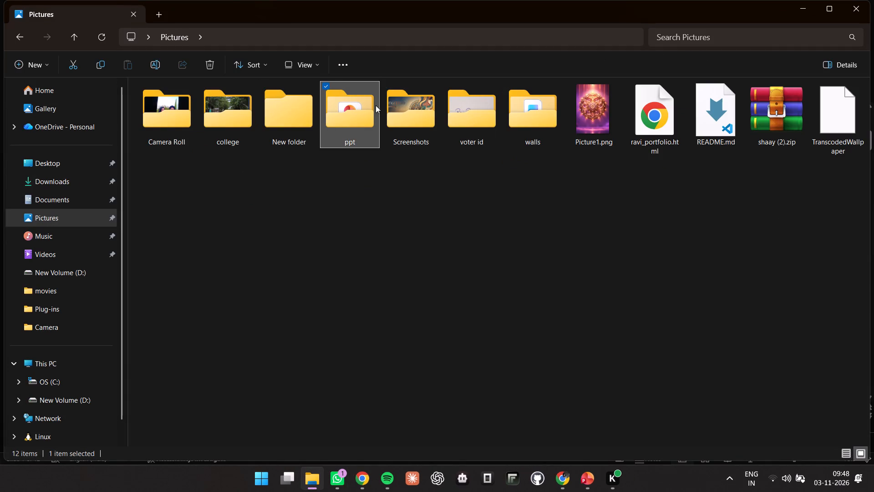
left_click(376, 104)
left_click(376, 104)
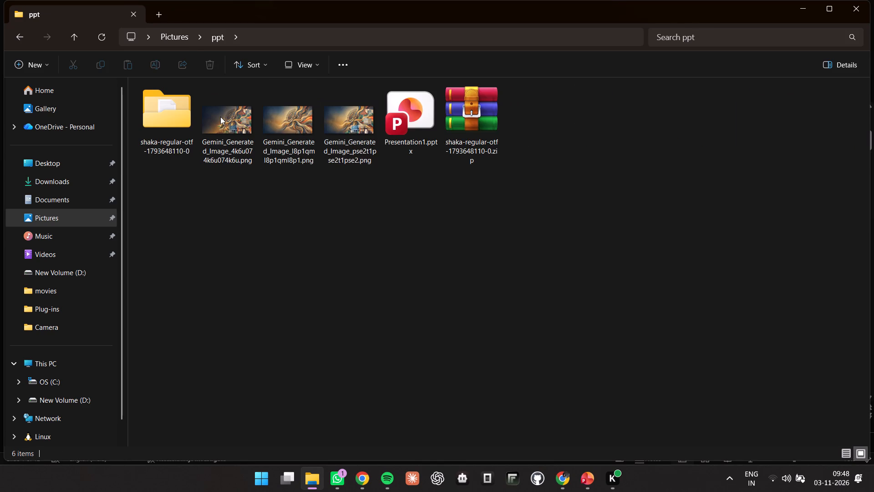
double_click(220, 117)
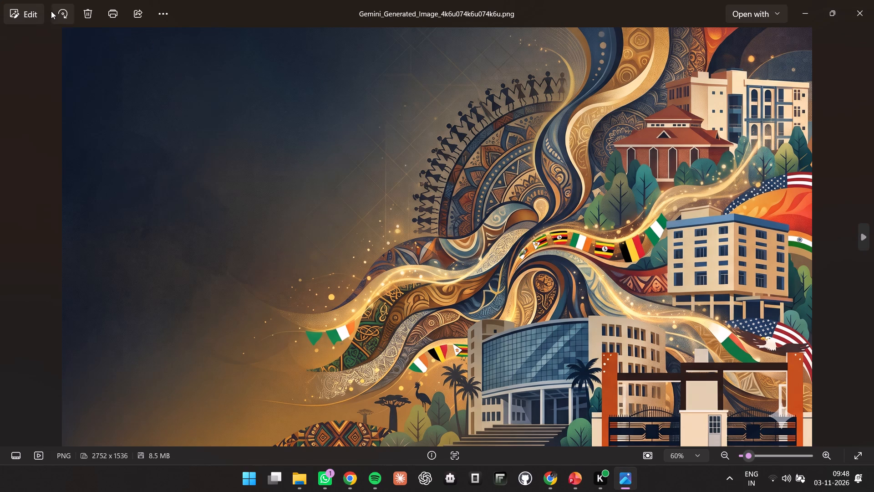
Remove the sparkle mark over the gate's lower corner with Generative Erase, save the image under its existing name, and close Photos.
left_click(36, 12)
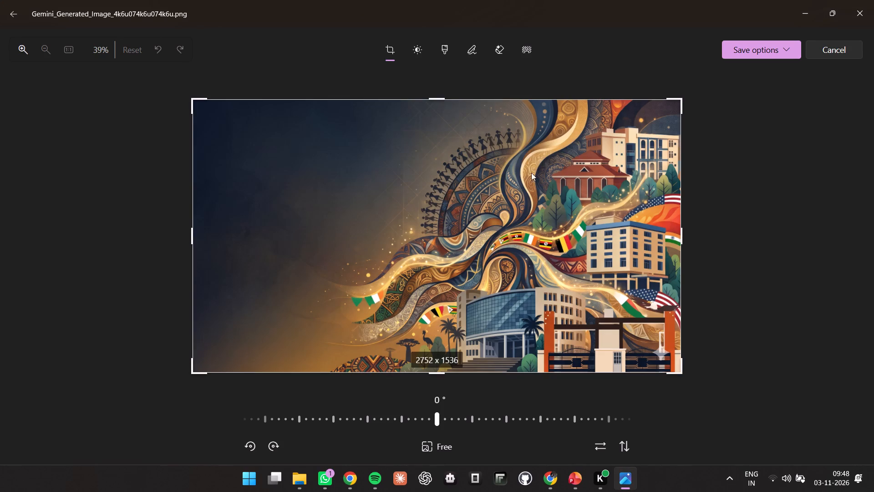
left_click(502, 47)
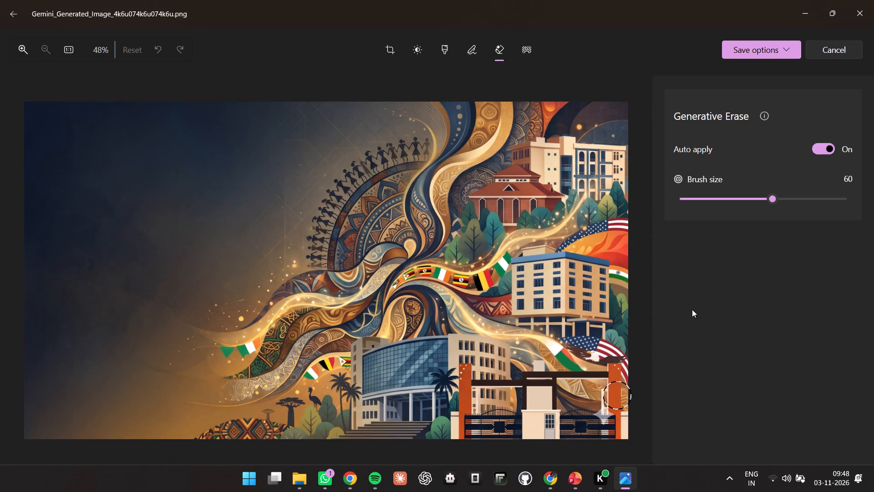
left_click(604, 415)
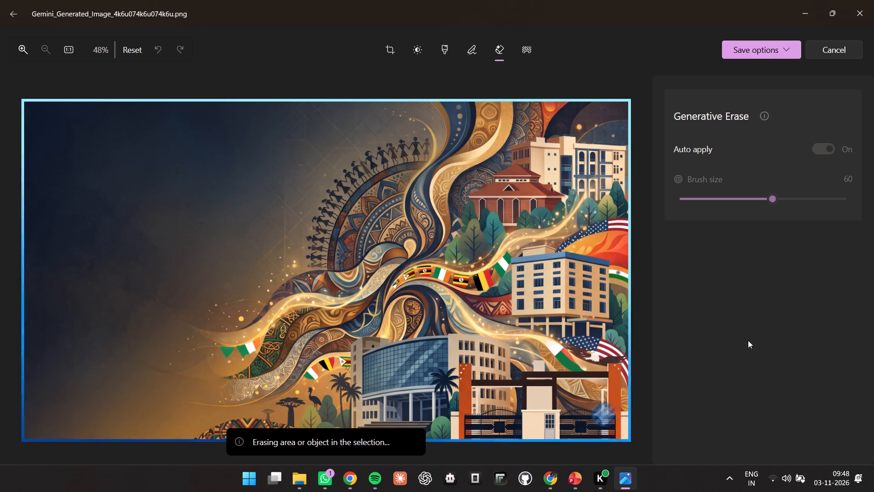
left_click(779, 52)
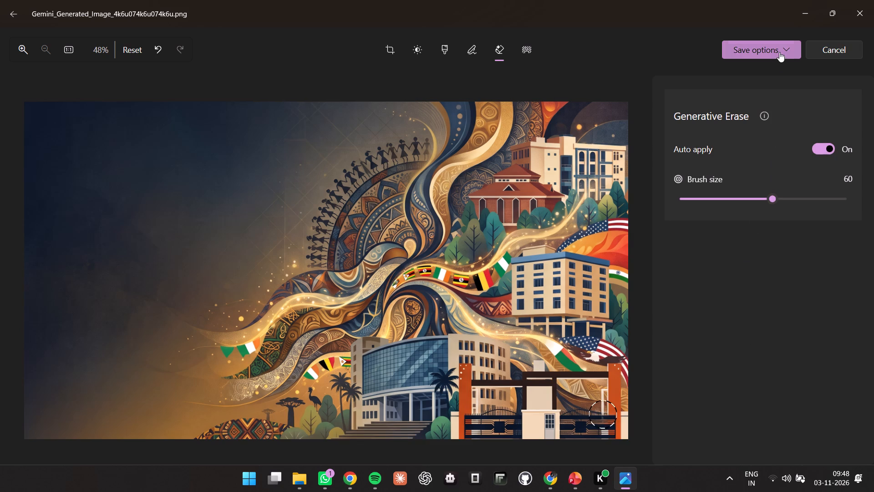
left_click(778, 86)
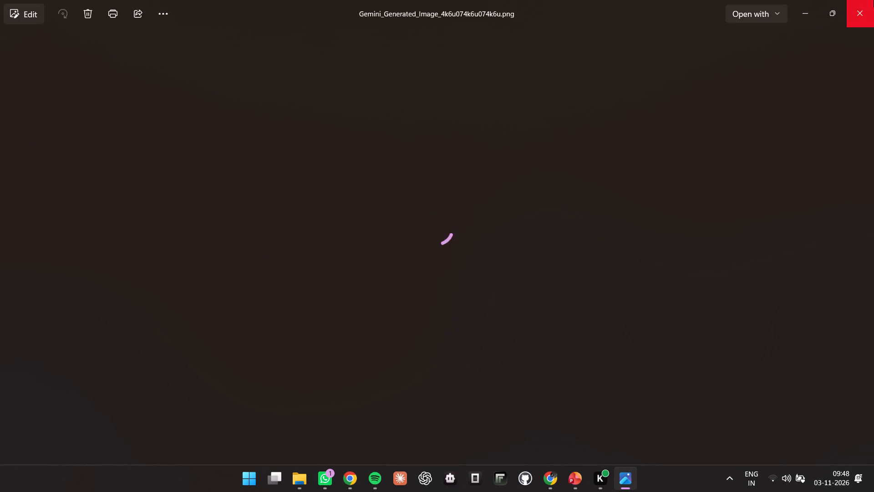
left_click(873, 0)
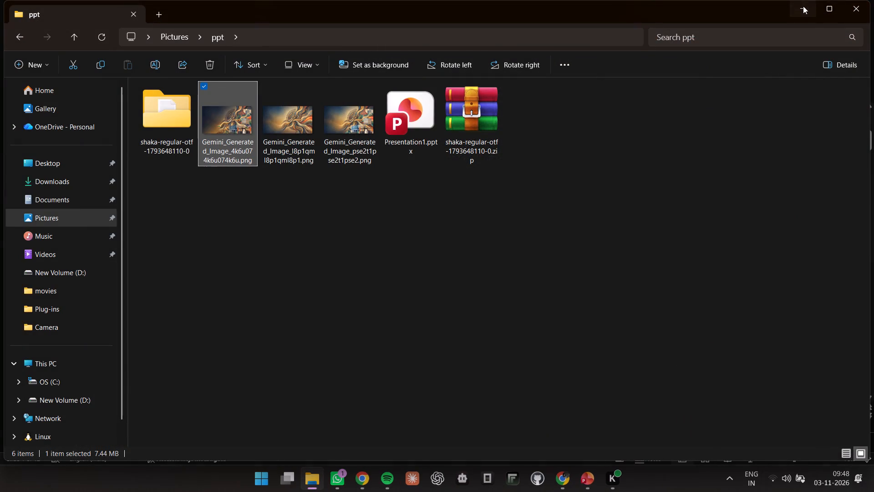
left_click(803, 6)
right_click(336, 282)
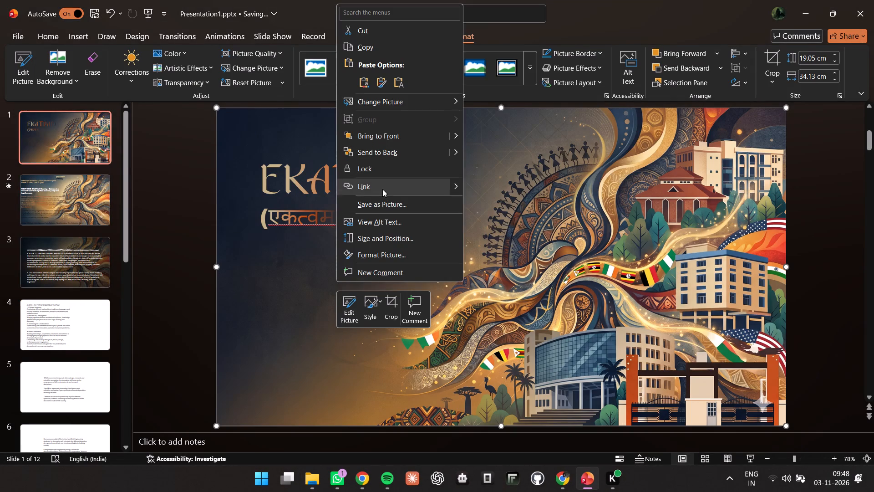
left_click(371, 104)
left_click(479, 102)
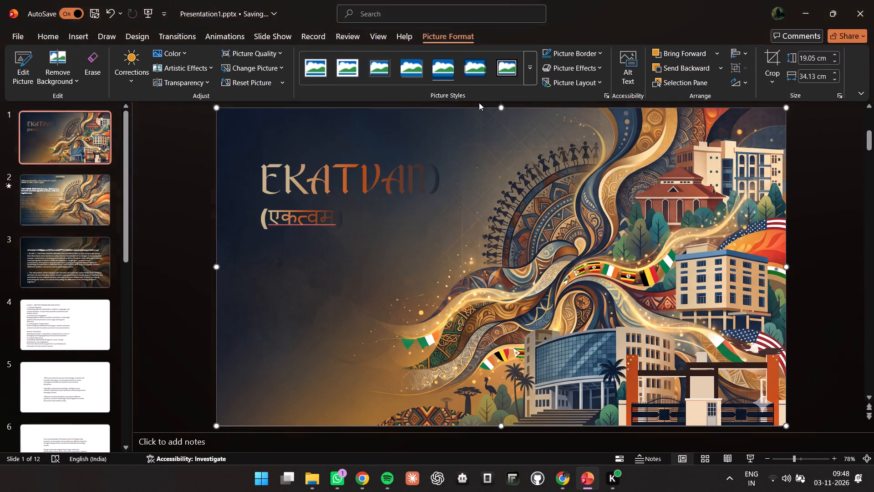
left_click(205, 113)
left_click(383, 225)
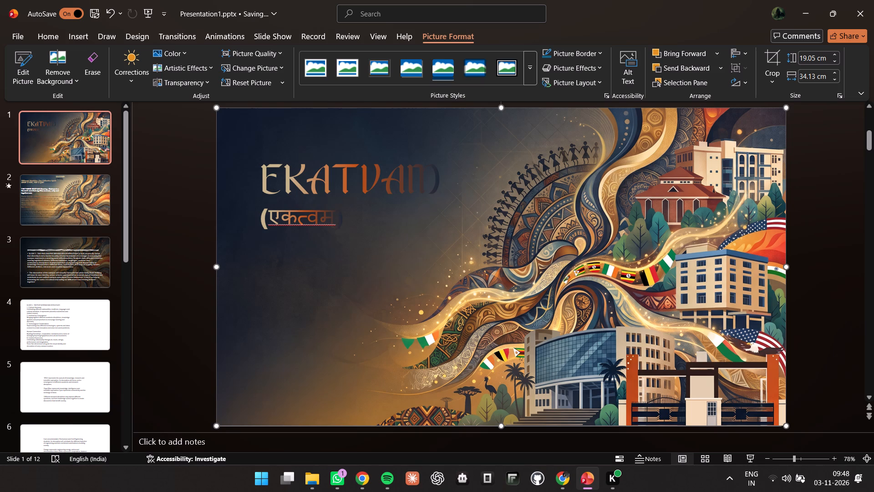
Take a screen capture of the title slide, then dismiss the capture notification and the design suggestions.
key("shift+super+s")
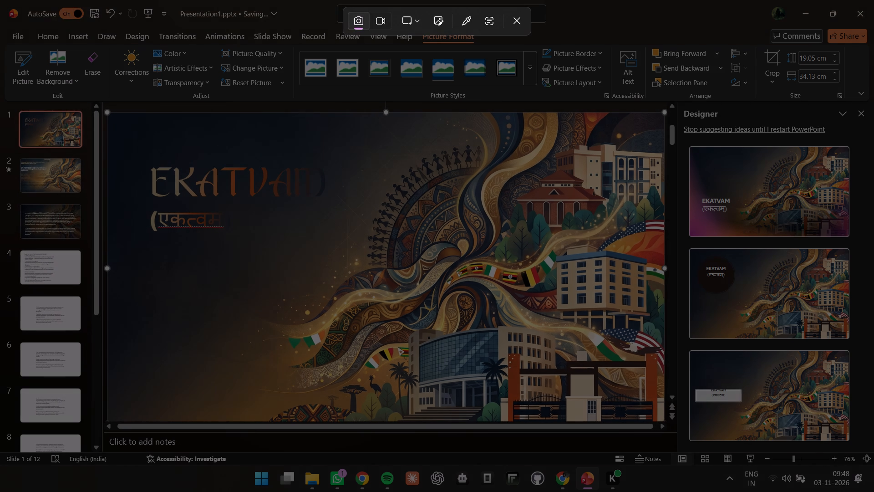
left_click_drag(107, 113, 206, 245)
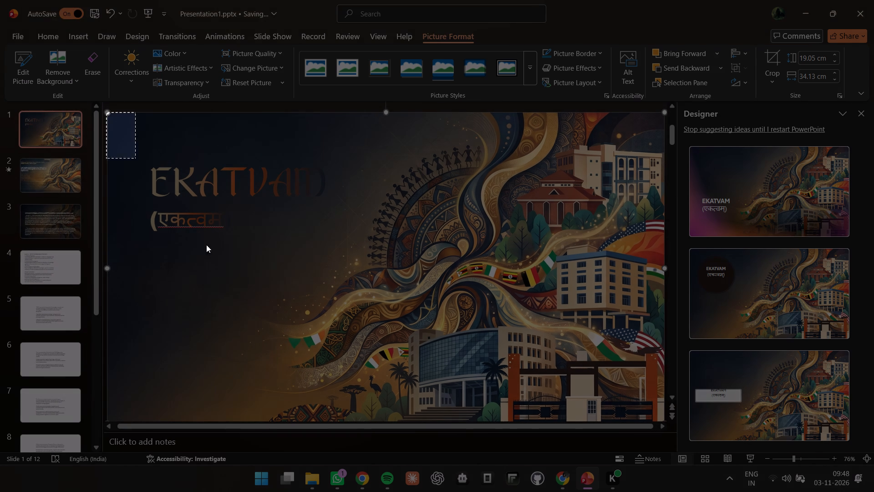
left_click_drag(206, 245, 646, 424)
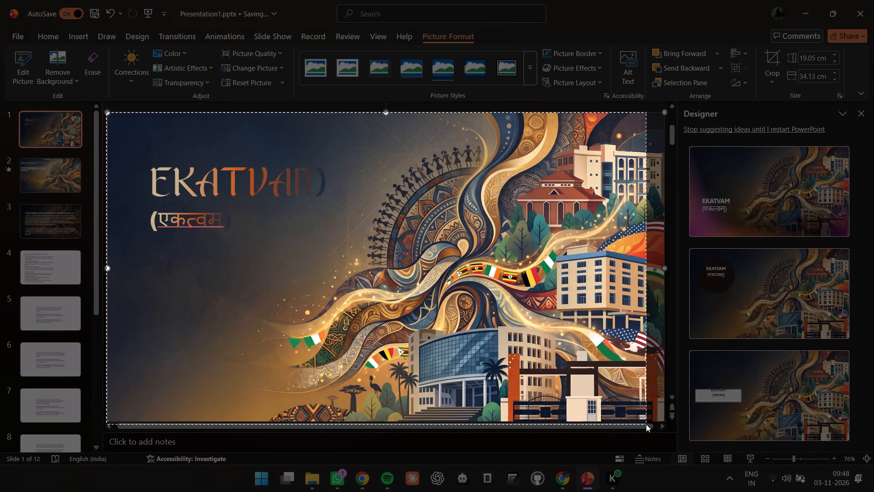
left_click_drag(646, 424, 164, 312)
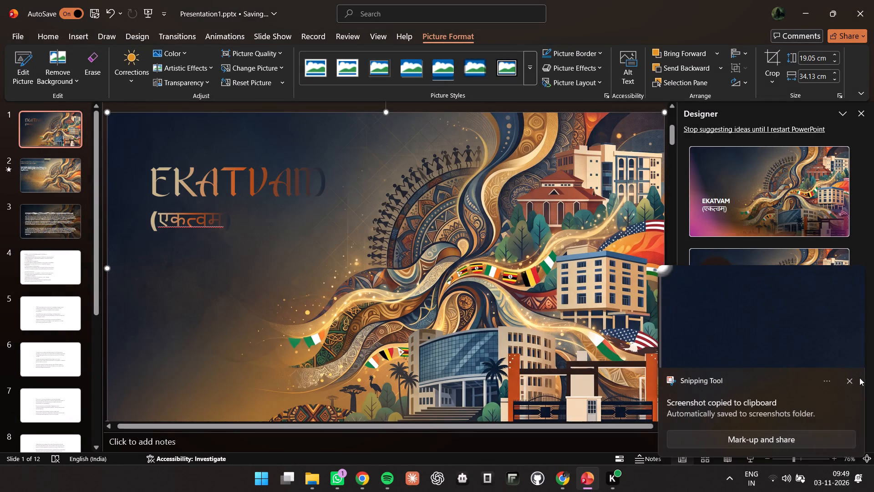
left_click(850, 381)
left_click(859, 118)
Move the EKATVAM title text box slightly up and toward the slide's left edge.
left_click(339, 175)
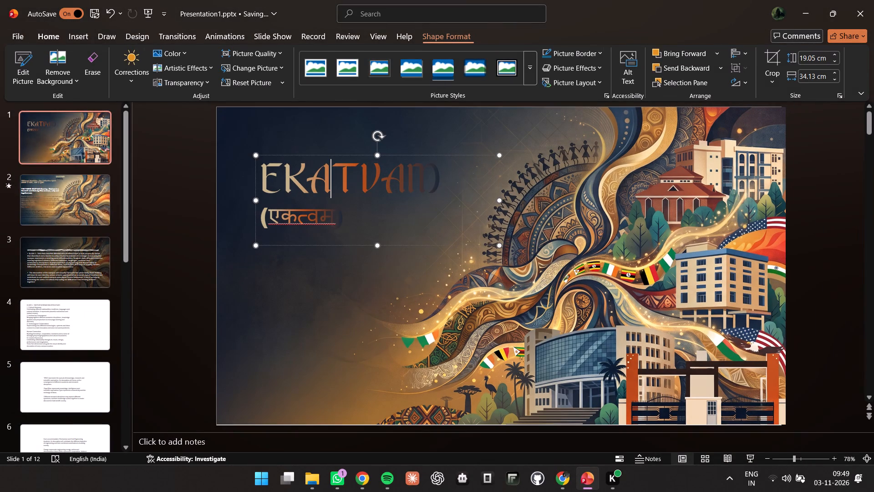
left_click_drag(336, 156, 326, 239)
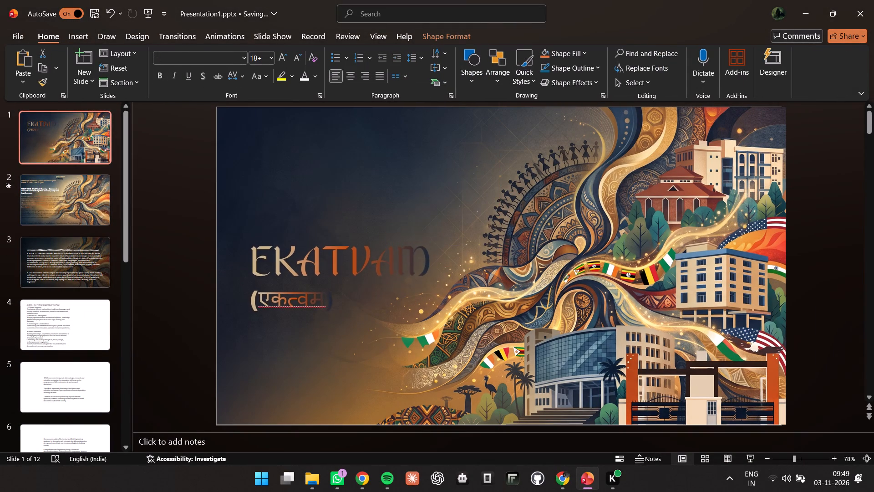
left_click_drag(326, 239, 328, 207)
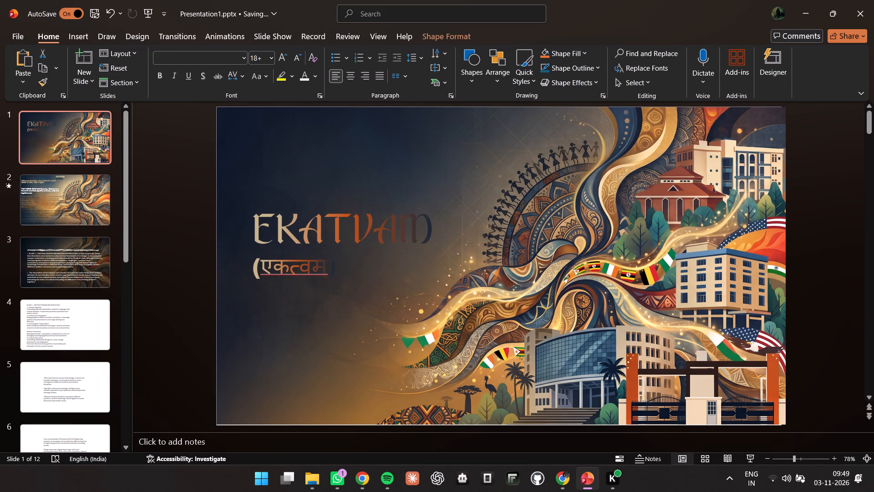
left_click_drag(328, 207, 341, 211)
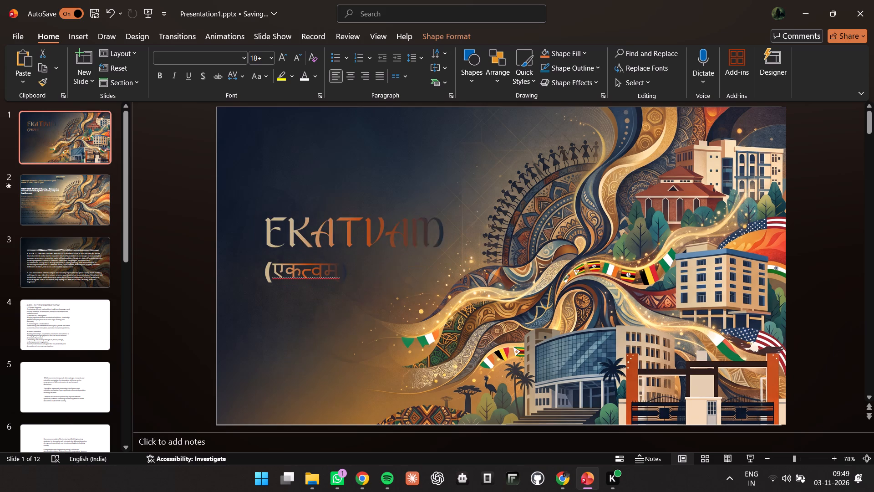
left_click_drag(341, 211, 336, 161)
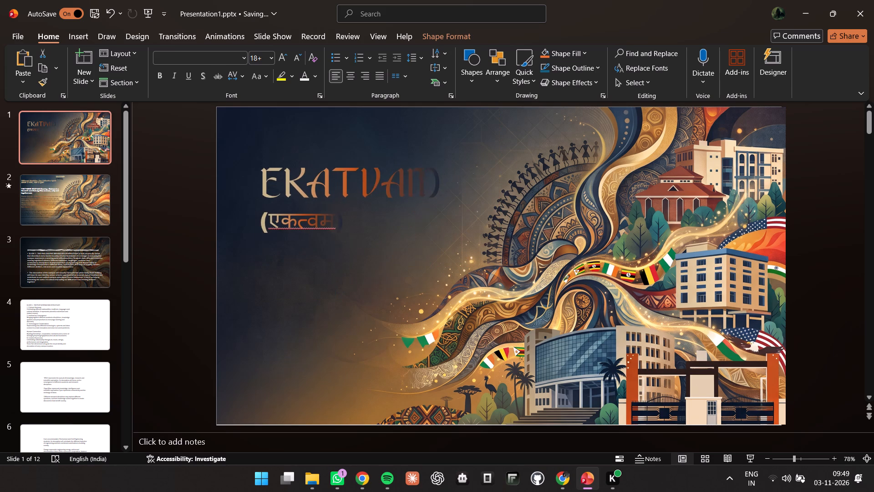
left_click_drag(336, 161, 323, 152)
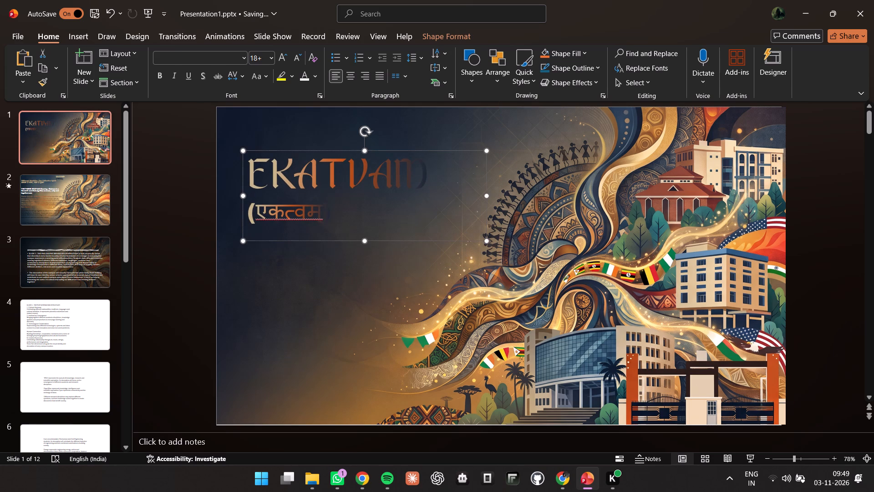
Adjust the gradient text fill of both title lines, placing the beige stop at 0% and the orange stop at 51%.
left_click(398, 177)
left_click_drag(374, 205, 238, 141)
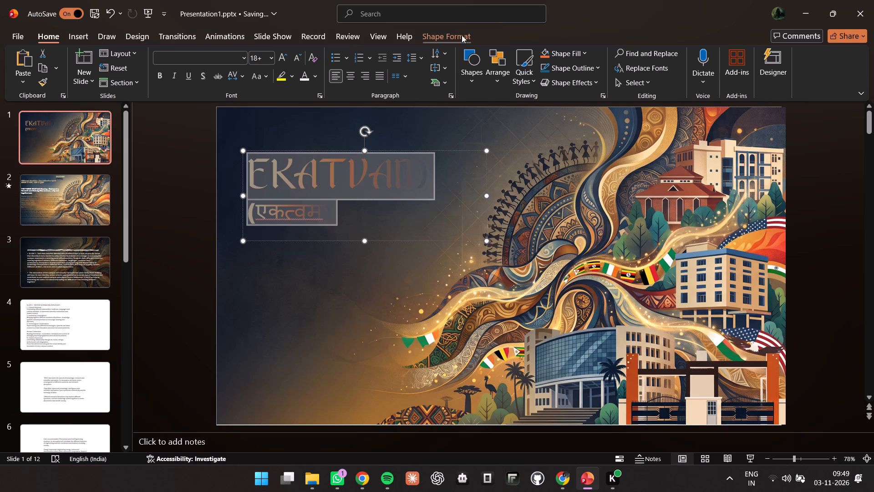
left_click(446, 33)
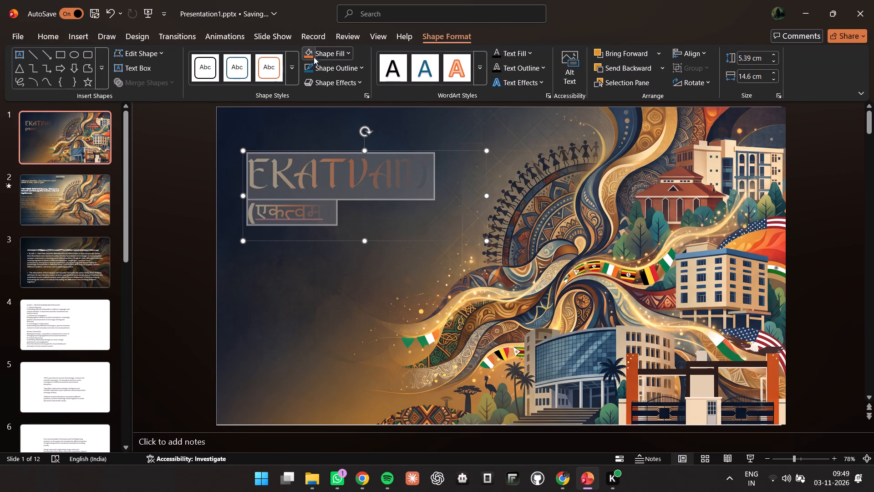
left_click(529, 55)
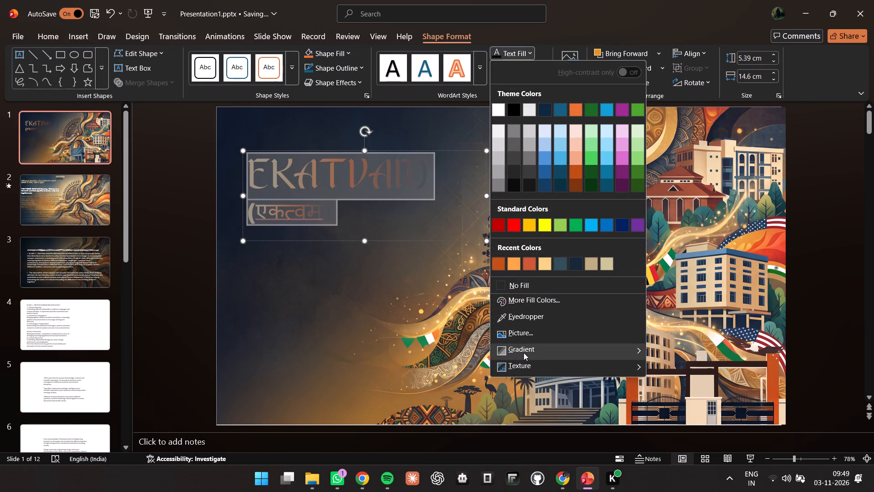
left_click(689, 447)
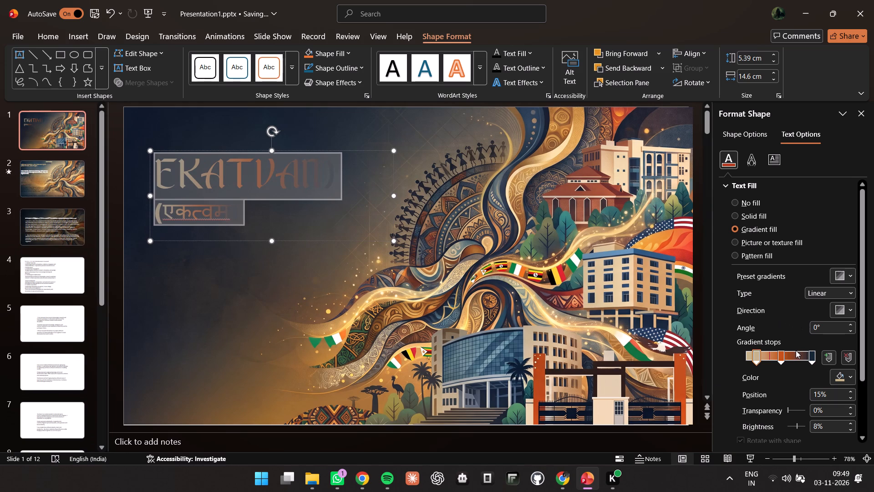
left_click_drag(783, 357, 807, 359)
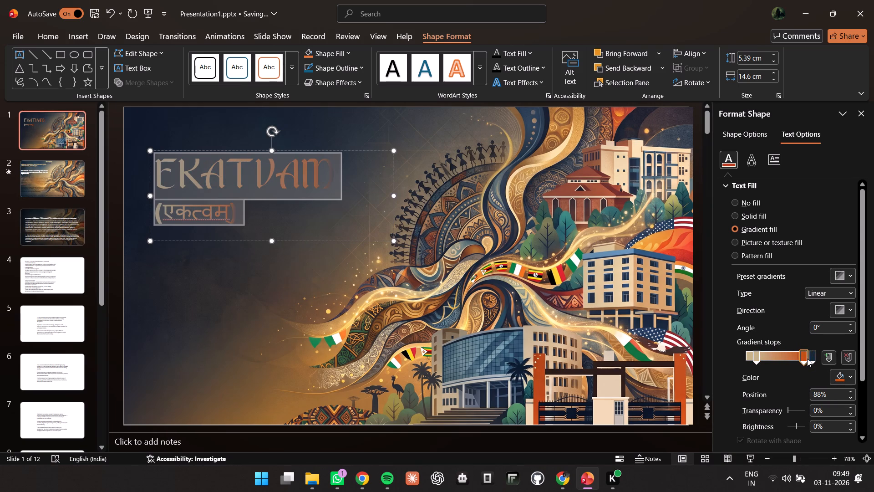
left_click_drag(807, 359, 833, 357)
left_click_drag(757, 357, 794, 358)
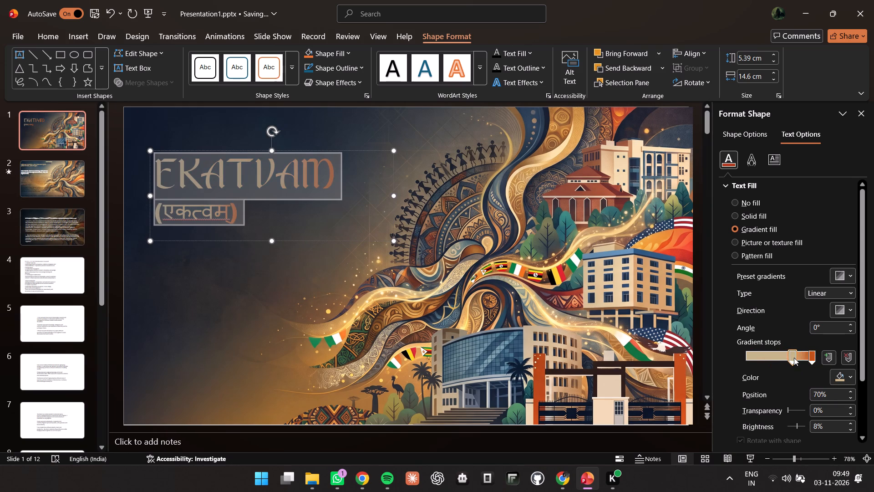
left_click_drag(794, 358, 746, 360)
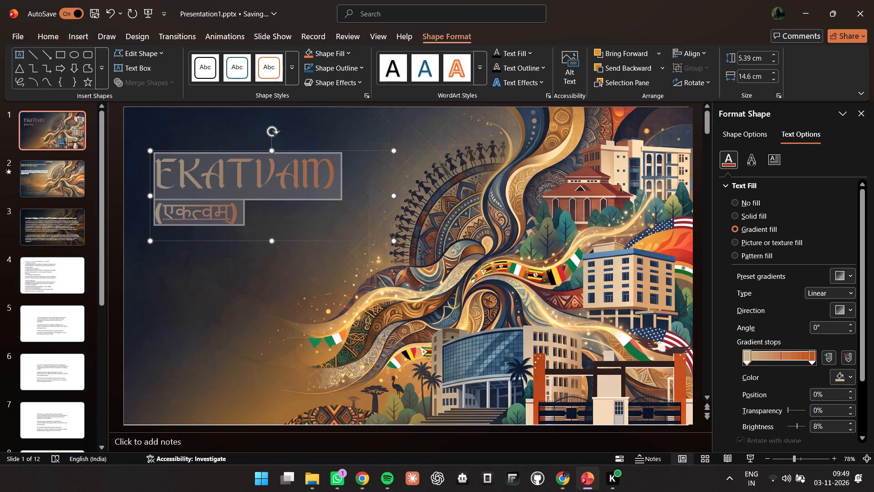
left_click_drag(813, 352, 780, 354)
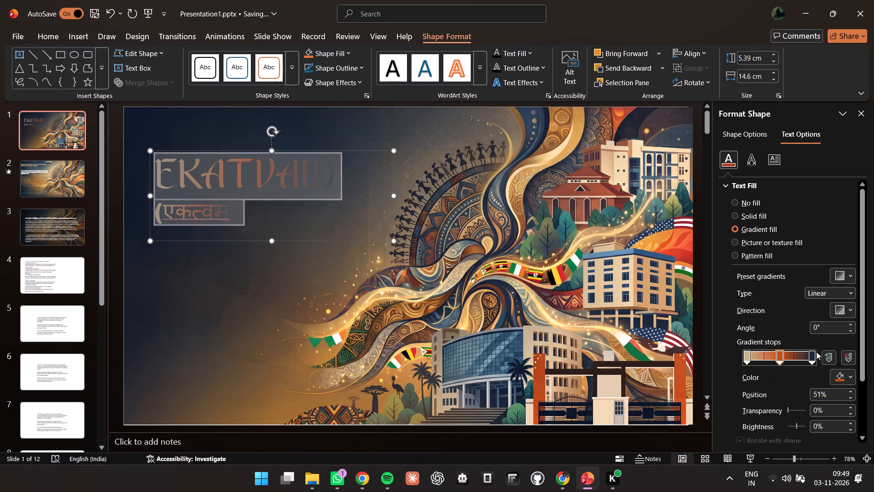
Change the title gradient's 100% stop to the recently used reddish orange.
left_click(813, 354)
left_click(783, 354)
left_click(814, 356)
left_click(855, 374)
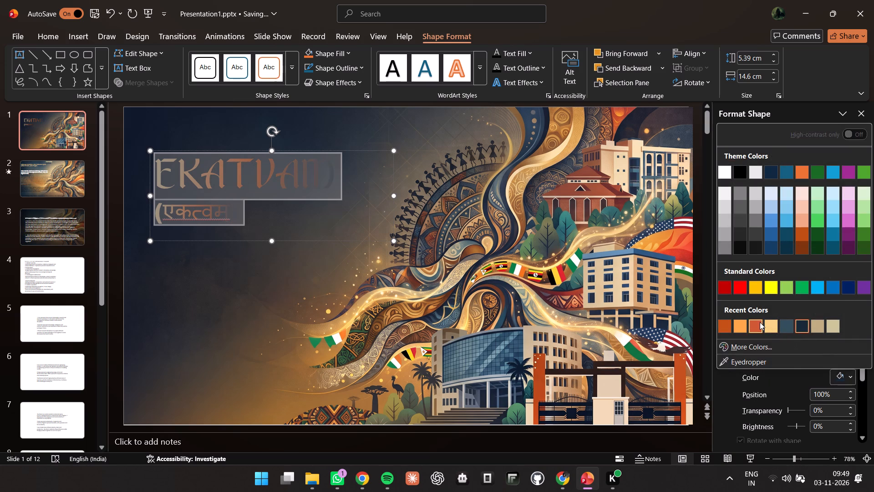
left_click(760, 322)
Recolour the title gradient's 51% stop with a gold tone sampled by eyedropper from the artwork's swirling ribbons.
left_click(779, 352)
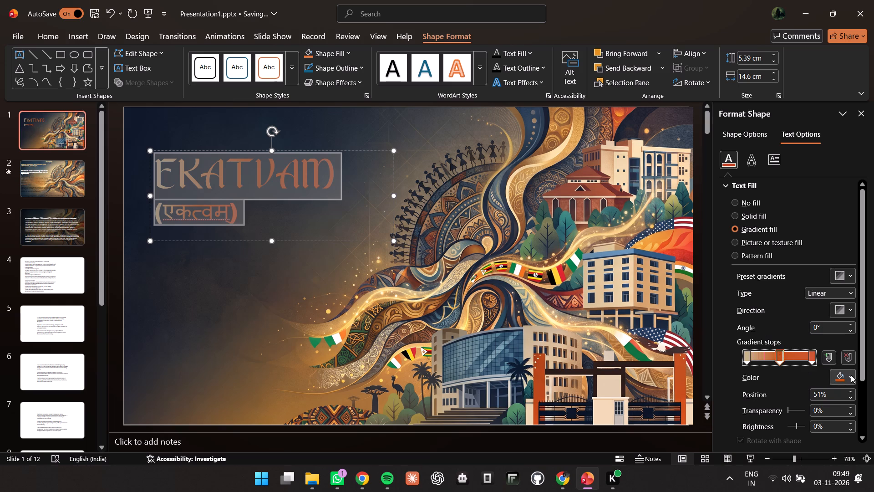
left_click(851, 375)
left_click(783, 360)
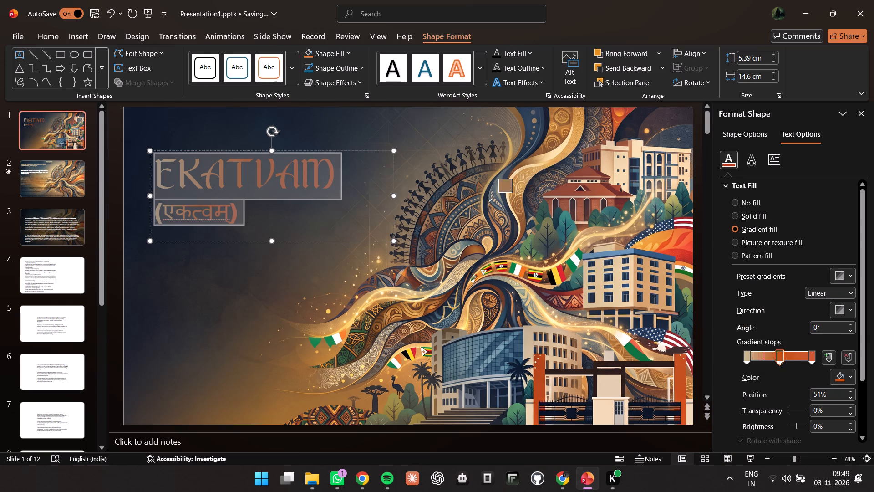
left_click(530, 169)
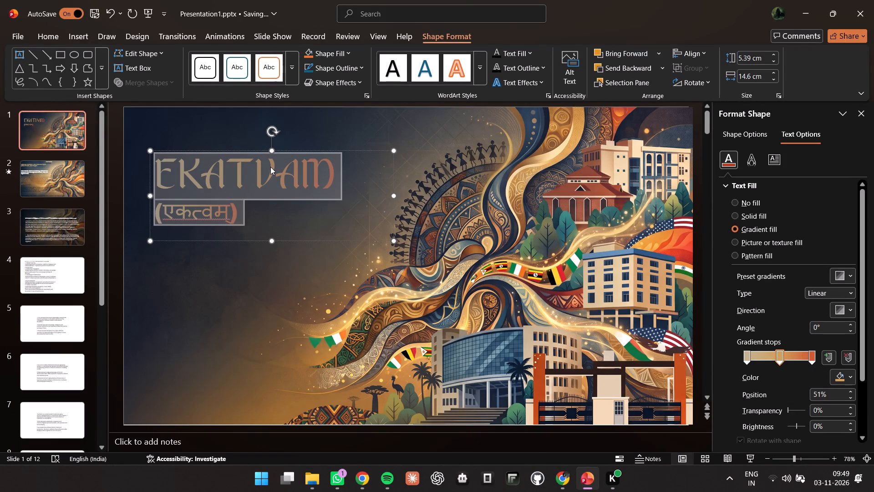
Recolour the title gradient's 51% stop with an orange-brown sampled by eyedropper from the artwork's swirls, and close the shape formatting settings.
left_click(779, 357)
left_click(847, 378)
left_click(805, 360)
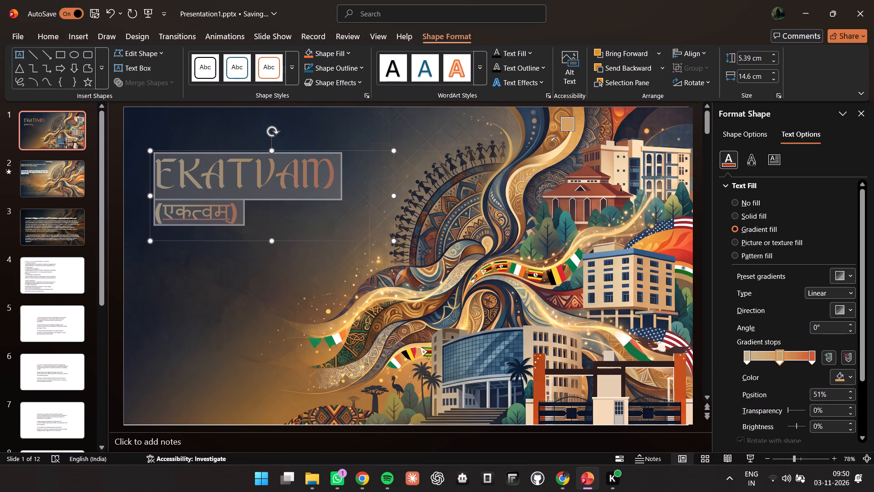
left_click(523, 220)
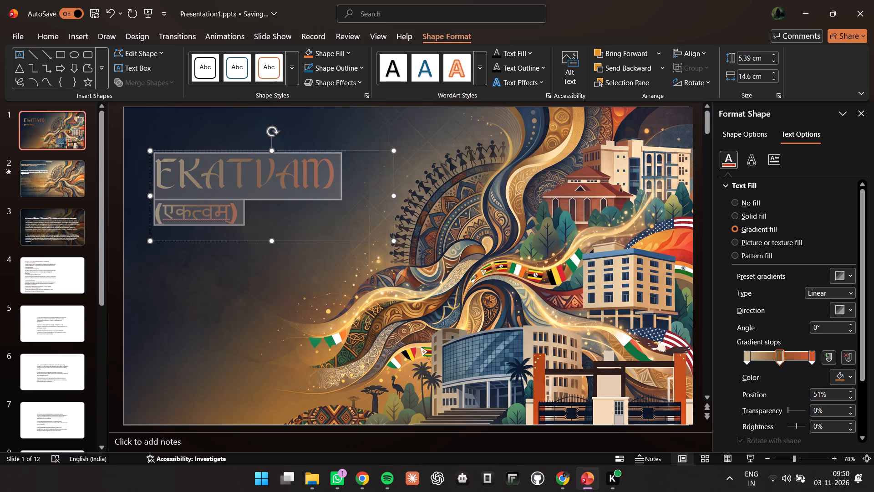
left_click(178, 288)
left_click(862, 114)
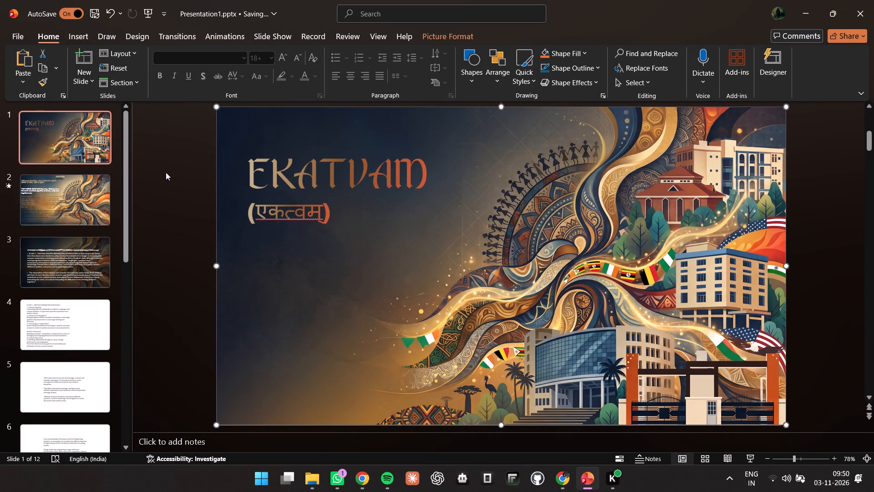
Take a screen capture of the whole title slide with the recoloured EKATVAM text.
key("shift+super+s")
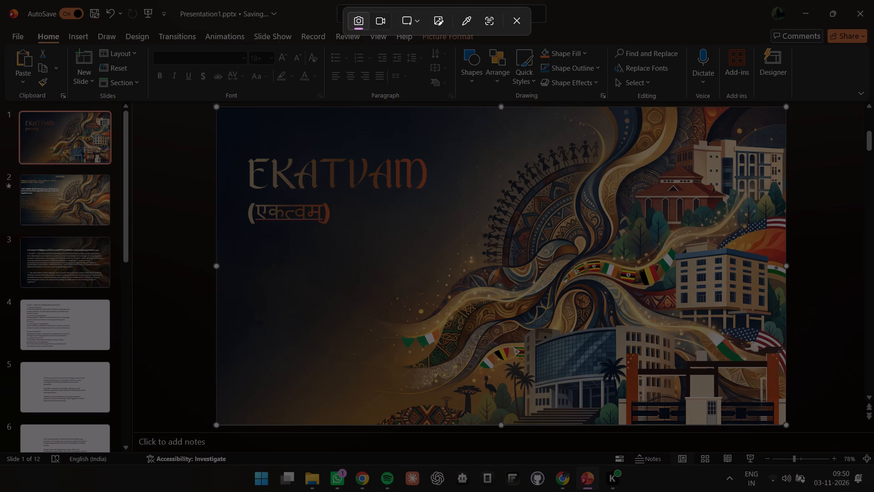
left_click_drag(218, 106, 792, 430)
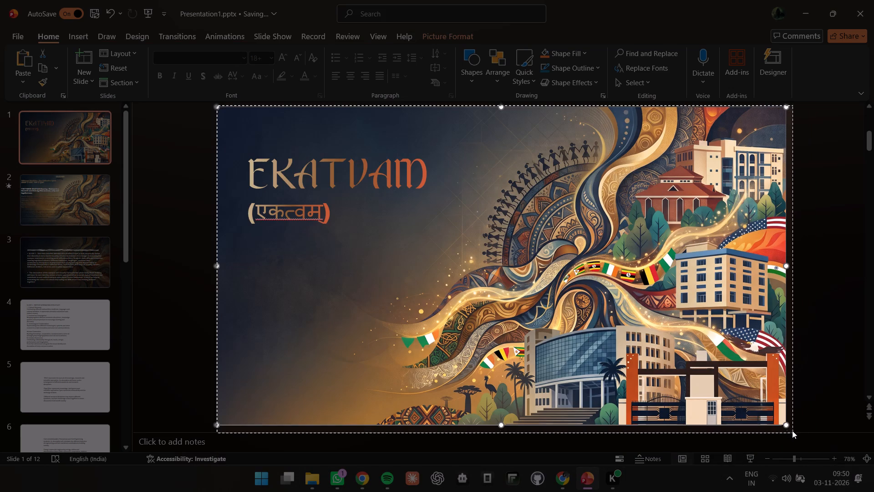
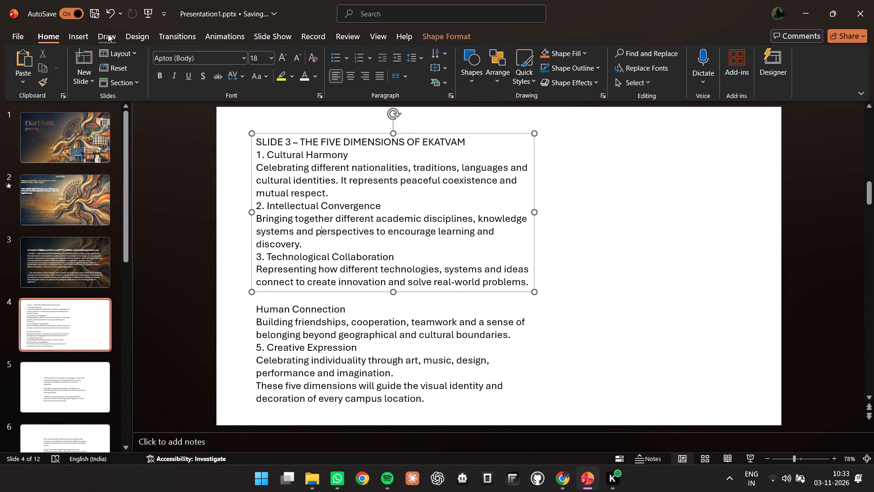
left_click(85, 35)
left_click(78, 75)
left_click(117, 116)
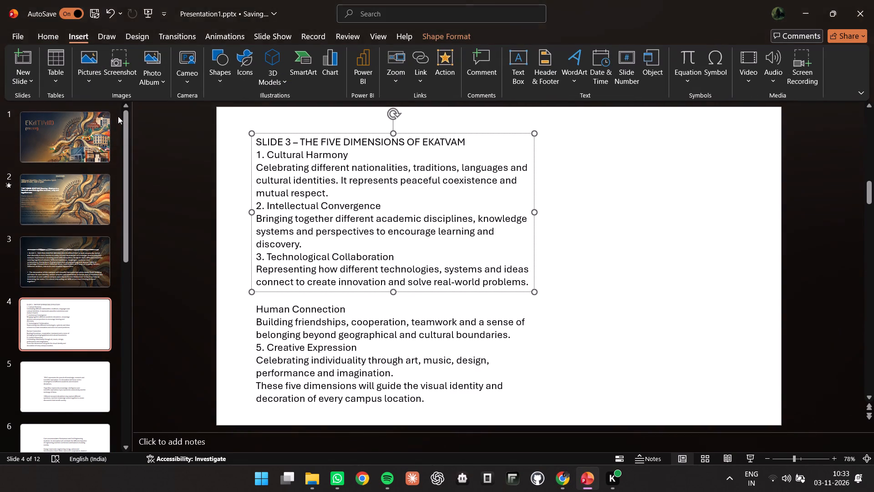
scroll(58, 165, "up", 2)
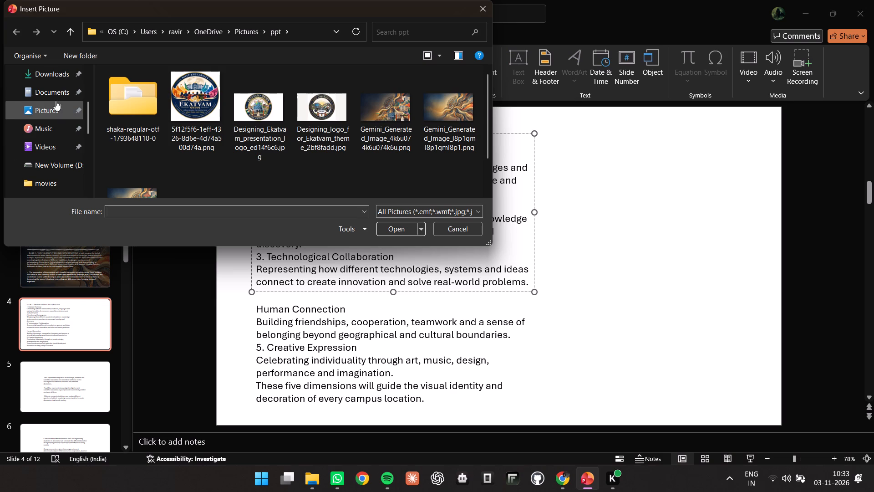
left_click(52, 72)
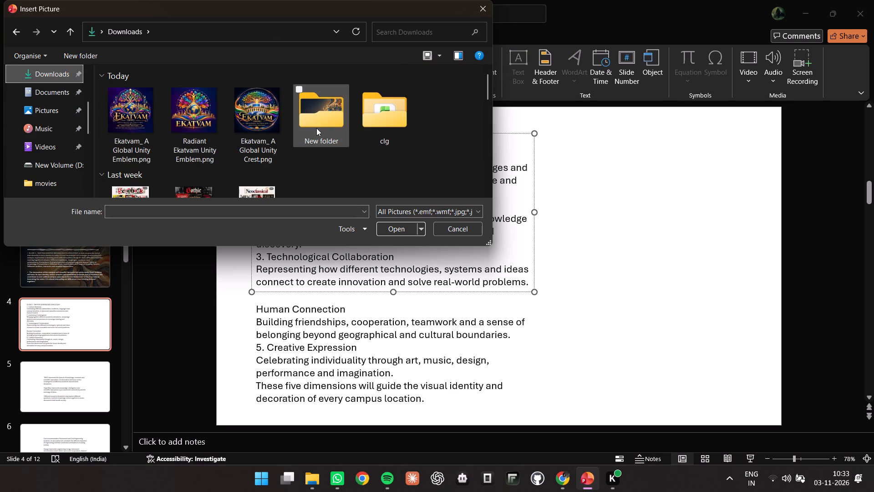
double_click(316, 128)
left_click(218, 104)
left_click(403, 226)
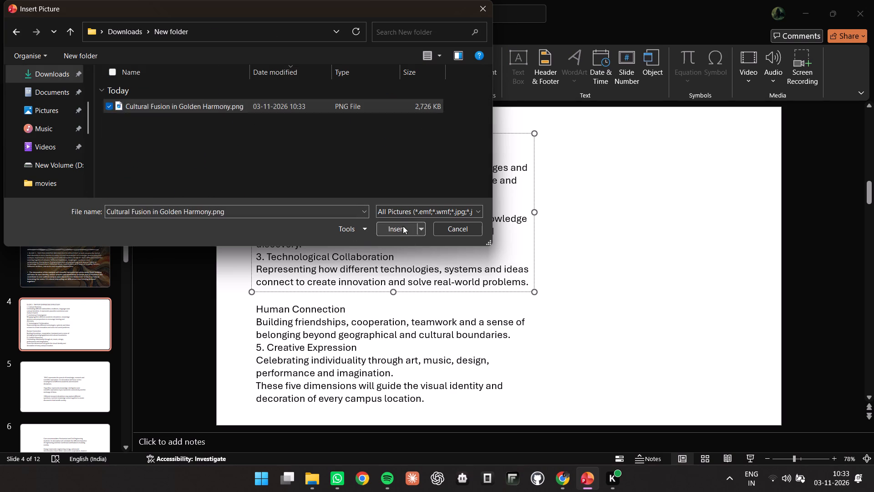
Send the inserted background picture on slide 4 to the back, behind the Five Dimensions text.
right_click(404, 223)
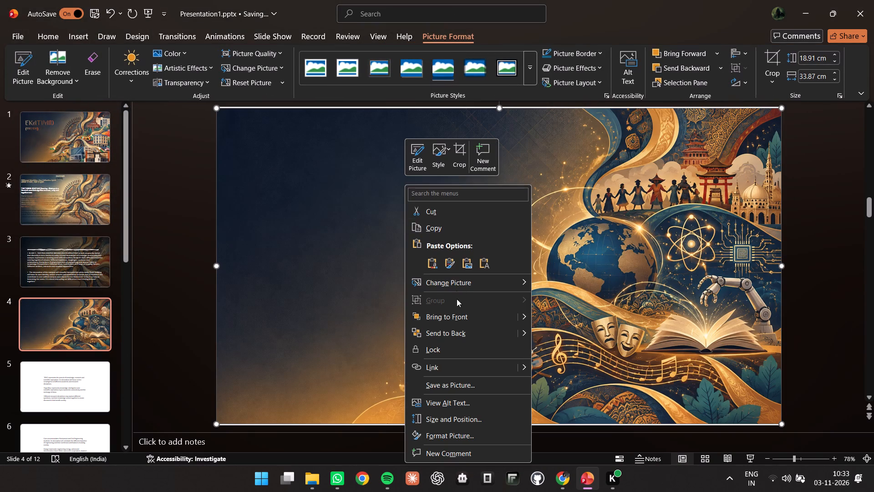
left_click(449, 326)
left_click(432, 213)
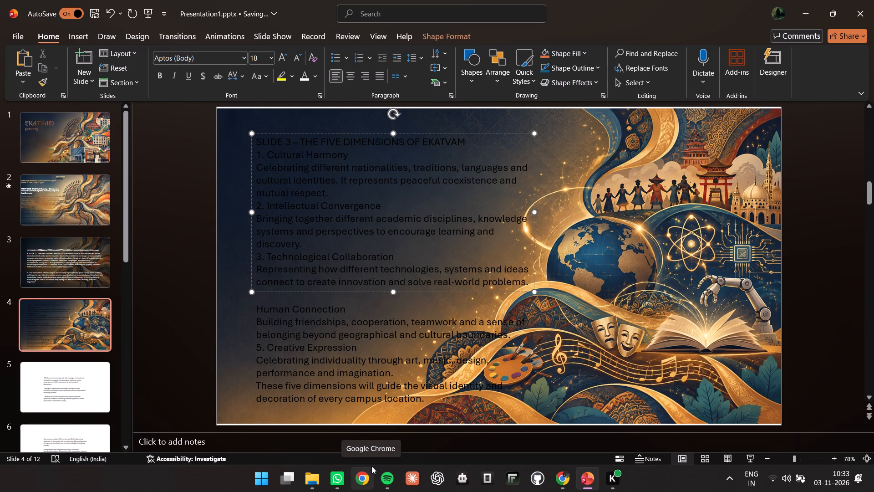
Switch to File Explorer and open the "Managing-Organisational-Conflict-Causes-Types-and-Resolution-Strategies" presentation from Documents.
left_click(304, 478)
scroll(413, 169, "up", 1)
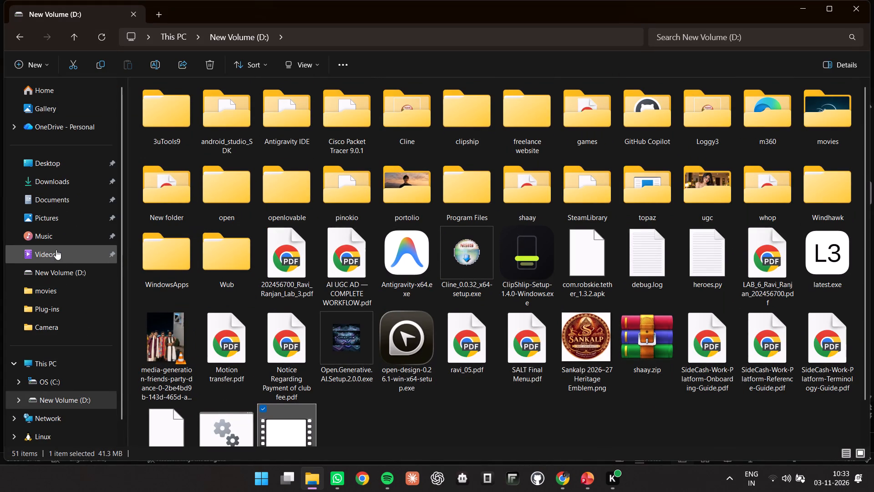
left_click(38, 205)
scroll(0, 231, "up", 1)
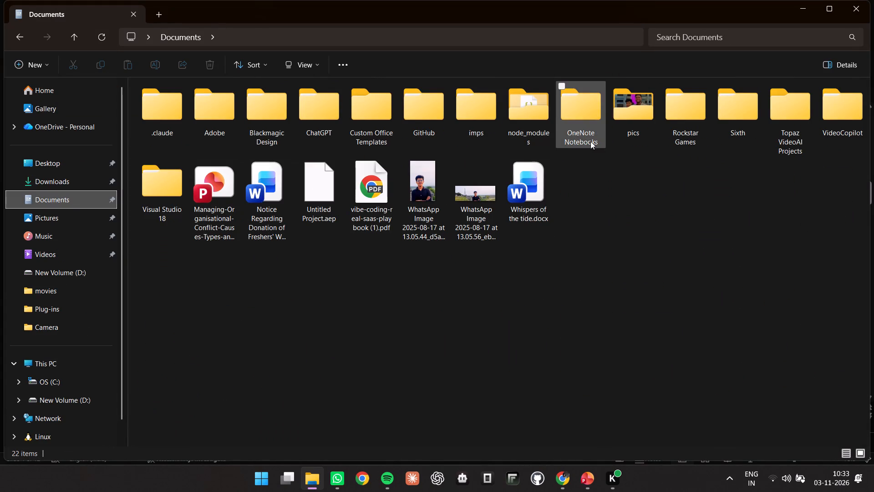
left_click(221, 193)
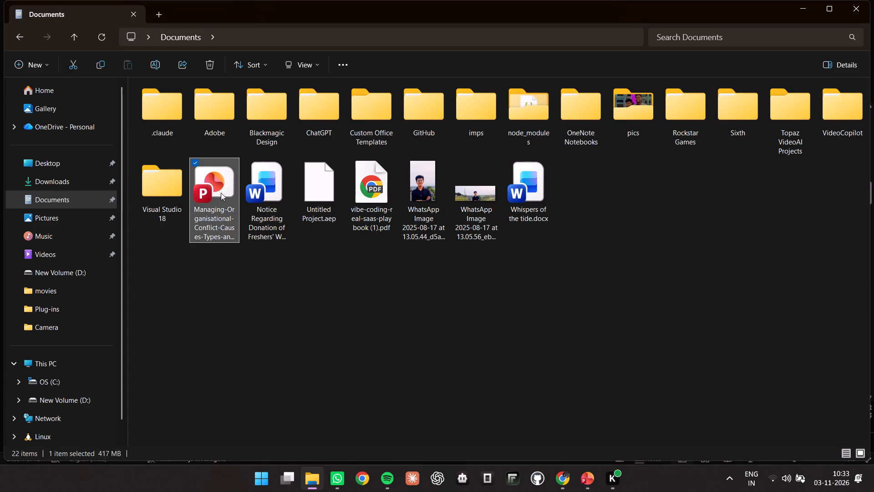
double_click(221, 193)
Look through the Managing-Organisational-Conflict slides, examining the Conclusion, conflict types, causes and Table of Contents layouts, and close the presentation.
scroll(78, 295, "down", 7)
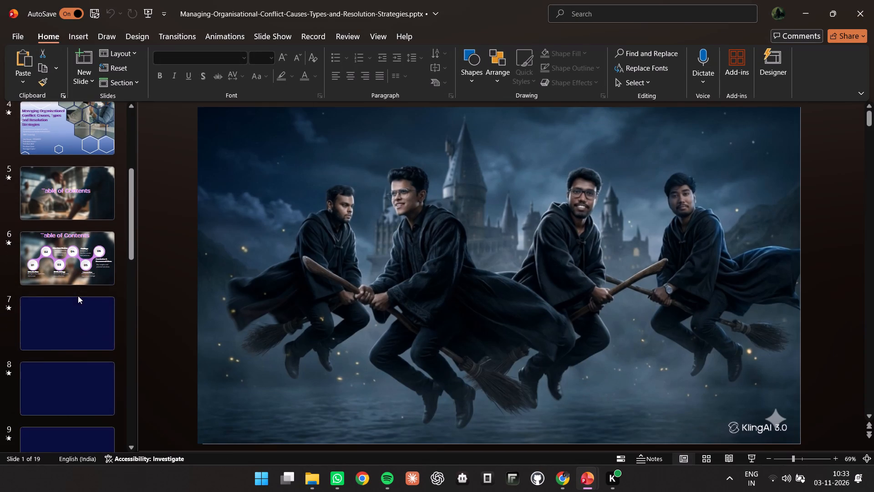
scroll(78, 296, "down", 16)
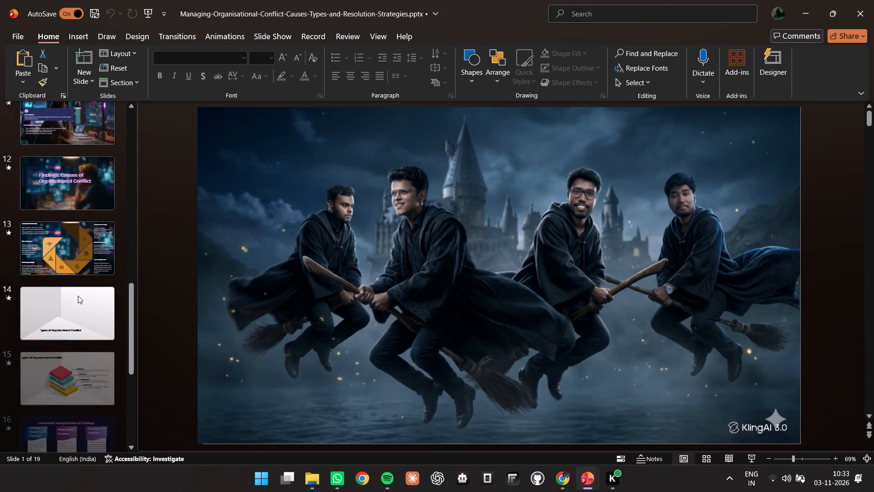
scroll(78, 296, "down", 6)
left_click(78, 296)
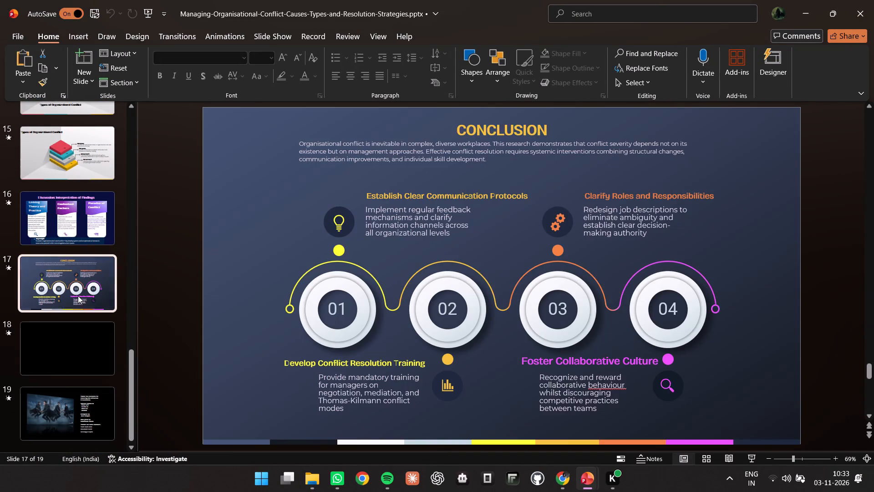
scroll(78, 296, "up", 6)
left_click(71, 356)
scroll(79, 295, "up", 2)
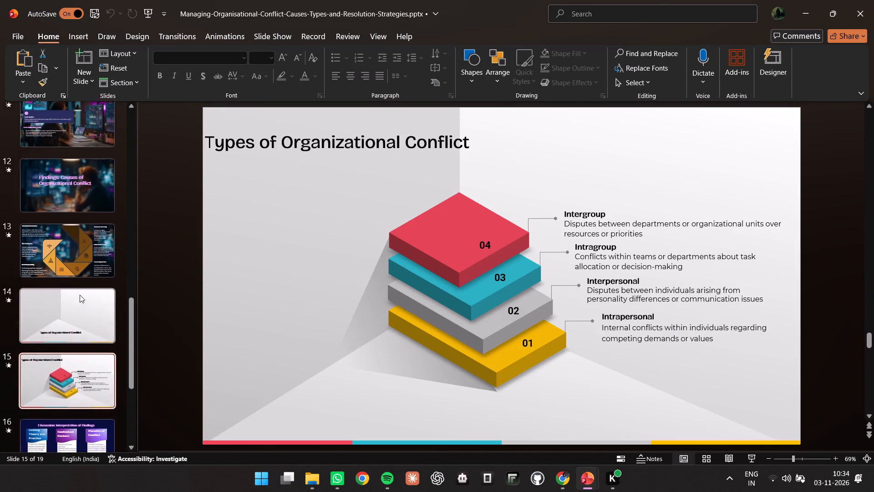
scroll(80, 295, "up", 3)
left_click(77, 379)
scroll(77, 377, "up", 5)
scroll(58, 187, "up", 4)
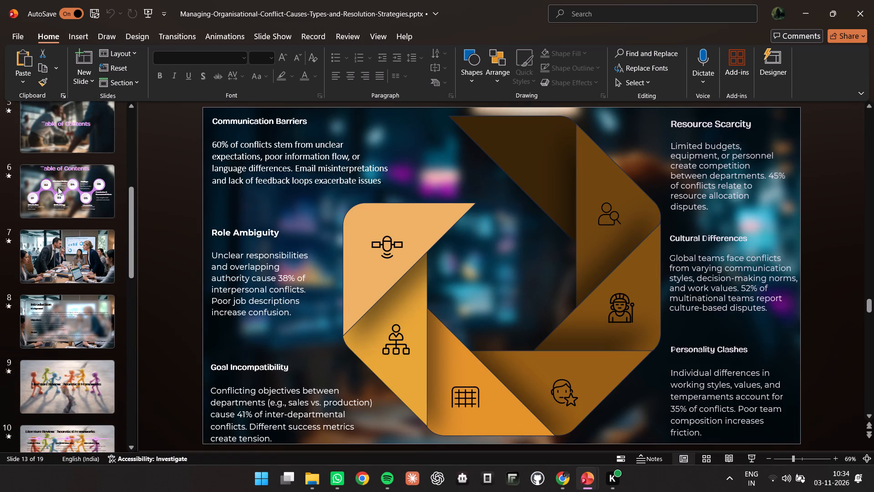
scroll(58, 187, "up", 3)
left_click(81, 308)
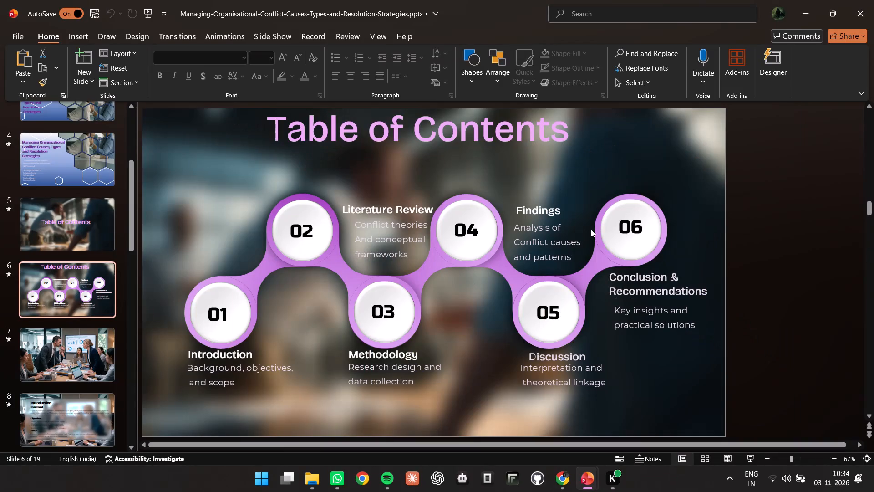
scroll(29, 233, "up", 5)
scroll(86, 200, "up", 6)
left_click(873, 0)
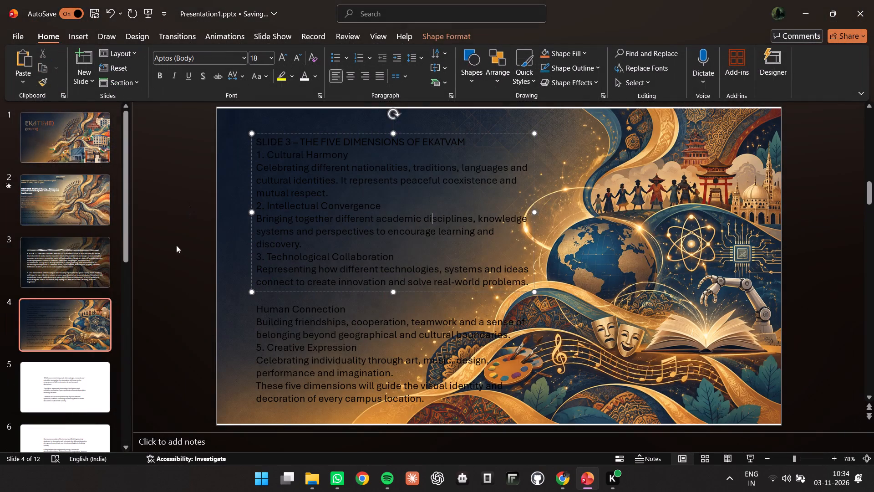
Switch to File Explorer, open "IOT FINAL[1]" from the ppt design folder in Downloads, and minimise File Explorer.
left_click(309, 480)
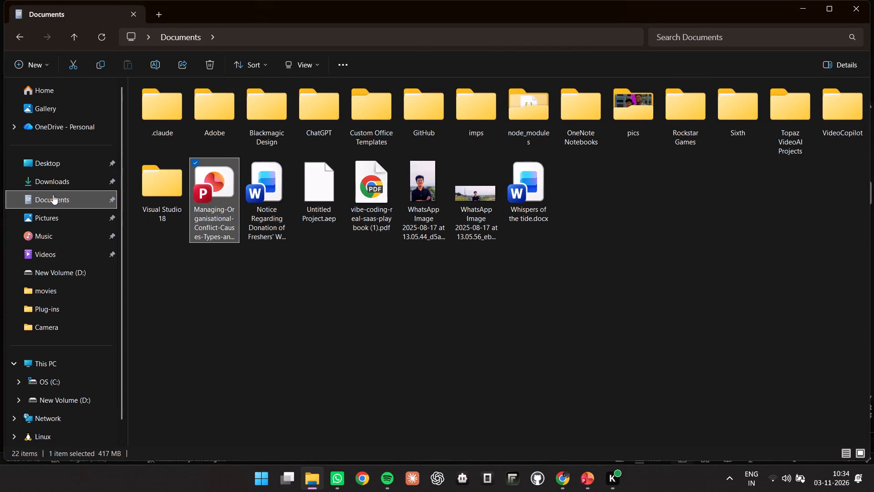
left_click(56, 183)
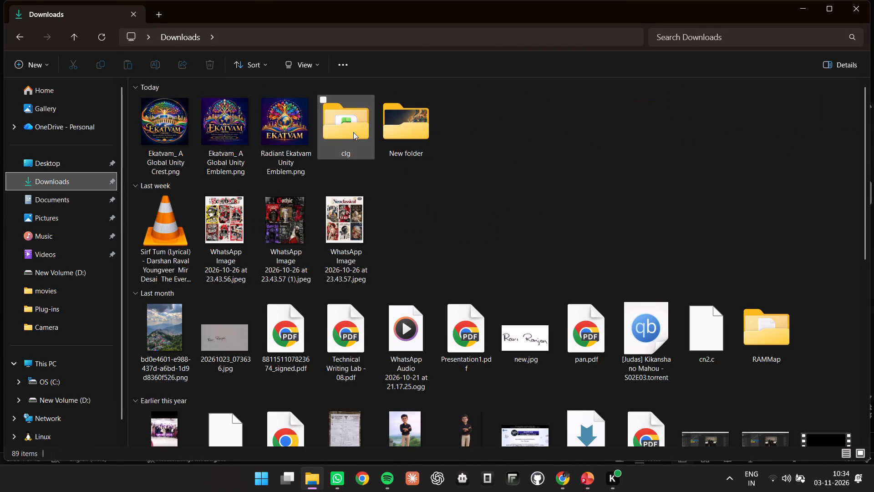
double_click(353, 132)
left_click(16, 34)
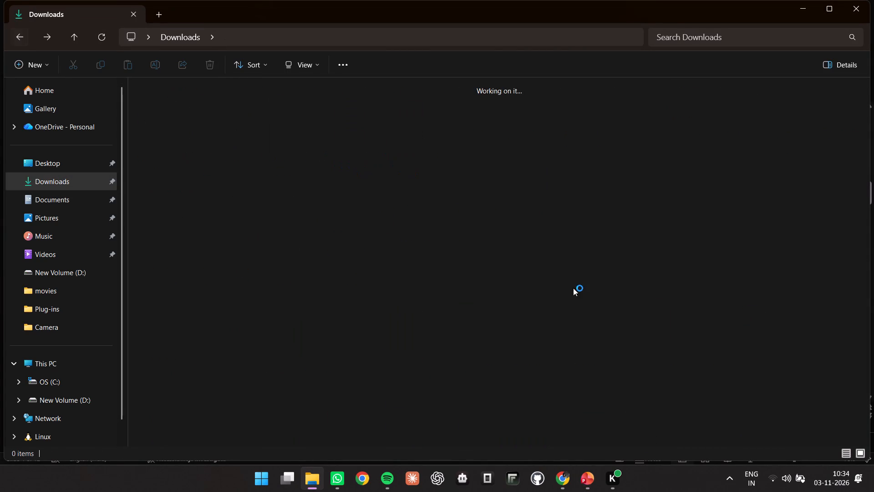
scroll(567, 301, "down", 2)
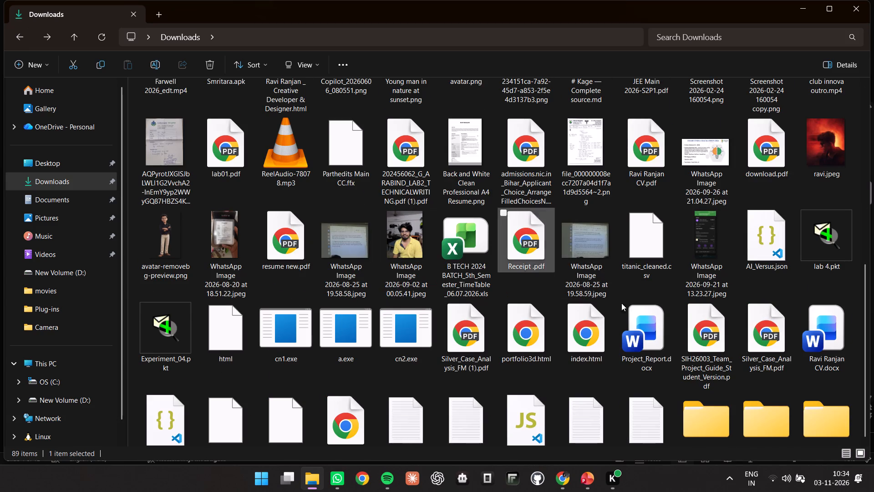
scroll(550, 323, "down", 2)
double_click(241, 297)
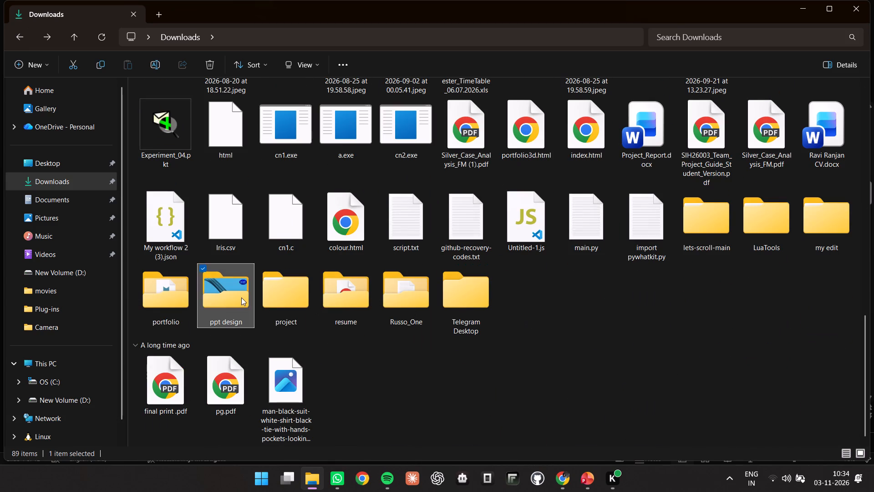
double_click(183, 145)
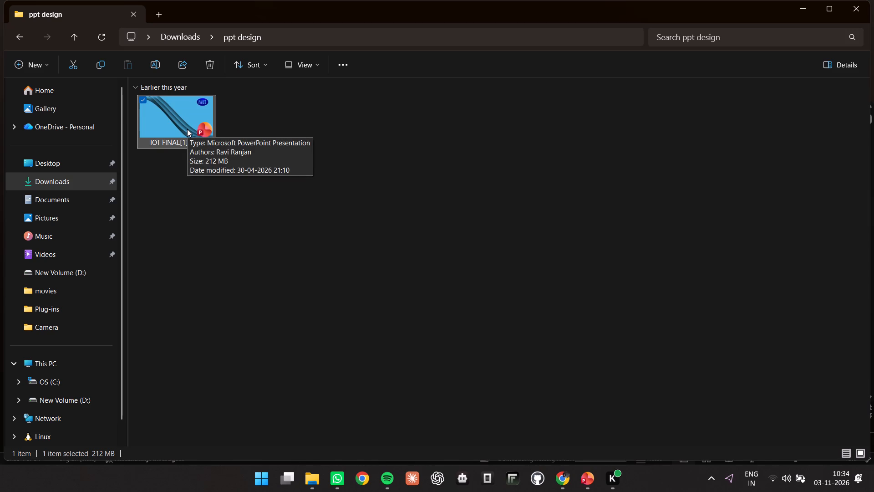
left_click(803, 6)
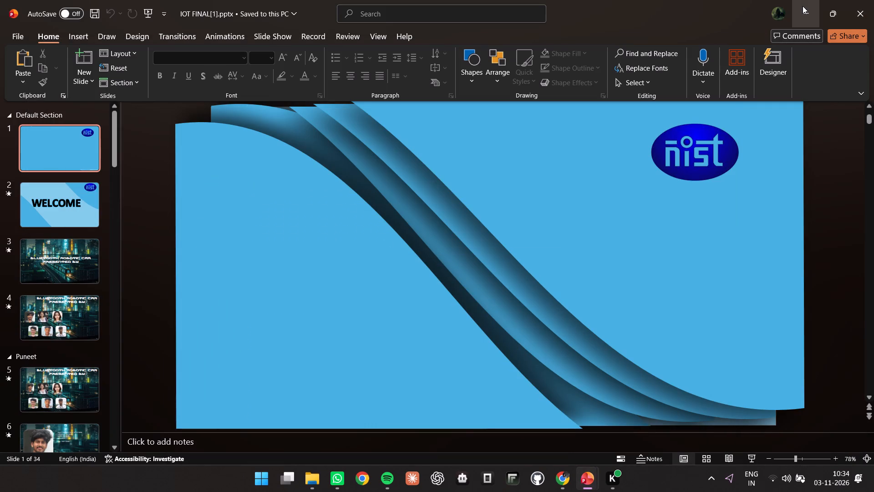
Look through the IOT FINAL[1] slides and open slide 28, the FACTS slide.
scroll(75, 301, "down", 16)
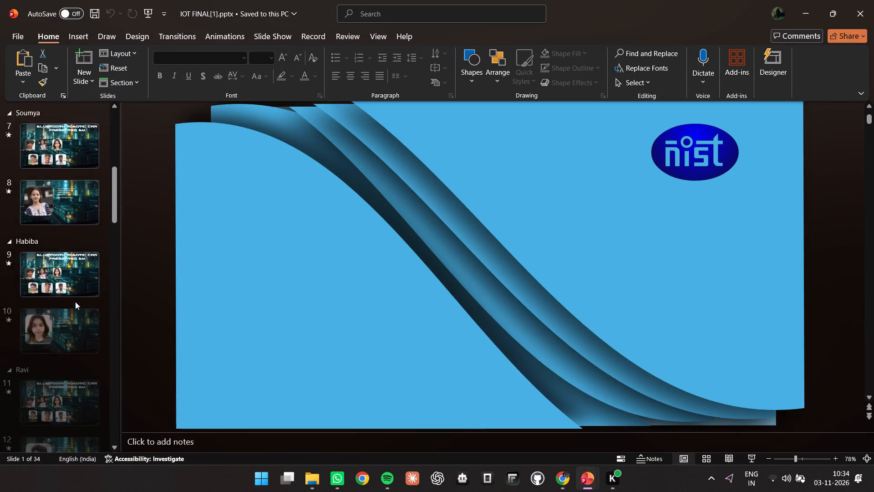
scroll(75, 302, "down", 16)
scroll(75, 302, "down", 17)
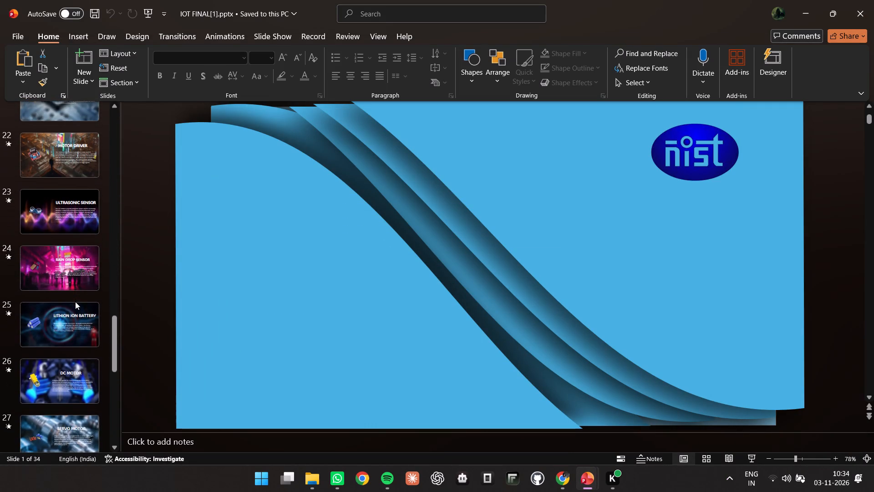
scroll(75, 302, "down", 15)
scroll(75, 302, "up", 4)
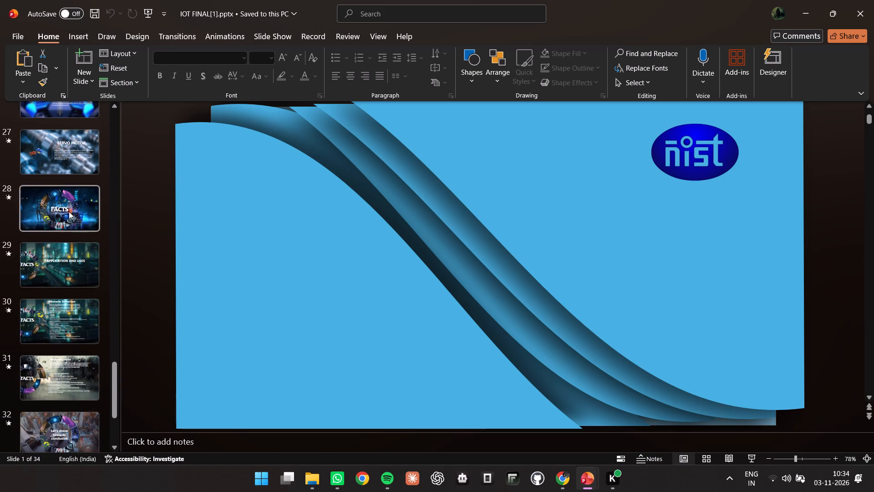
left_click(66, 204)
Examine the picture segments of the ring and the FACTS text on slide 28.
left_click(365, 169)
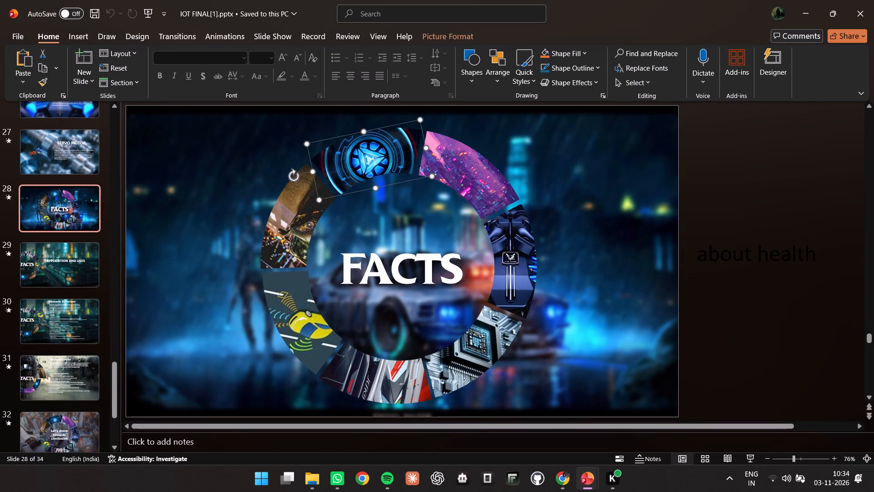
left_click(469, 169)
left_click(499, 248)
left_click(490, 350)
left_click(396, 382)
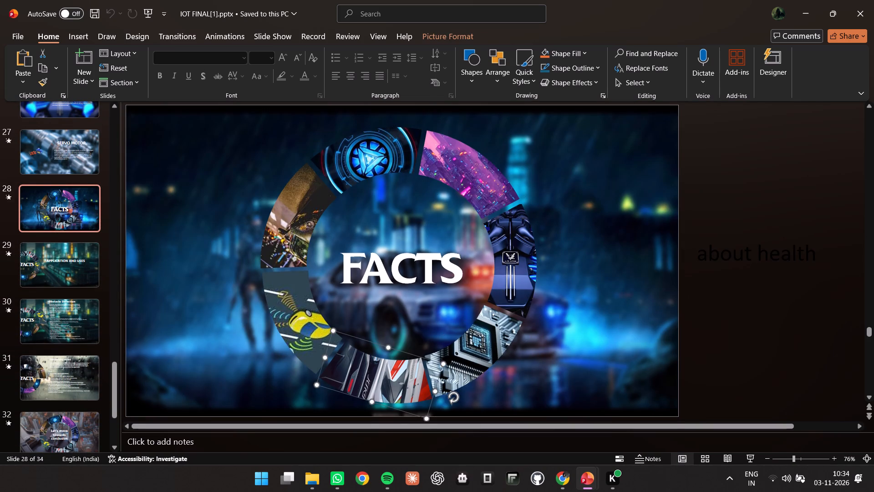
left_click(288, 317)
left_click(423, 269)
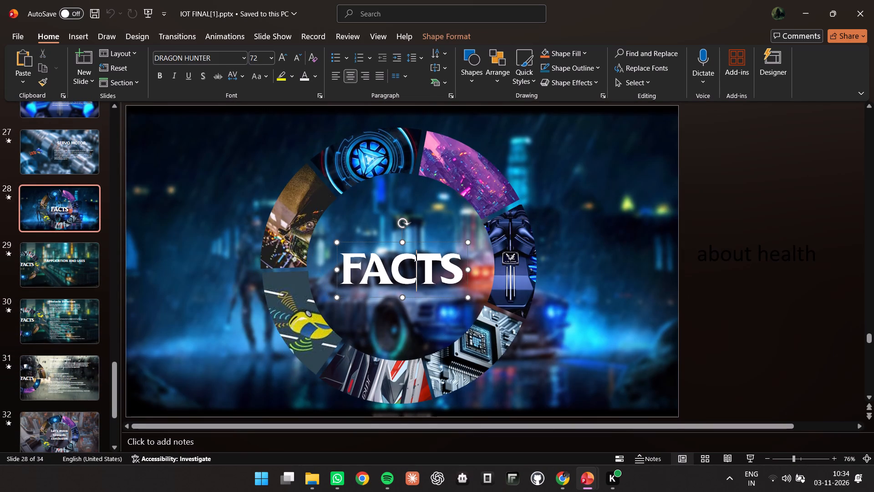
left_click(590, 233)
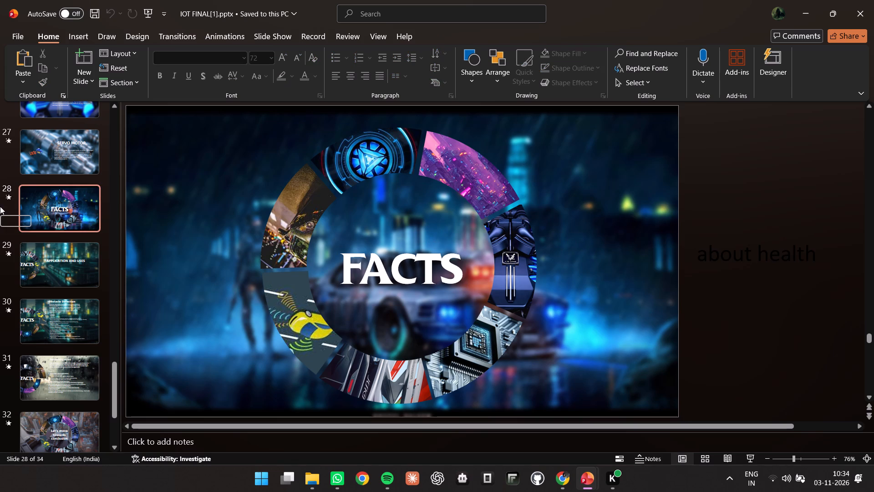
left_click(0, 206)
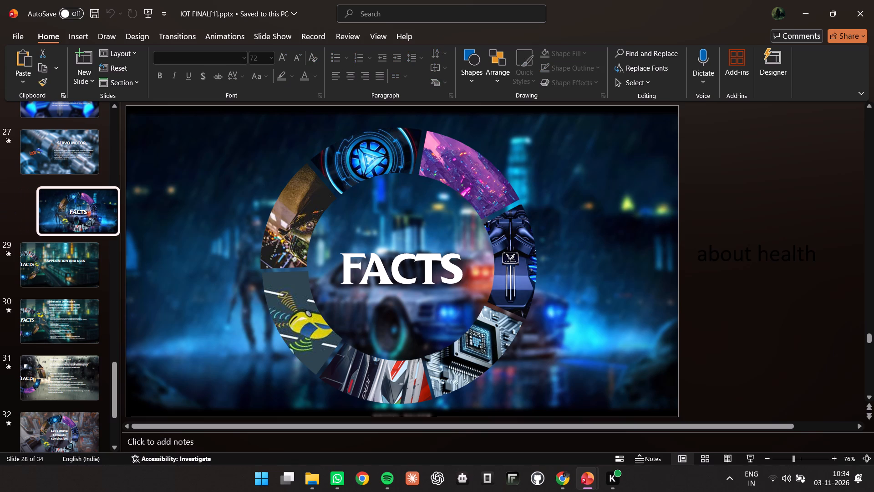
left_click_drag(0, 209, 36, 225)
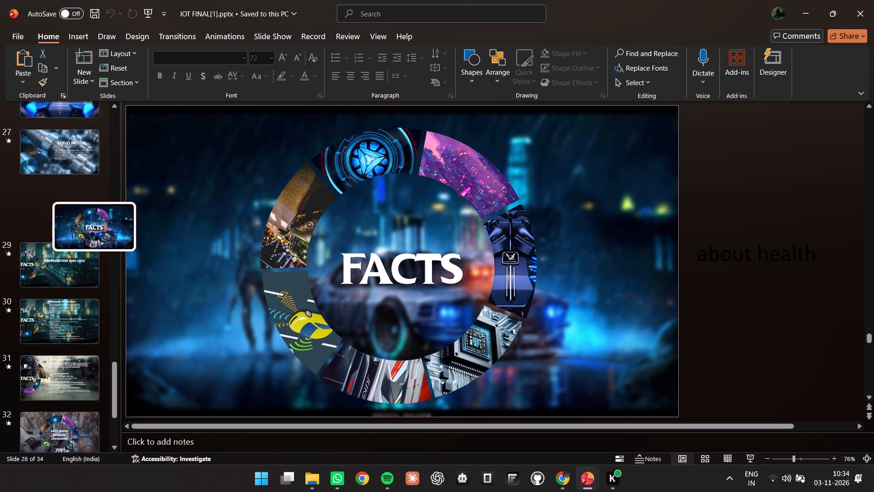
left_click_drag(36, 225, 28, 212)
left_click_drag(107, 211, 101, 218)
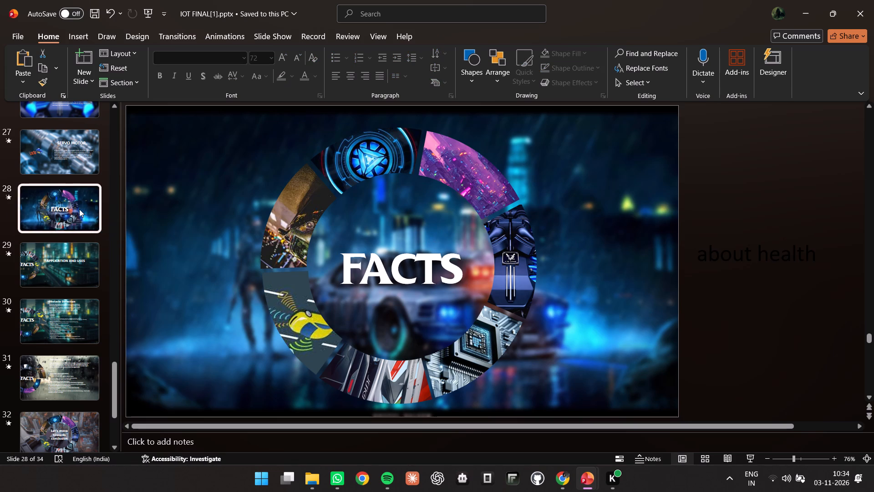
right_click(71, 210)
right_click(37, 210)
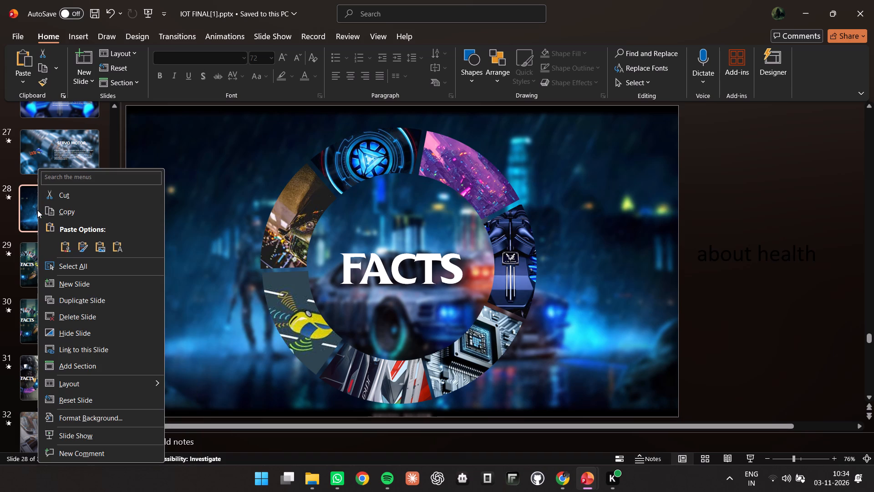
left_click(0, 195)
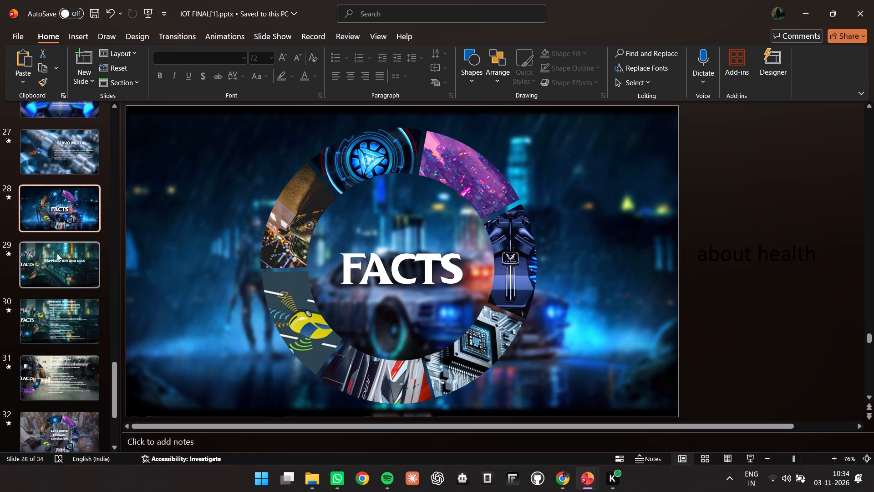
Preview the slide show from slide 28, examining the ring's transition between the FACTS and APPLICATION AND USES slides, and exit the show.
left_click(769, 250)
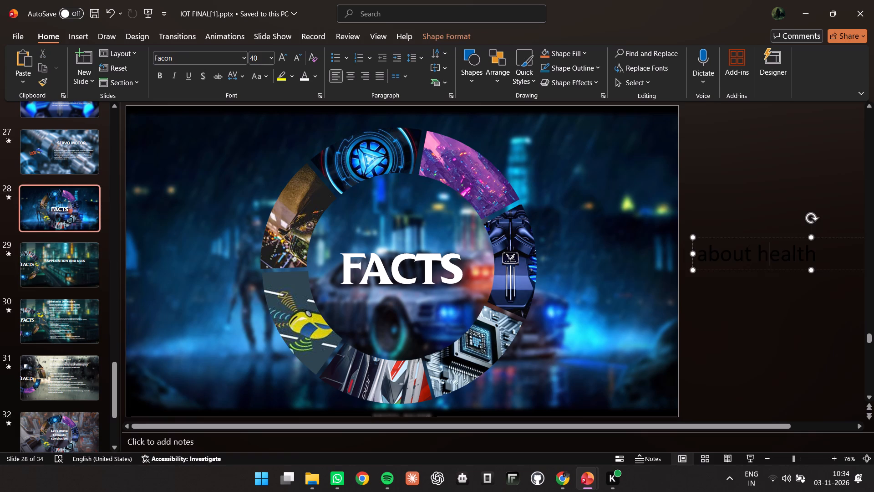
left_click(752, 457)
left_click(542, 300)
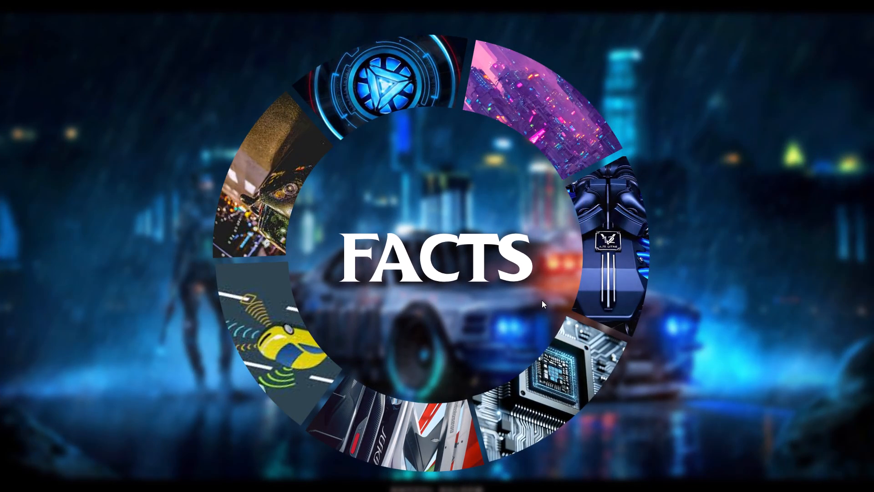
left_click(542, 300)
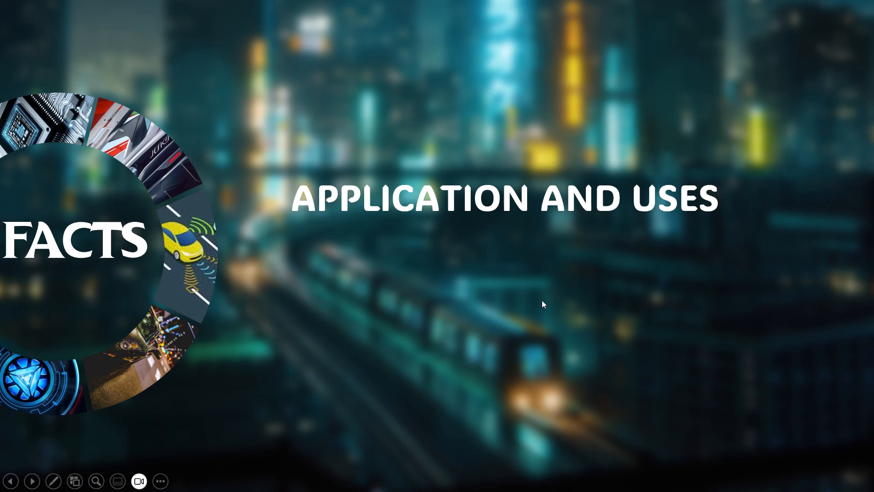
key("Left")
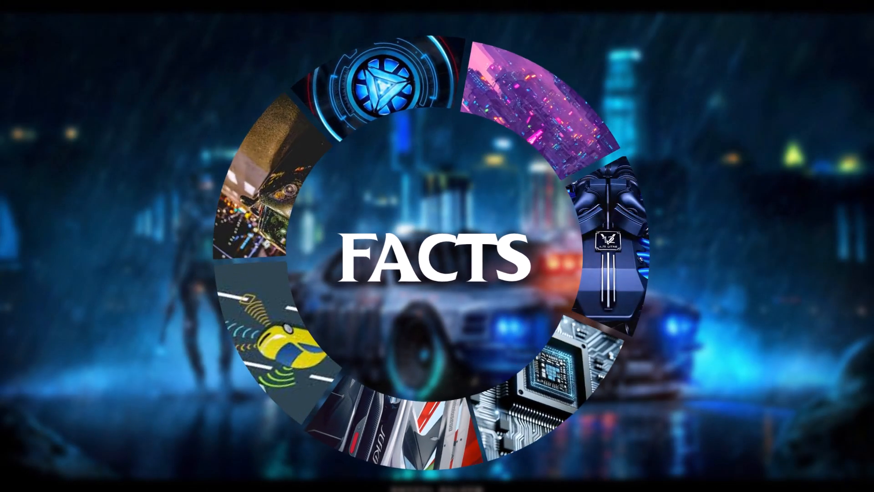
key("Right")
key("Left")
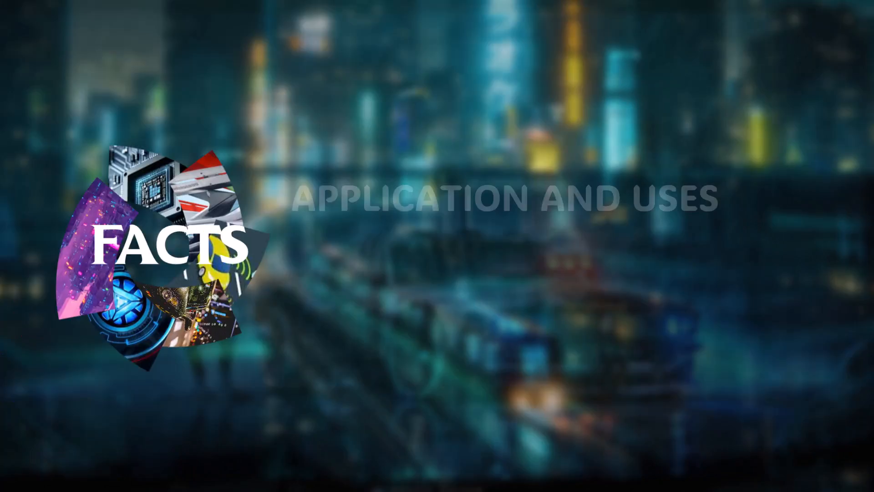
key("Escape")
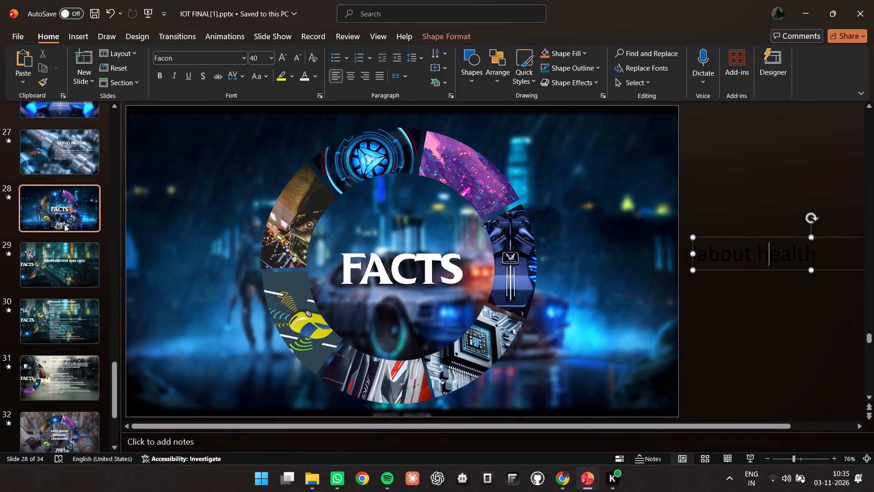
Copy slide 28, the FACTS ring slide, and paste it after slide 4 in Presentation1 using the destination theme.
right_click(69, 217)
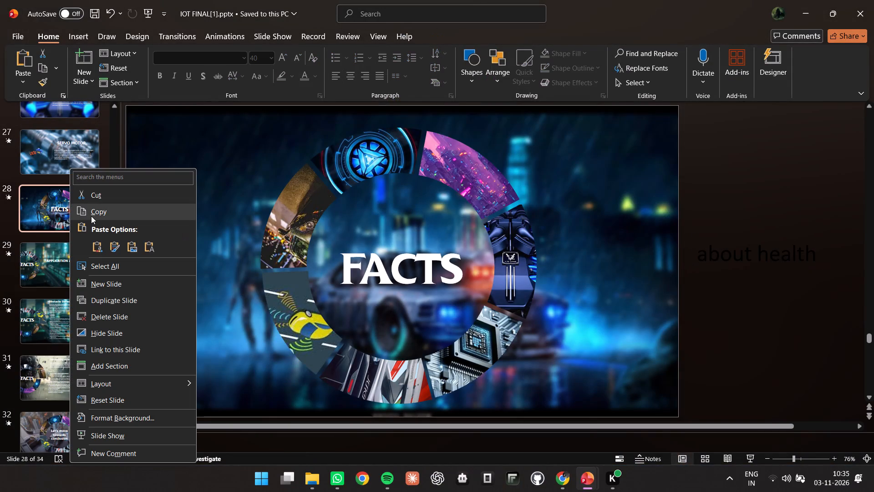
left_click(91, 216)
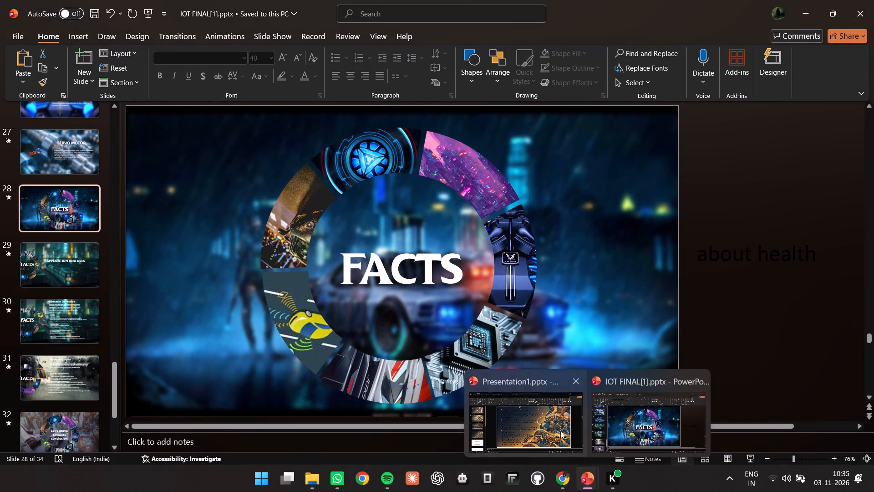
left_click(560, 431)
right_click(82, 326)
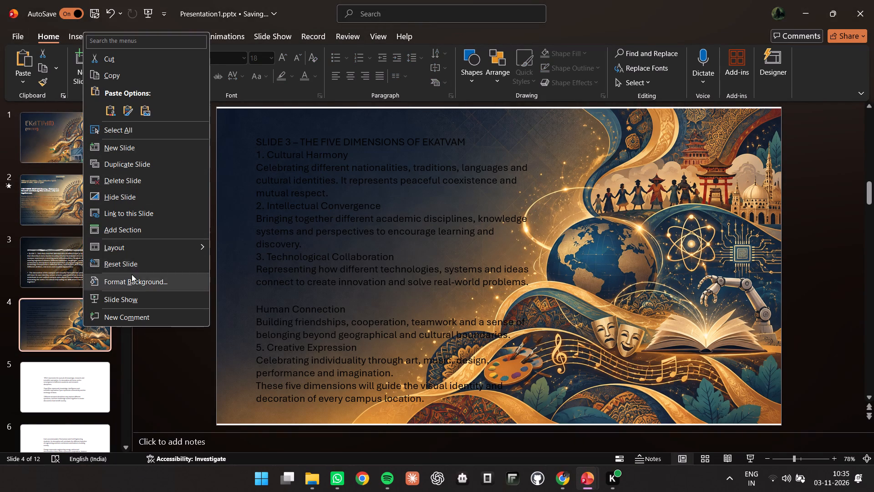
left_click(112, 106)
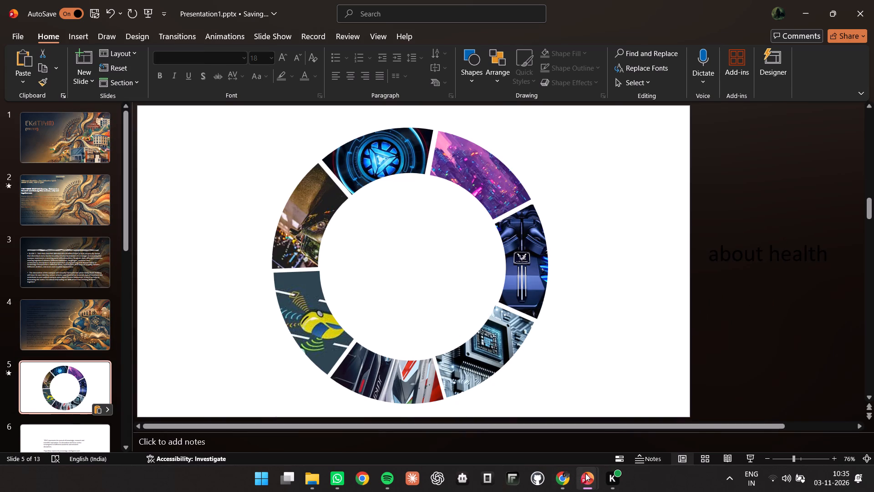
Copy slide 29, APPLICATION AND USES, from IOT FINAL[1] and paste it after slide 5 in Presentation1 using the destination theme.
left_click(620, 436)
left_click(51, 258)
right_click(51, 258)
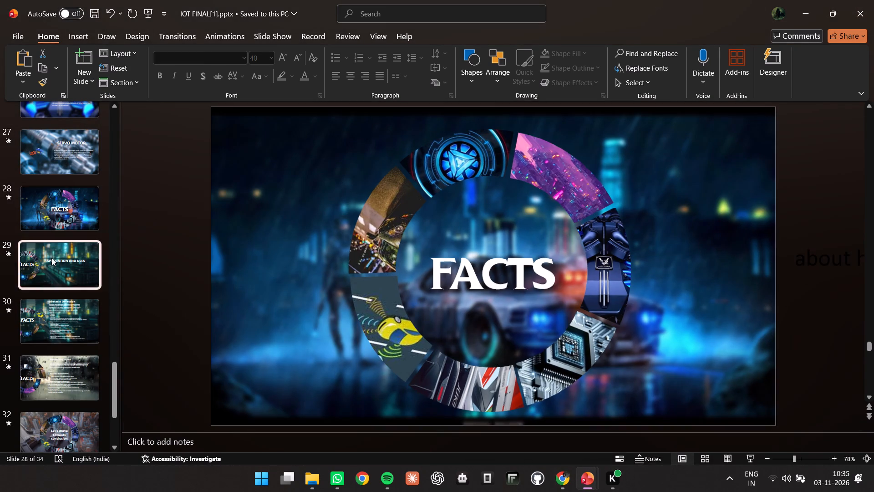
left_click(86, 249)
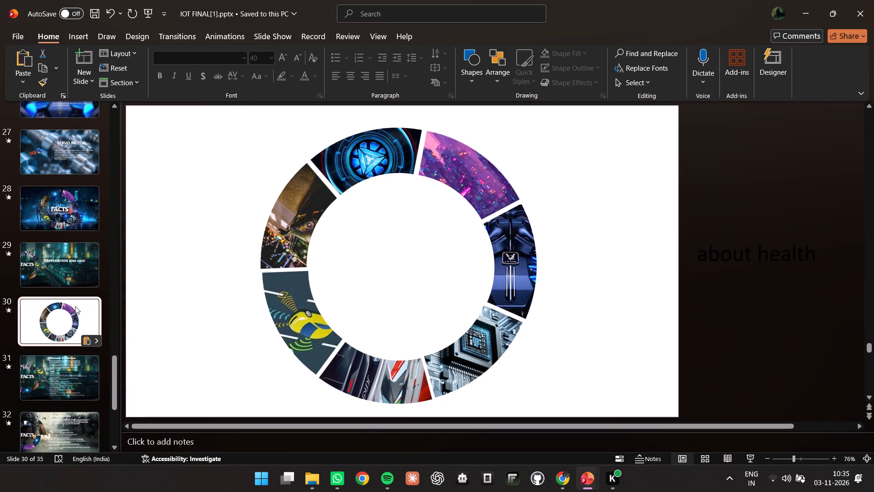
key("ctrl+z")
right_click(56, 252)
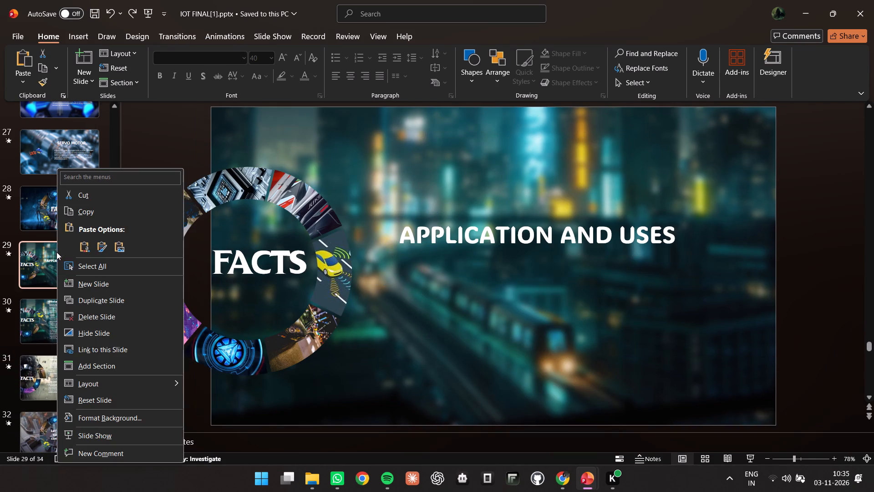
left_click(87, 216)
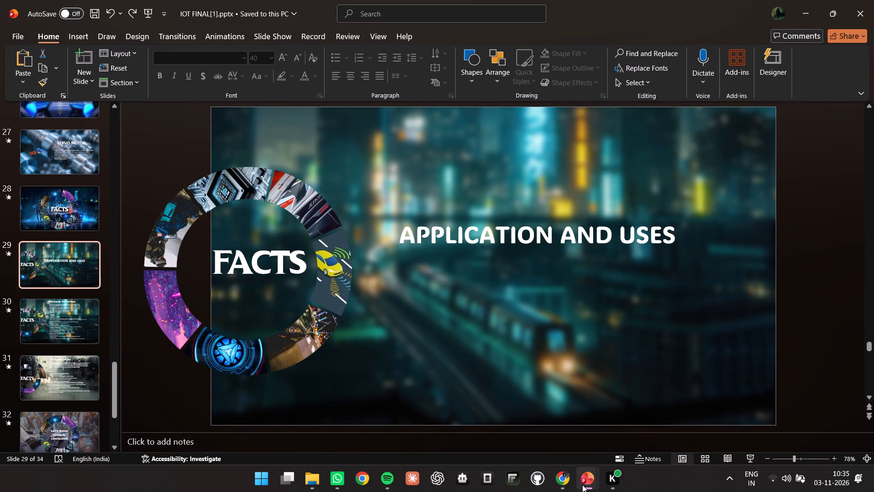
left_click(537, 423)
scroll(18, 362, "down", 1)
right_click(5, 360)
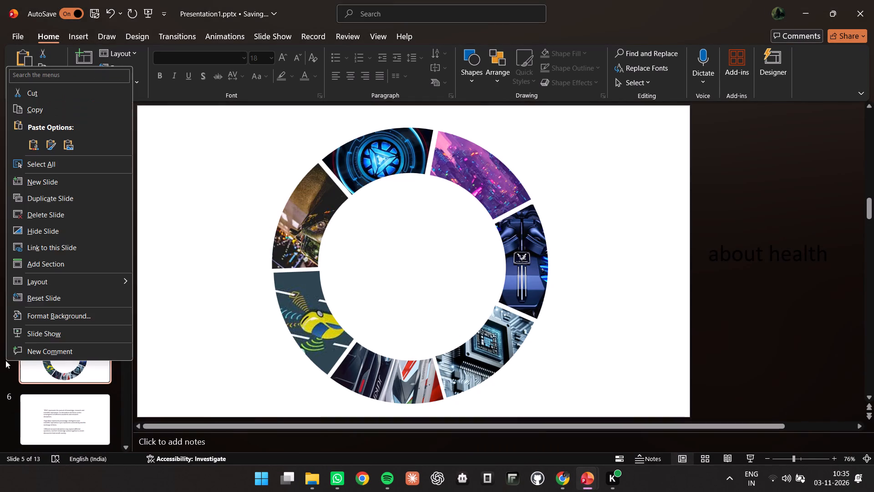
left_click(36, 137)
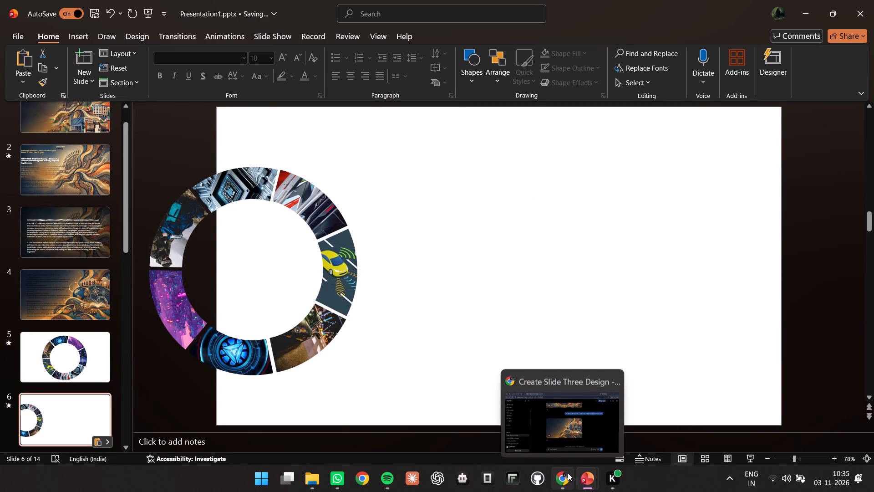
Copy slide 31, Rain sensing wipers, from IOT FINAL[1] and paste it after slide 6 in Presentation1 using the destination theme.
left_click(525, 423)
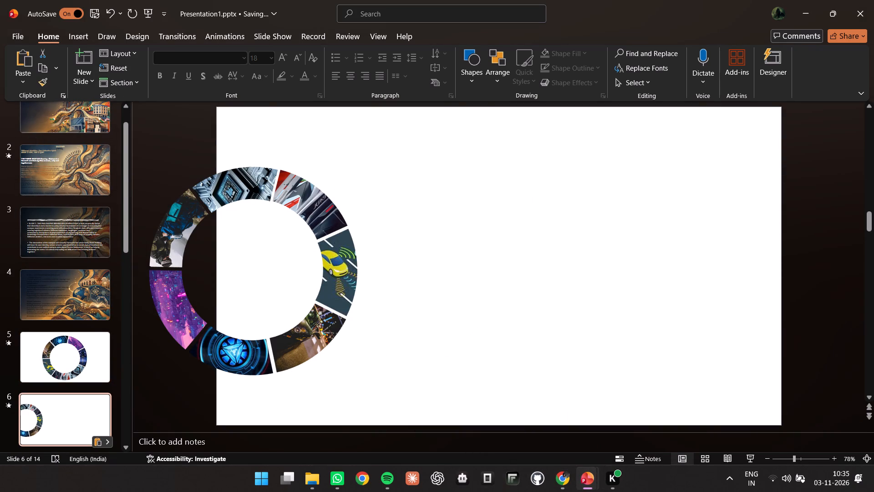
right_click(620, 422)
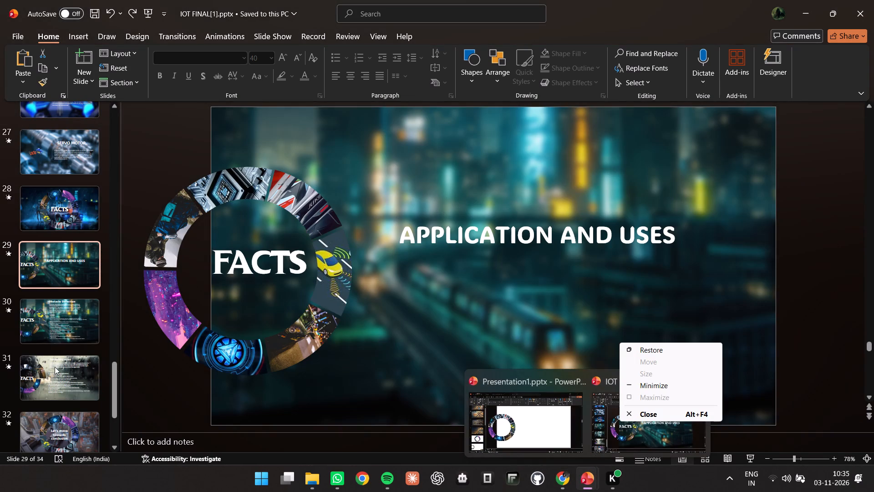
left_click(59, 376)
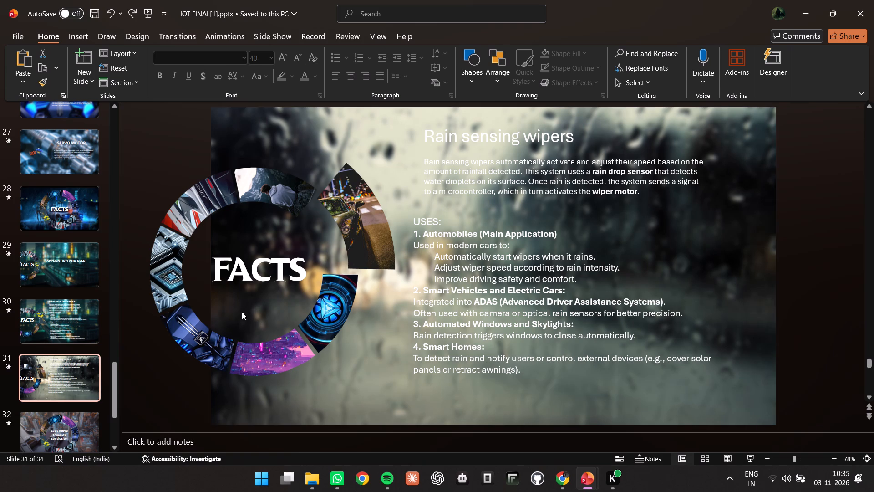
right_click(241, 313)
right_click(45, 373)
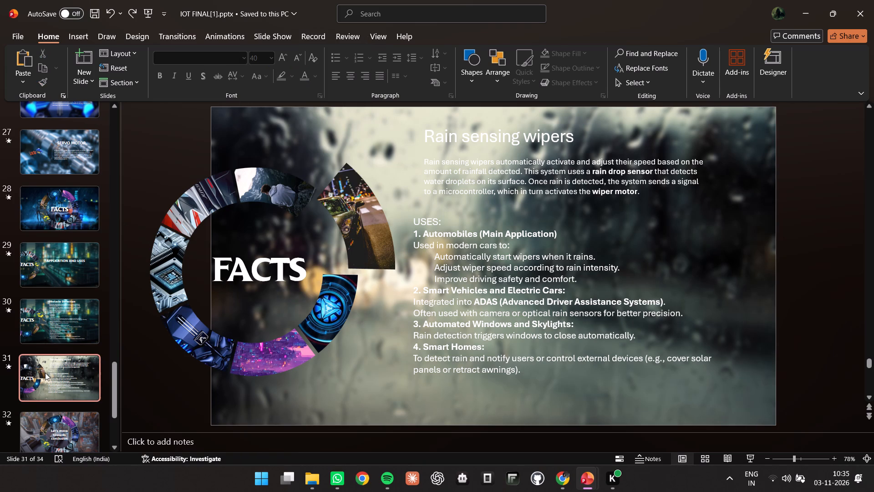
left_click(72, 125)
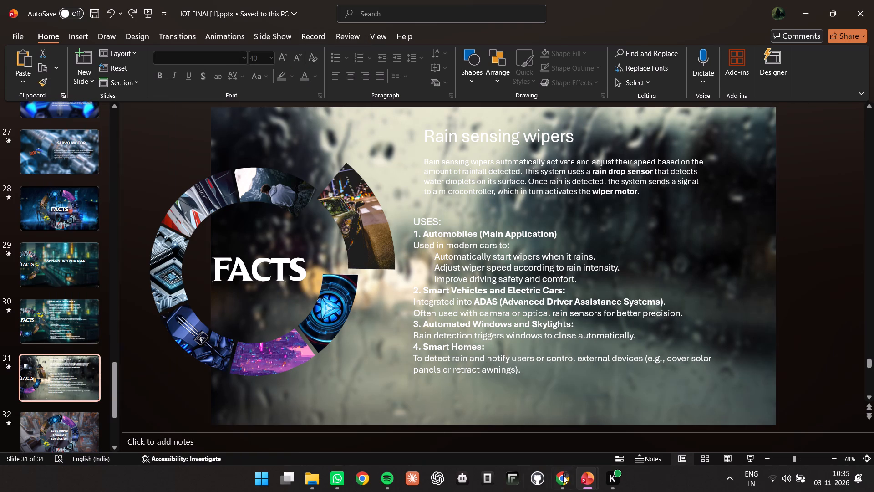
left_click(526, 433)
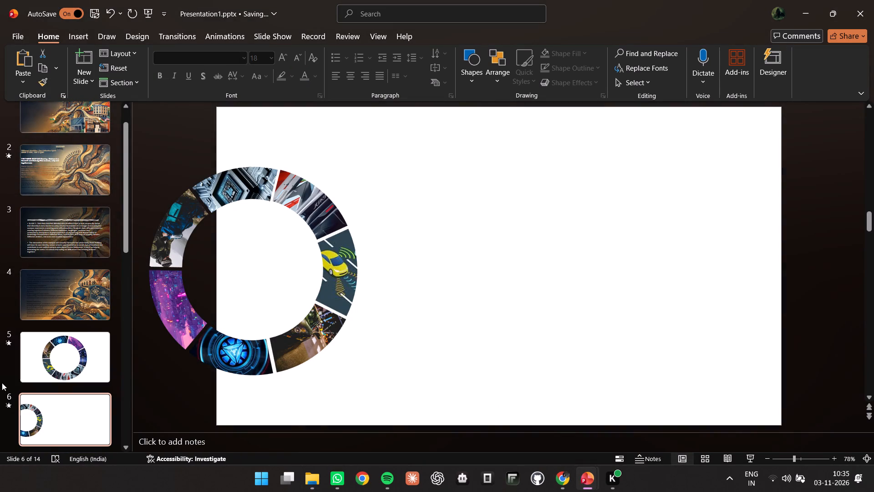
scroll(0, 396, "down", 4)
right_click(0, 307)
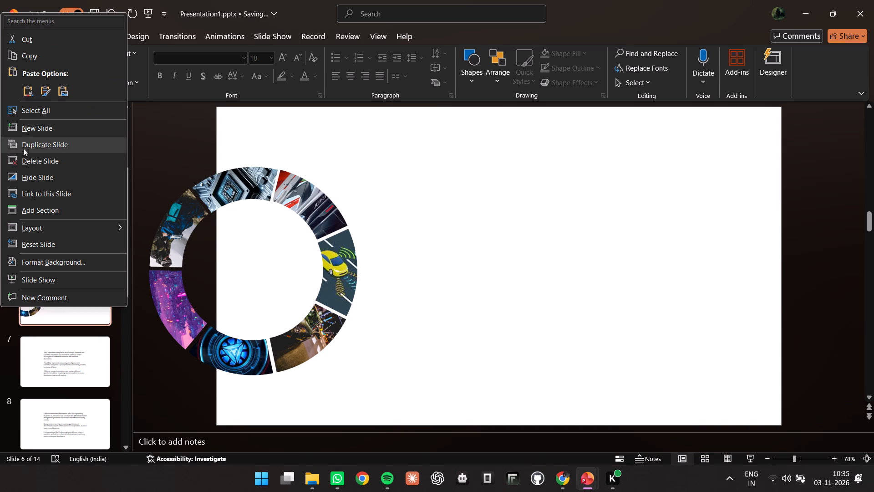
left_click(23, 90)
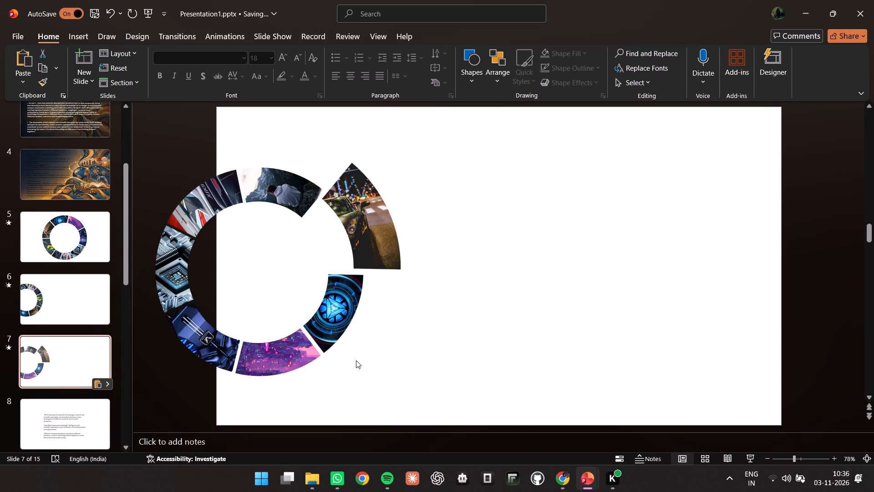
Compare slides 29 to 31 in IOT FINAL[1], copy slide 31 again and paste it after slide 7 in Presentation1.
left_click(572, 476)
left_click(571, 476)
left_click(589, 477)
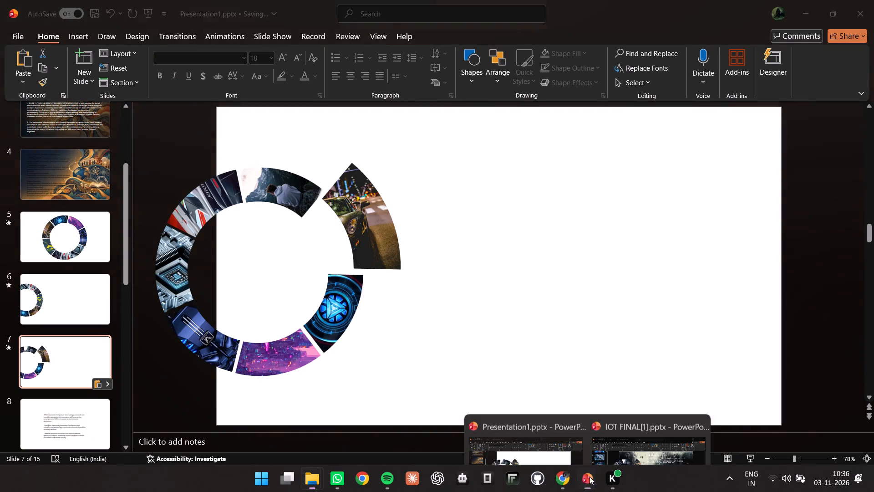
left_click(621, 443)
left_click(59, 257)
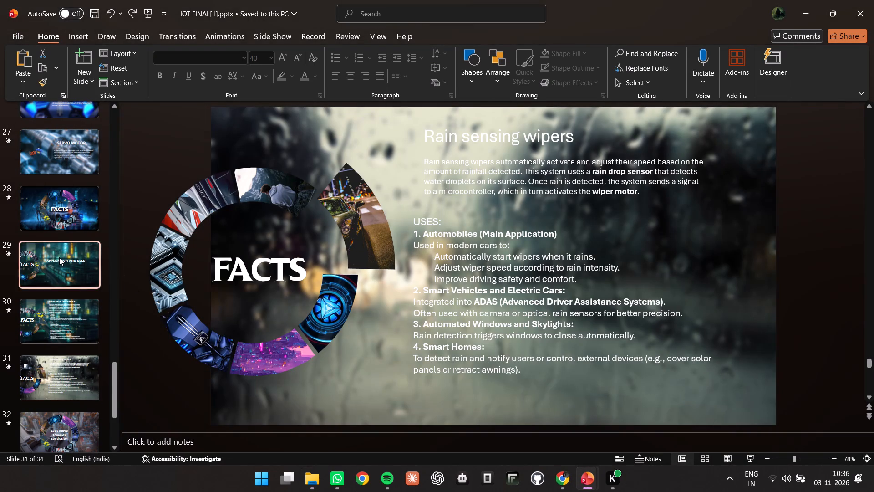
left_click(57, 304)
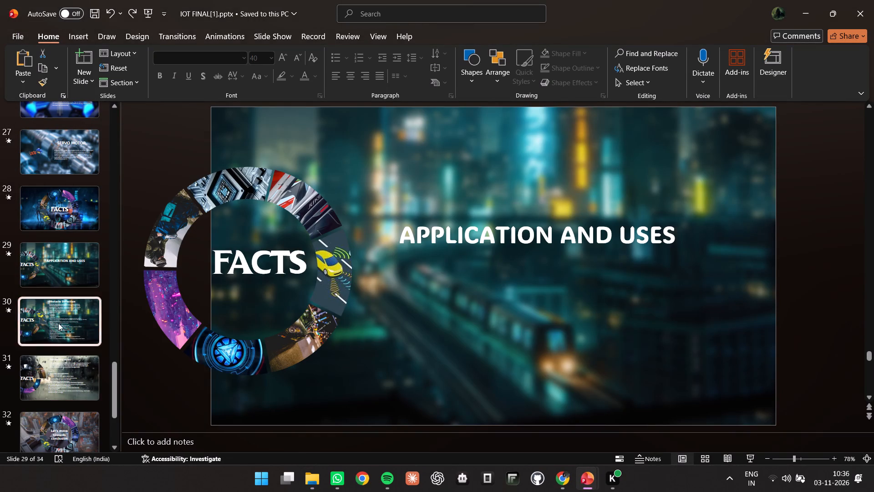
left_click(56, 357)
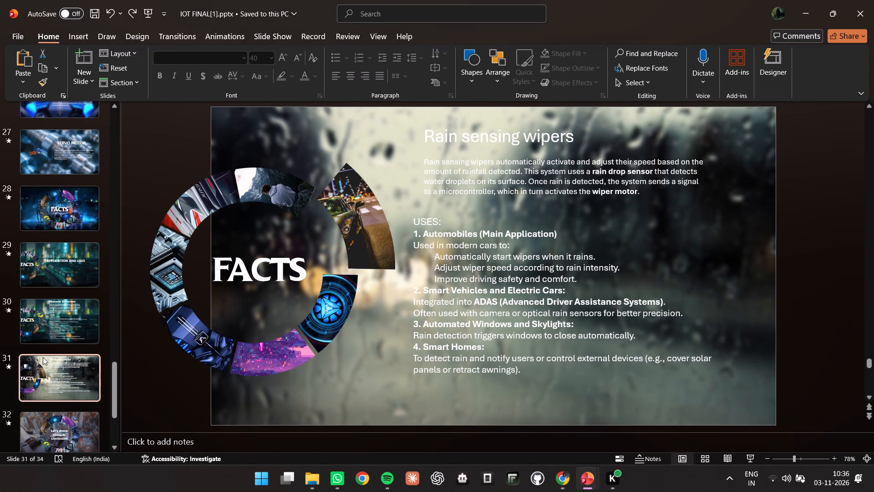
right_click(43, 357)
left_click(67, 100)
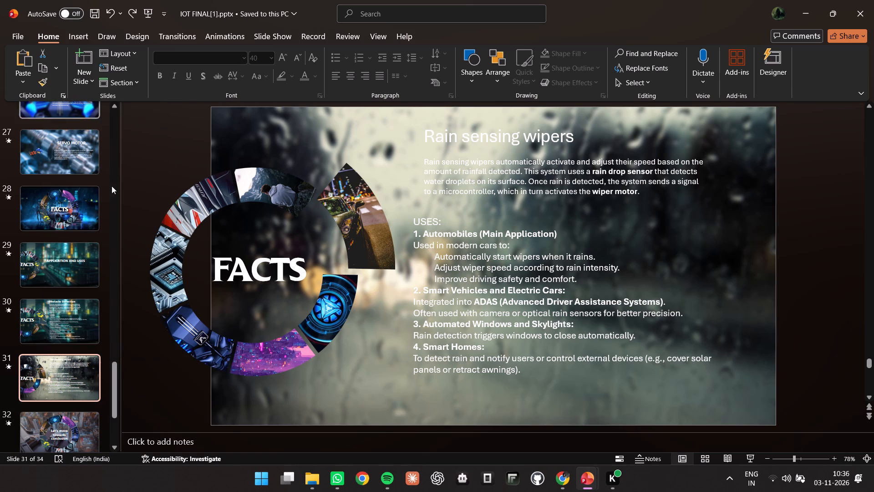
left_click(515, 433)
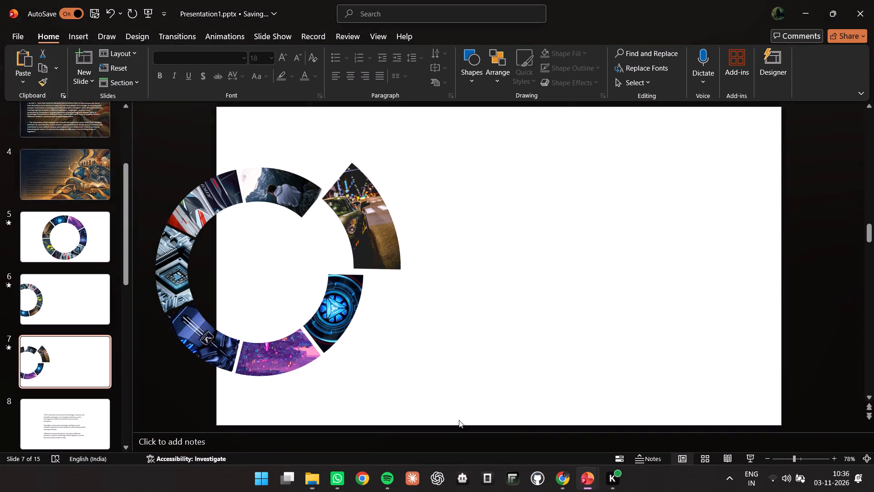
right_click(0, 379)
left_click(29, 162)
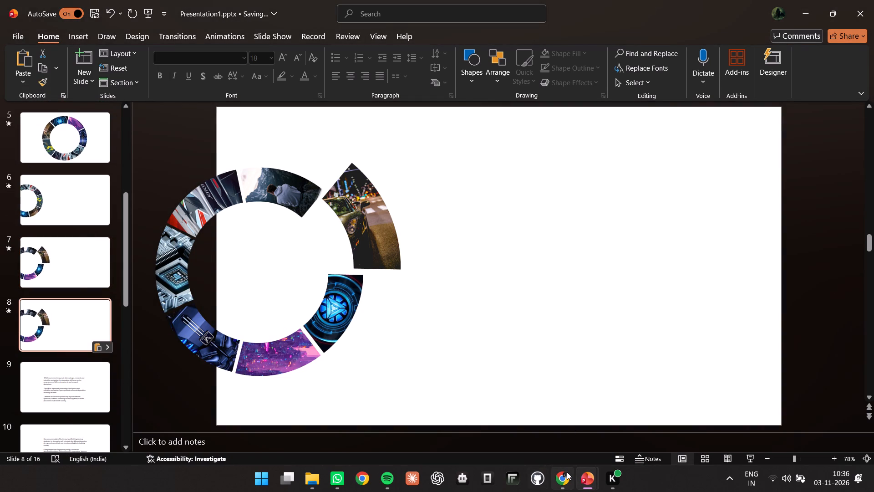
Examine slides 29 to 34 in IOT FINAL[1] and compare their picture-ring layouts for another slide to reuse.
left_click(541, 435)
left_click(579, 469)
left_click(619, 426)
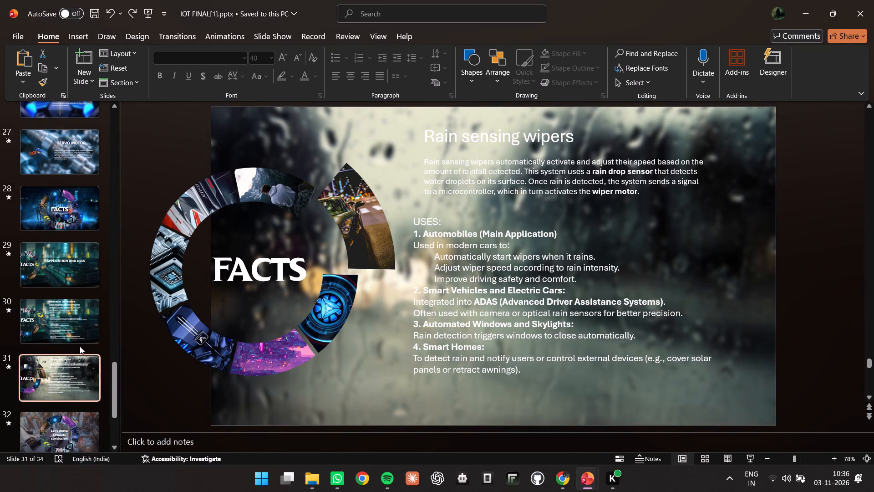
scroll(73, 352, "down", 2)
left_click(63, 362)
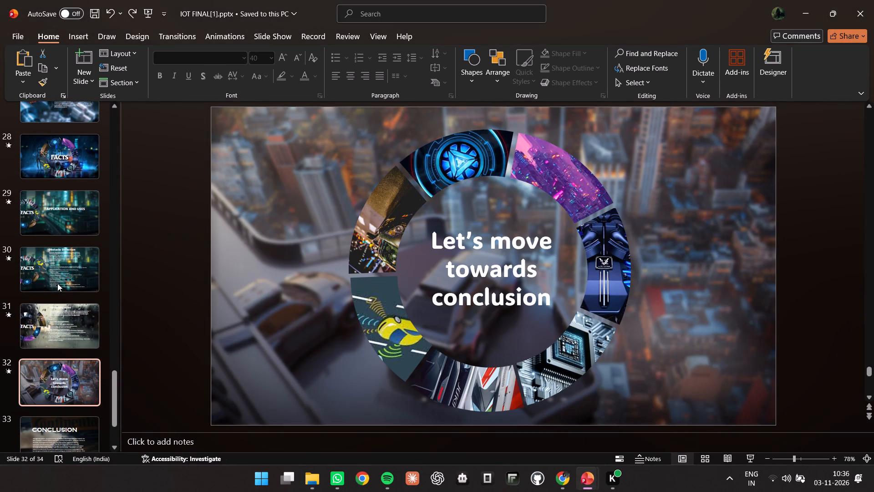
scroll(78, 378, "down", 1)
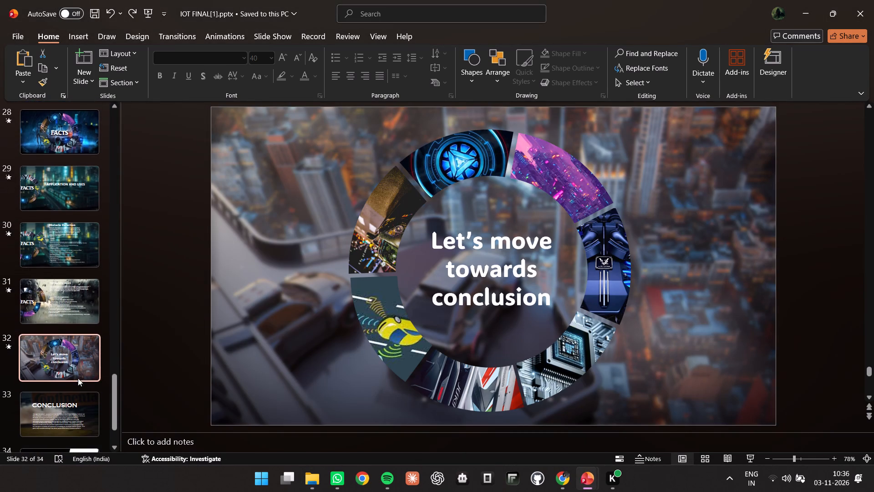
scroll(38, 328, "up", 2)
scroll(79, 279, "up", 1)
left_click(62, 269)
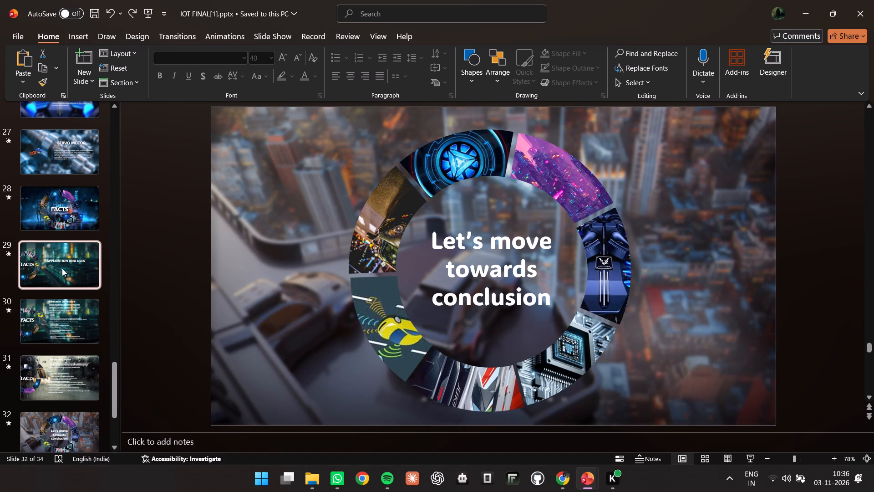
left_click(39, 322)
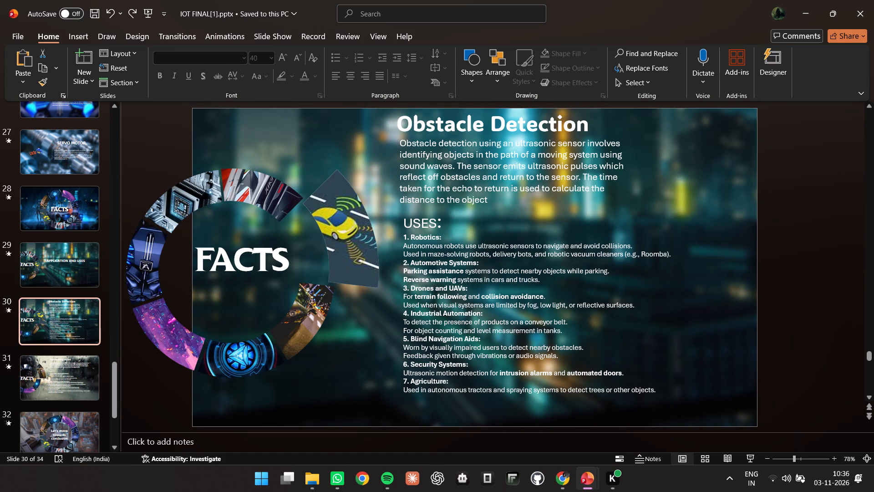
left_click(64, 369)
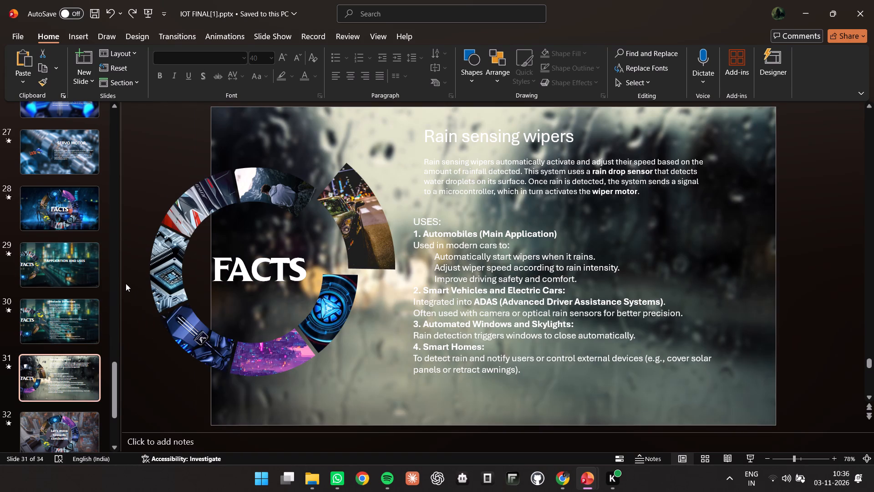
scroll(92, 237, "up", 2)
scroll(93, 237, "down", 7)
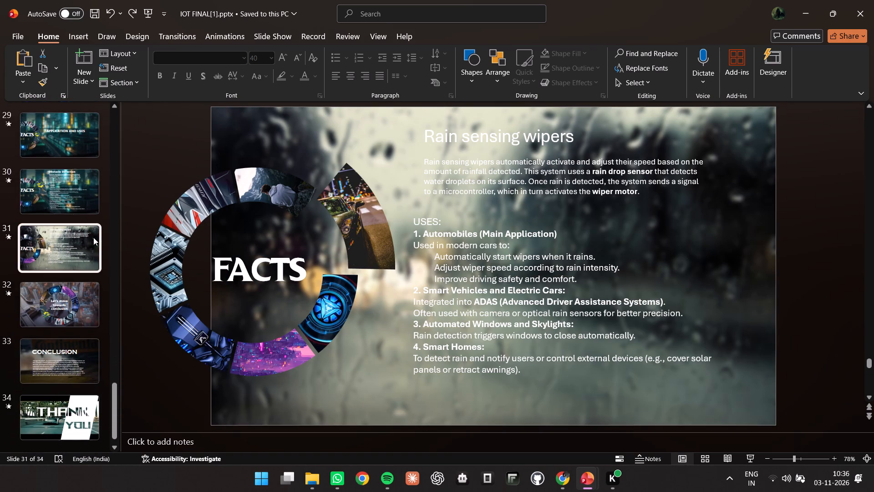
scroll(93, 237, "up", 12)
scroll(95, 236, "down", 6)
Undo the last change in IOT FINAL[1].
key("ctrl+z")
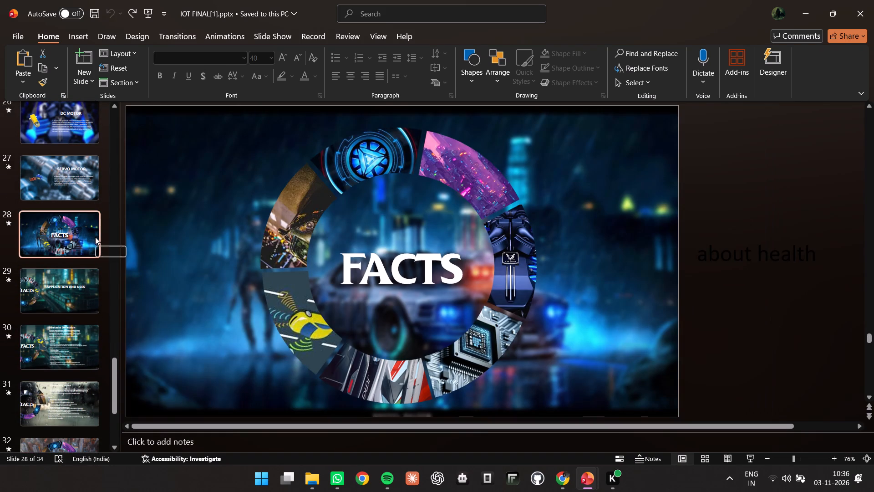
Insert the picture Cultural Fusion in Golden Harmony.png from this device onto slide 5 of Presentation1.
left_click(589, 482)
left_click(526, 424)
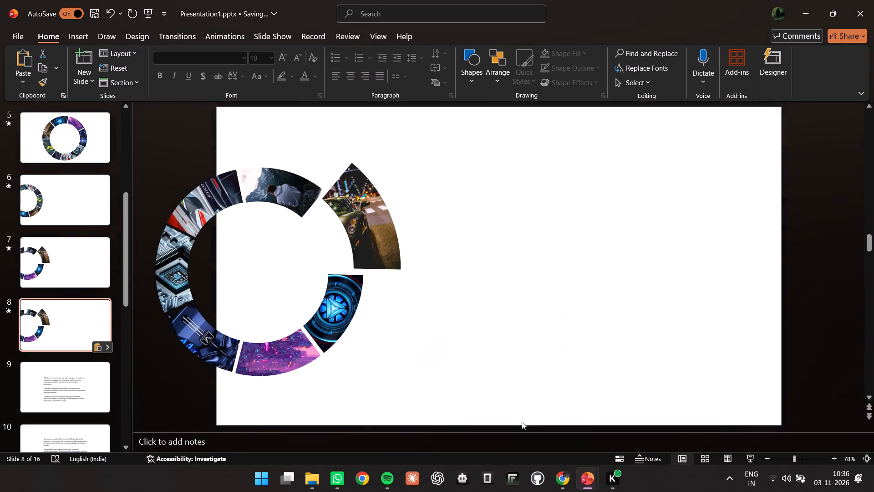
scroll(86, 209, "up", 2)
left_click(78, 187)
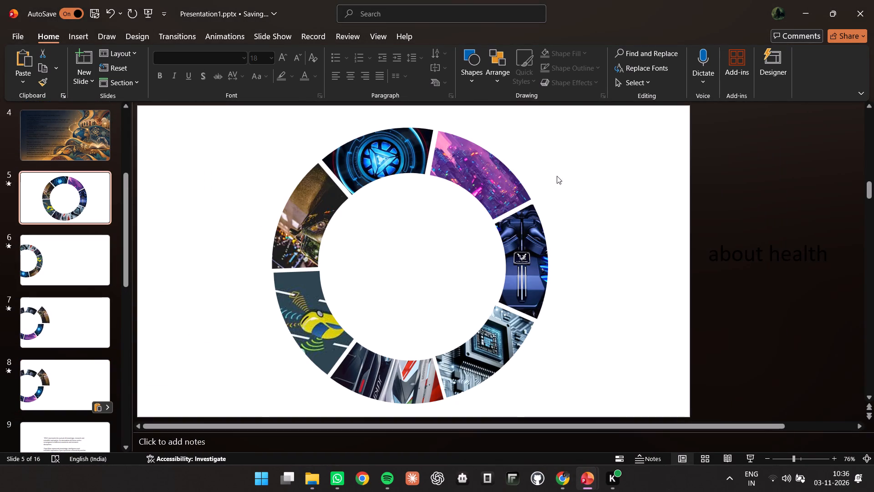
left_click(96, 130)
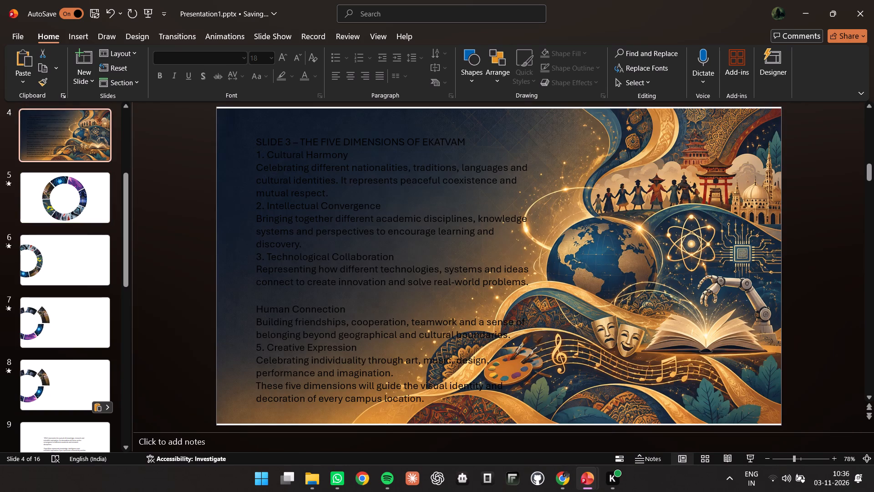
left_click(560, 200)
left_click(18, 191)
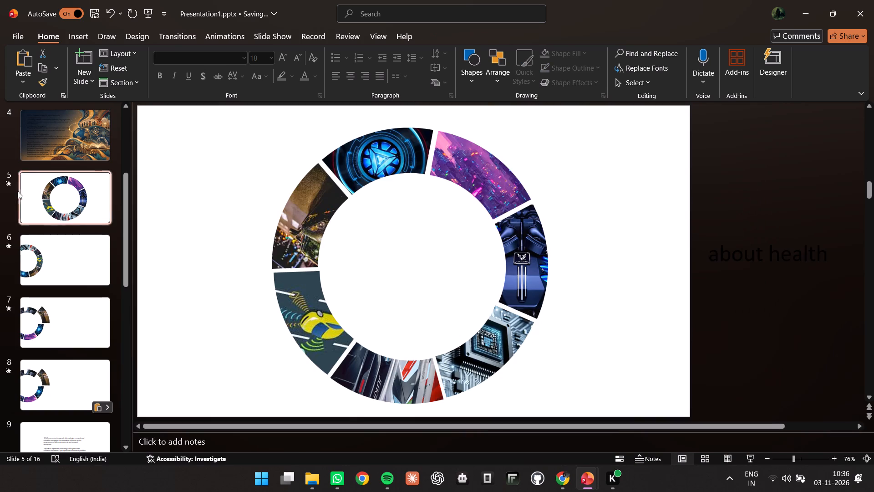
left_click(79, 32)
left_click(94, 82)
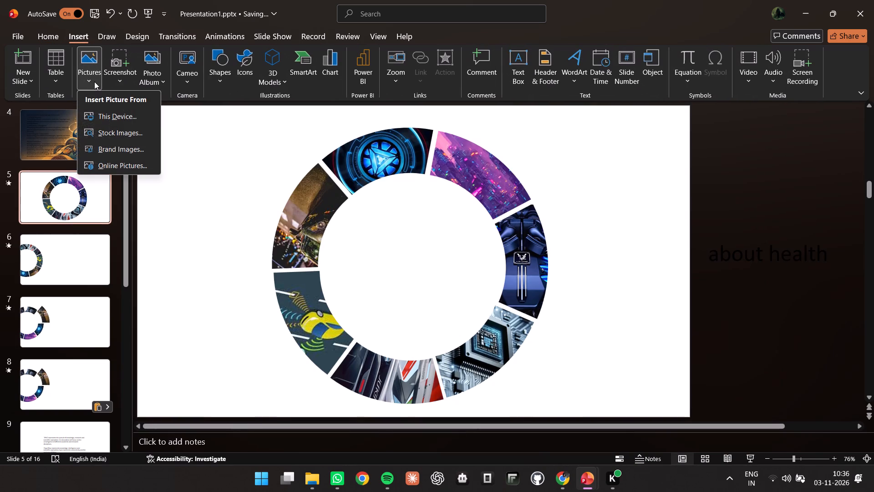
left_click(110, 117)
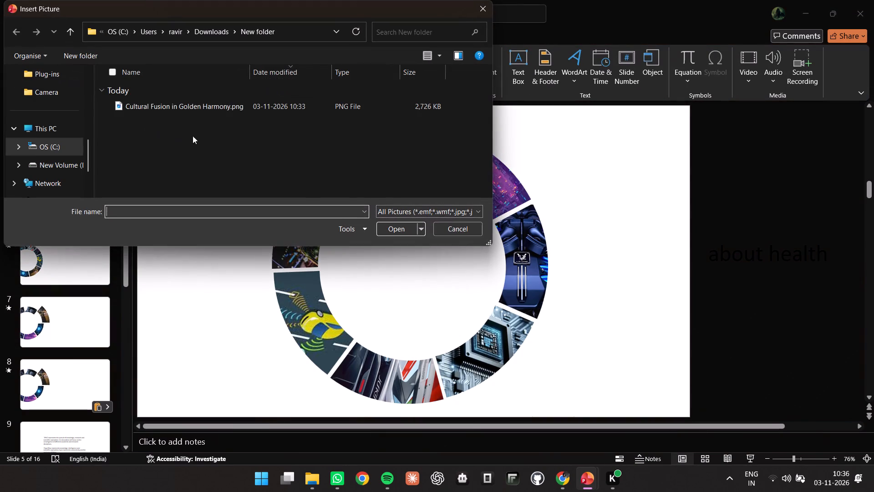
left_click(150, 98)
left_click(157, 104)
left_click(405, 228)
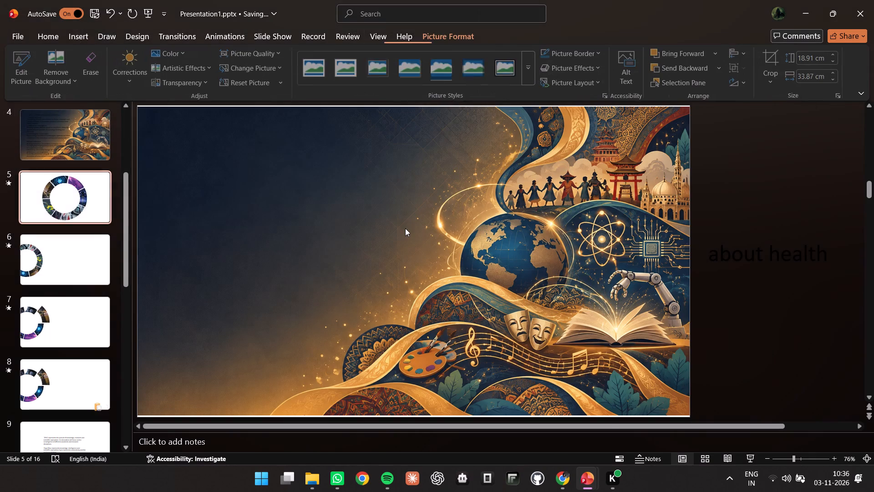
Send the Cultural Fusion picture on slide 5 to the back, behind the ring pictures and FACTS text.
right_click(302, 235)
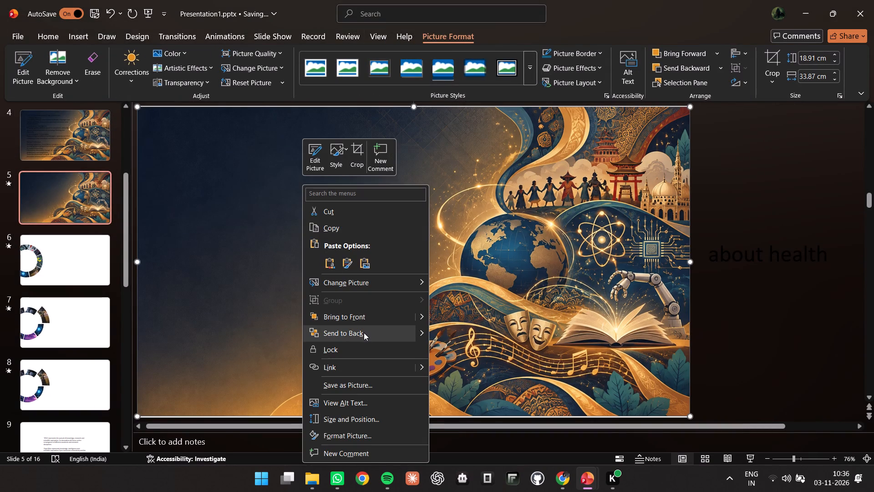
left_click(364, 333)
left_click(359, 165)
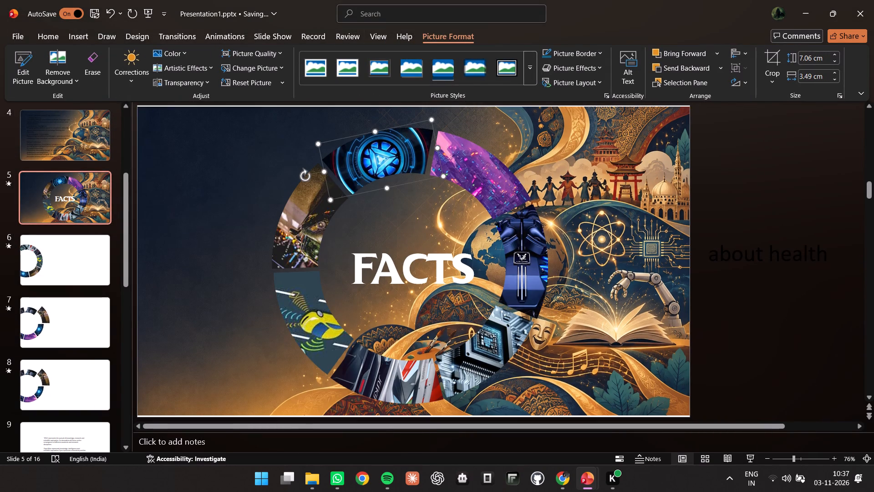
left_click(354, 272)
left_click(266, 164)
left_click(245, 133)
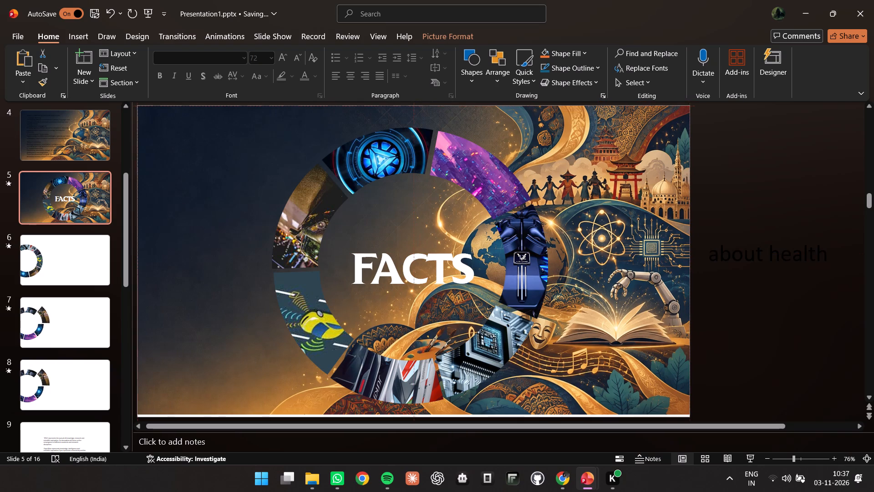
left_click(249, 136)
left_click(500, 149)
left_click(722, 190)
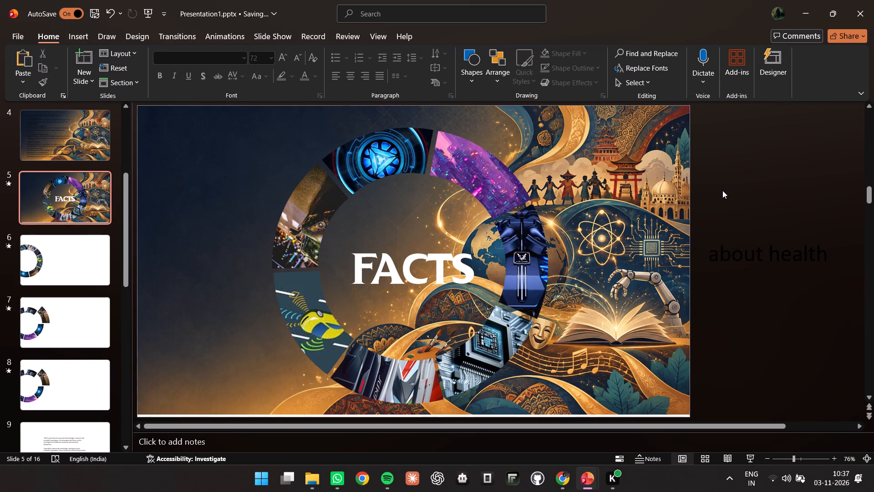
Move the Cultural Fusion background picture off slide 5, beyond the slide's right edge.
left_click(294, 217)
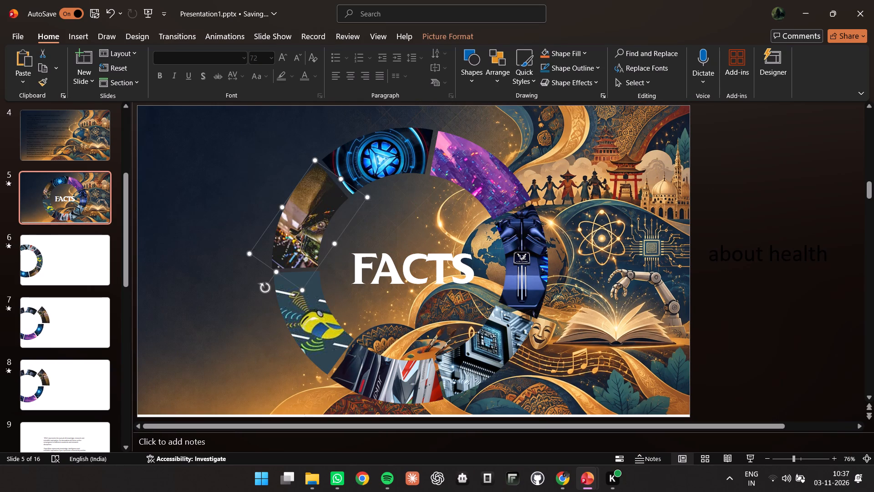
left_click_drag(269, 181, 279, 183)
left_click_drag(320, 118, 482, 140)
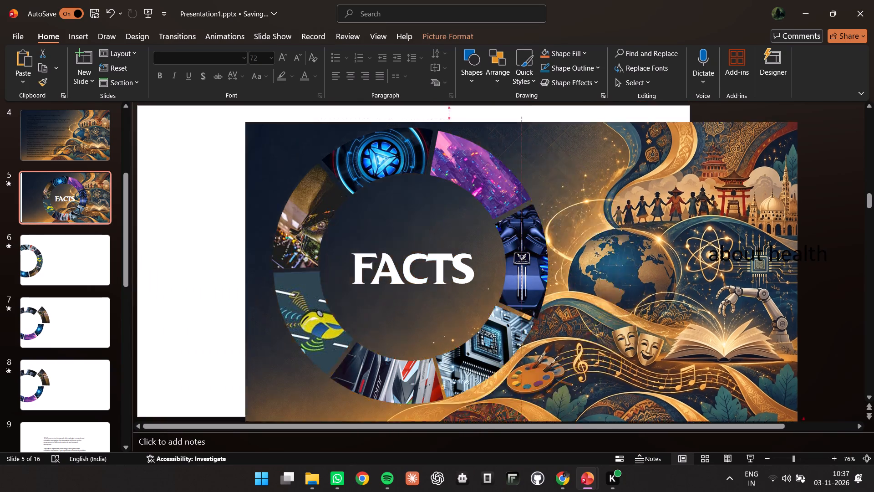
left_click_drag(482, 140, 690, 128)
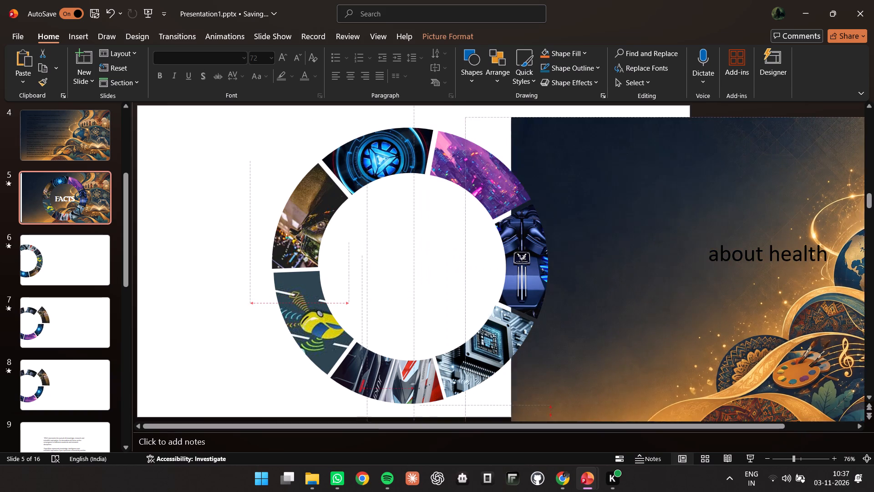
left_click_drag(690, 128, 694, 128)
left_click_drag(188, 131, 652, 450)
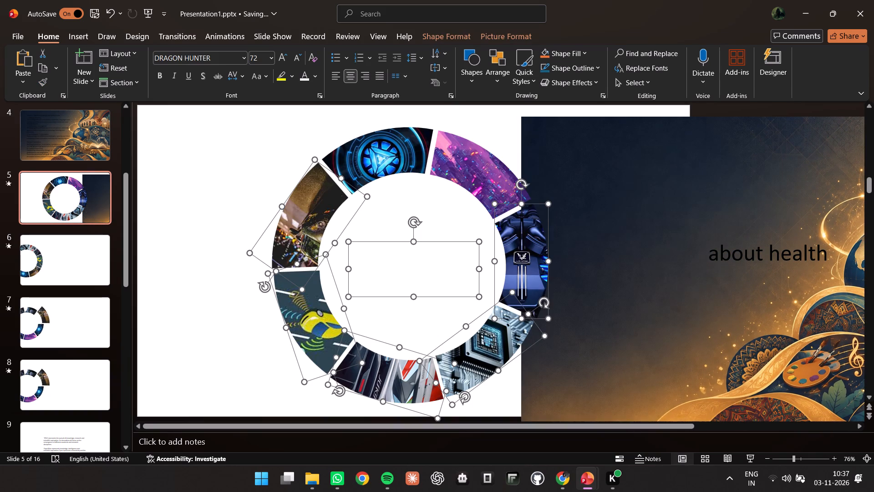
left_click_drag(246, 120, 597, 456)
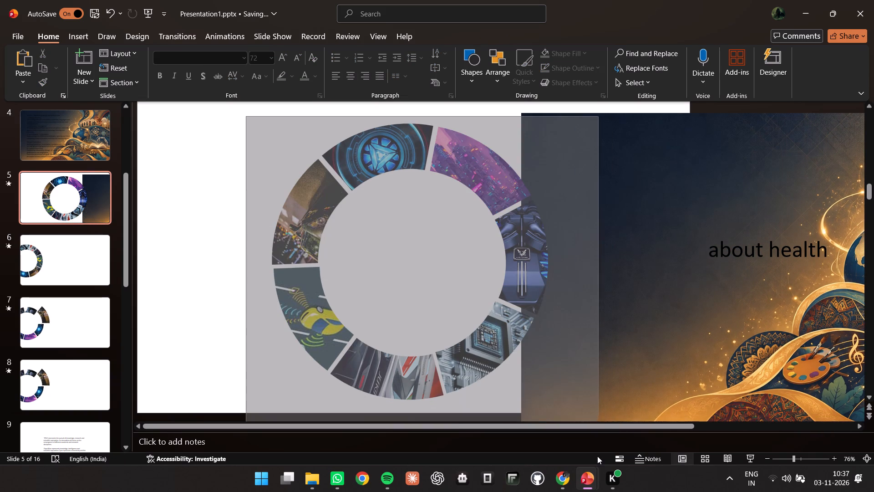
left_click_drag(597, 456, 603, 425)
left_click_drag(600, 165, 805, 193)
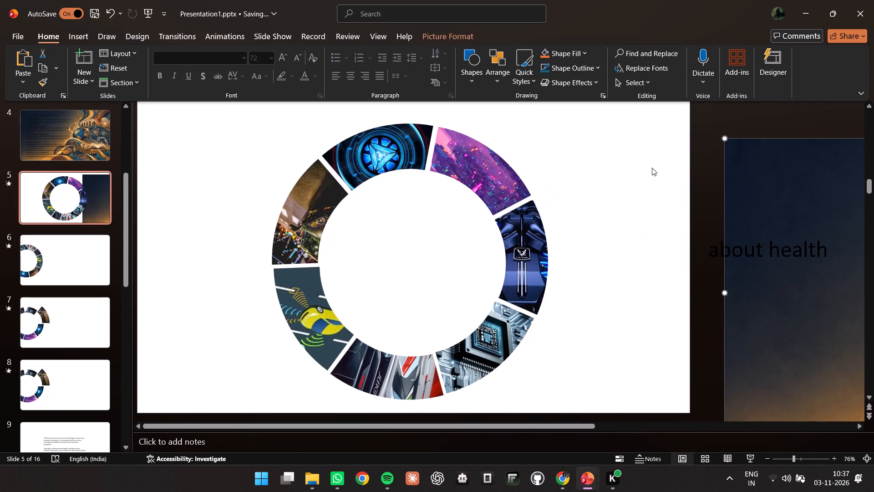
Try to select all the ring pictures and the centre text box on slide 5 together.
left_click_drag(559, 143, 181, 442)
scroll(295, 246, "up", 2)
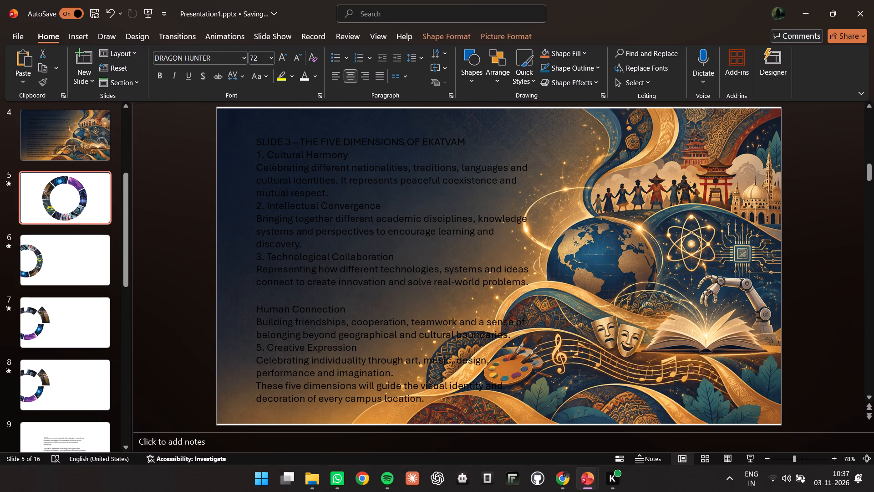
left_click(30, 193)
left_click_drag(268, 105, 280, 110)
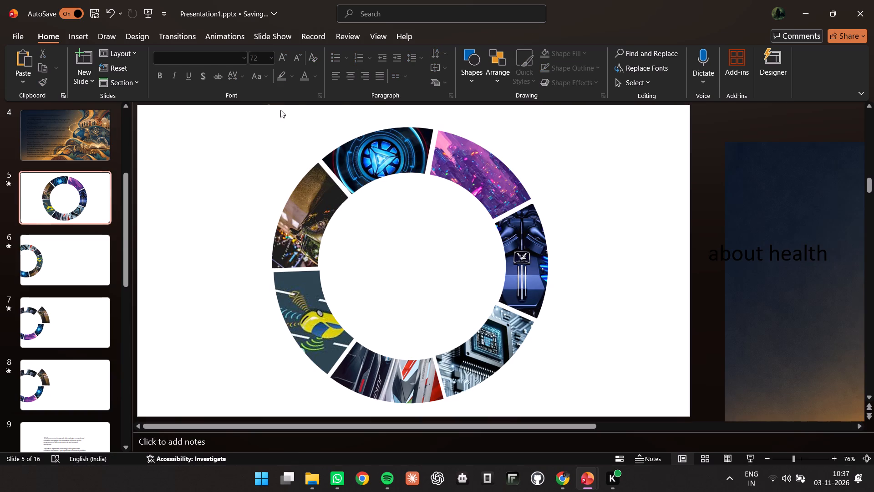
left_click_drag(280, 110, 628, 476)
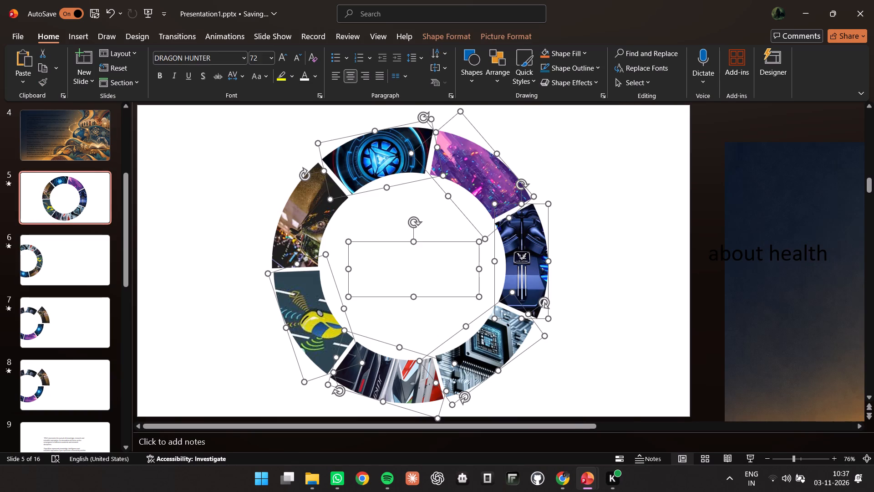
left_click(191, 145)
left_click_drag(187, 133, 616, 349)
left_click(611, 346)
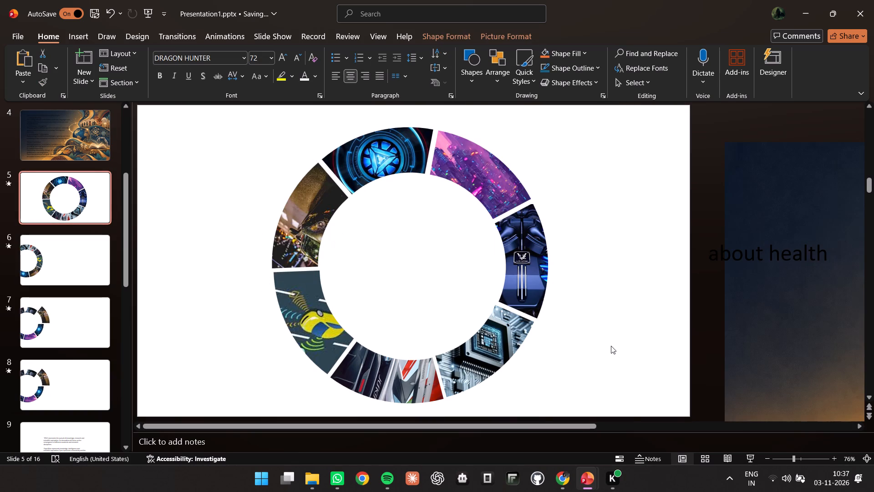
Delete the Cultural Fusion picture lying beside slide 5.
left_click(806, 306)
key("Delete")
Delete the off-slide "about health" text box beside slide 5.
left_click(757, 257)
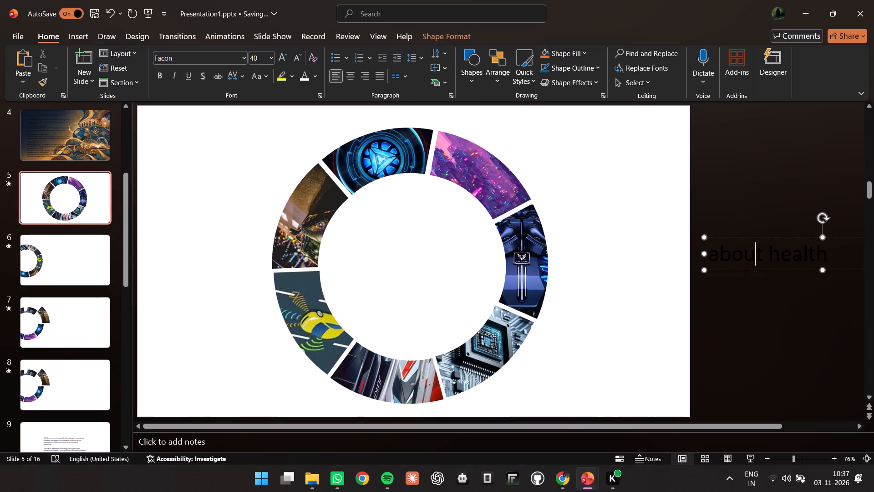
left_click(725, 238)
key("Delete")
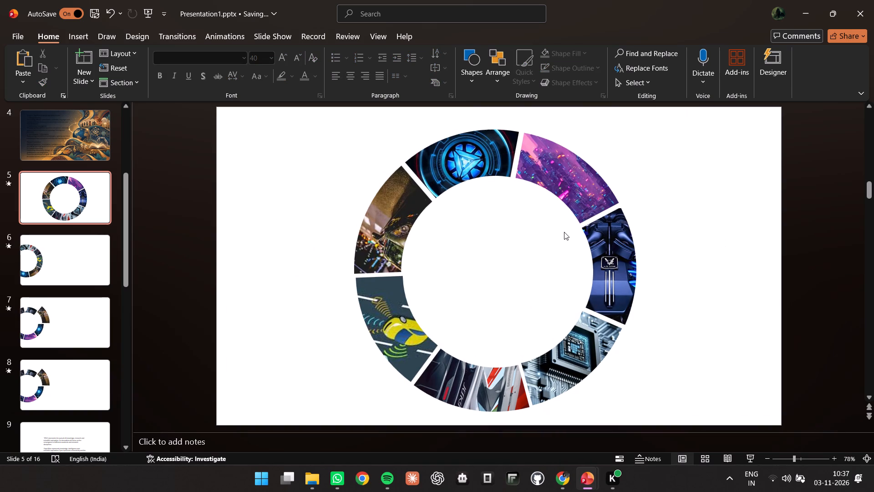
Shrink the picture ring and its centre text box very slightly together and move them to the left side of slide 5.
left_click(564, 232)
key("ctrl+a")
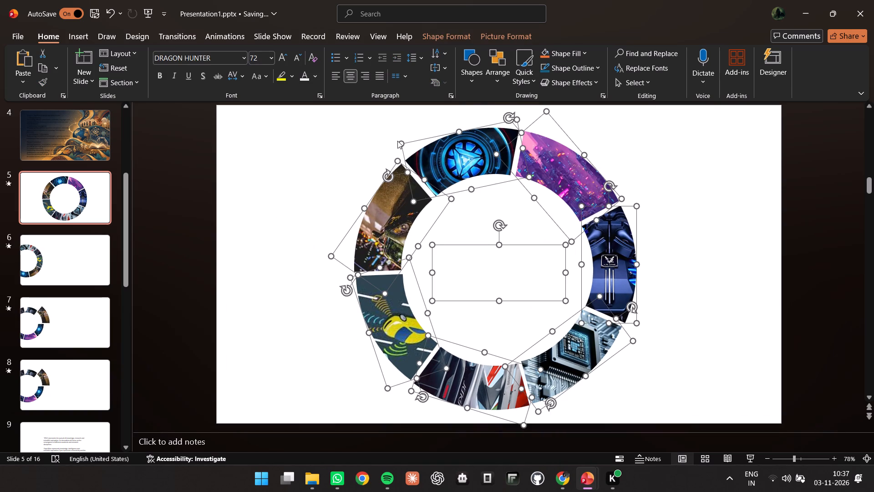
left_click_drag(402, 142, 406, 150)
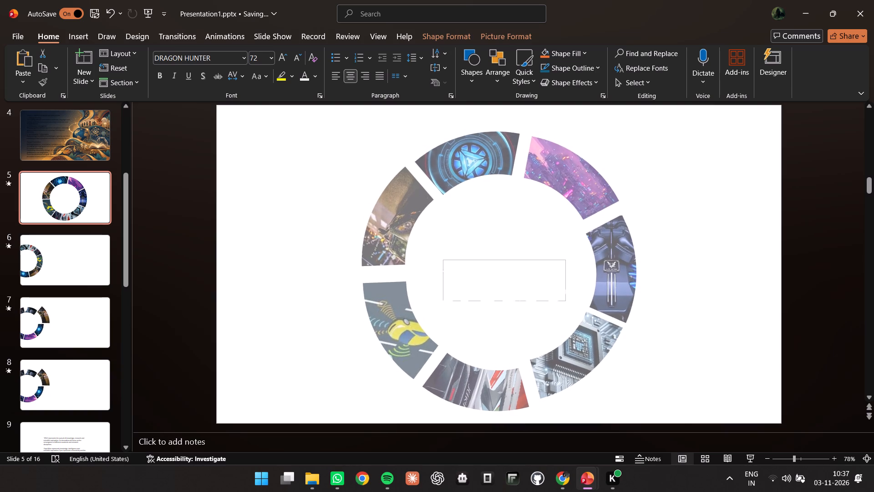
left_click_drag(406, 150, 404, 156)
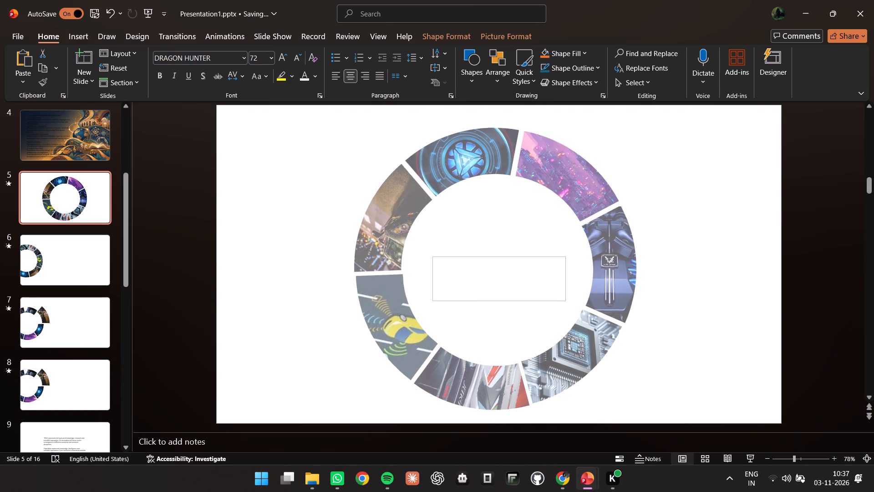
left_click_drag(404, 156, 407, 158)
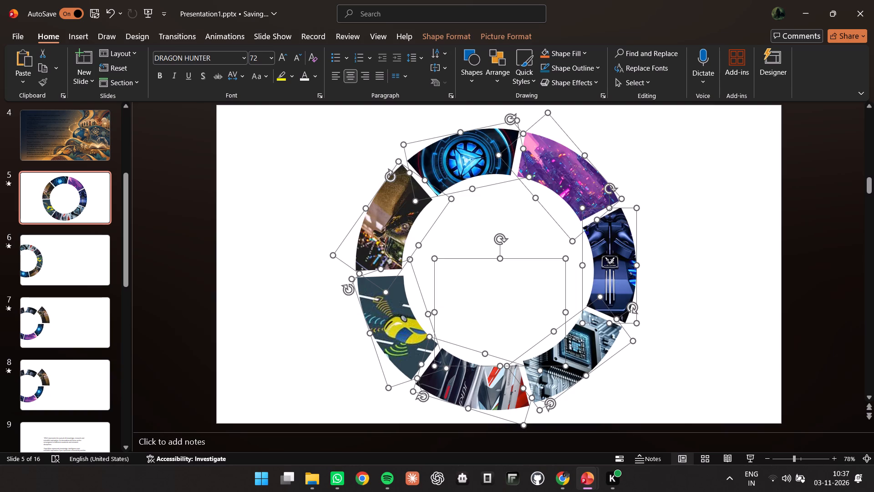
left_click_drag(470, 156, 339, 154)
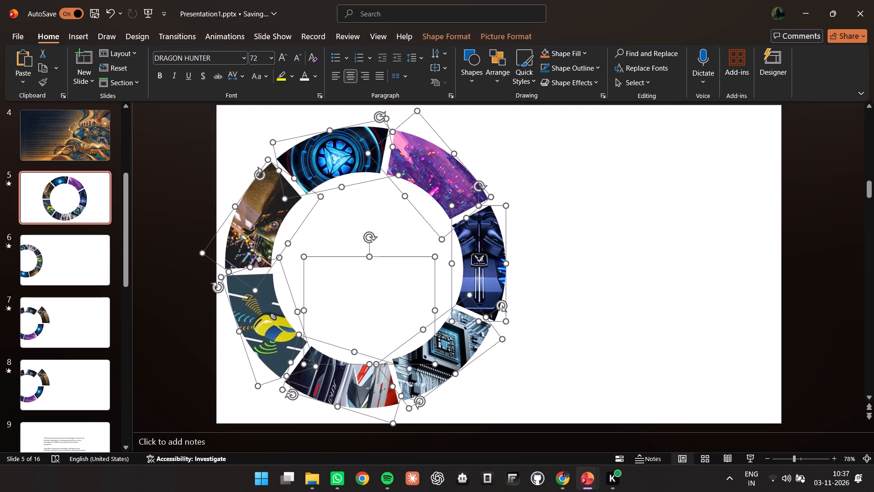
left_click(569, 196)
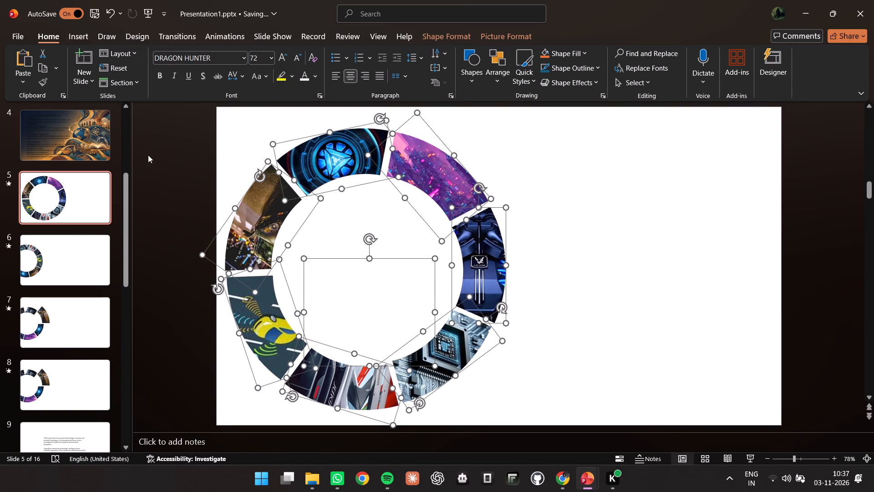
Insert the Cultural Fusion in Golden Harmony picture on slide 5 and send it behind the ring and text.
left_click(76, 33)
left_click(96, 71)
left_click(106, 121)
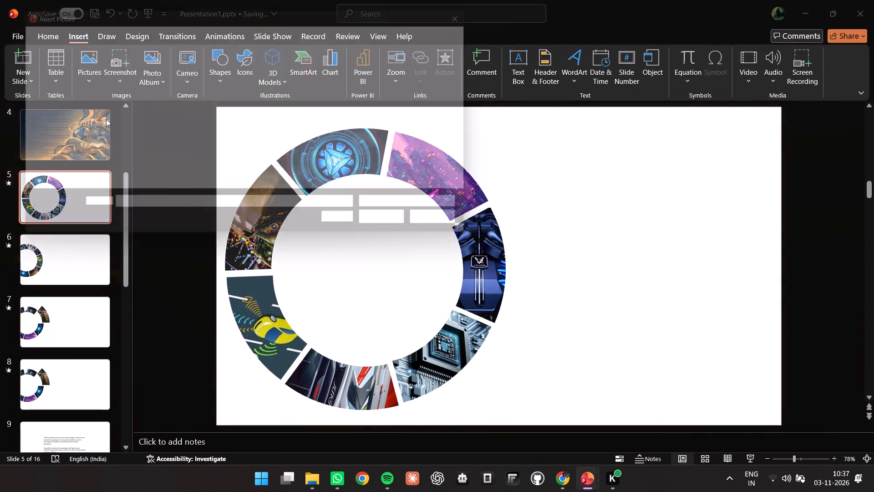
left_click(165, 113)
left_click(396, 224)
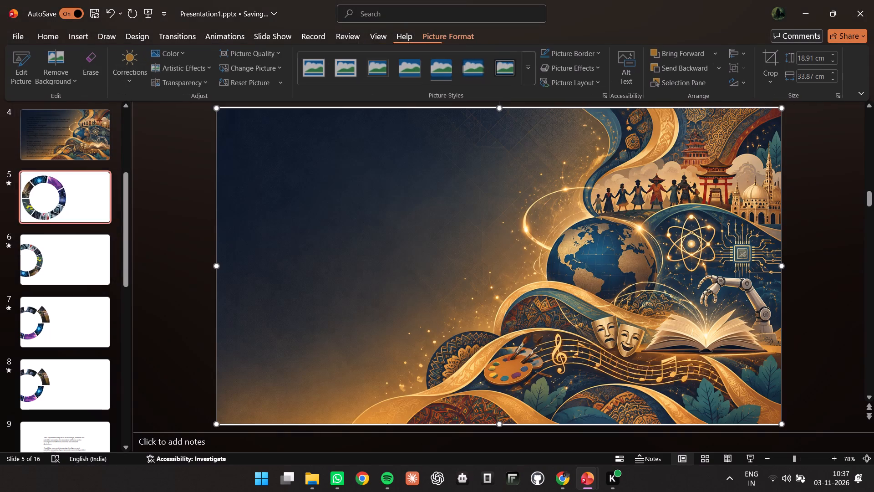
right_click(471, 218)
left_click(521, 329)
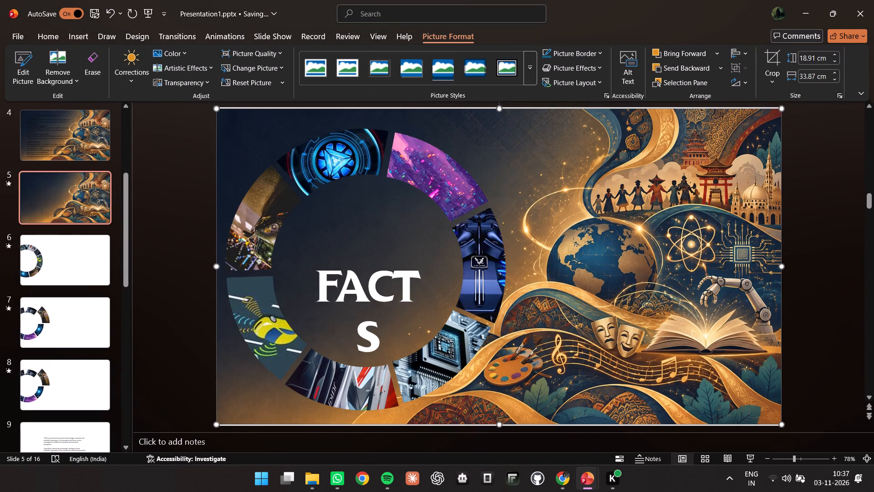
Delete the FACTS text box from the centre of the ring on slide 5.
left_click(478, 331)
left_click(351, 282)
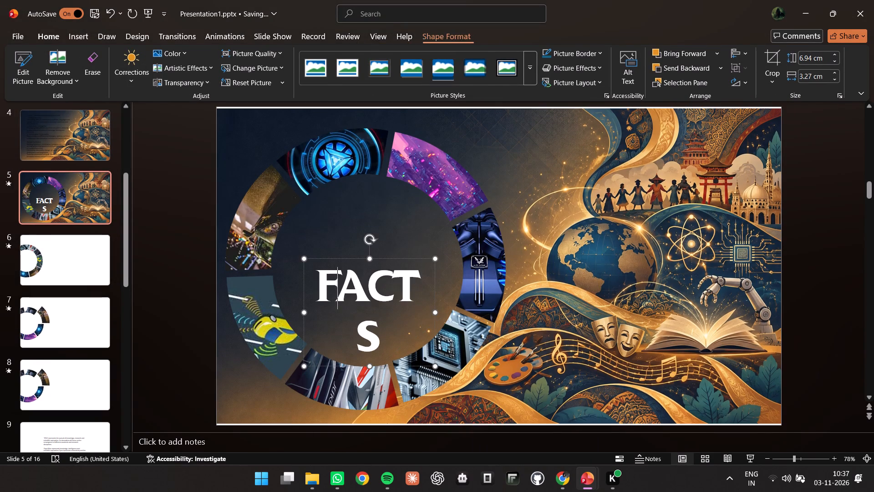
left_click(354, 258)
key("Delete")
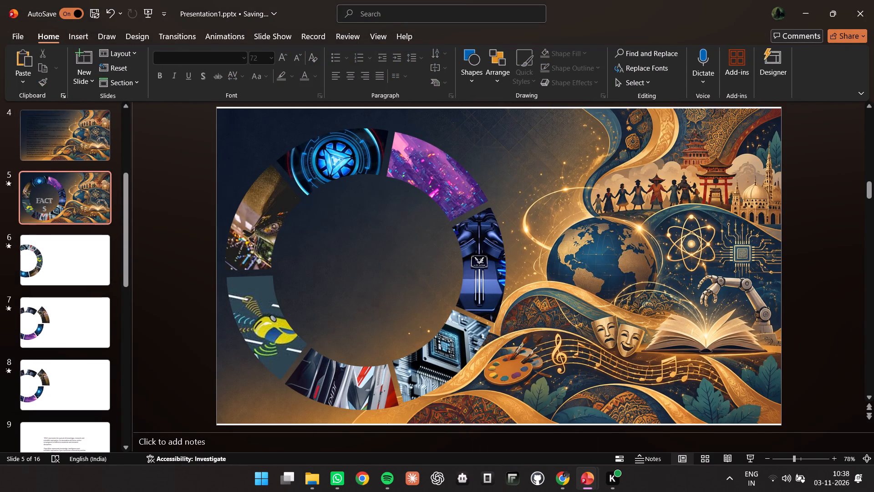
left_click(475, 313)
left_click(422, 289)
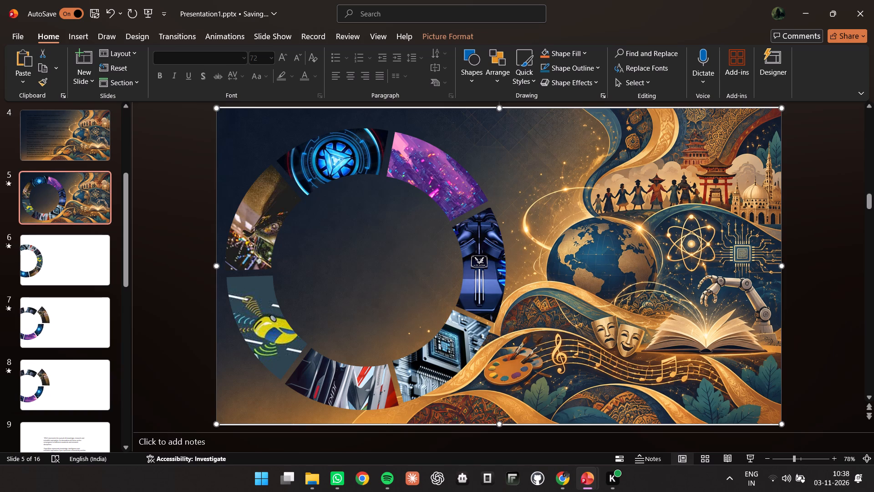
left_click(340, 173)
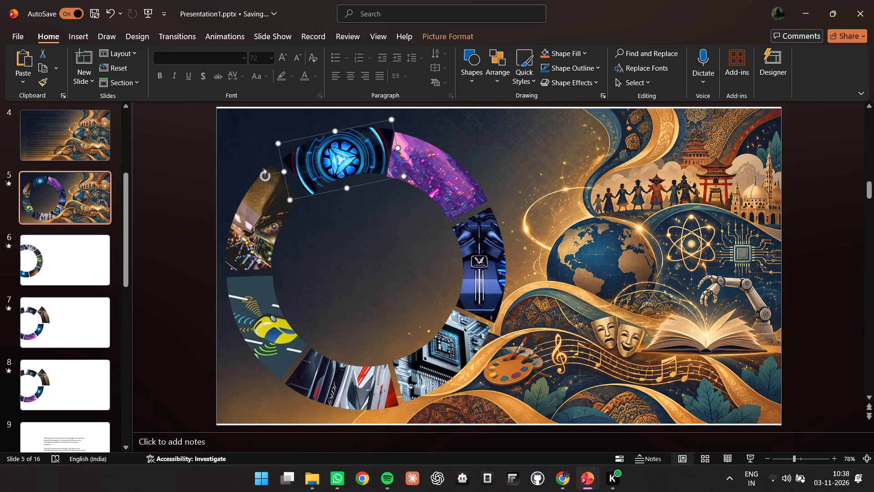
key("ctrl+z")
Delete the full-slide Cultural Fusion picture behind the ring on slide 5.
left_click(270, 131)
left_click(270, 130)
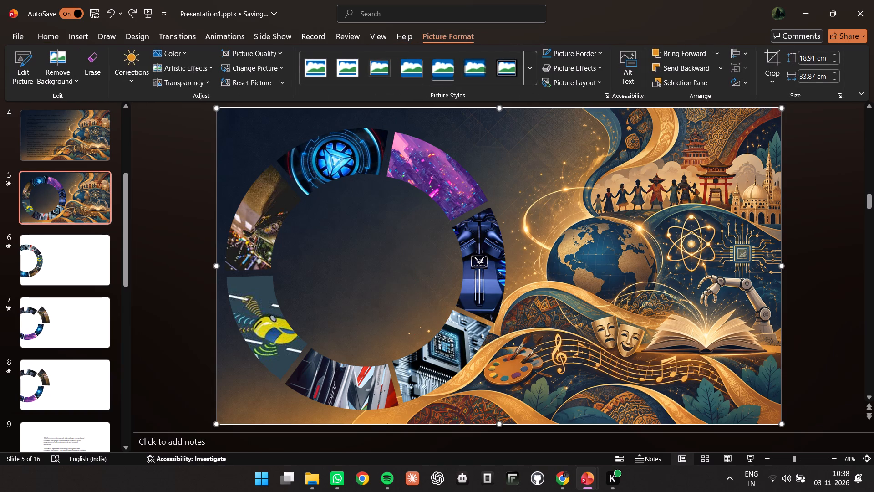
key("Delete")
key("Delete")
Set slide 5's background to a picture fill using the golden flowing-pattern artwork.
right_click(765, 196)
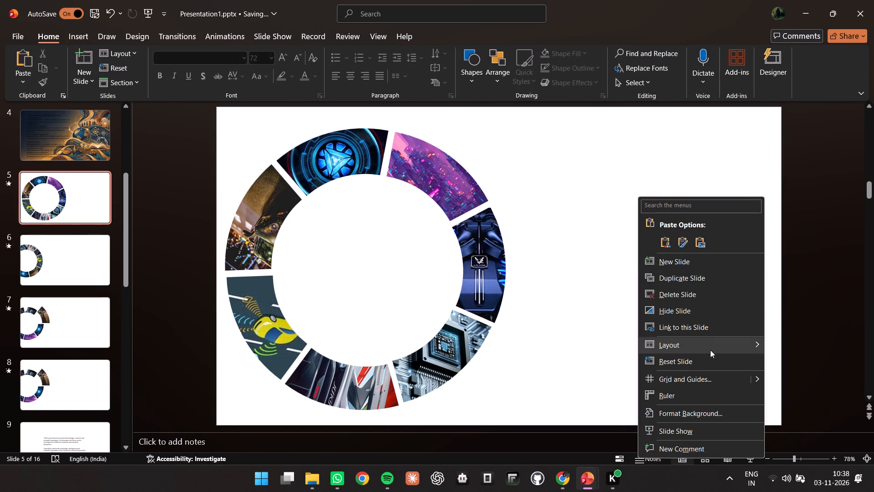
left_click(704, 416)
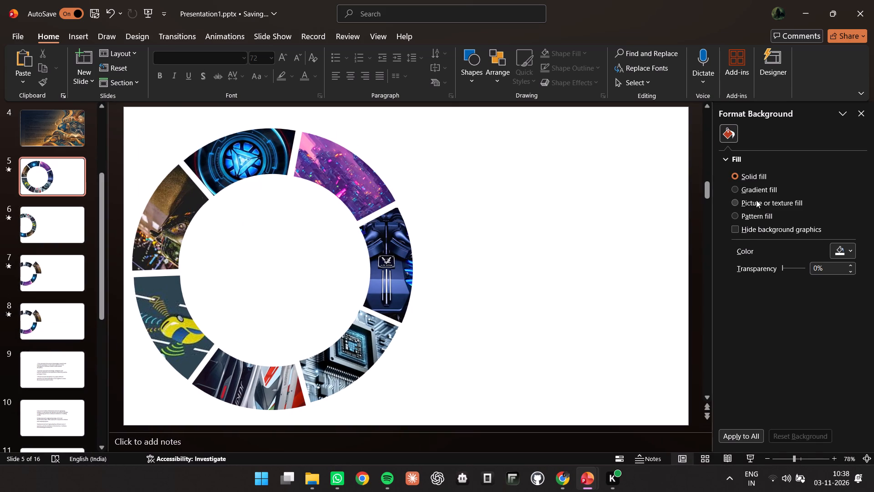
left_click(748, 200)
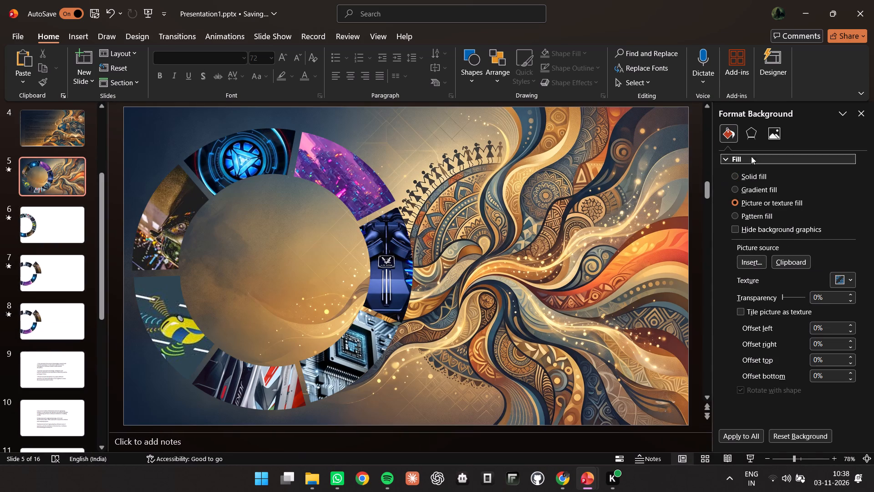
left_click(862, 115)
left_click(581, 261)
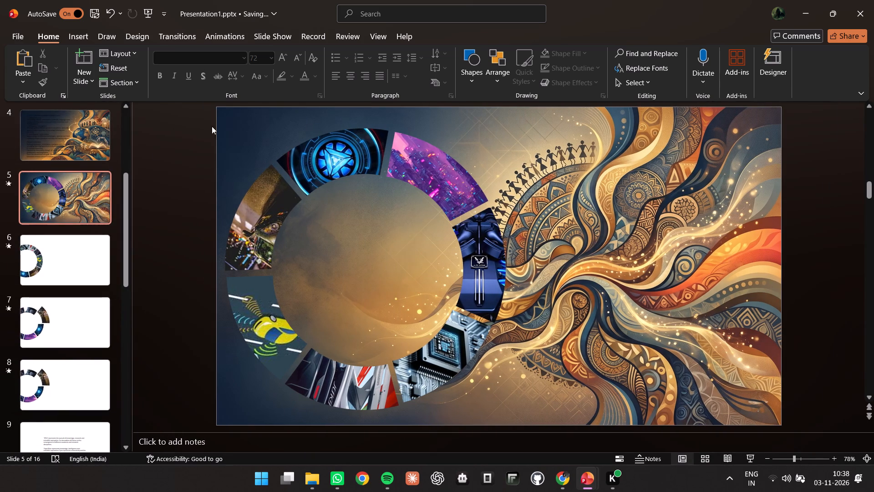
left_click_drag(230, 130, 577, 473)
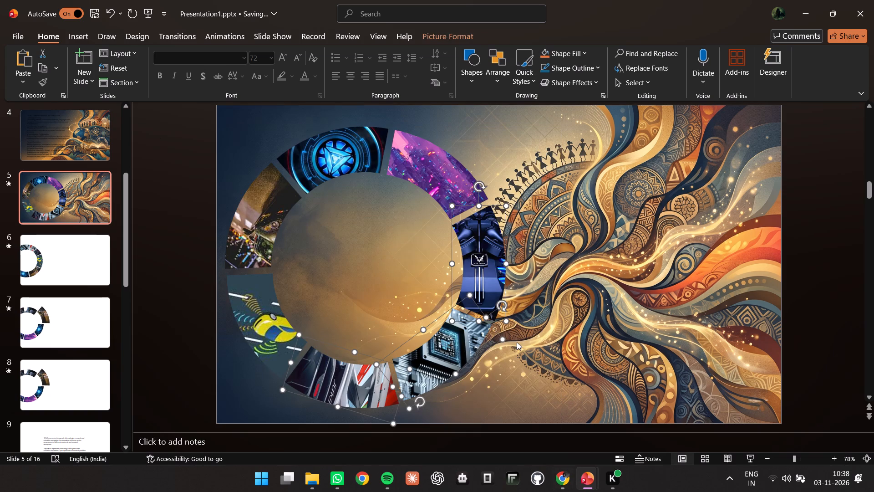
key("ctrl+a")
left_click_drag(463, 348, 462, 348)
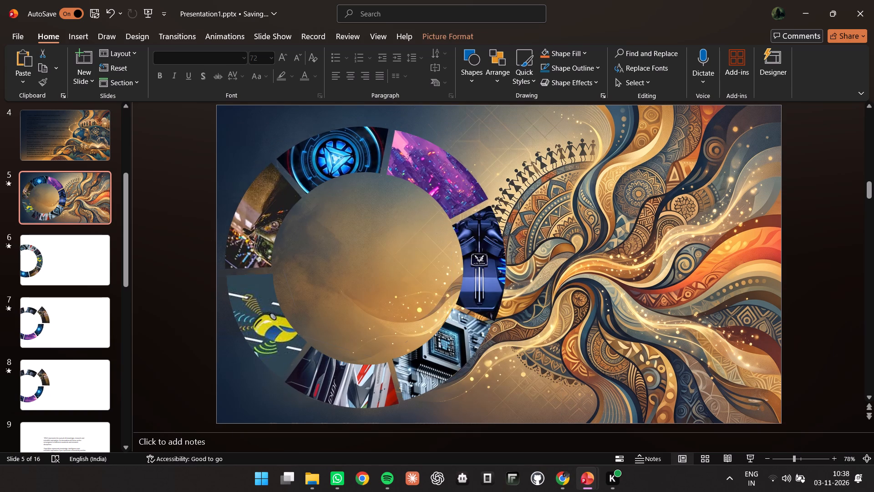
left_click_drag(462, 348, 459, 329)
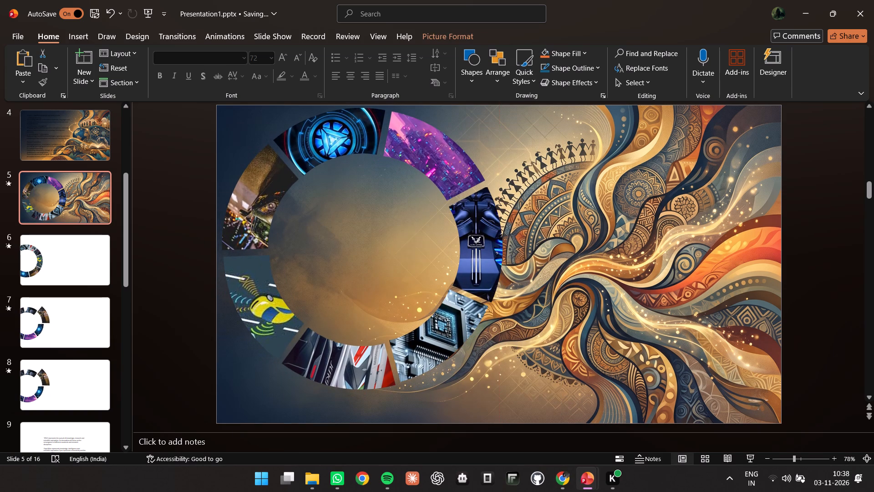
left_click_drag(459, 329, 461, 333)
left_click(470, 277)
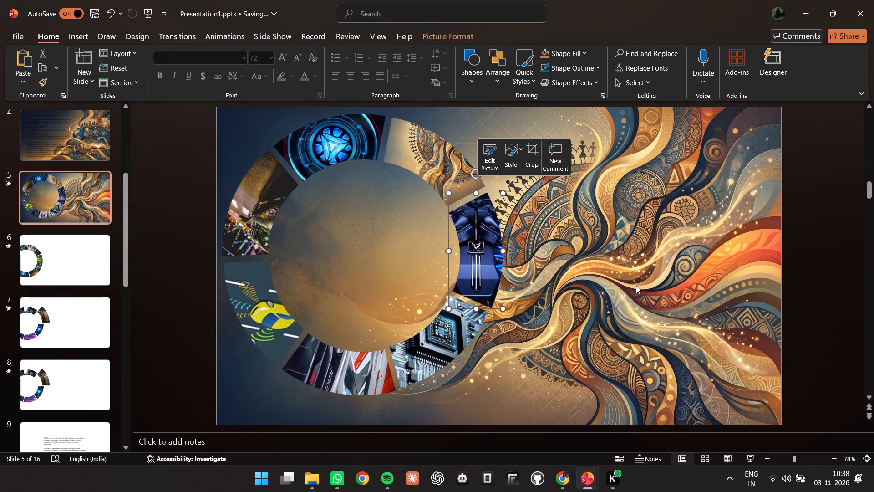
scroll(409, 141, "down", 1)
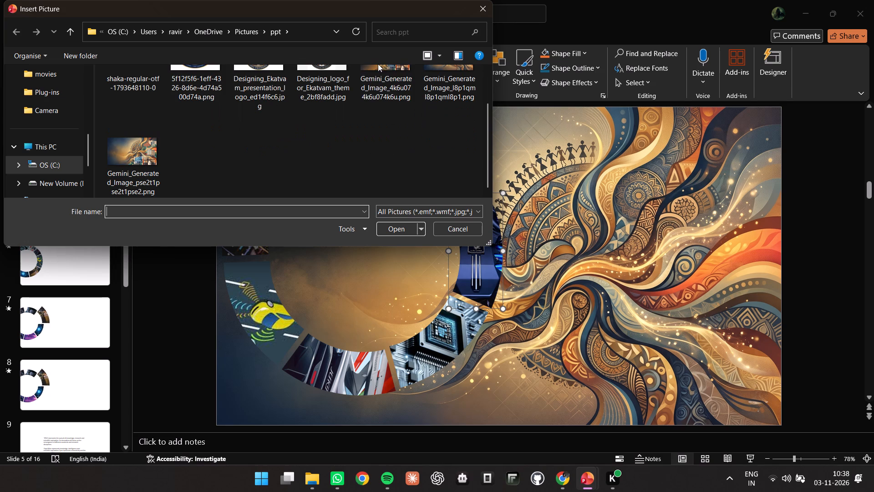
left_click(387, 81)
left_click(391, 227)
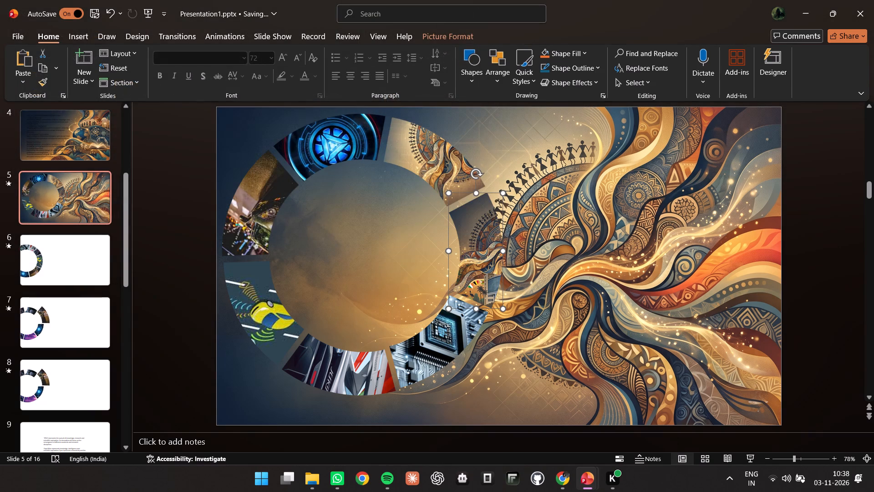
Replace the darker artwork picture on the ring's right side with Gemini_Generated_Image_pse2t1pse2t1pse2.png from the ppt folder.
left_click(480, 257)
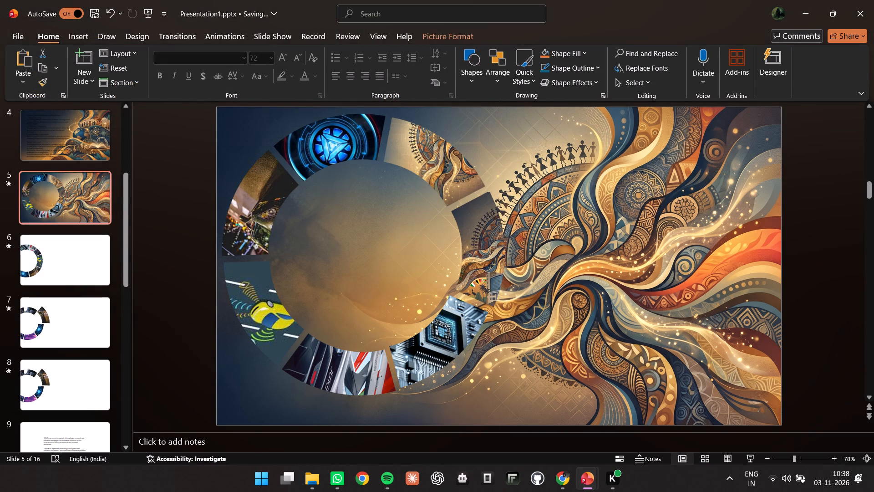
left_click(480, 256)
left_click(396, 364)
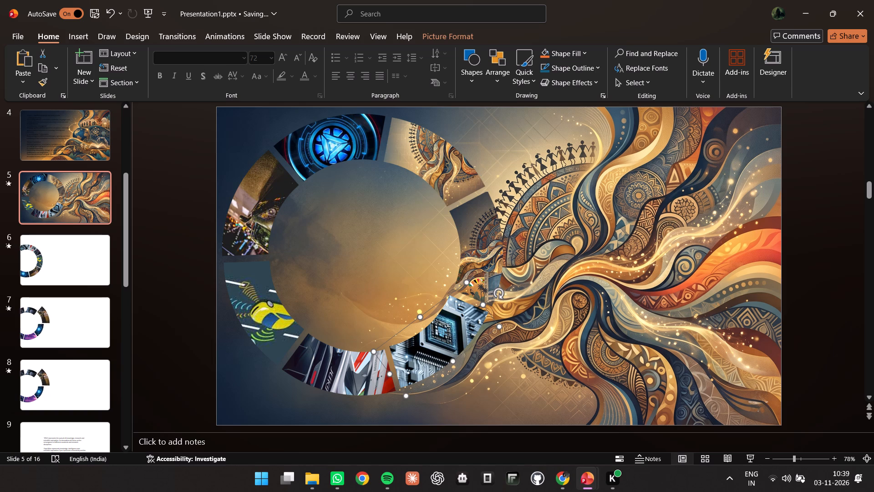
right_click(475, 235)
left_click(524, 285)
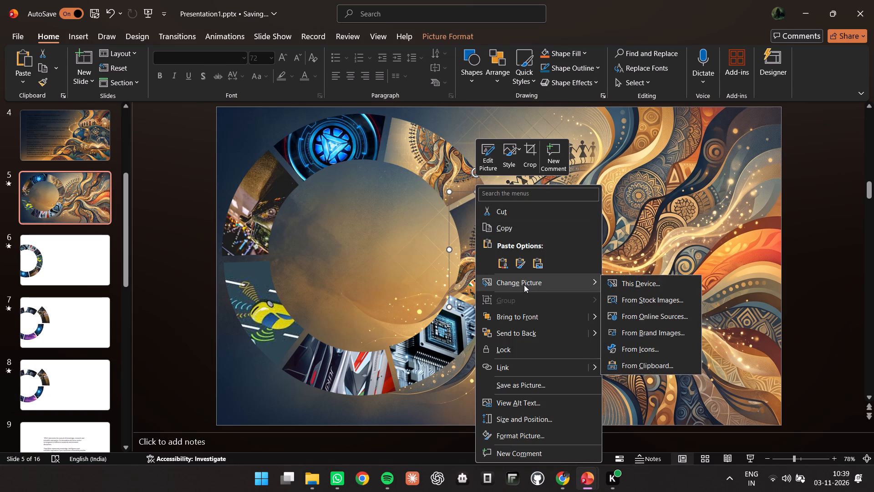
left_click(628, 282)
scroll(284, 130, "down", 3)
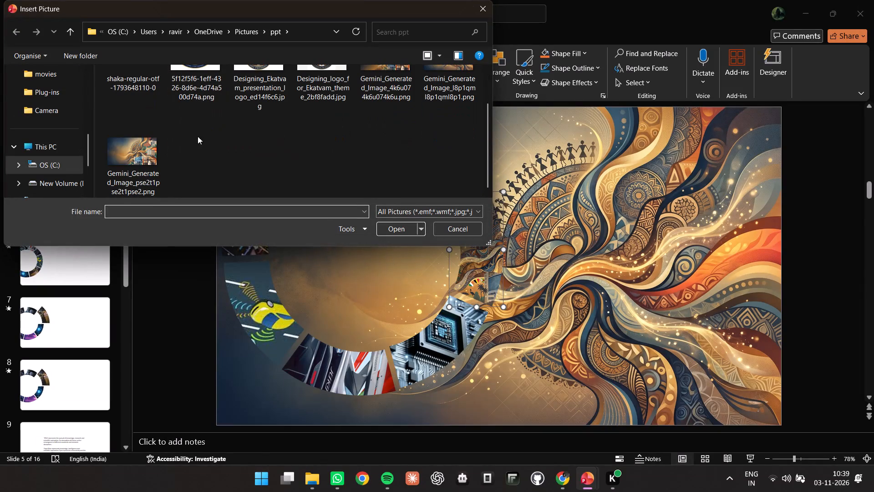
left_click(138, 164)
left_click(398, 226)
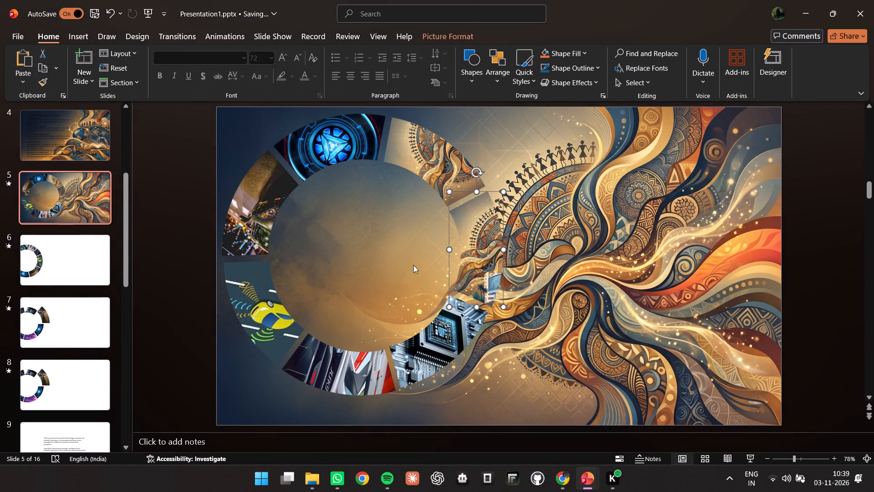
Replace the circuit board picture in the ring with Festive Nighttime CORE Building Lights.png from the college folder in Pictures.
left_click(438, 362)
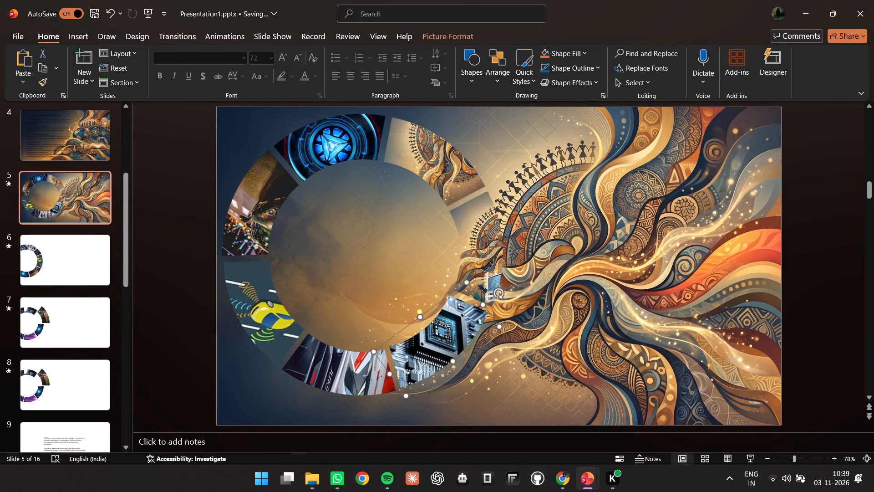
right_click(436, 345)
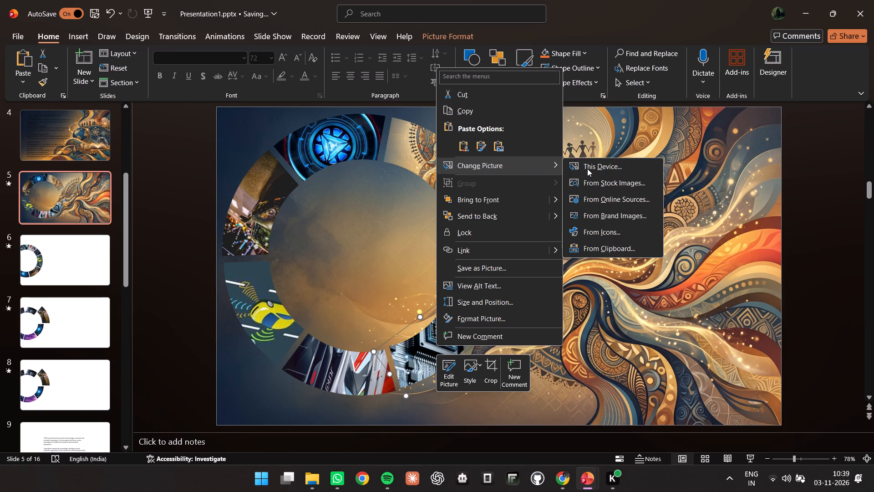
left_click(587, 169)
scroll(245, 130, "down", 5)
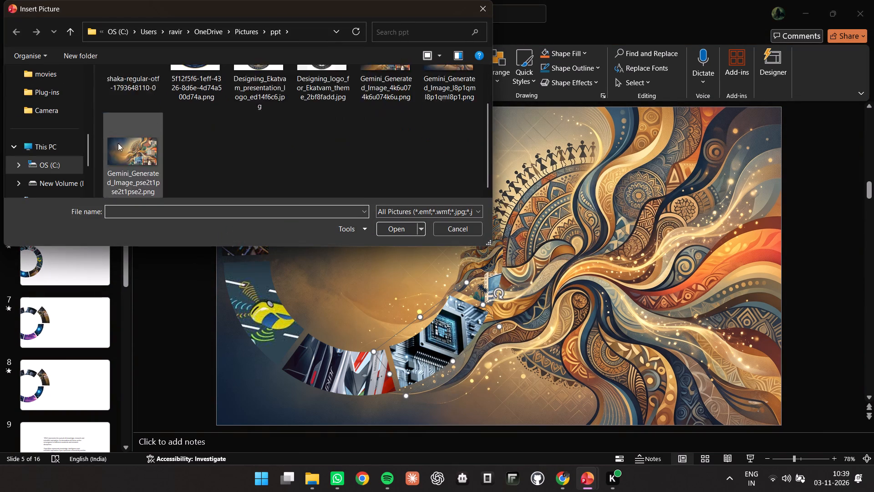
scroll(117, 143, "up", 4)
left_click(247, 31)
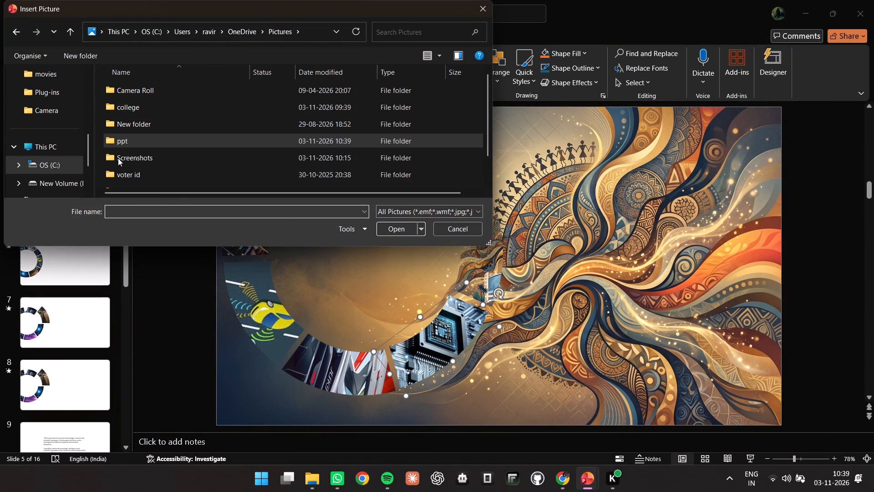
scroll(56, 169, "down", 4)
scroll(41, 128, "up", 5)
scroll(49, 171, "down", 1)
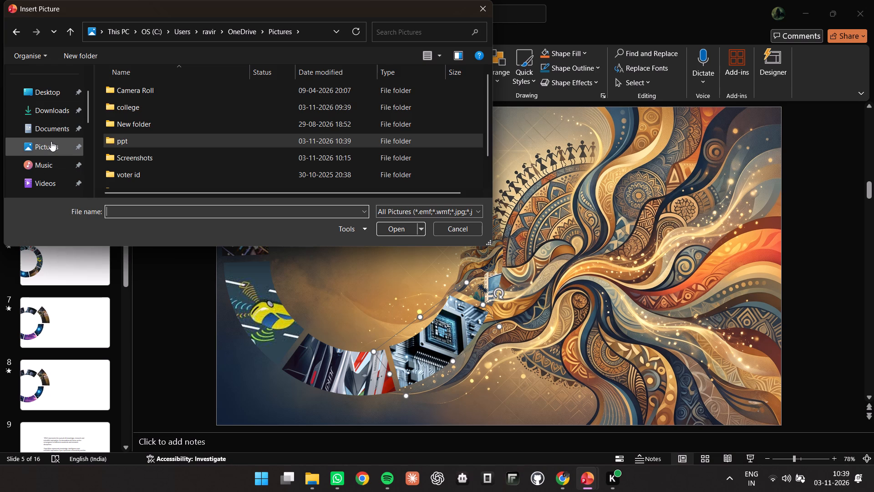
left_click(51, 141)
double_click(197, 99)
scroll(295, 163, "down", 4)
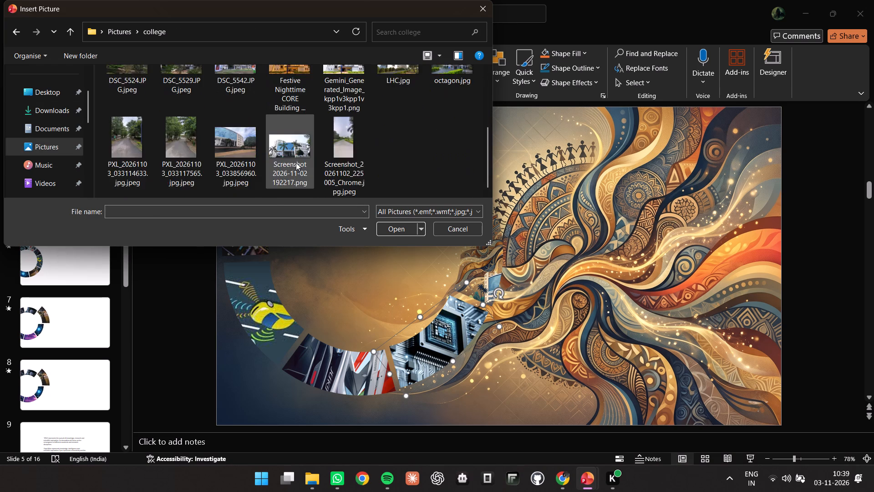
scroll(295, 154, "up", 1)
left_click(289, 123)
left_click(405, 233)
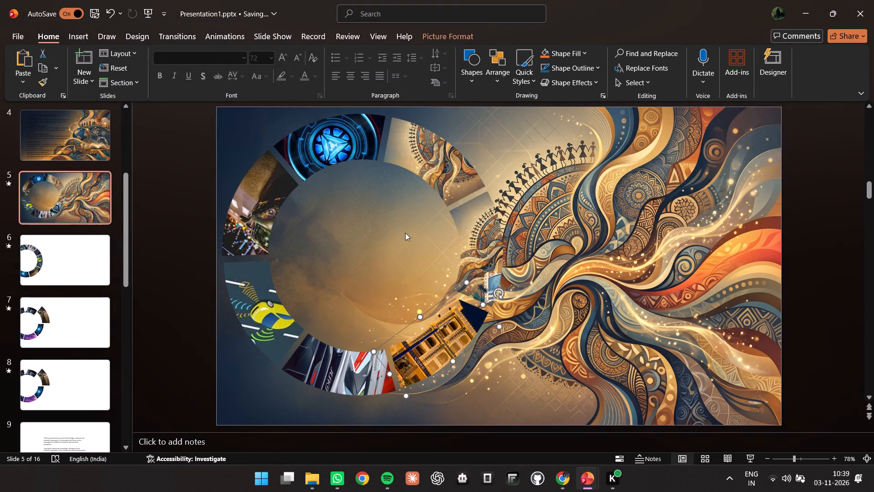
Change slide 5's background picture fill to Cultural Fusion in Golden Harmony.png from New folder in Downloads.
left_click(642, 253)
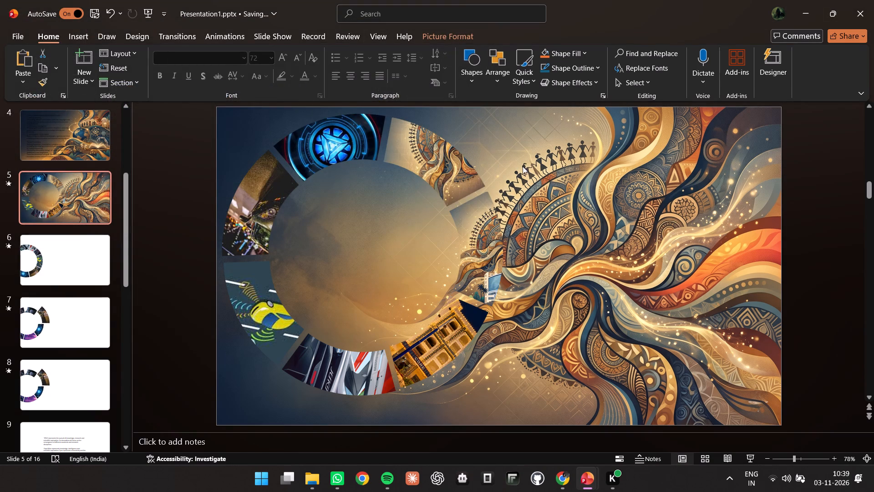
right_click(523, 166)
left_click(599, 395)
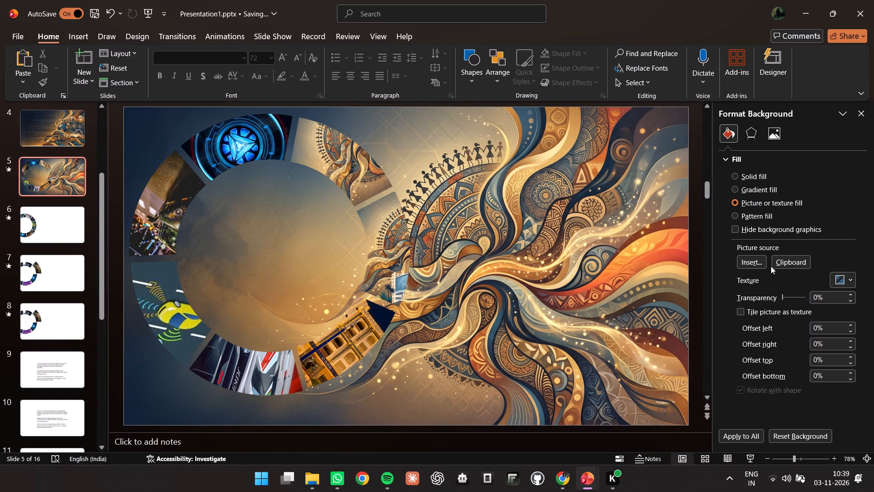
left_click(759, 263)
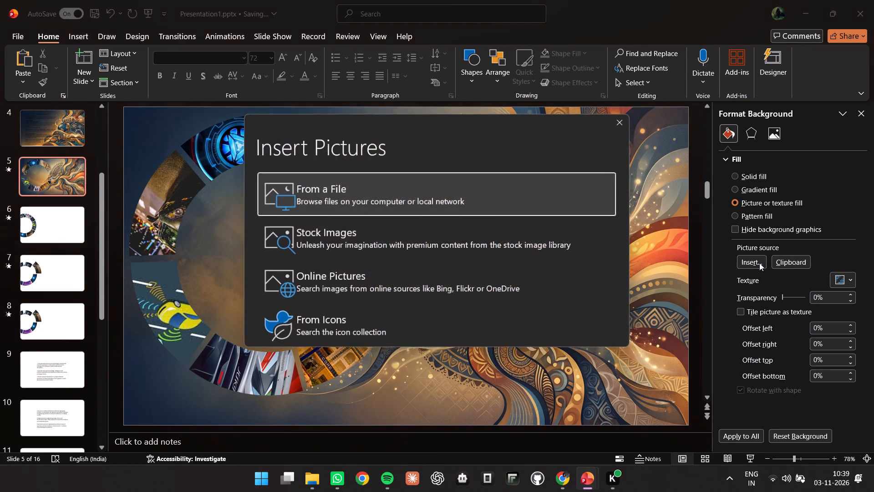
left_click(325, 187)
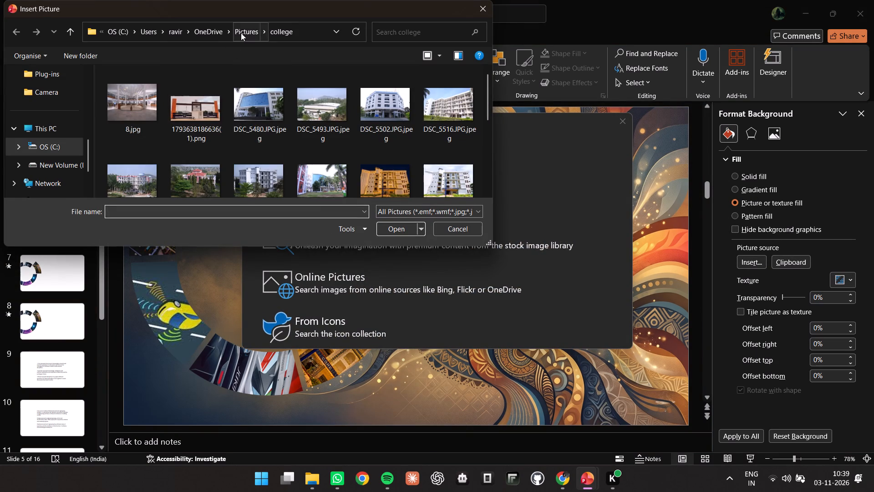
left_click(241, 31)
scroll(142, 128, "up", 4)
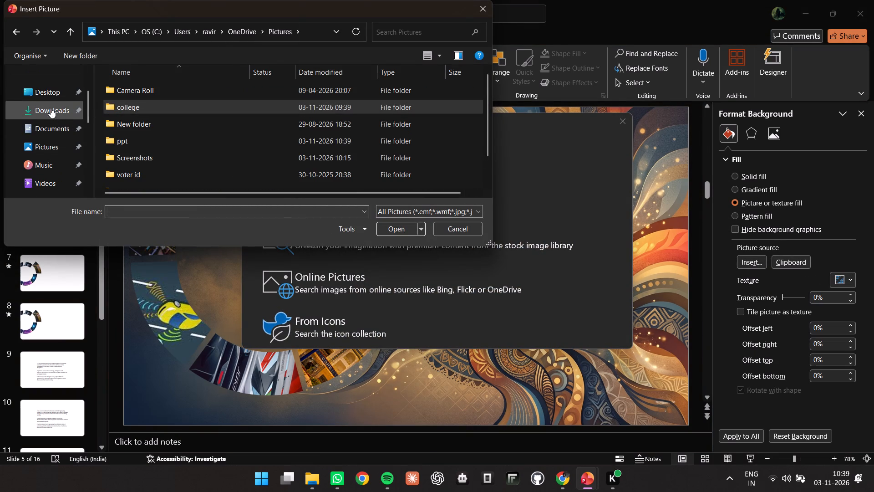
left_click(51, 108)
double_click(383, 122)
left_click(158, 103)
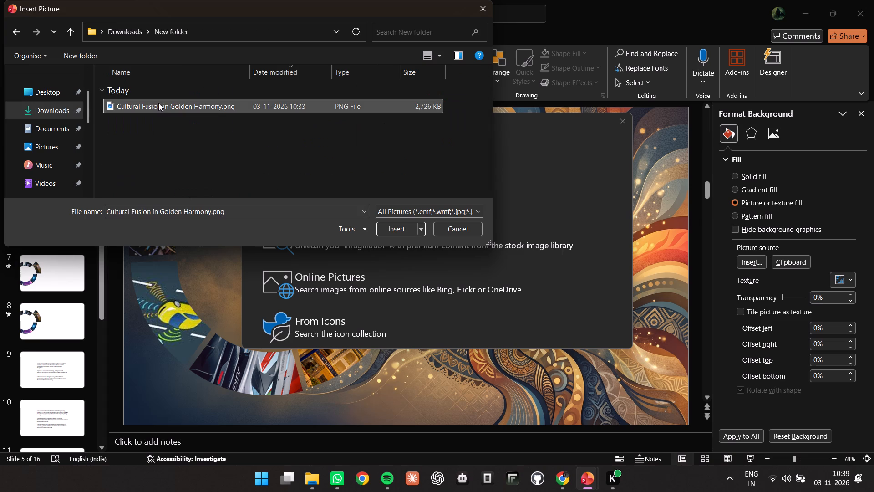
left_click(401, 225)
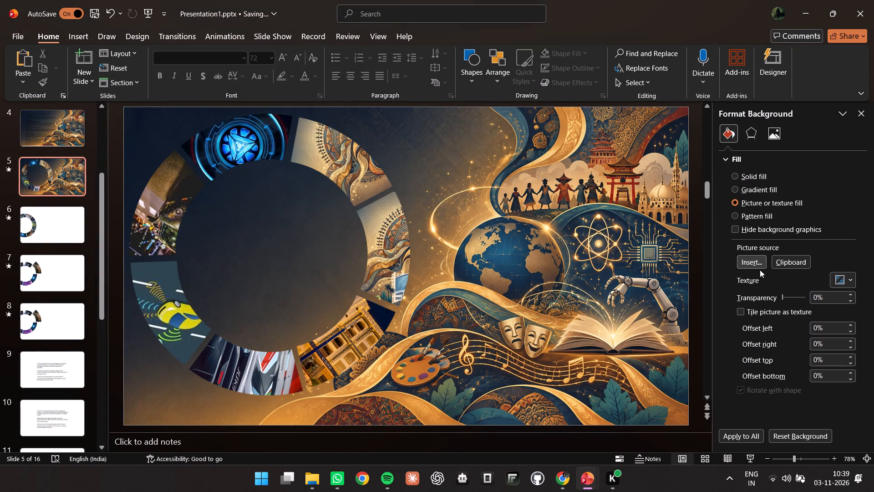
left_click(860, 113)
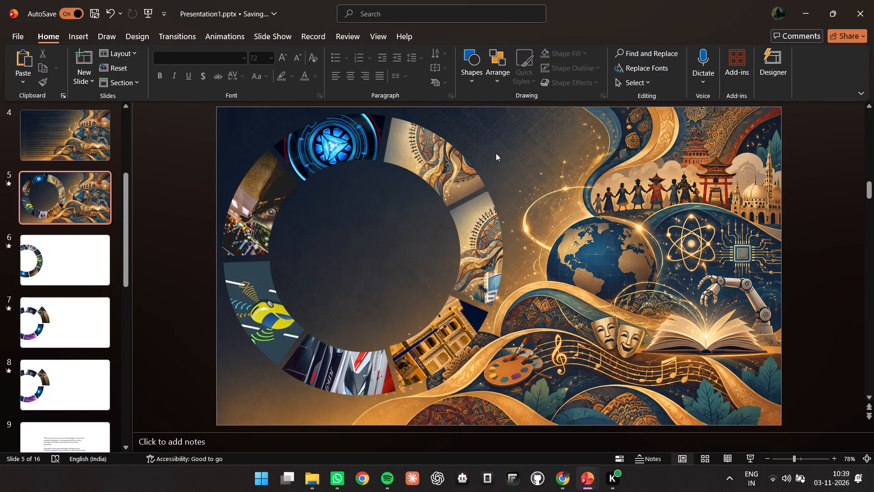
Replace the red and white car picture in the ring with DSC_5480.JPG.jpeg from the college folder in Pictures.
left_click(348, 369)
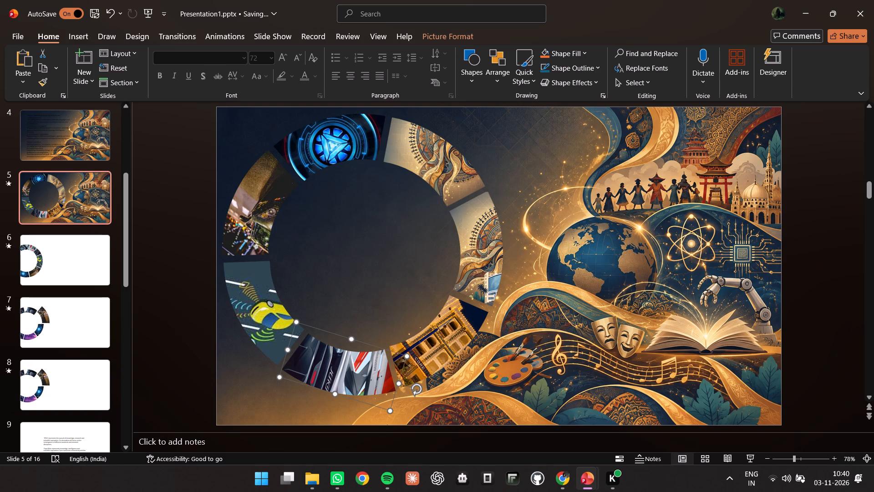
right_click(365, 374)
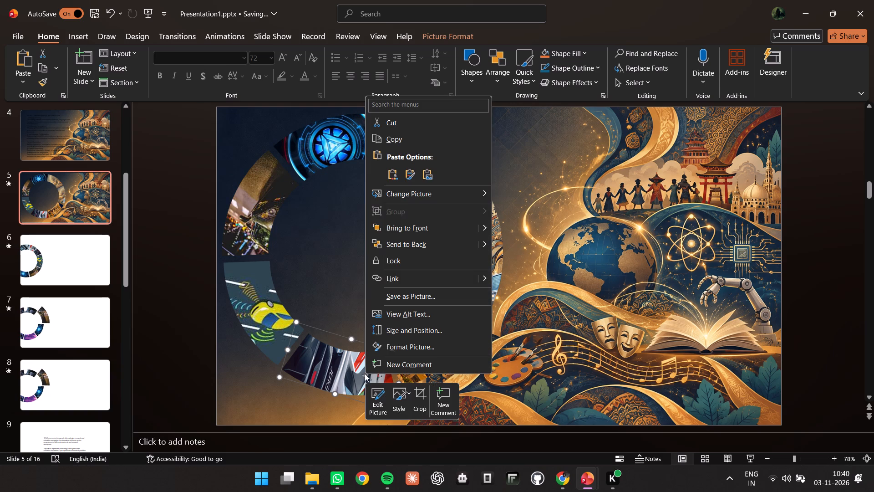
left_click(518, 194)
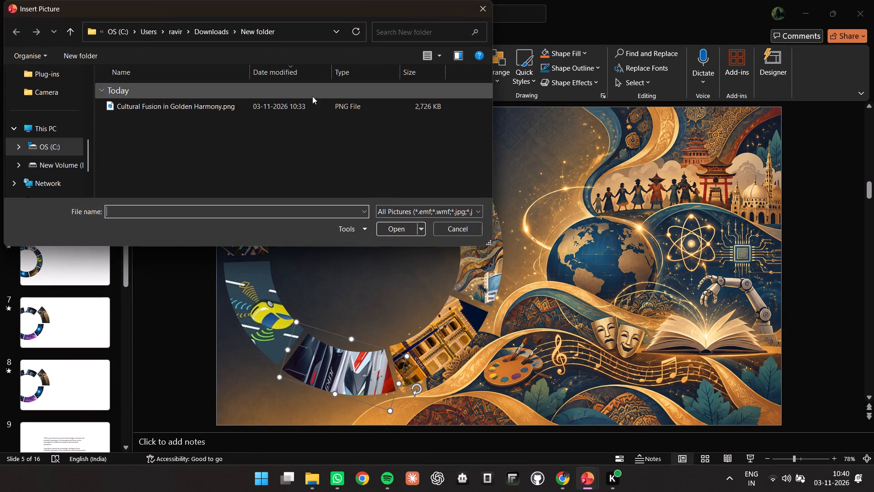
scroll(55, 123, "up", 3)
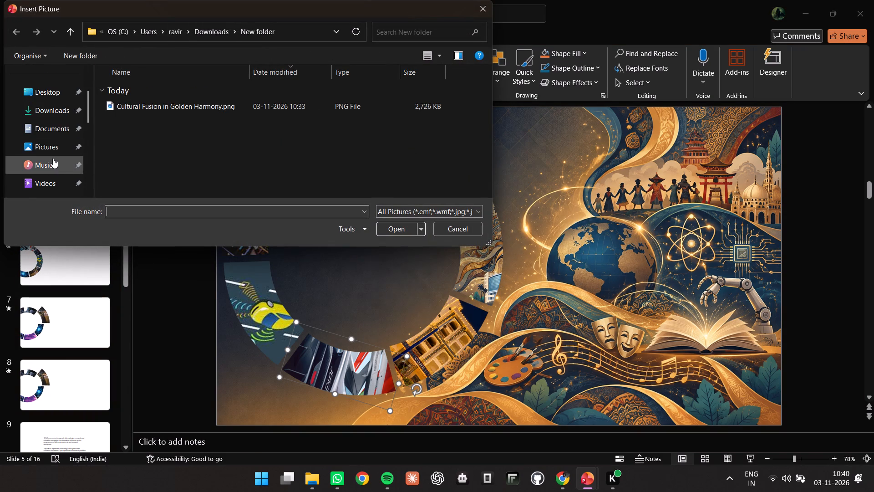
left_click(53, 150)
left_click(382, 105)
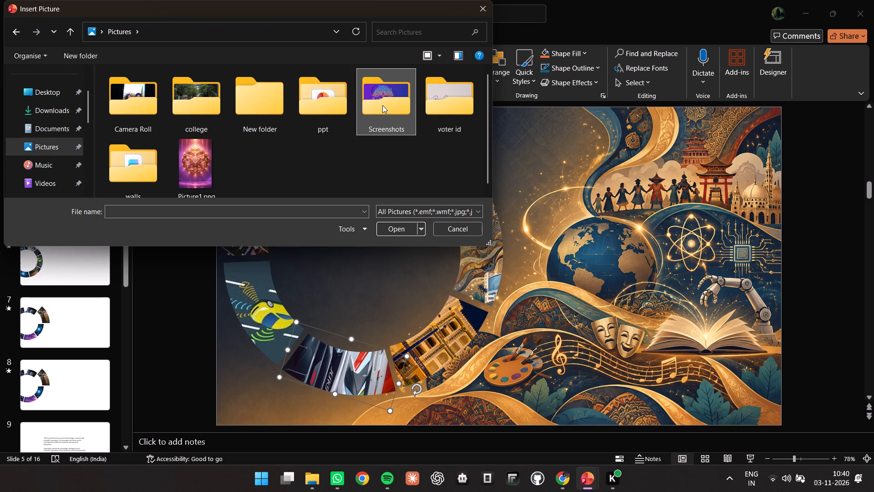
double_click(193, 114)
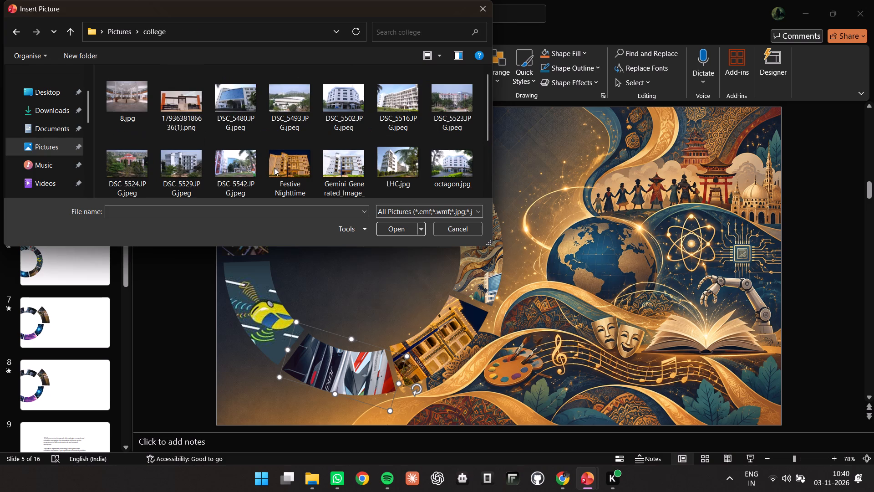
scroll(163, 119, "down", 3)
scroll(283, 138, "down", 3)
scroll(274, 139, "up", 2)
left_click(222, 106)
left_click(406, 236)
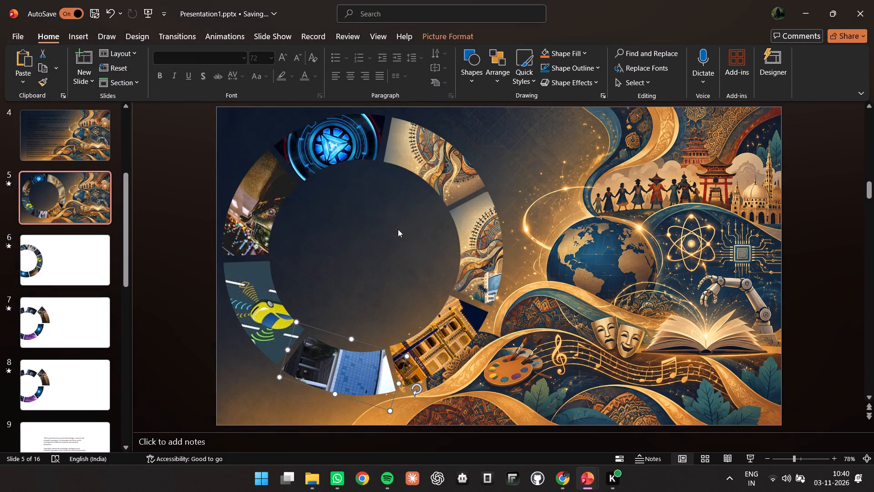
left_click(257, 303)
right_click(257, 303)
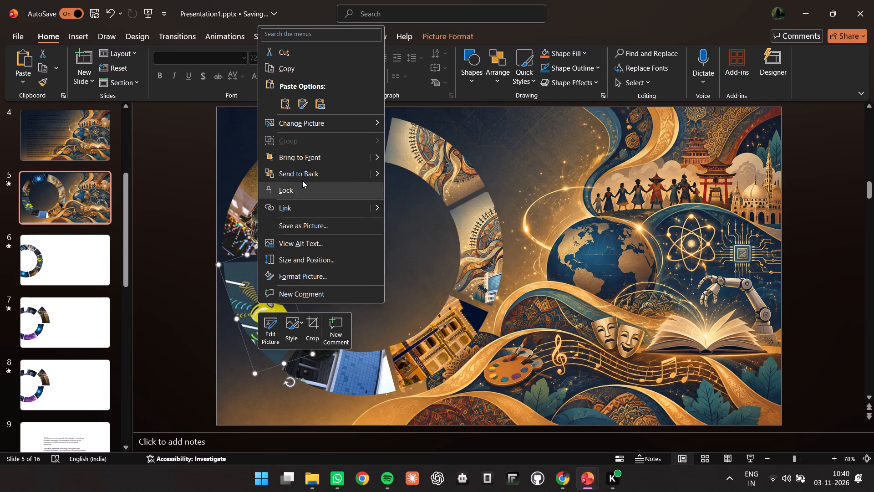
left_click(455, 123)
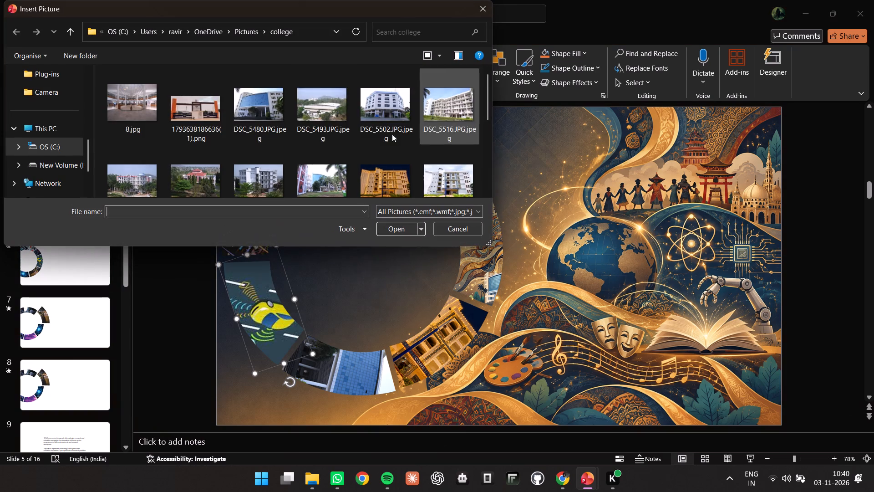
left_click(203, 115)
left_click(394, 221)
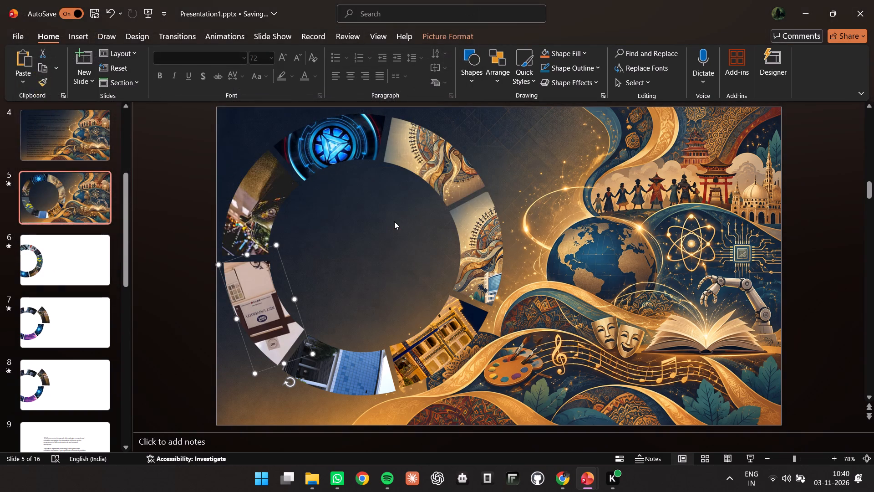
Replace the night city picture on the ring's upper left with DSC_5523.JPG.jpeg from the college folder.
left_click(259, 204)
right_click(259, 203)
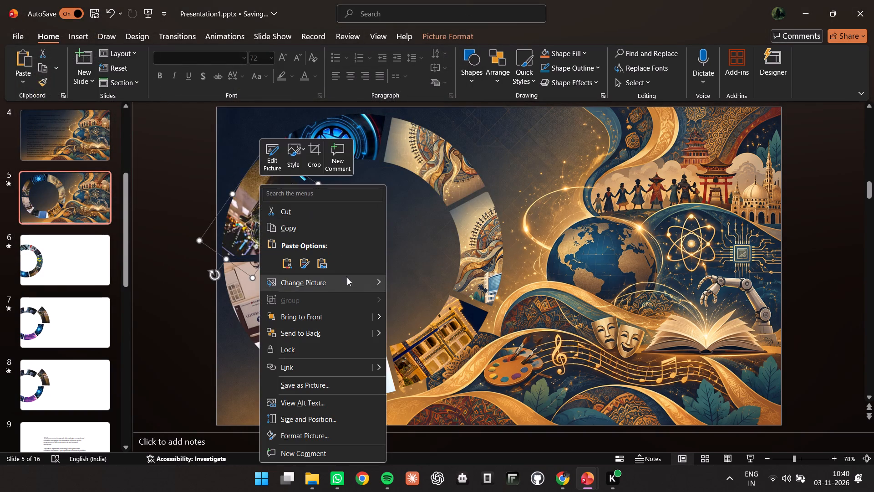
left_click(425, 280)
scroll(394, 174, "down", 2)
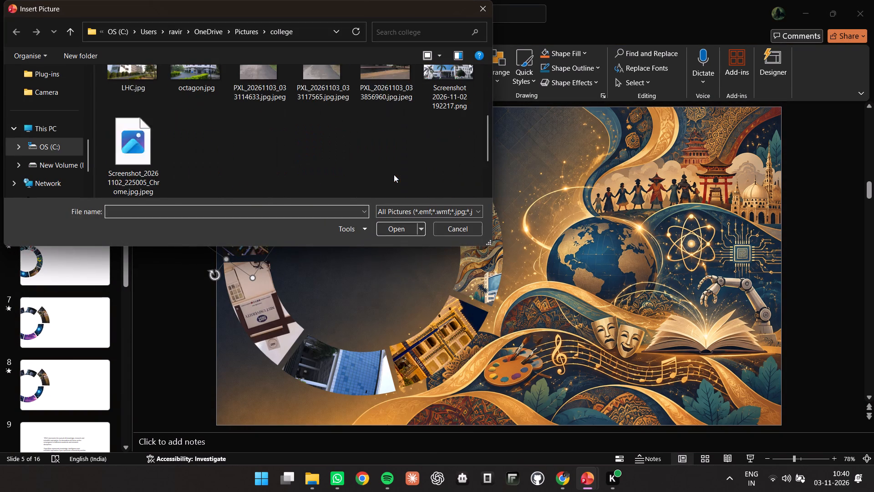
scroll(394, 174, "down", 2)
scroll(149, 130, "up", 2)
left_click(127, 88)
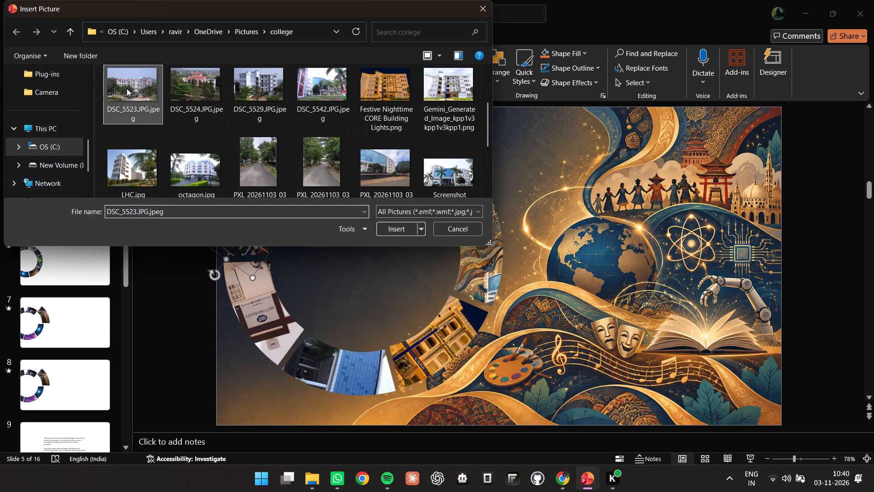
left_click(404, 233)
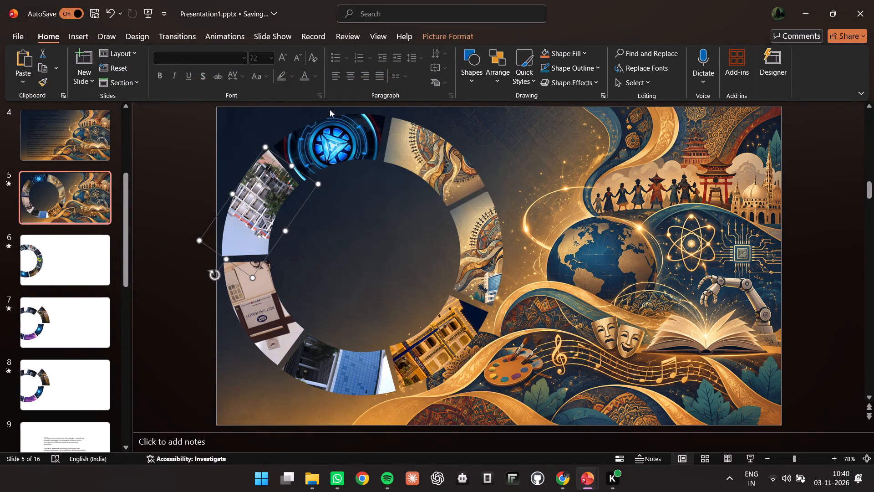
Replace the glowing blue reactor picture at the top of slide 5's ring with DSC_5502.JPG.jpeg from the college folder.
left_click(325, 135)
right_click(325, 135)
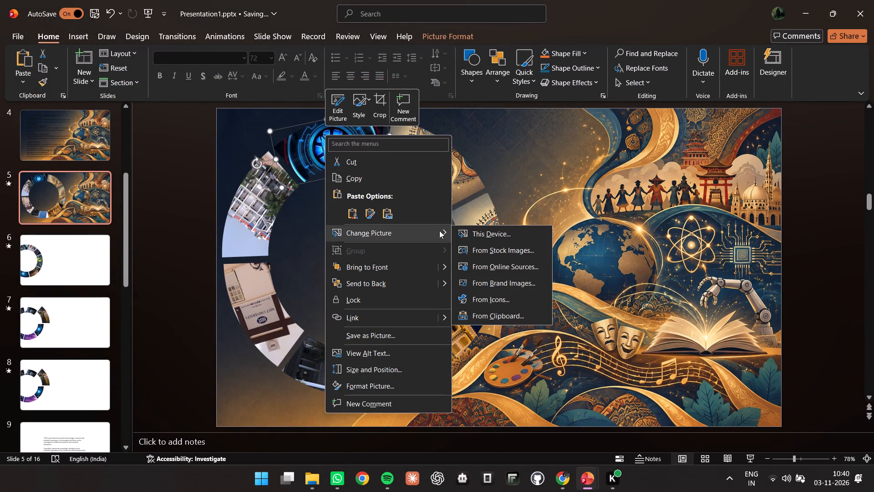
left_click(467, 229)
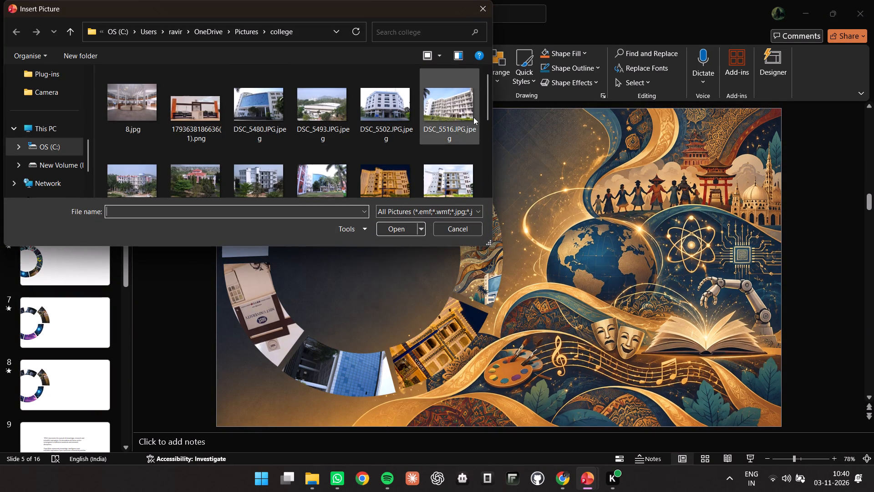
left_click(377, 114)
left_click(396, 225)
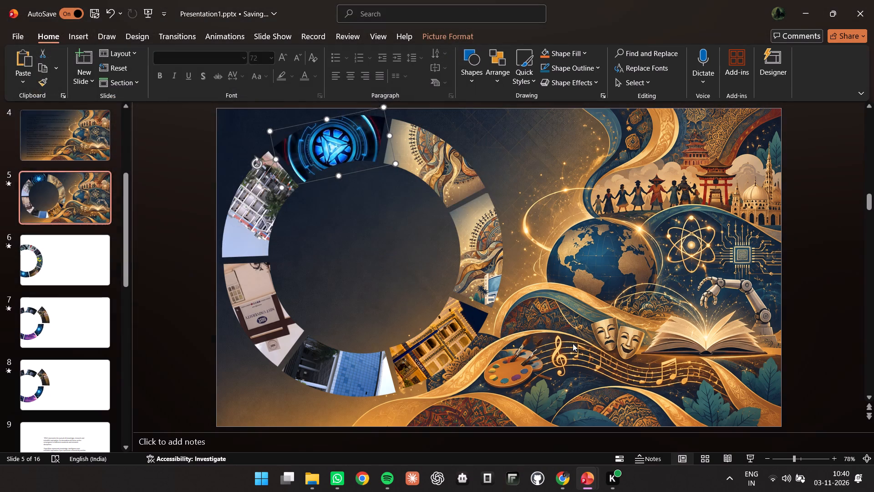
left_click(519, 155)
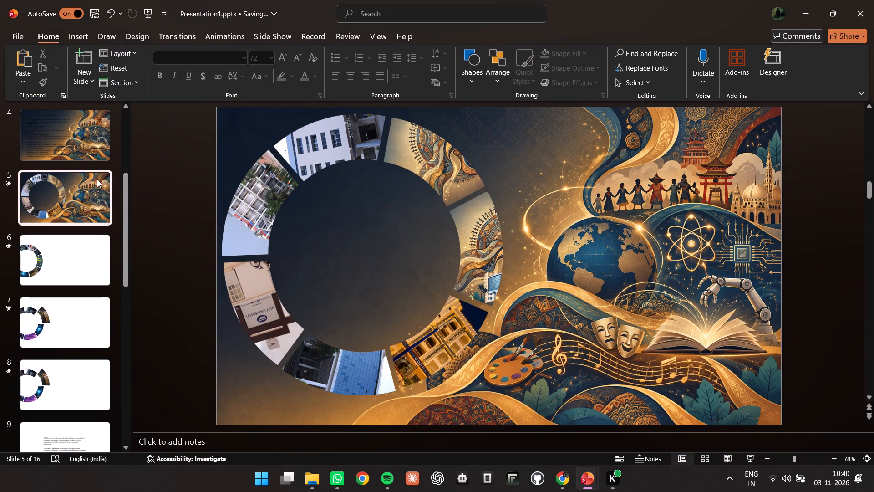
Compare the arrangement of the ring pictures on slide 6 with those on slide 5.
left_click(62, 254)
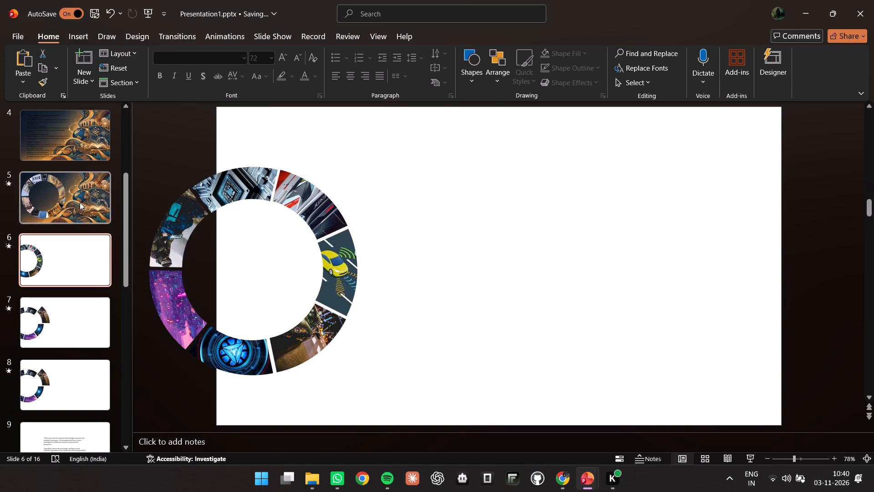
left_click(83, 182)
left_click(97, 254)
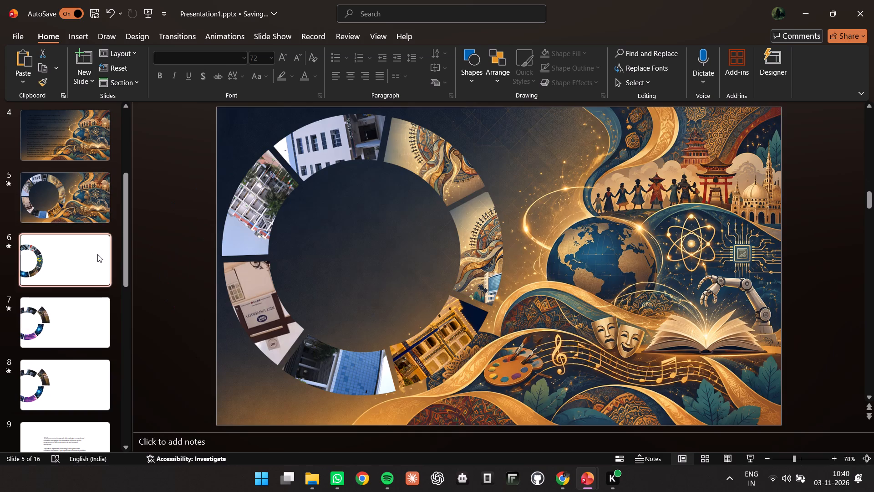
left_click(259, 191)
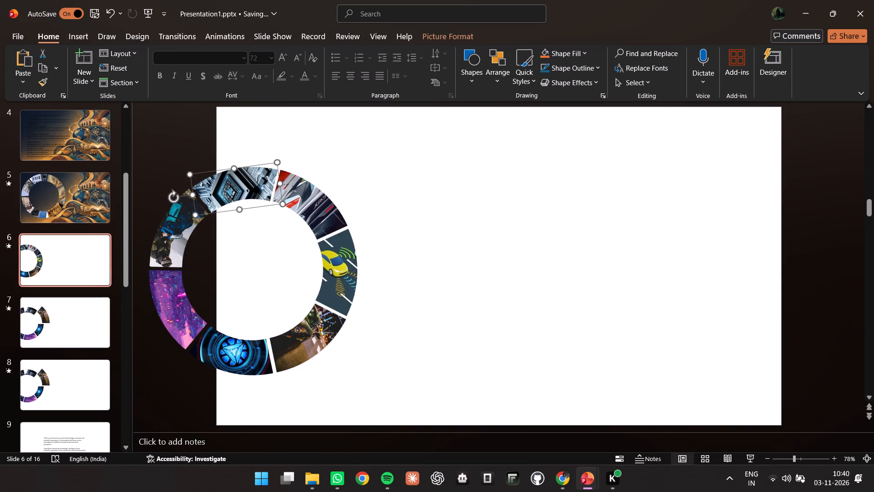
left_click(310, 204)
left_click(323, 283)
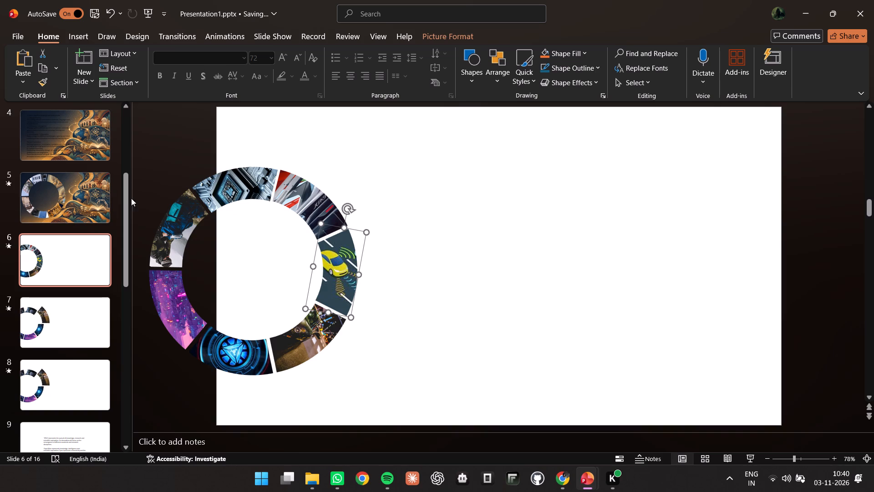
left_click(100, 190)
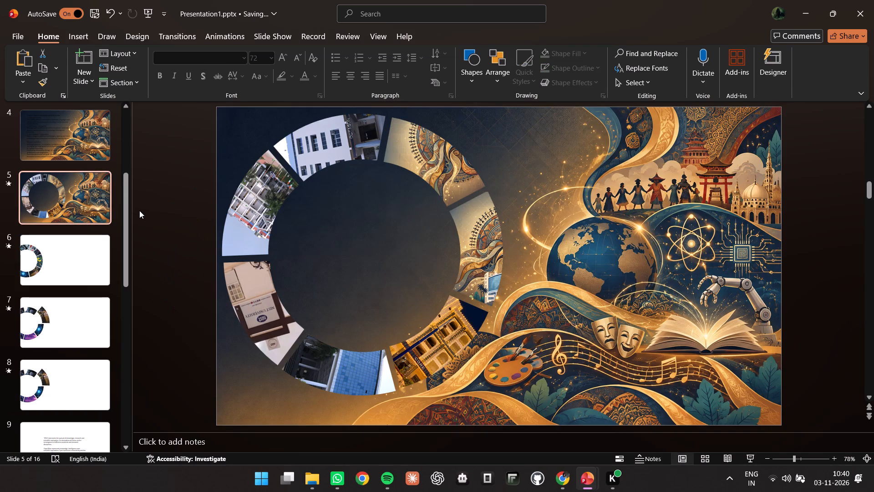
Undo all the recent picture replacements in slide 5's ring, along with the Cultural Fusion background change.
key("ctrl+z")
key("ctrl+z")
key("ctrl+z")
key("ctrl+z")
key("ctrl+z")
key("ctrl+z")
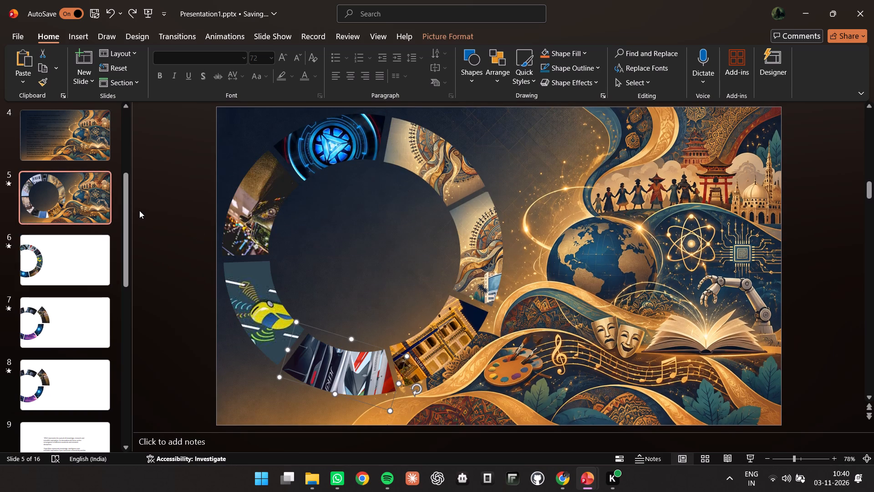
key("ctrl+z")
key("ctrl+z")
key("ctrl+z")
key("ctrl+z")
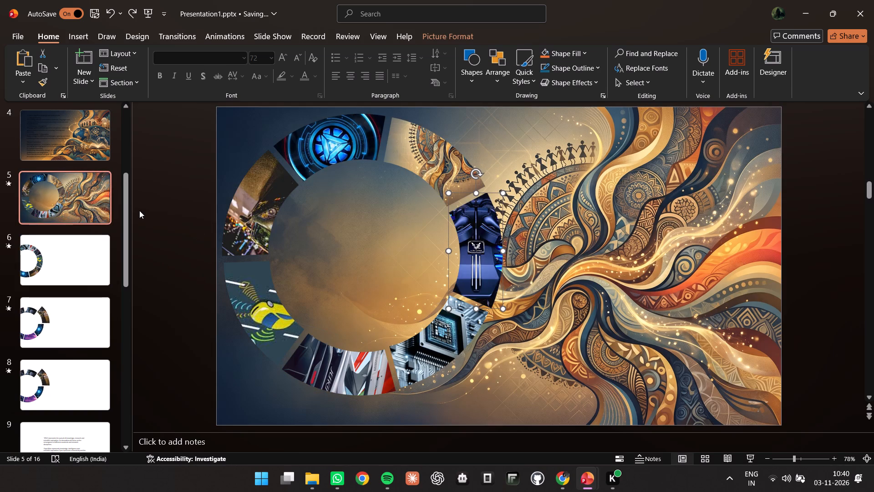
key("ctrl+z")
Replace the purple city picture in slide 5's ring with Gemini_Generated_Image_4k6u074k6u074k6u.png from the ppt folder in Pictures.
left_click(78, 256)
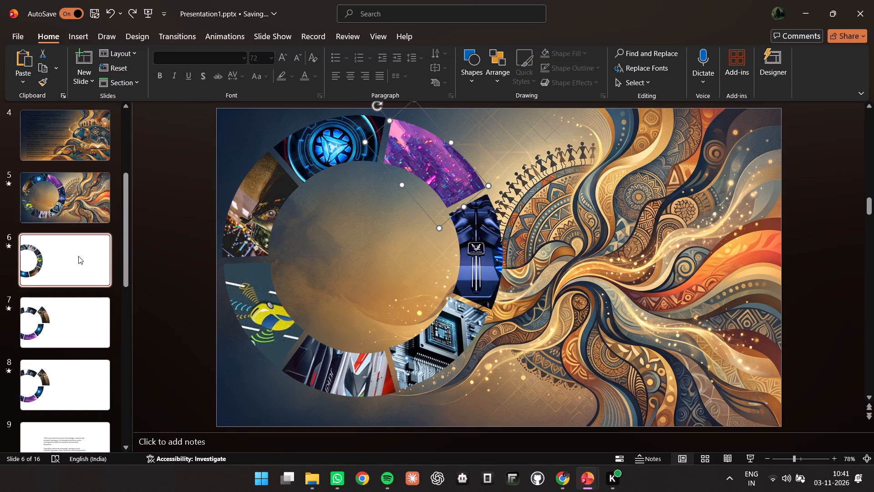
left_click(165, 291)
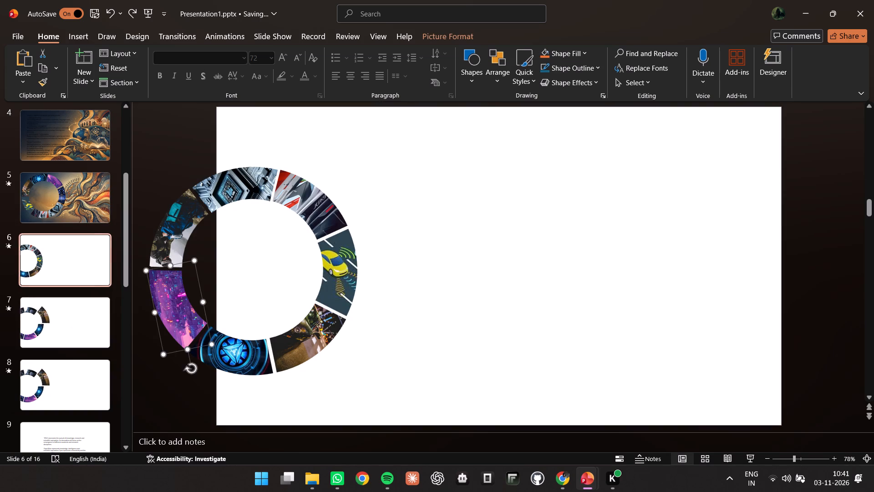
left_click(71, 191)
left_click(417, 155)
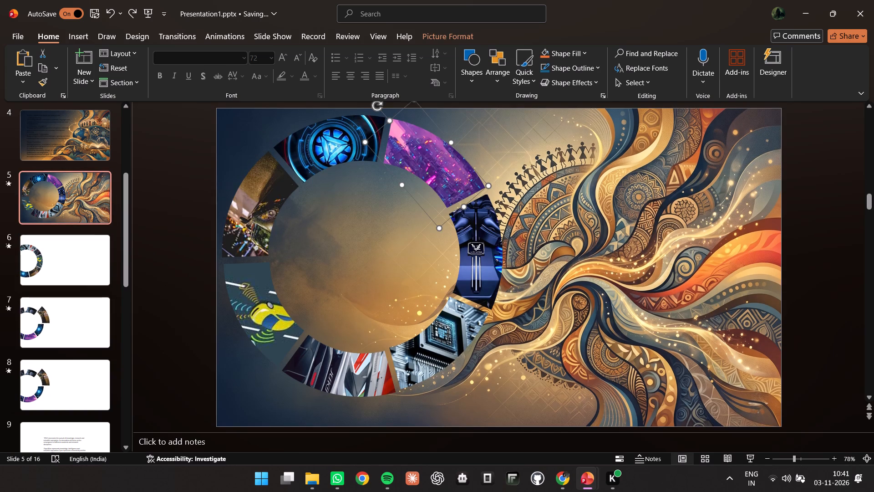
right_click(417, 155)
left_click(467, 258)
left_click(559, 254)
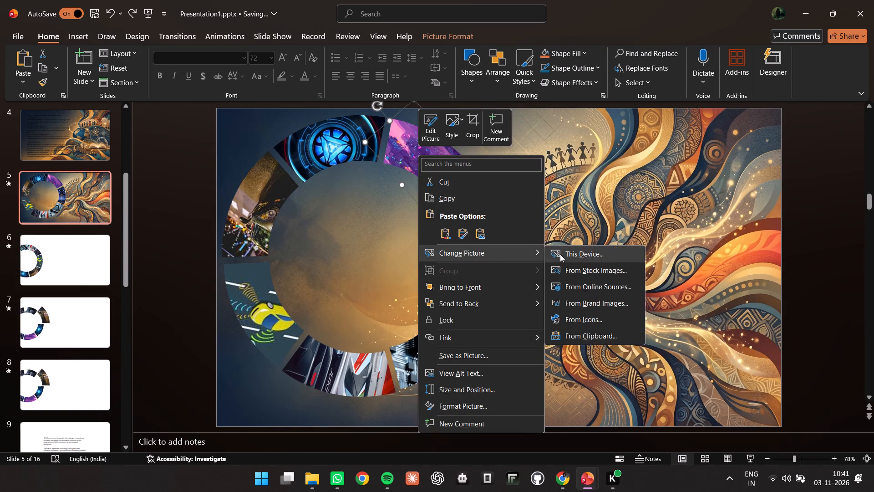
scroll(398, 174, "down", 2)
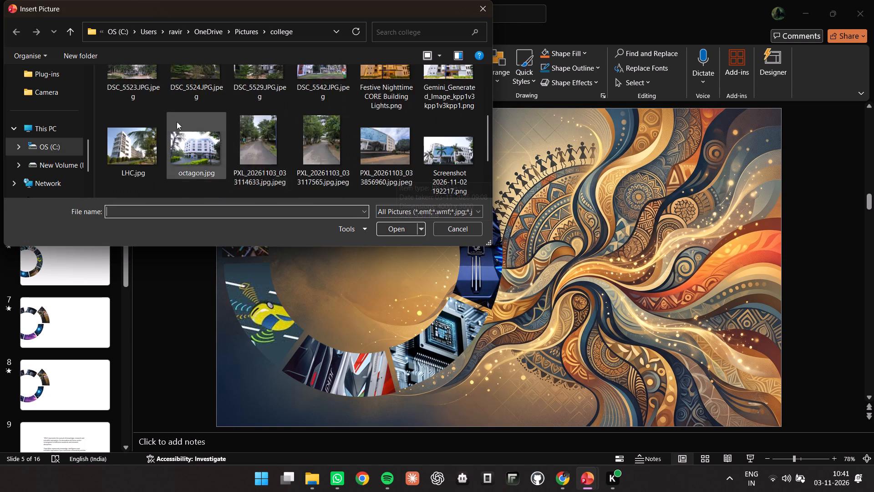
scroll(175, 118, "up", 4)
left_click(243, 23)
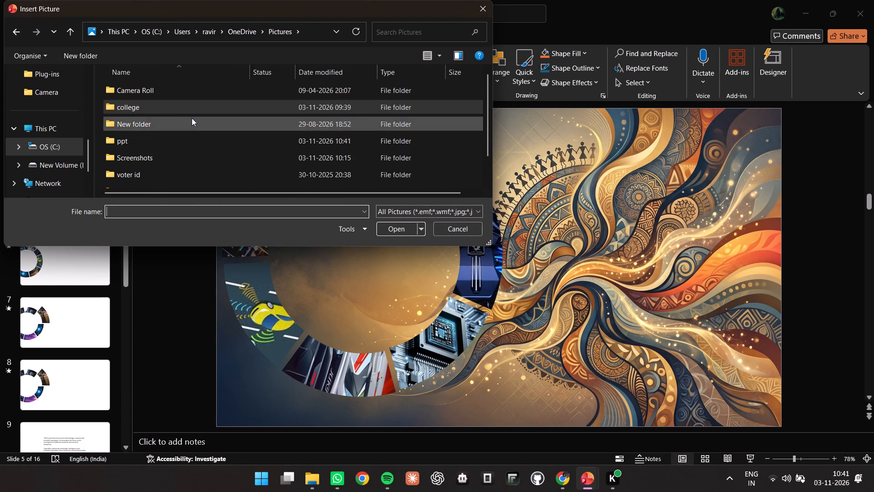
scroll(64, 153, "up", 3)
double_click(45, 143)
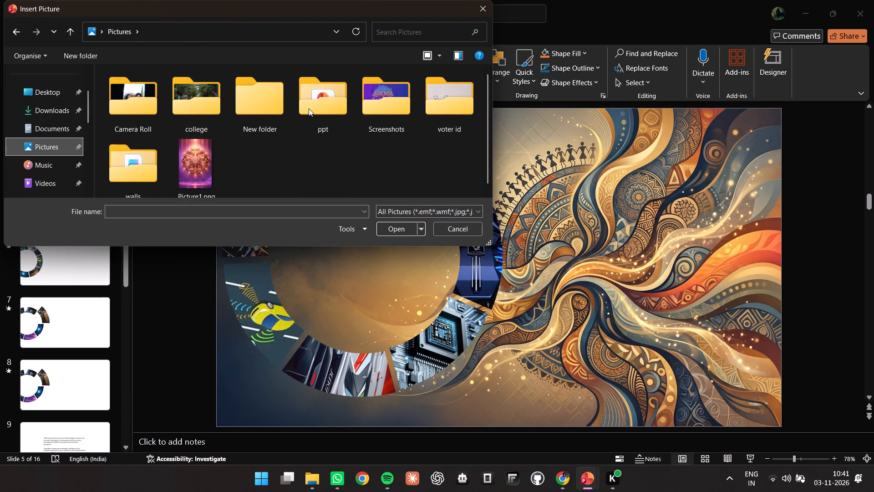
double_click(328, 104)
left_click(390, 110)
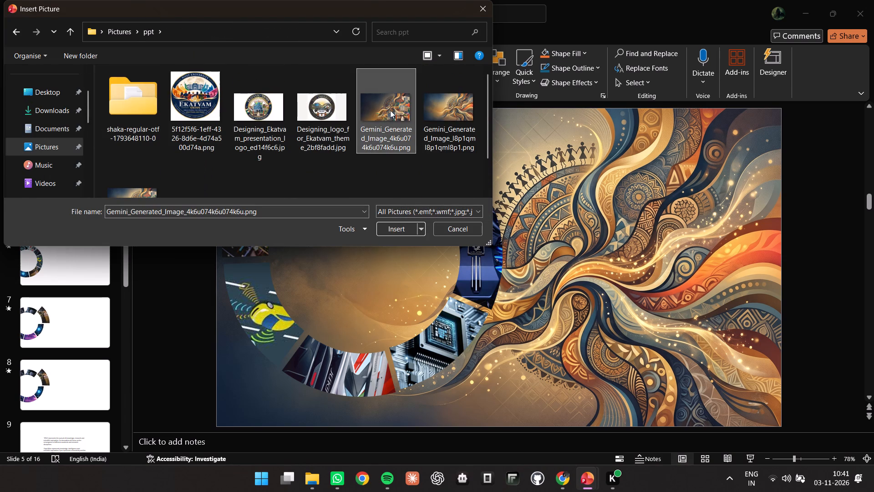
left_click(391, 226)
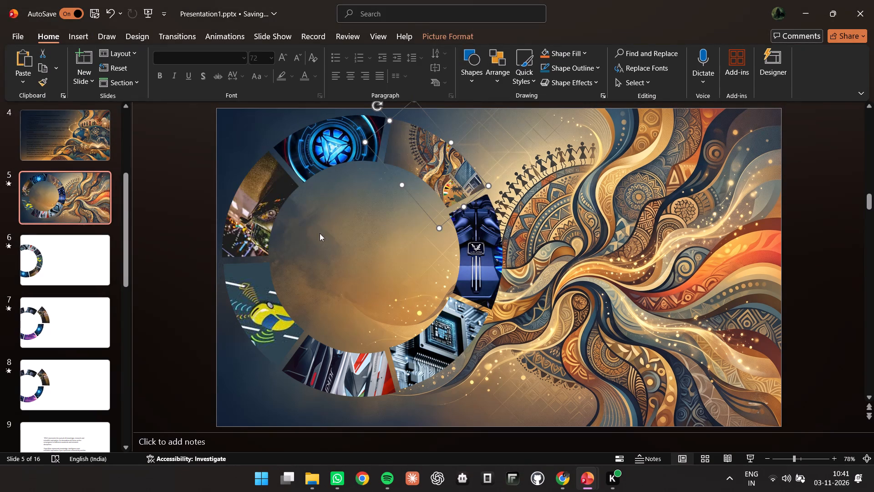
Replace the purple city picture in slide 6's ring with Gemini_Generated_Image_4k6u074k6u074k6u.png from the ppt folder.
left_click(71, 256)
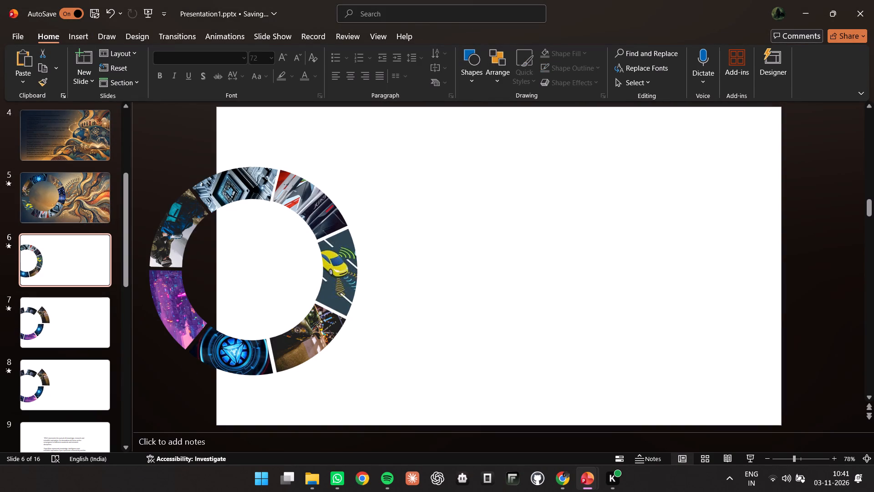
left_click(173, 302)
right_click(173, 302)
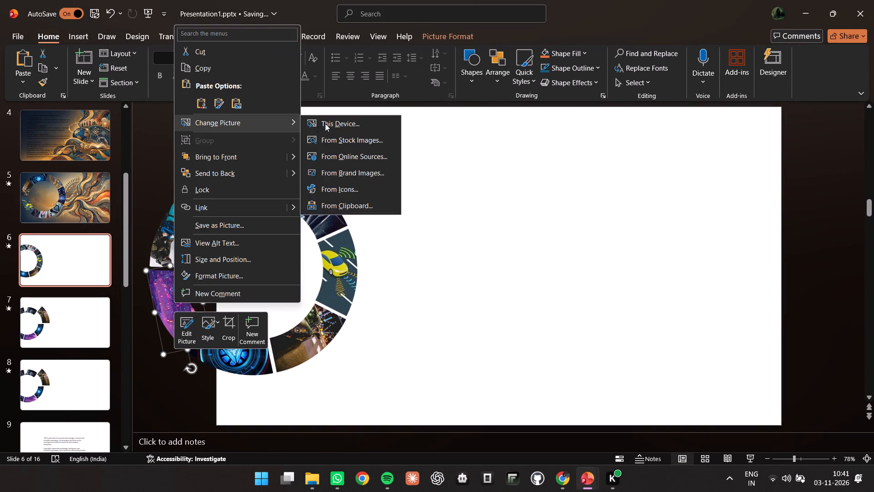
left_click(332, 123)
left_click(393, 119)
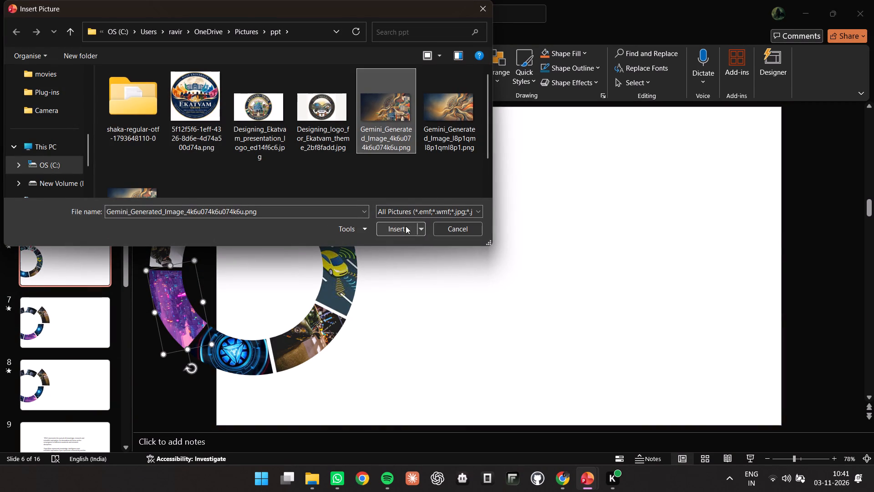
left_click(406, 226)
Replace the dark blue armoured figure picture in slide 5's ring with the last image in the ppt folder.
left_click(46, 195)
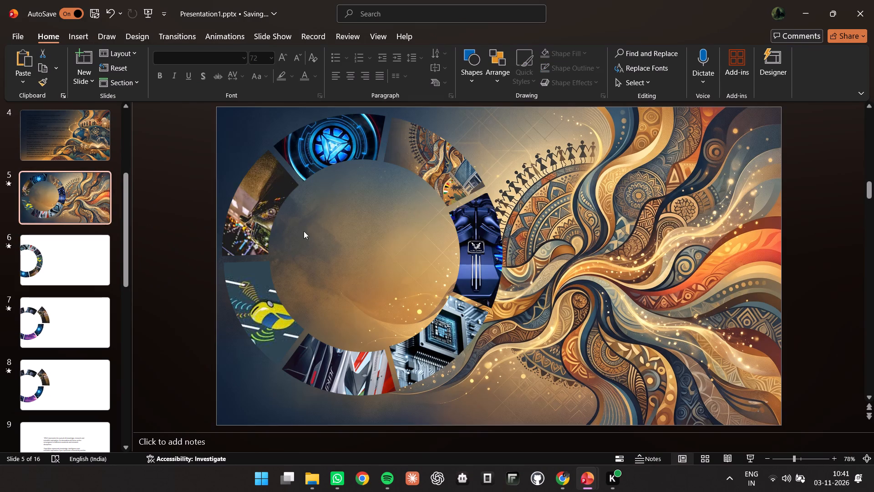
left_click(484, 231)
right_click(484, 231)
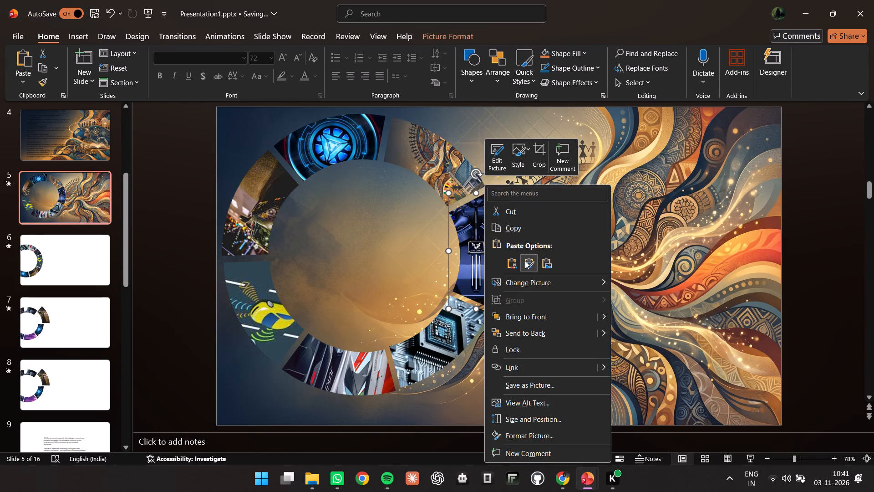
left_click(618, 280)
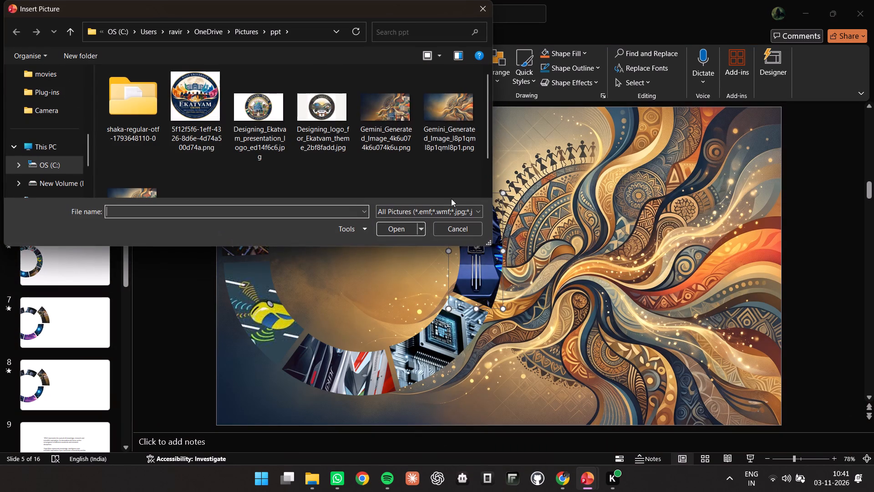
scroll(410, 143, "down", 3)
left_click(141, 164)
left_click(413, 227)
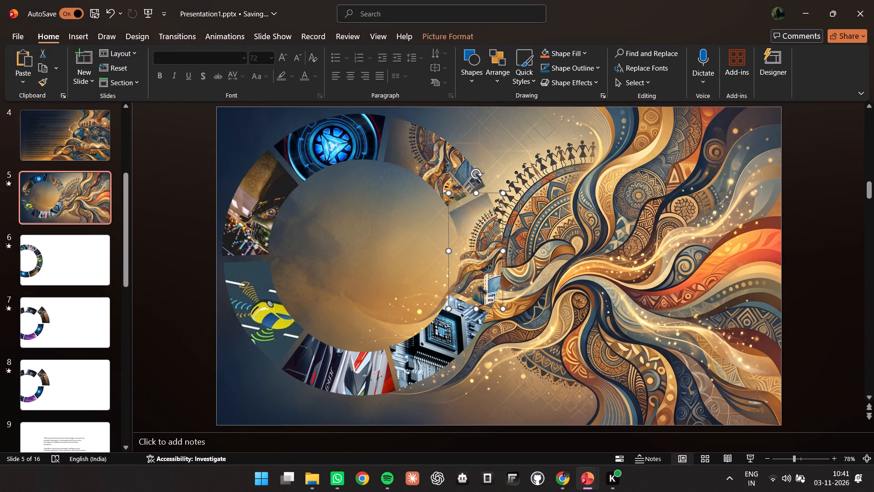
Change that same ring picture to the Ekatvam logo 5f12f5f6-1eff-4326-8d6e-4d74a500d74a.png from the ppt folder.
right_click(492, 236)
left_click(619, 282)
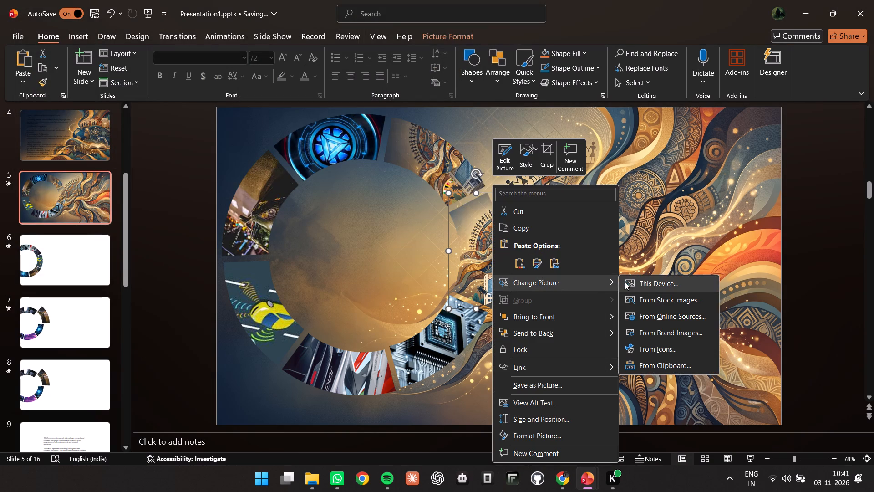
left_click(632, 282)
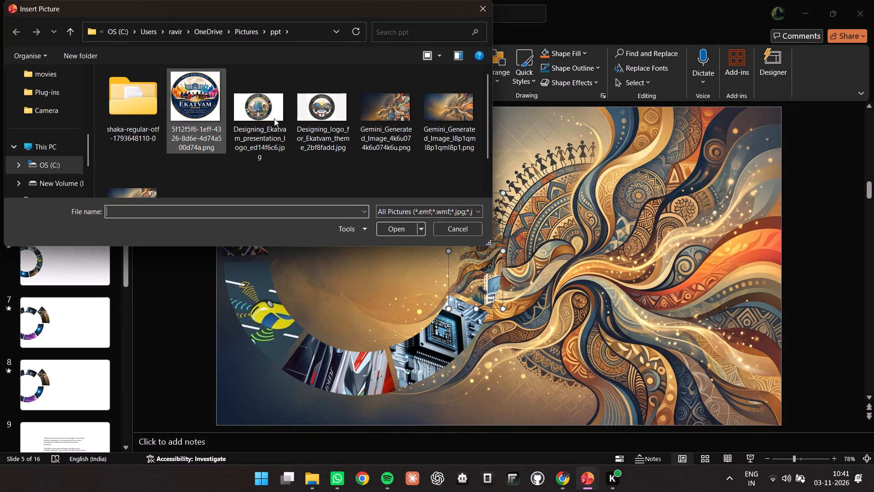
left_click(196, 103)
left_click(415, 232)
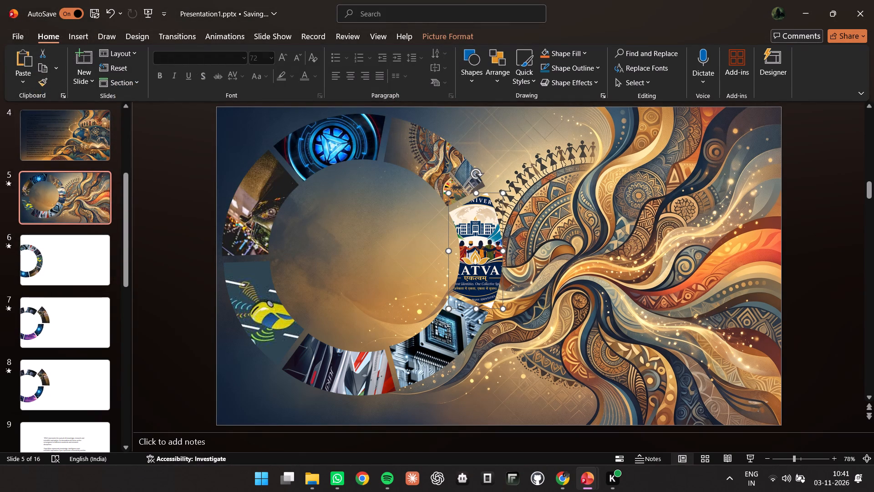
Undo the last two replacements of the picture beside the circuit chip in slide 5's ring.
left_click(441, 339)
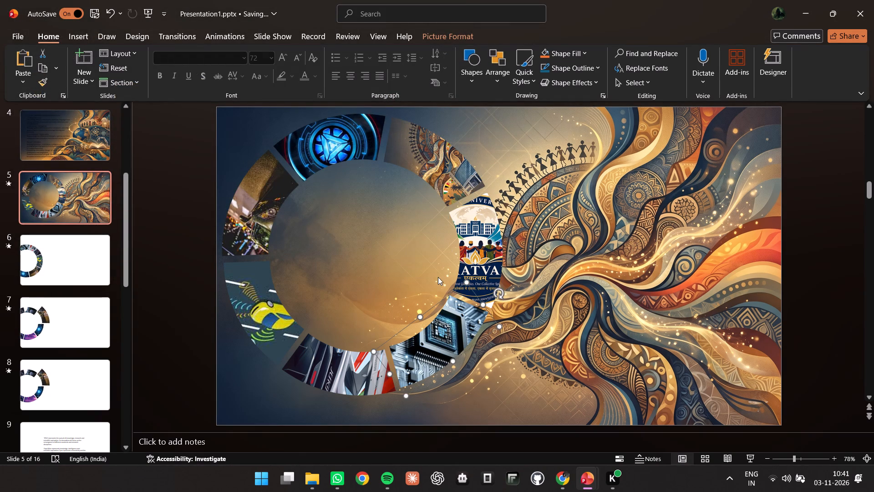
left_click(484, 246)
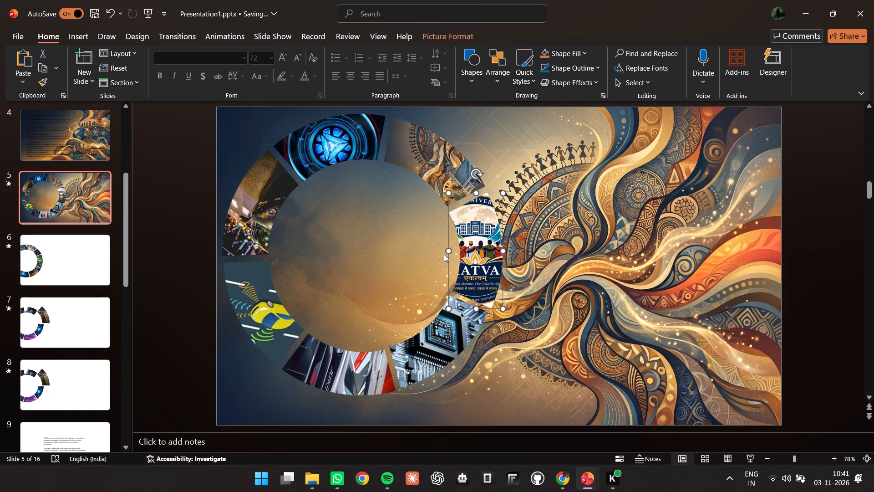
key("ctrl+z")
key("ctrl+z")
Replace the dark blue armoured figure picture in slide 5's ring with the Ekatvam logo 5f12f5f6-1eff-4326-8d6e-4d74a500d74a.png from the ppt folder.
right_click(495, 233)
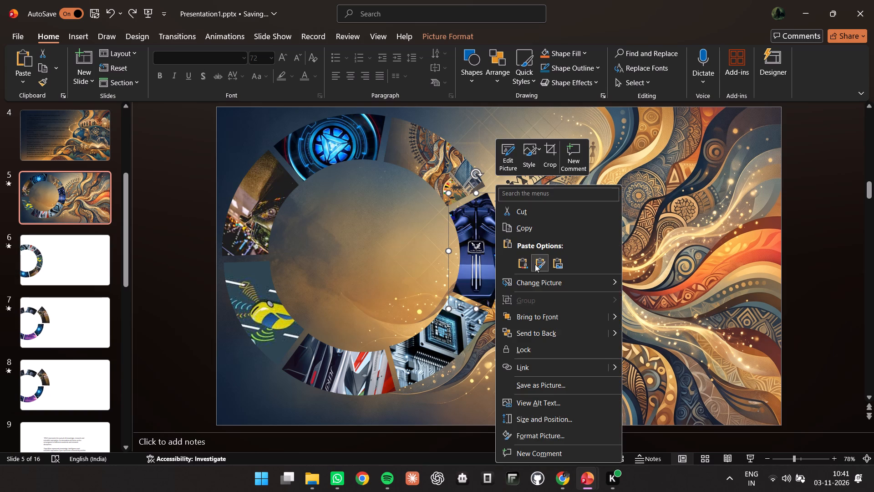
left_click(635, 284)
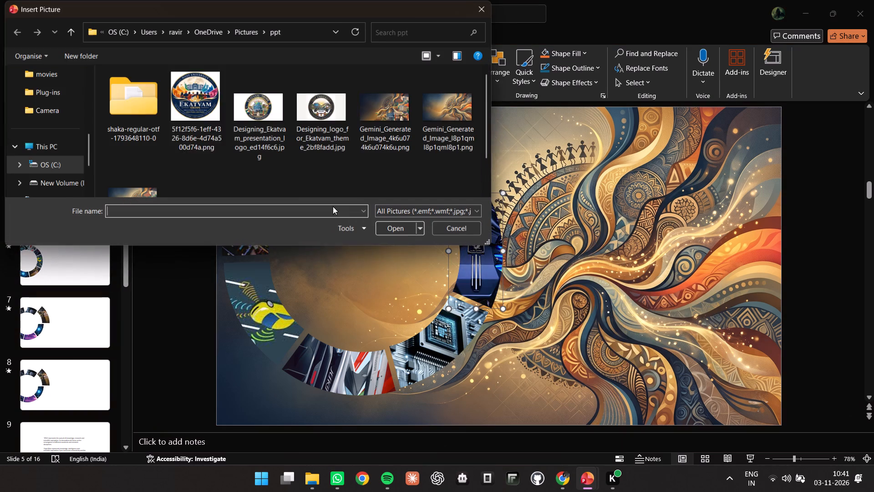
left_click(201, 118)
left_click(397, 230)
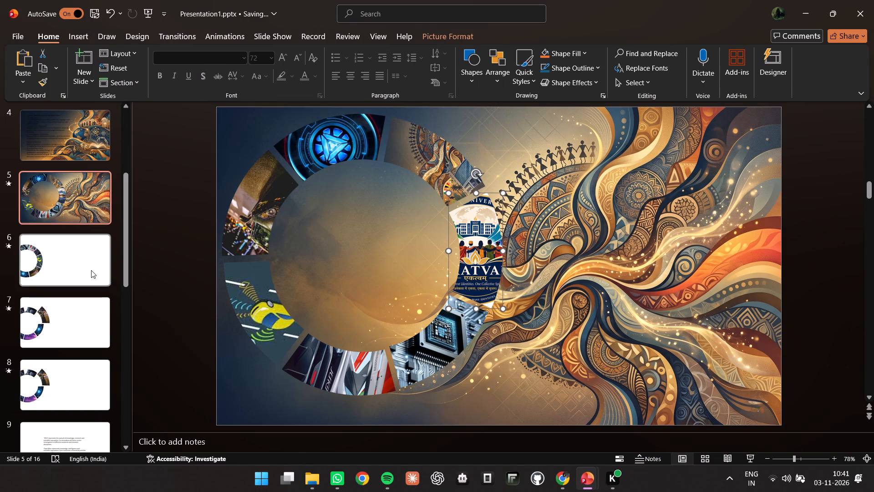
Examine the individual ring pictures on slide 6 and compare them with the ring on slide 7.
left_click(90, 270)
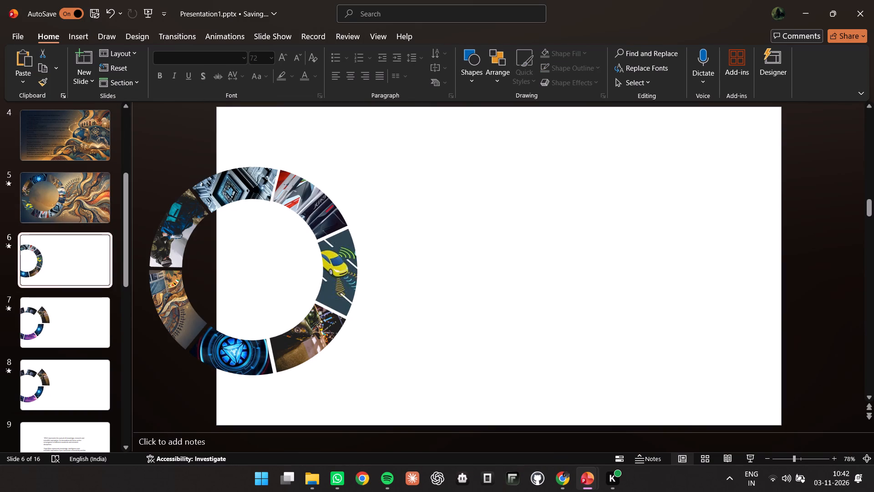
left_click(166, 288)
left_click(177, 244)
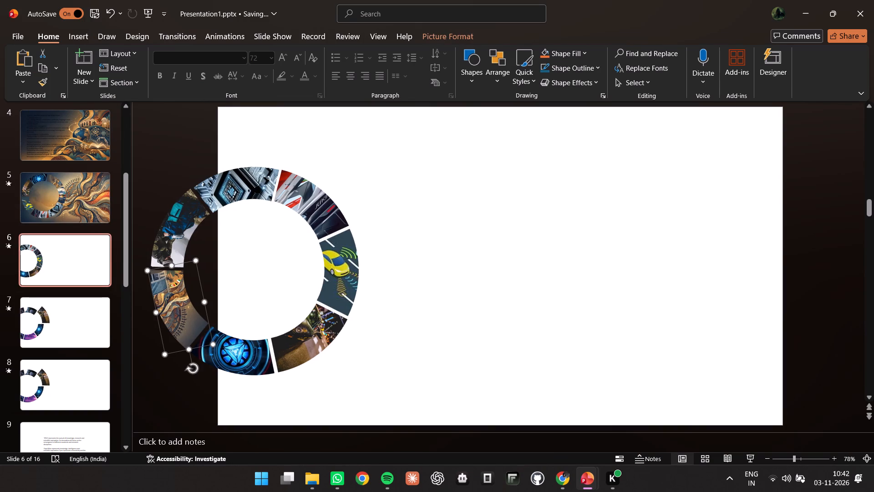
left_click(208, 199)
left_click(257, 186)
left_click(320, 190)
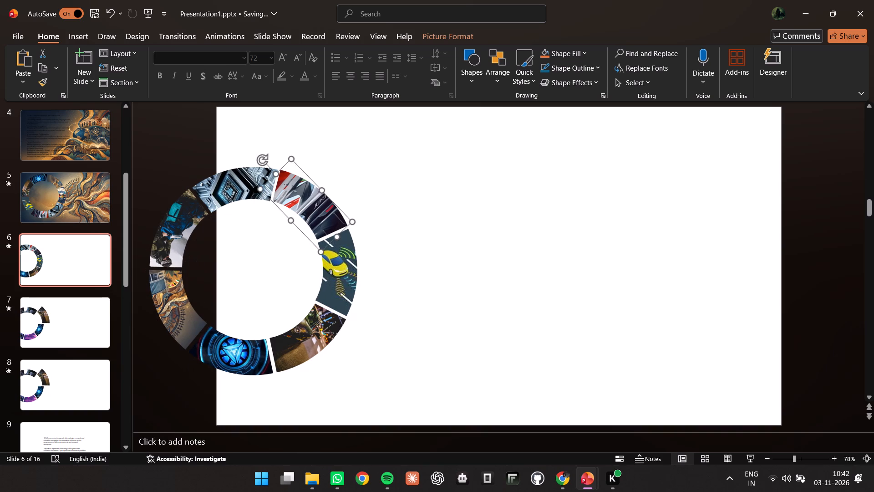
left_click(333, 296)
left_click(318, 348)
left_click(242, 344)
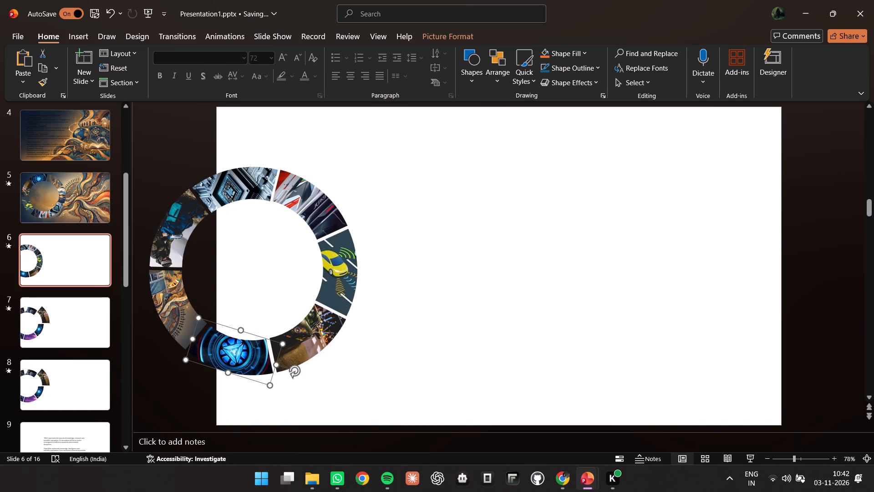
left_click(193, 313)
left_click(178, 241)
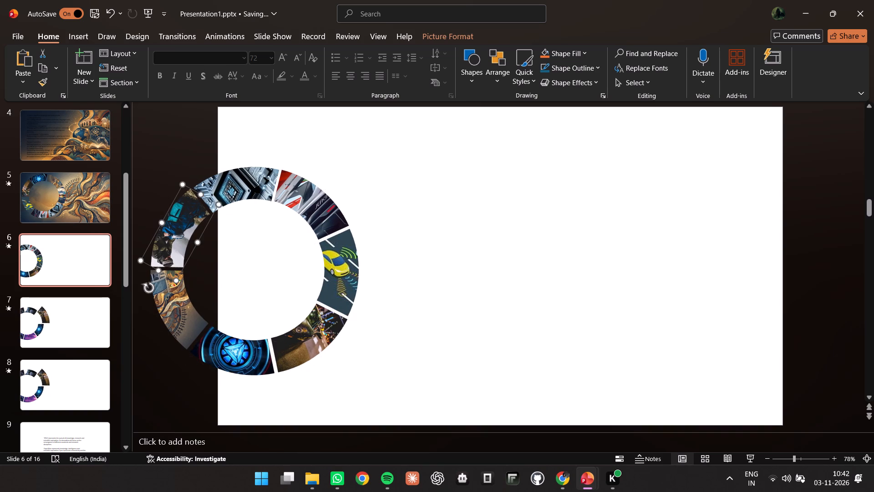
left_click(65, 376)
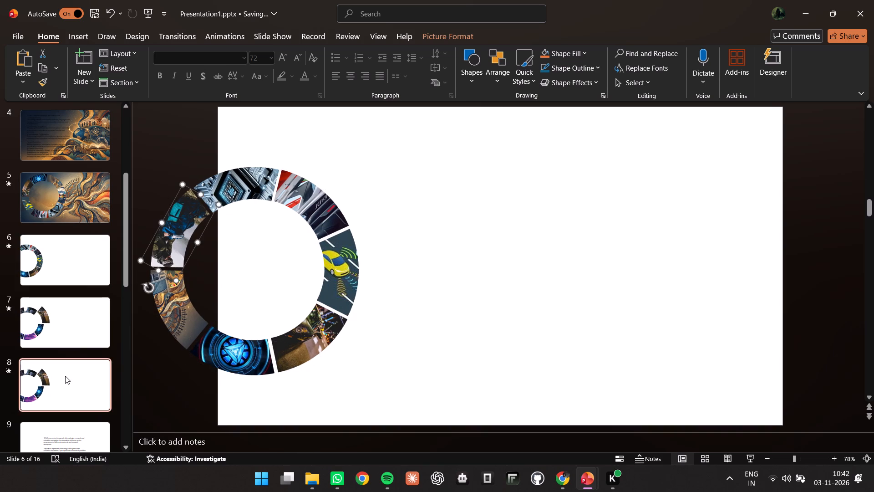
left_click(73, 323)
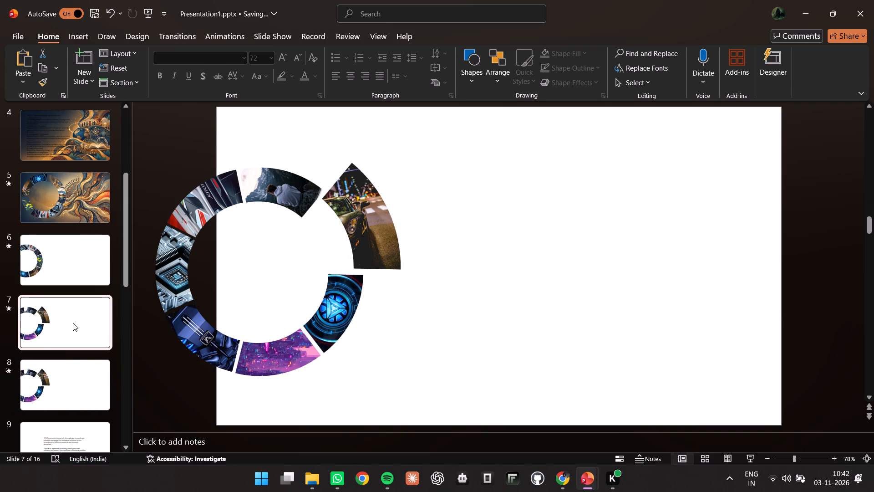
left_click(74, 316)
left_click(74, 277)
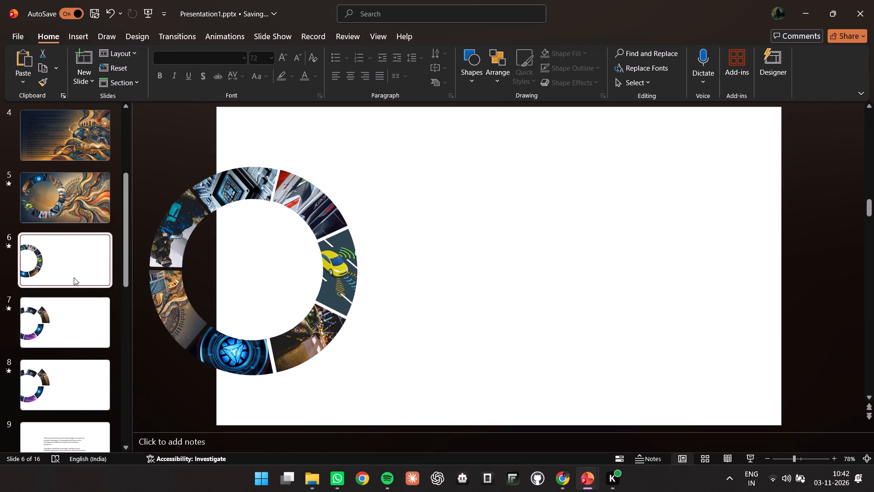
left_click(69, 316)
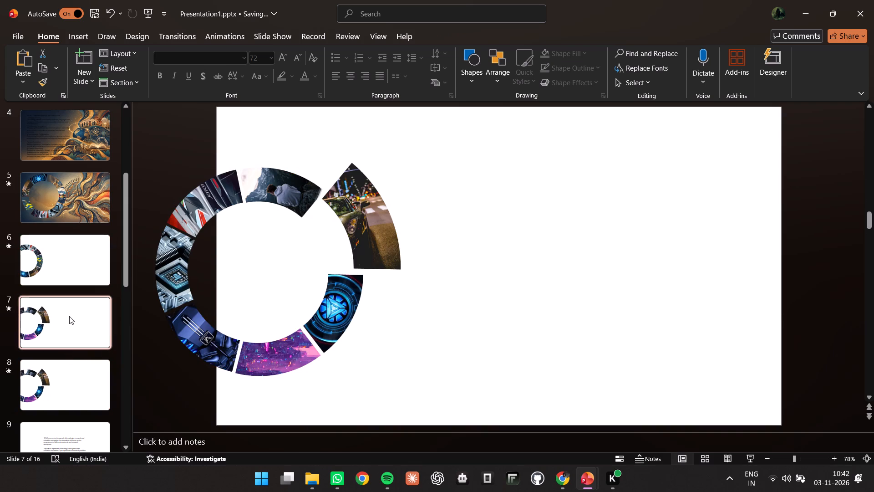
left_click(64, 274)
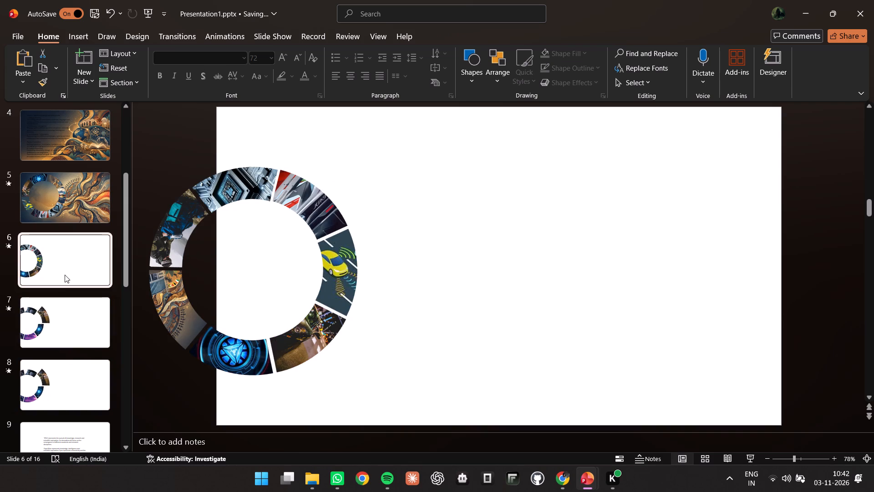
Preview the slide show from slide 5 to check the ring's transition into slide 6, and exit it.
left_click(92, 166)
left_click(88, 194)
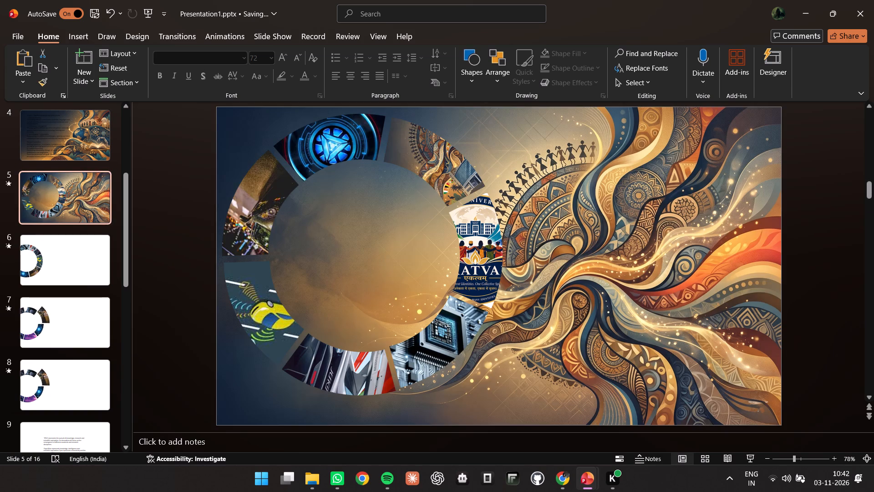
left_click(753, 454)
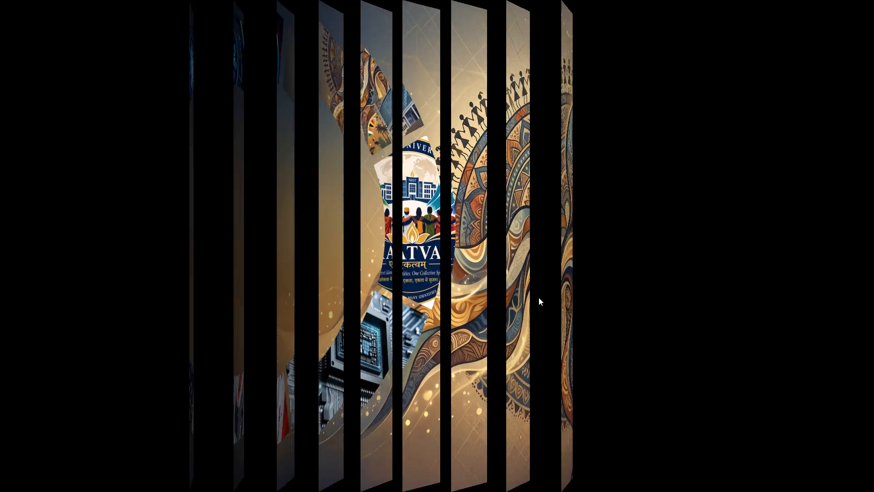
left_click(449, 204)
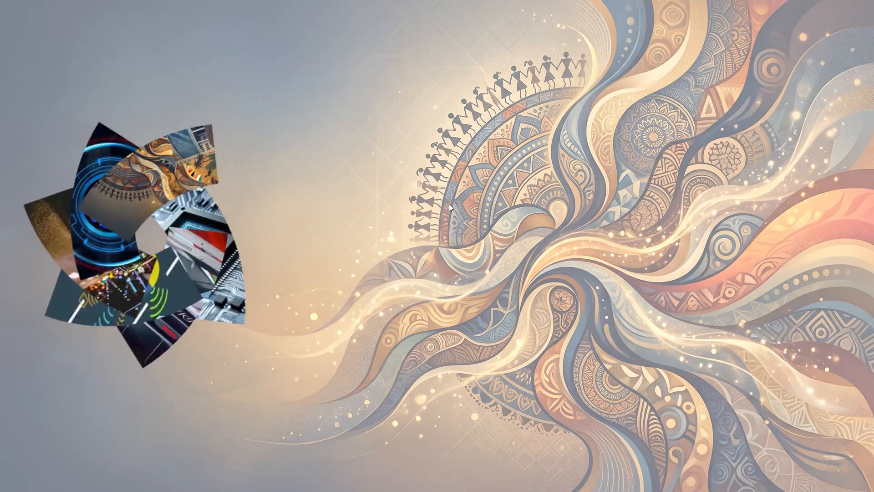
left_click(449, 204)
key("Escape")
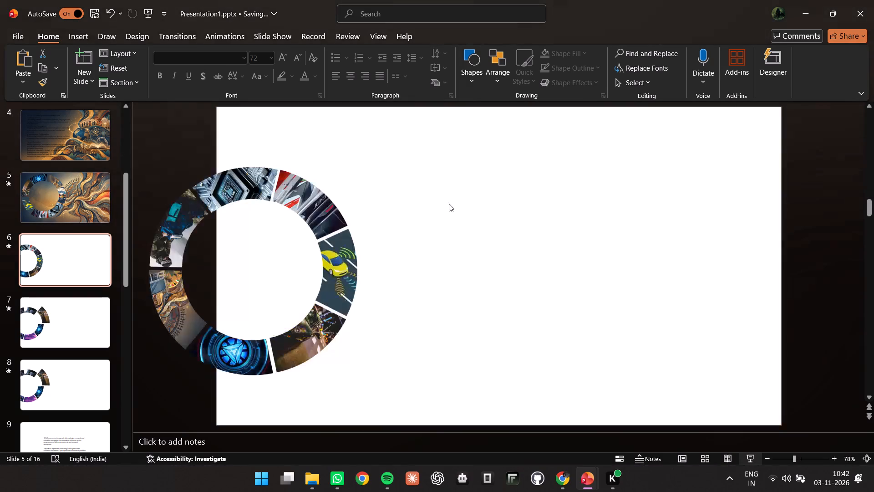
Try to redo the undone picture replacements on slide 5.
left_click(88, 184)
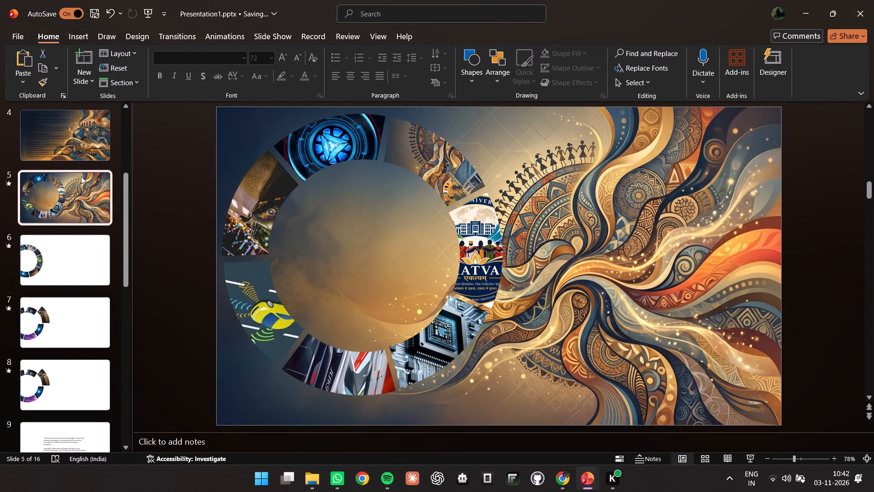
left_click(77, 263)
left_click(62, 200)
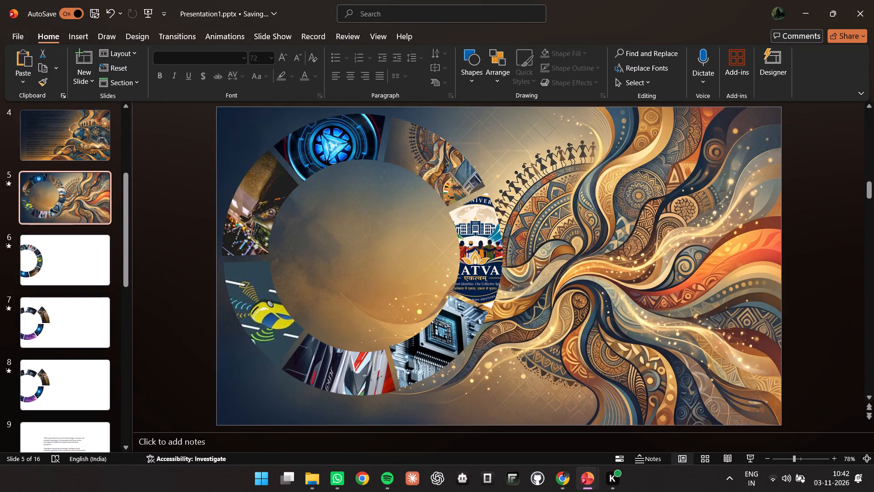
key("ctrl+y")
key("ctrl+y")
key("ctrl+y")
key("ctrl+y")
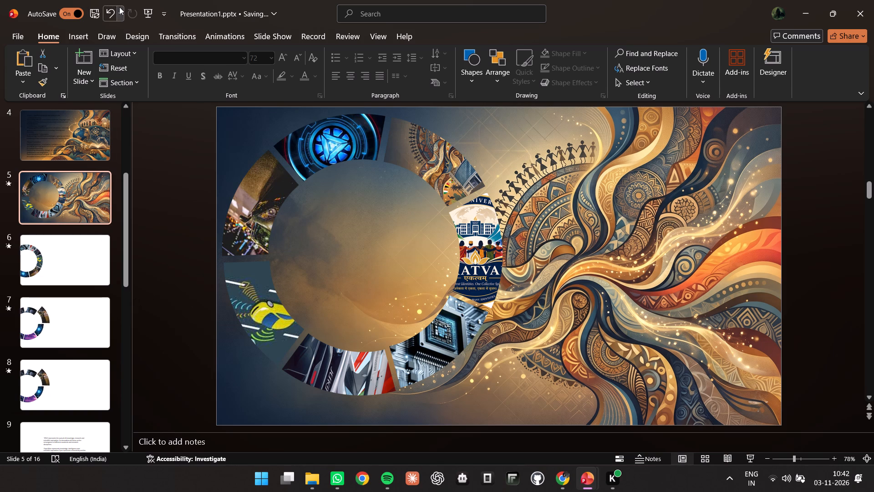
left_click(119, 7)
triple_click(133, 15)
Replace the circuit chip picture in slide 5's ring with the last image in the ppt folder.
left_click(463, 244)
right_click(463, 244)
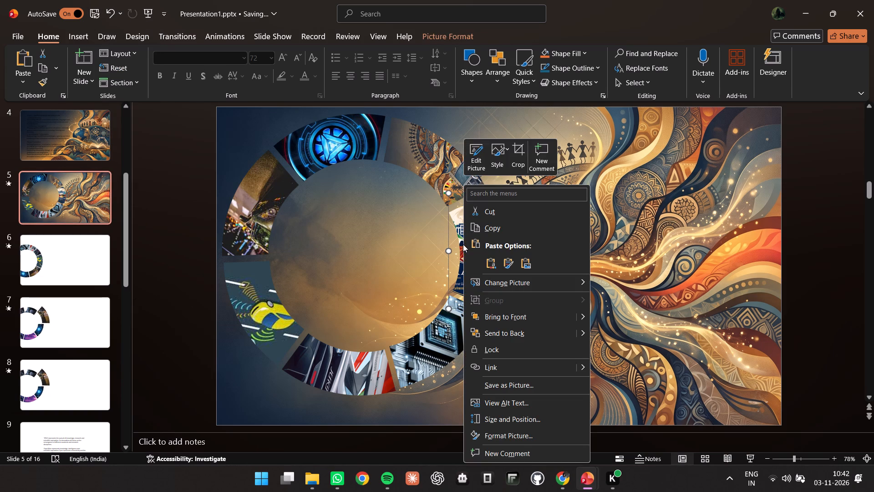
left_click(425, 324)
left_click(444, 355)
right_click(455, 333)
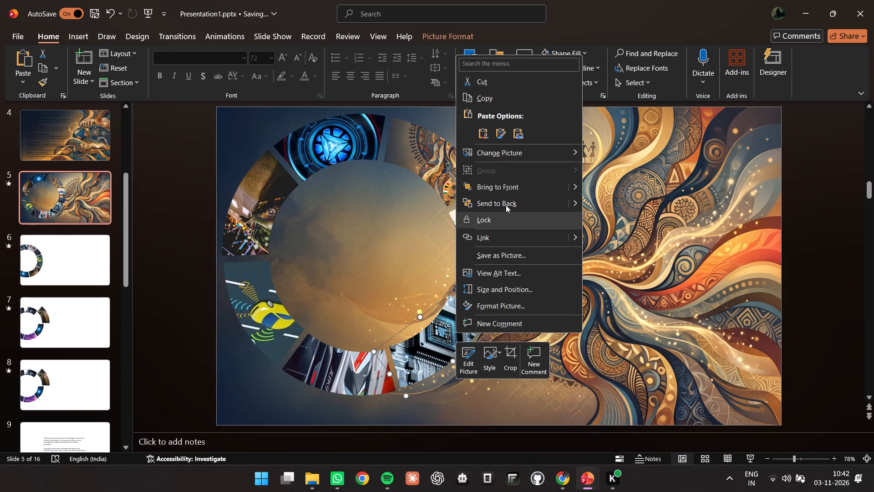
left_click(564, 149)
left_click(604, 154)
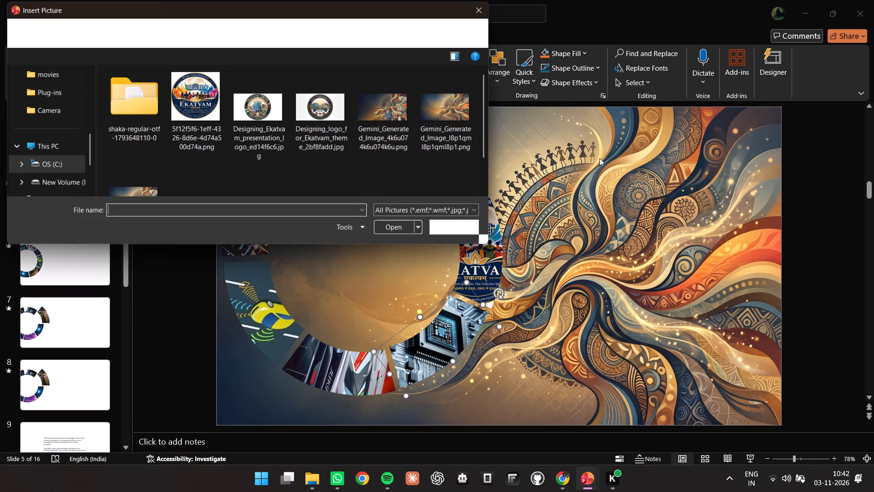
left_click(400, 123)
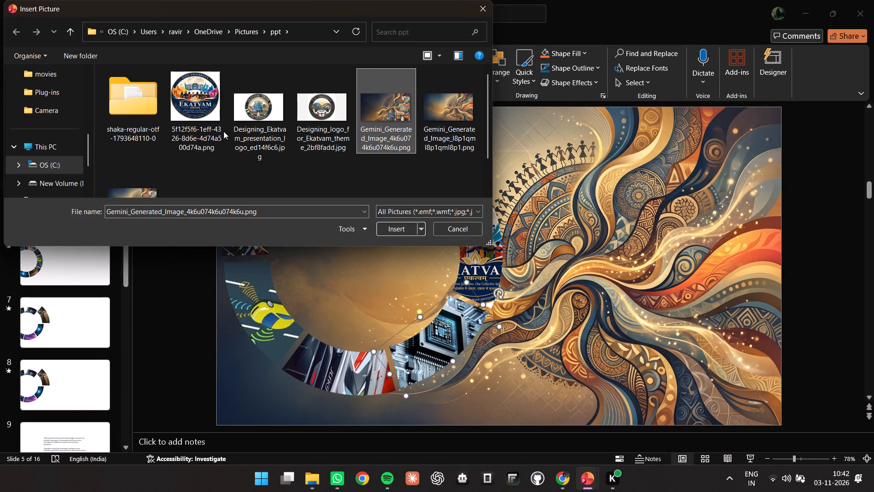
scroll(223, 131, "down", 2)
left_click(144, 150)
left_click(396, 238)
left_click(394, 228)
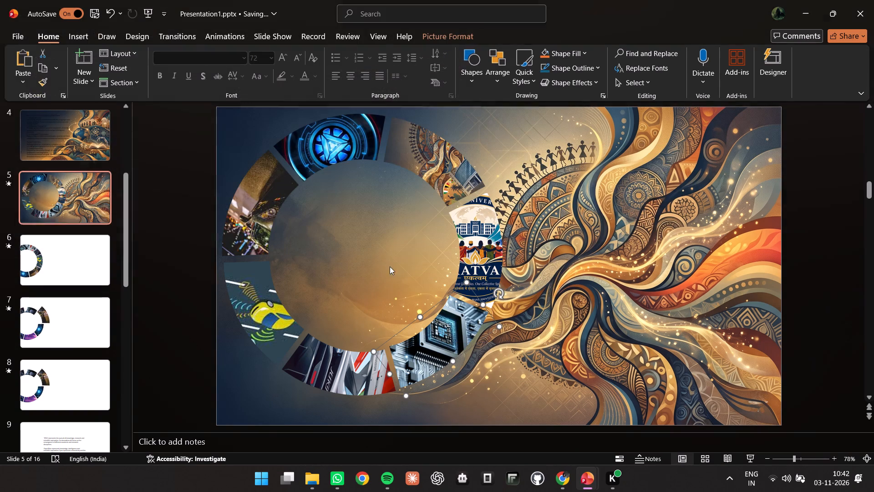
Replace the red and white vehicle picture in slide 5's ring with Festive Nighttime CORE Building Lights.png from the college folder.
left_click(338, 355)
right_click(338, 355)
left_click(412, 171)
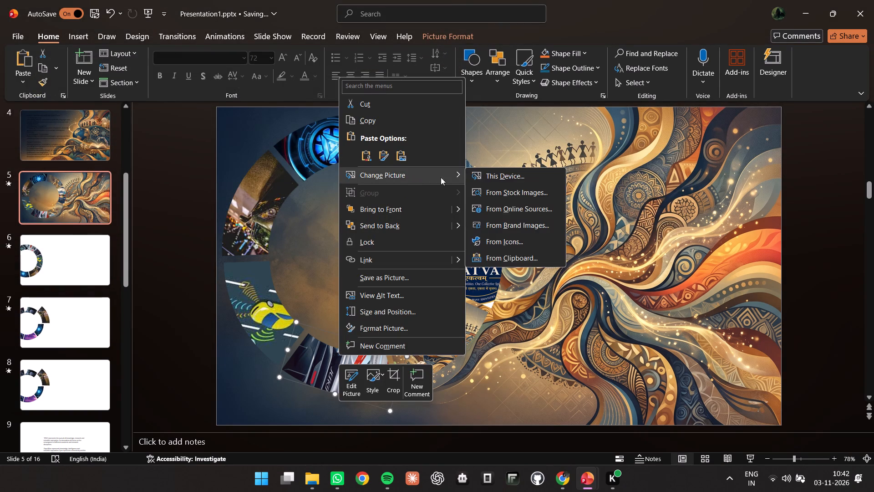
left_click(501, 181)
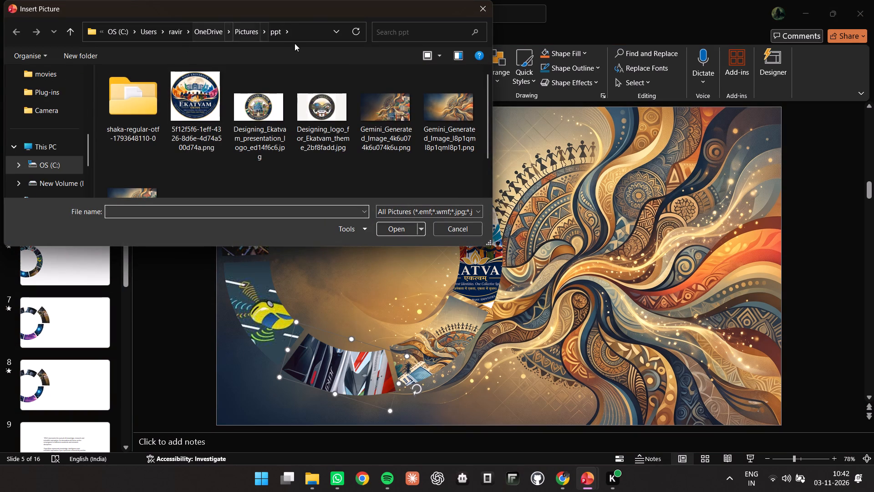
scroll(135, 140, "up", 2)
scroll(53, 126, "up", 3)
left_click(55, 160)
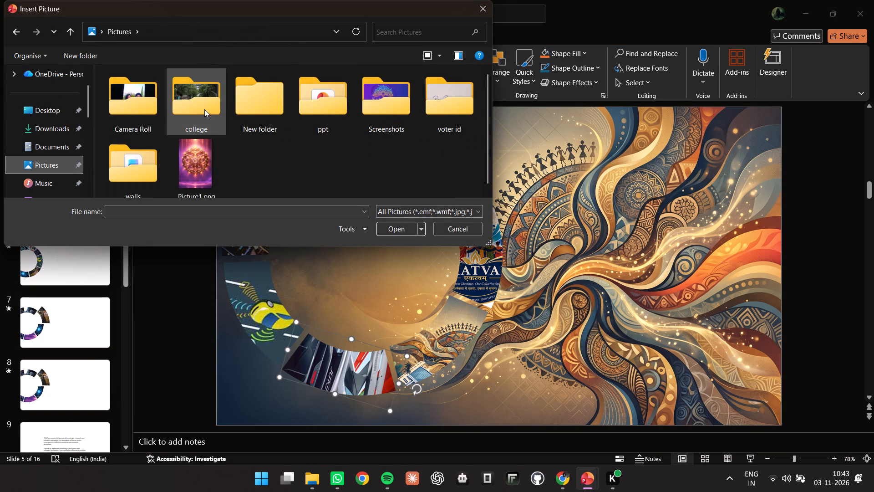
double_click(206, 108)
left_click(280, 169)
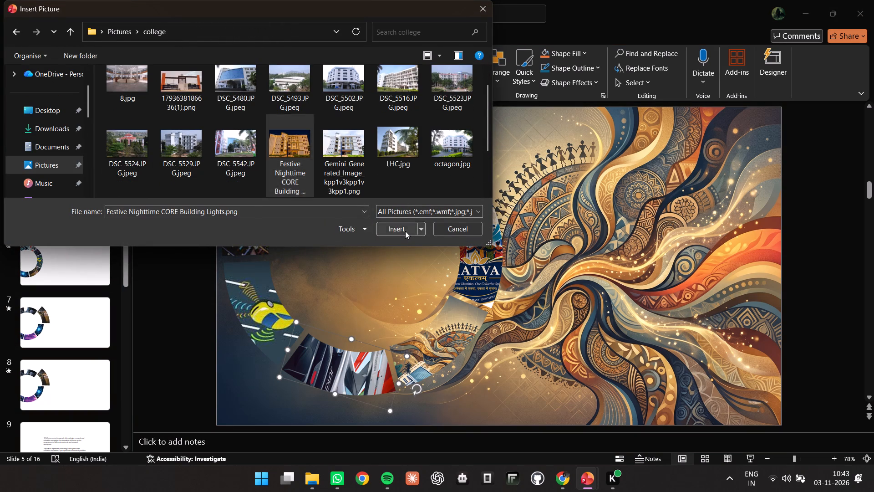
left_click(405, 231)
Replace the yellow car picture in slide 5's ring with DSC_5502.JPG.jpeg from the college folder.
left_click(238, 307)
right_click(238, 307)
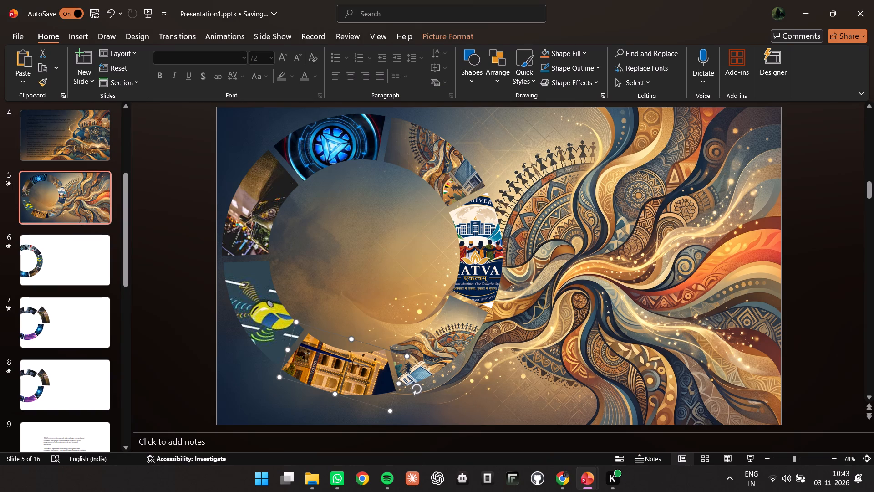
left_click(381, 125)
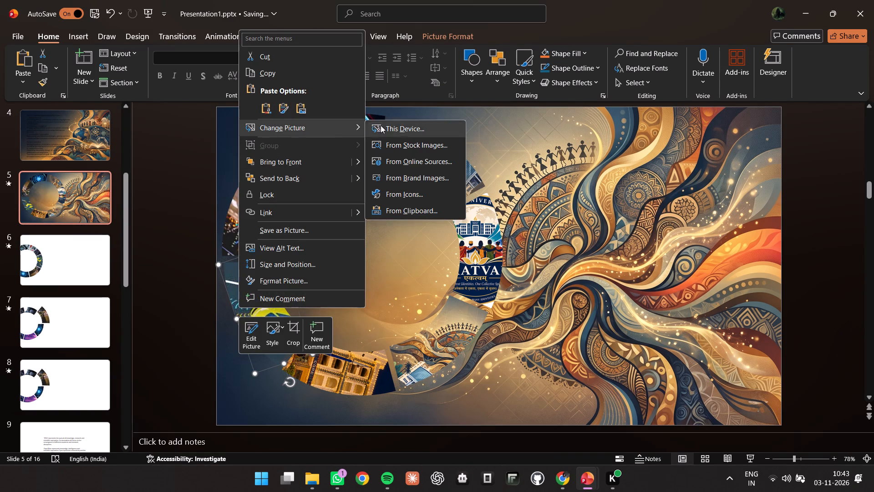
left_click(273, 110)
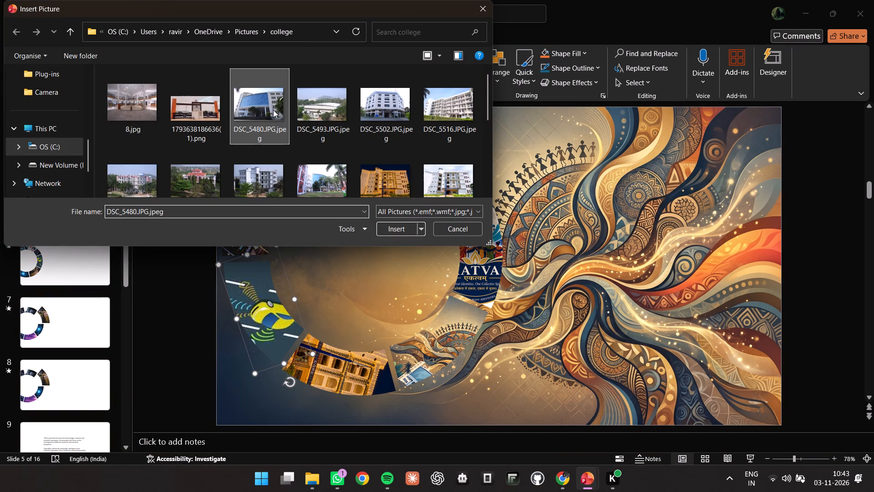
left_click(385, 109)
left_click(400, 228)
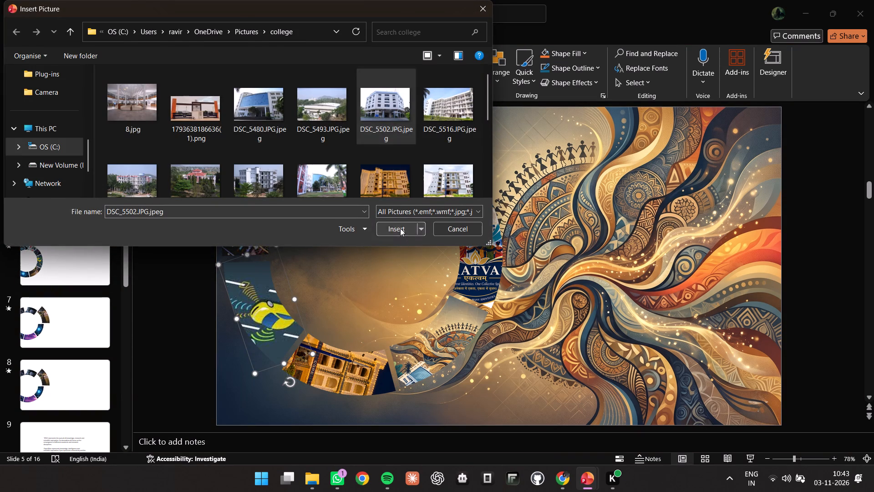
left_click(249, 209)
right_click(259, 183)
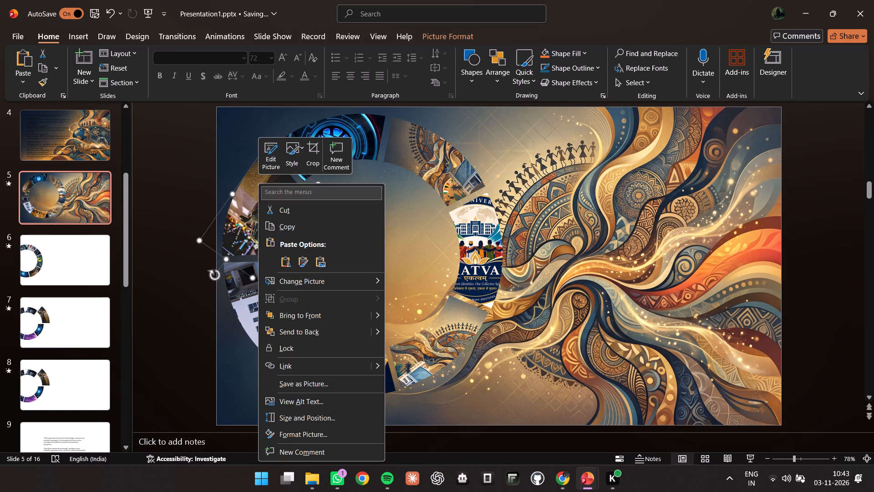
left_click(413, 280)
left_click(190, 123)
left_click(390, 227)
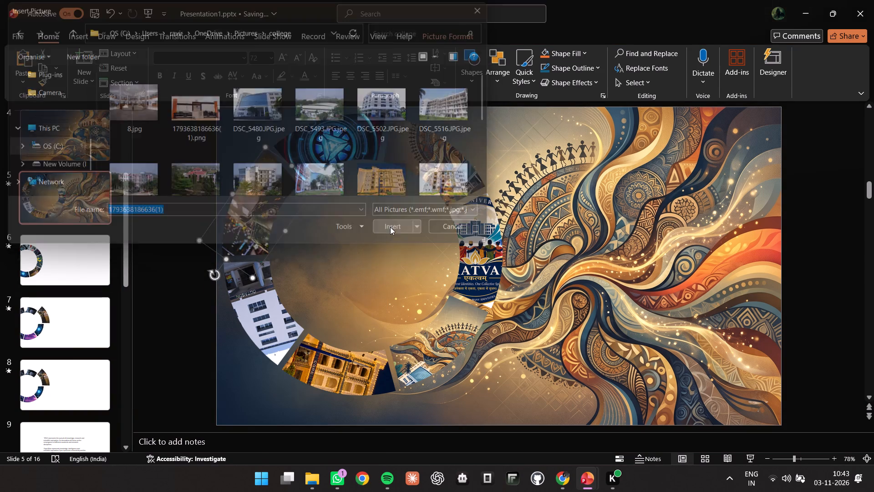
Replace the glowing blue reactor picture in slide 5's ring with DSC_5523.JPG.jpeg from the college folder.
right_click(336, 130)
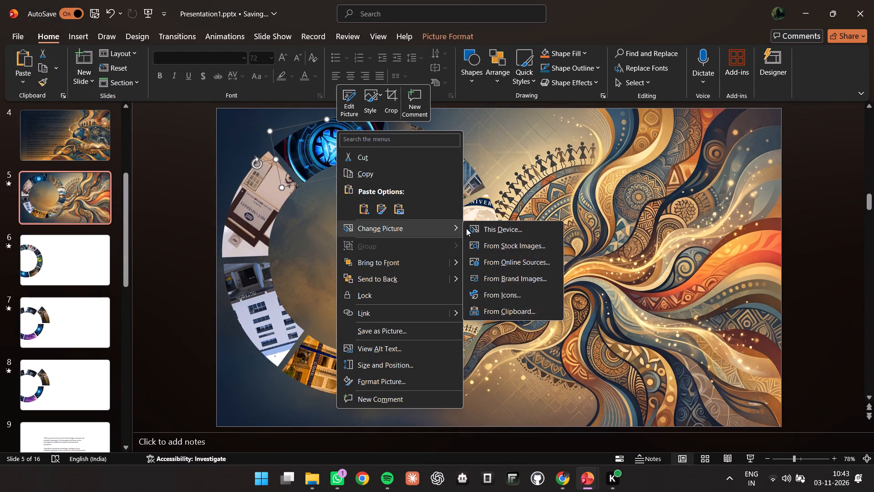
left_click(478, 228)
scroll(318, 157, "down", 2)
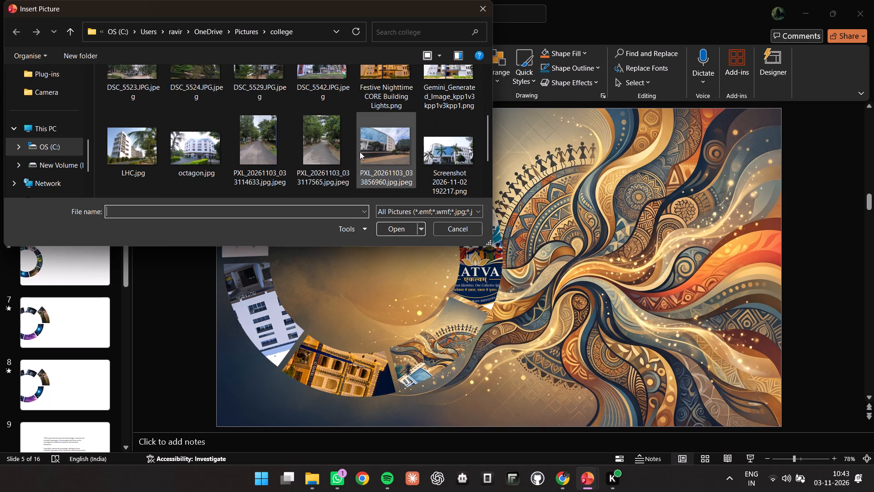
scroll(179, 152, "up", 1)
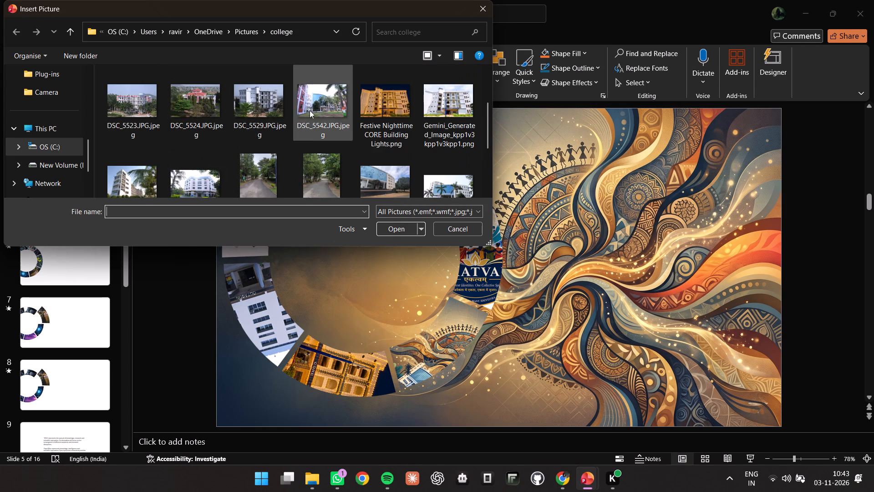
left_click(152, 108)
left_click(411, 225)
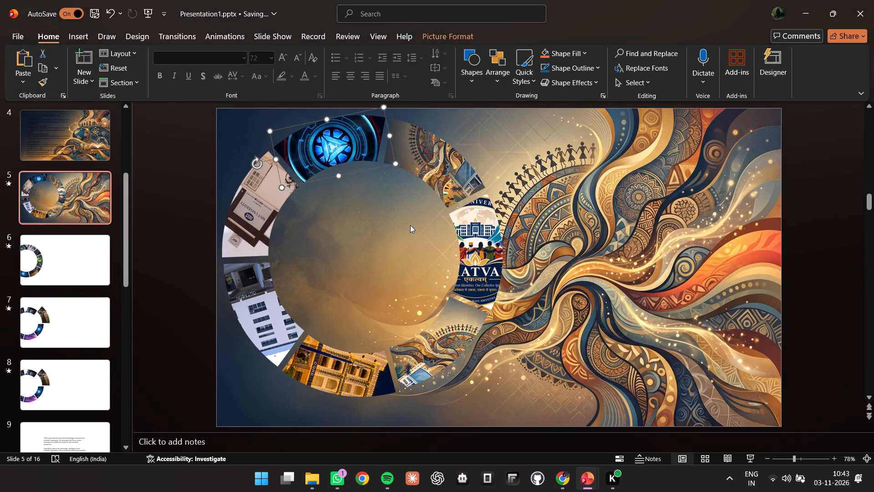
left_click(488, 125)
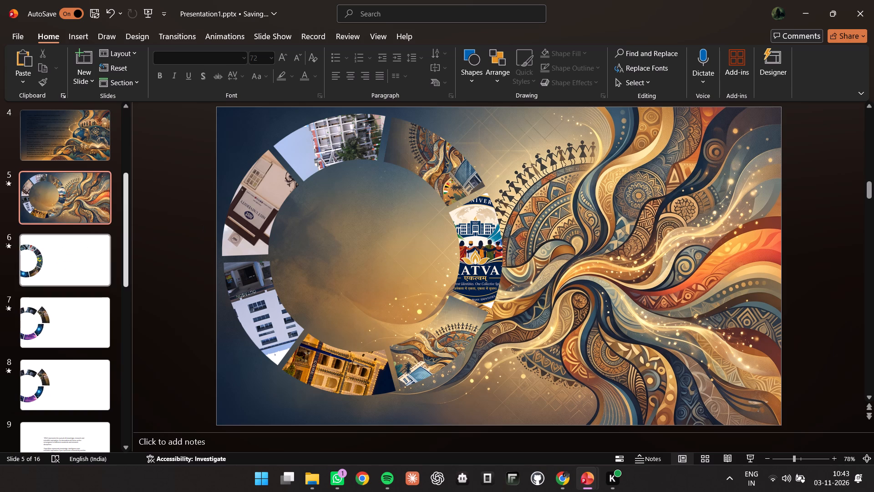
On slide 6, replace the ring's glowing blue reactor picture with Festive Nighttime CORE Building Lights.png from the college folder.
left_click(13, 271)
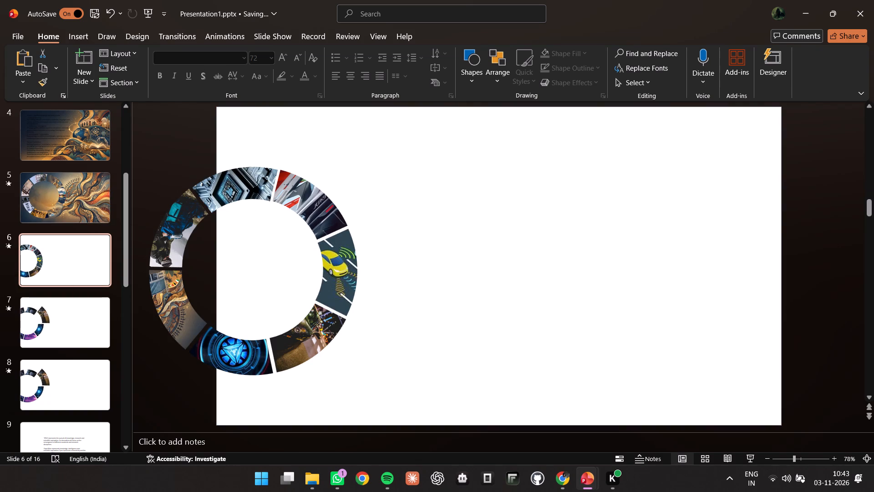
left_click(231, 353)
right_click(231, 353)
left_click(317, 174)
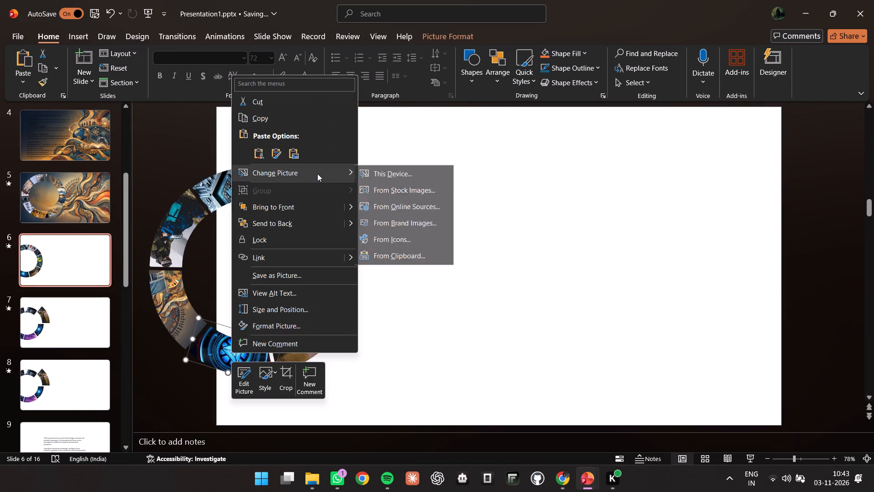
left_click(395, 176)
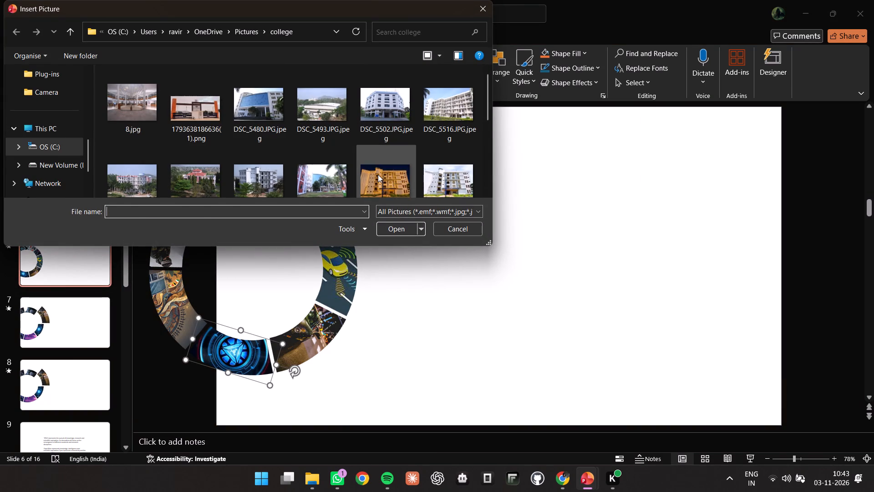
left_click(378, 174)
left_click(403, 231)
left_click(340, 319)
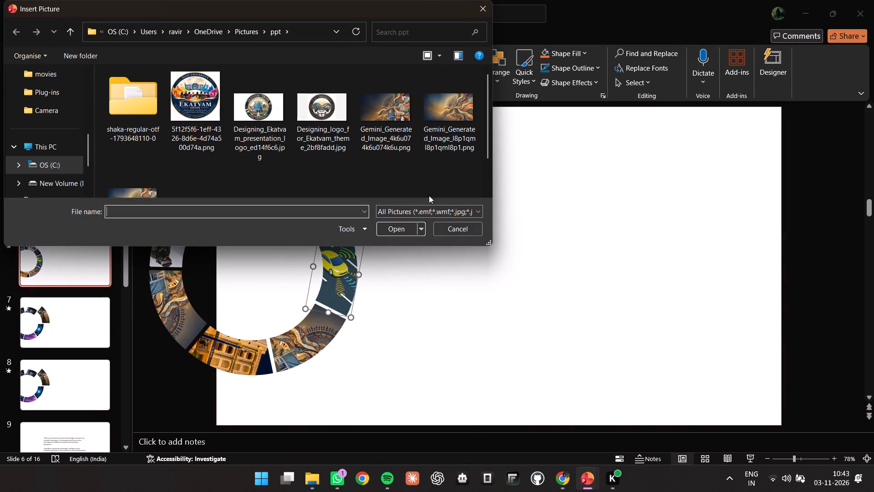
left_click(189, 104)
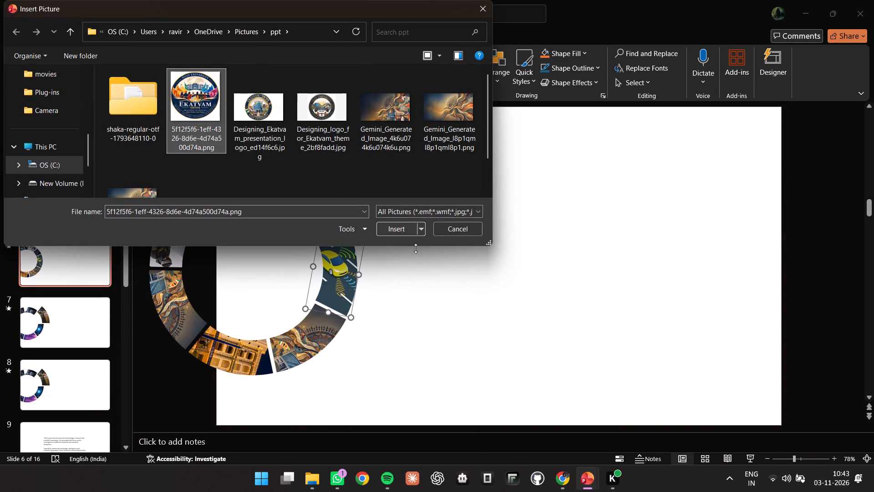
left_click(399, 224)
Replace the red and white vehicle picture in slide 6's ring with Festive Nighttime CORE Building Lights.png from the college folder.
right_click(331, 218)
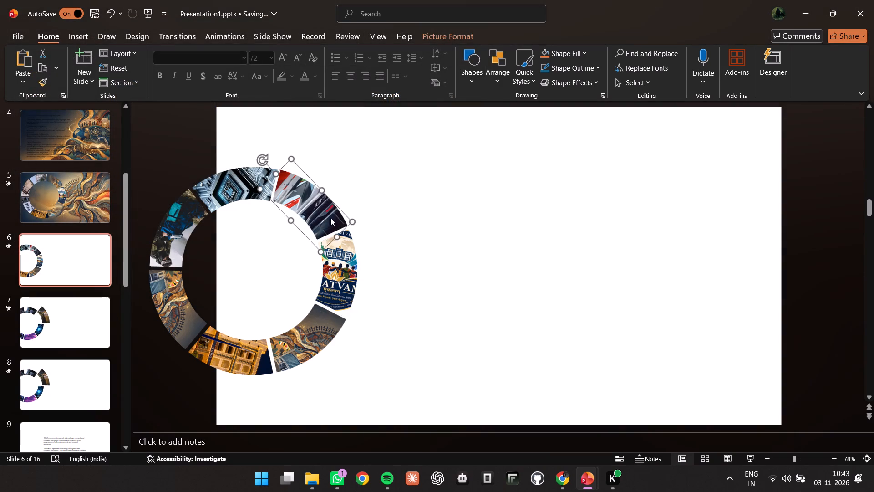
left_click(489, 282)
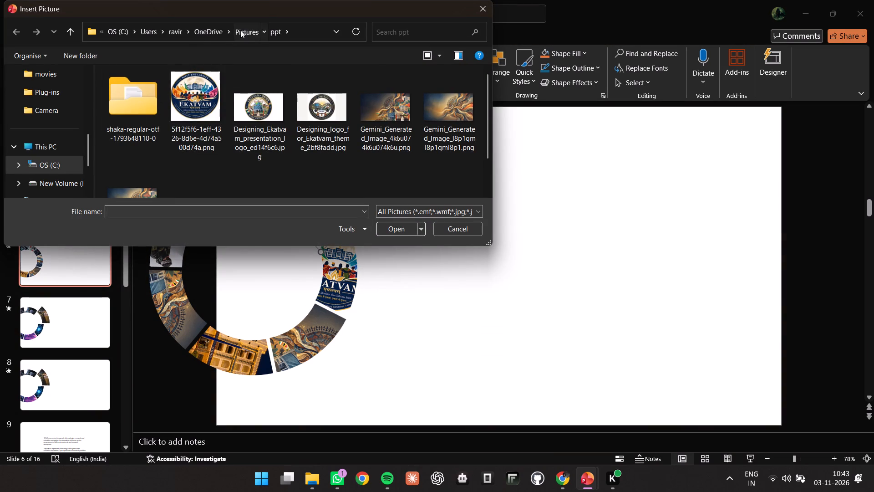
left_click(240, 30)
scroll(64, 164, "up", 2)
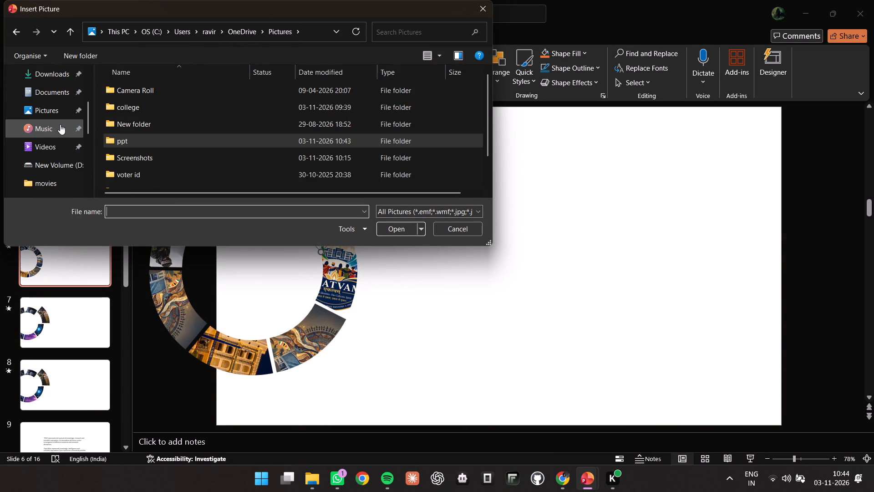
left_click(59, 115)
triple_click(201, 108)
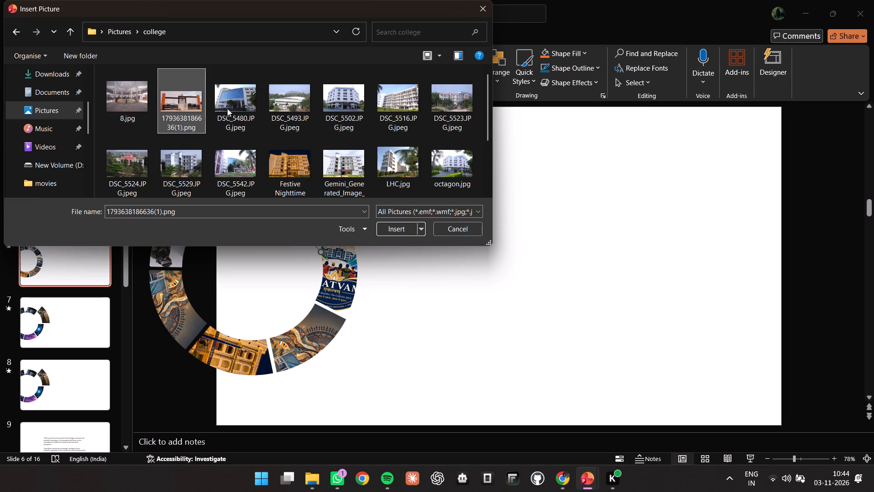
left_click(287, 179)
left_click(400, 230)
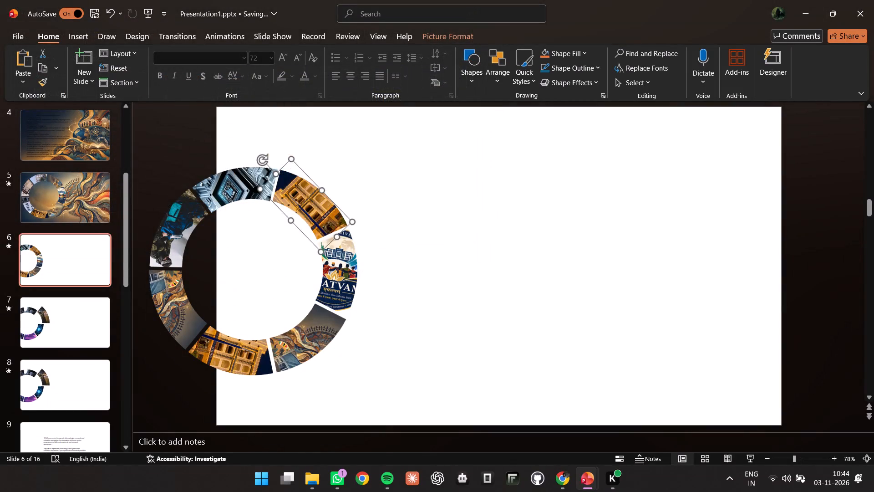
Open the device picture selection for replacing the circuit chip picture in slide 6's ring.
right_click(259, 179)
left_click(456, 284)
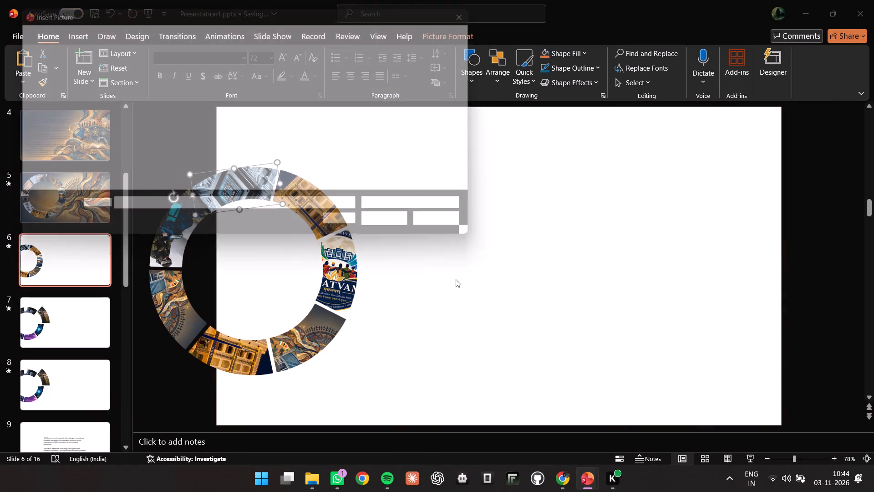
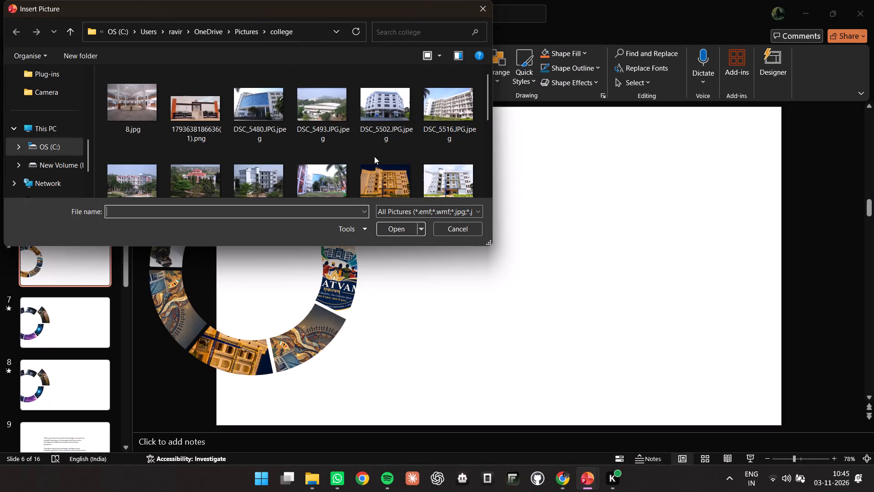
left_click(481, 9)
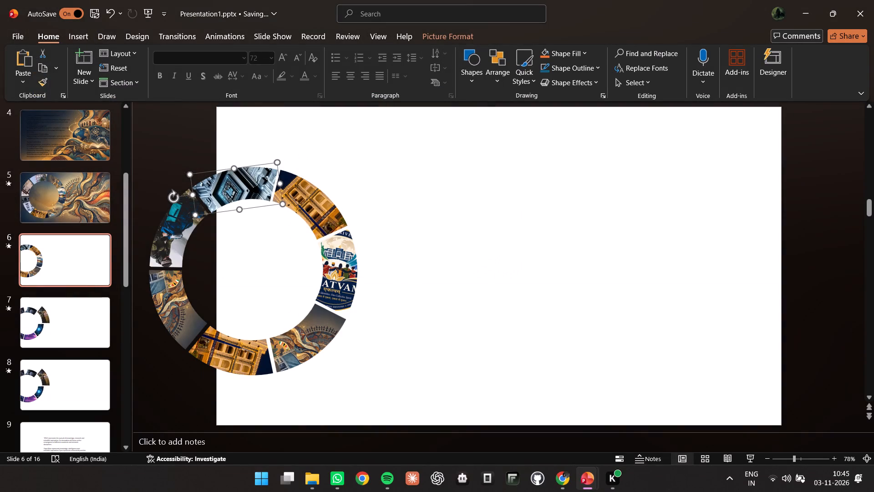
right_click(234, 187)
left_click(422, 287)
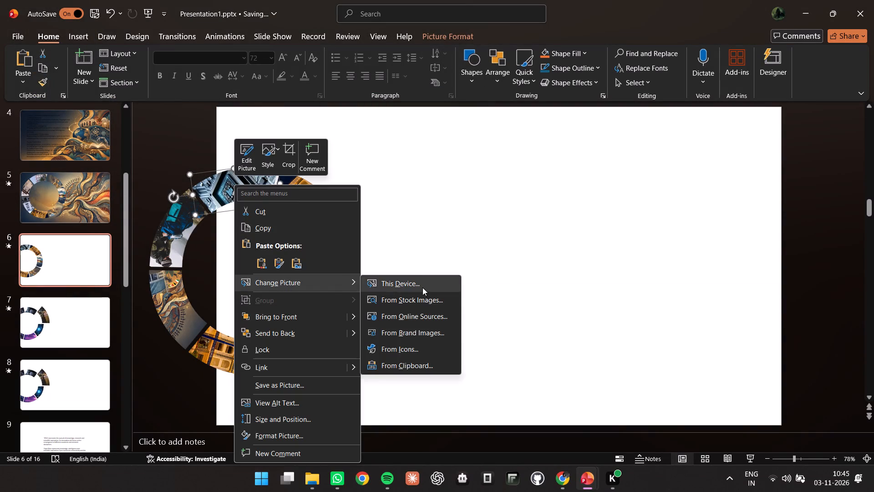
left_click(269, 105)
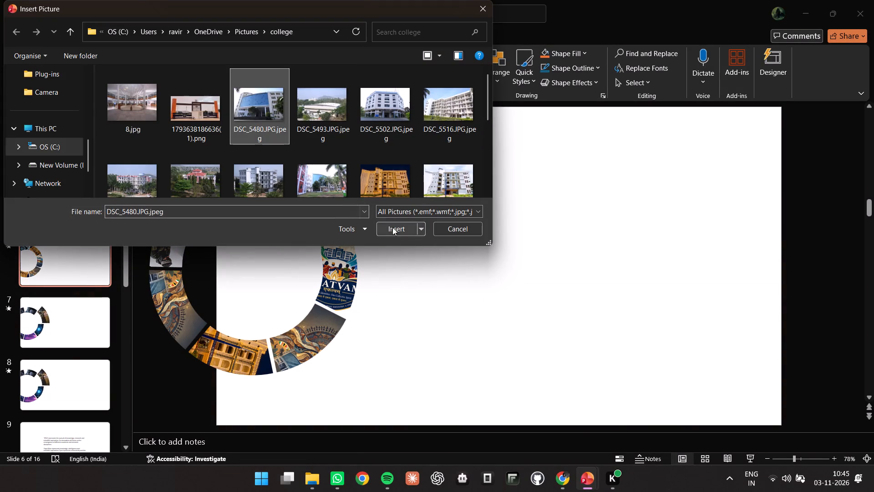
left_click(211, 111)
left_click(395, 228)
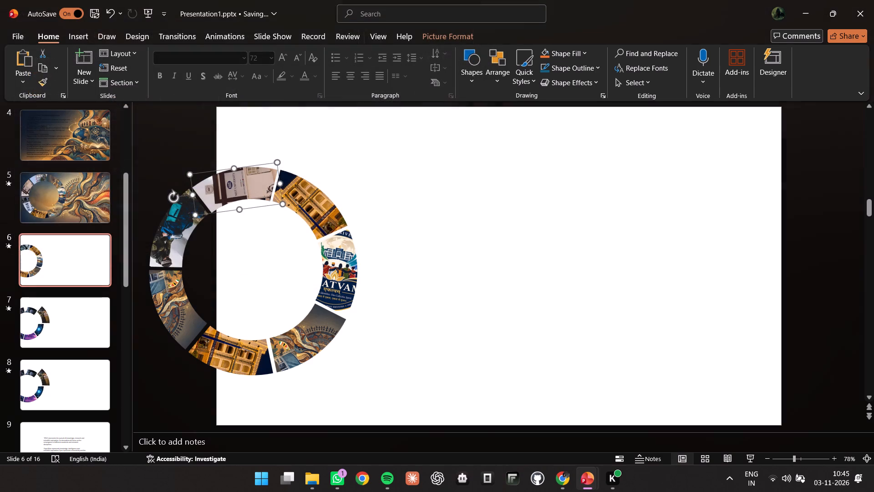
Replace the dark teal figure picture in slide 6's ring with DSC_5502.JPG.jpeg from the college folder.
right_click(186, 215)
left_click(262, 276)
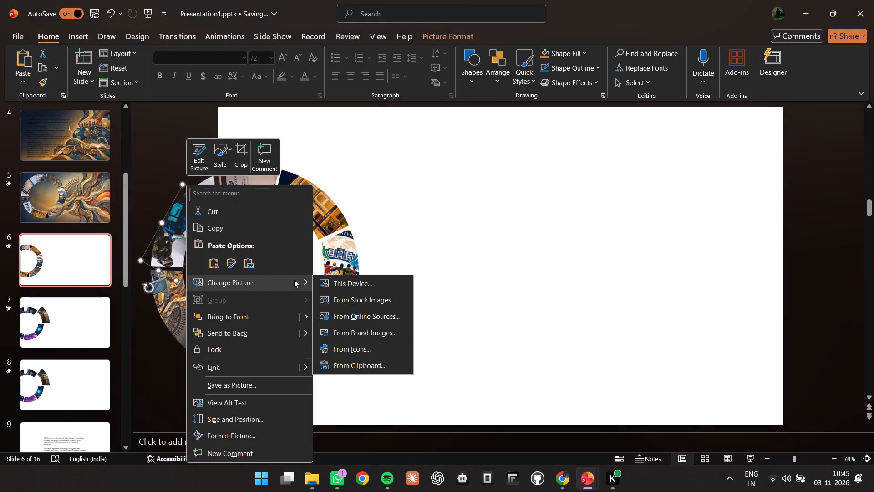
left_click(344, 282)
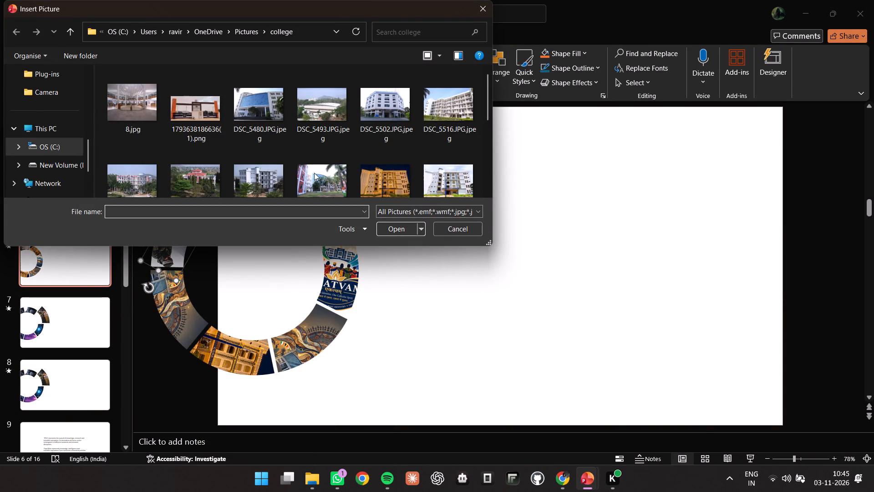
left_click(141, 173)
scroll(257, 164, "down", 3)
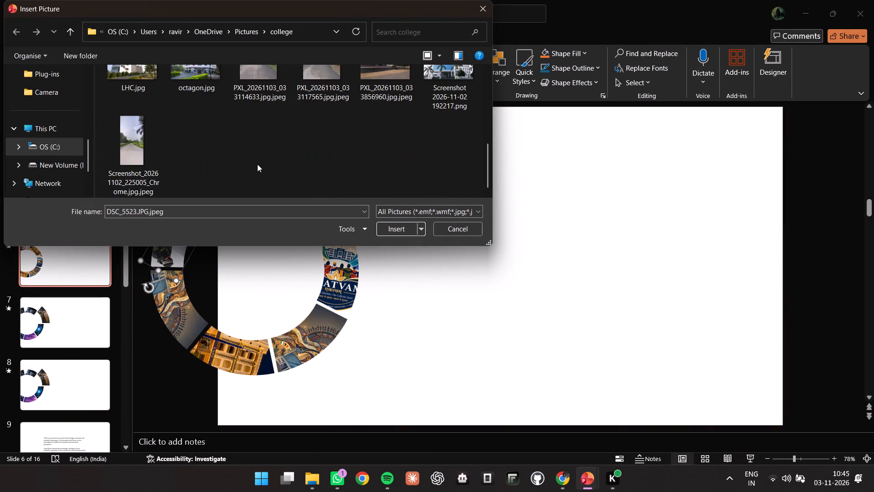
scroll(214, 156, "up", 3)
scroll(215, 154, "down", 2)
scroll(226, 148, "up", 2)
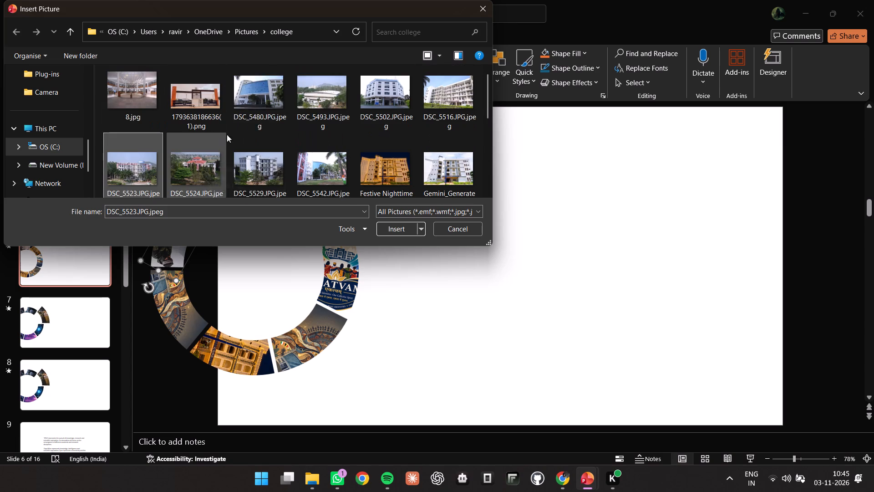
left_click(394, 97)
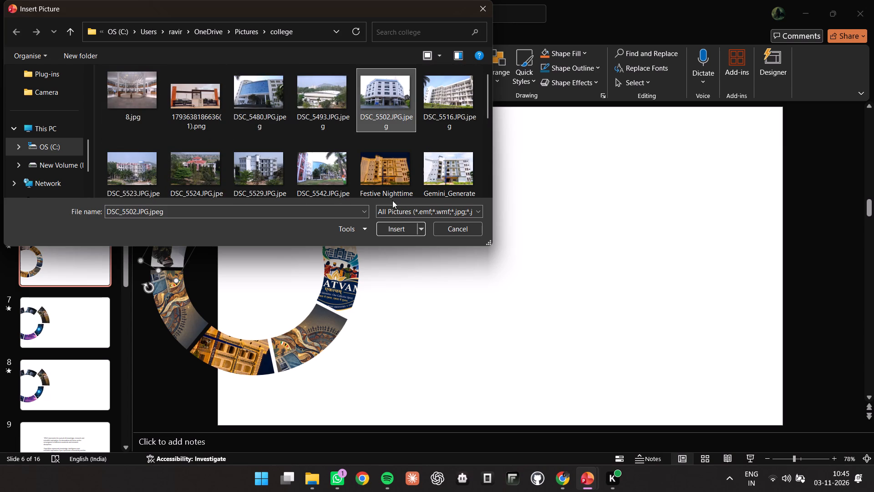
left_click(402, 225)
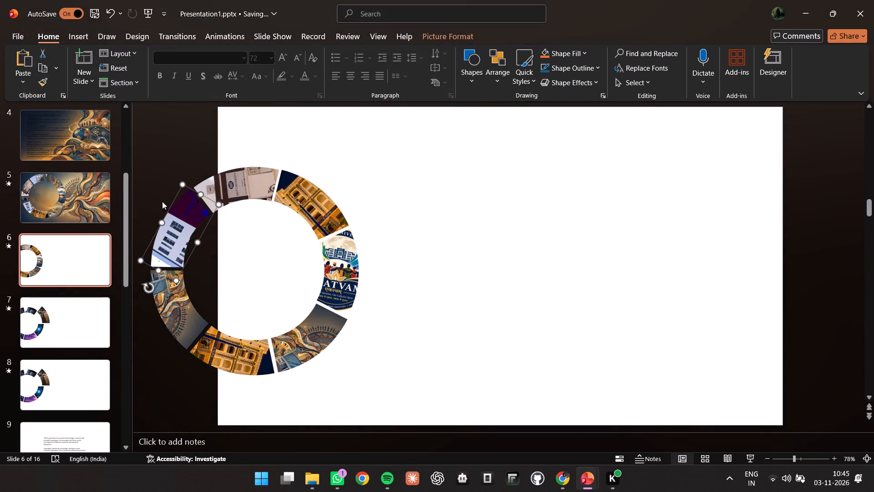
Play the slide show from slide 5 and examine how the picture ring transitions between slides 5 and 6.
left_click(74, 178)
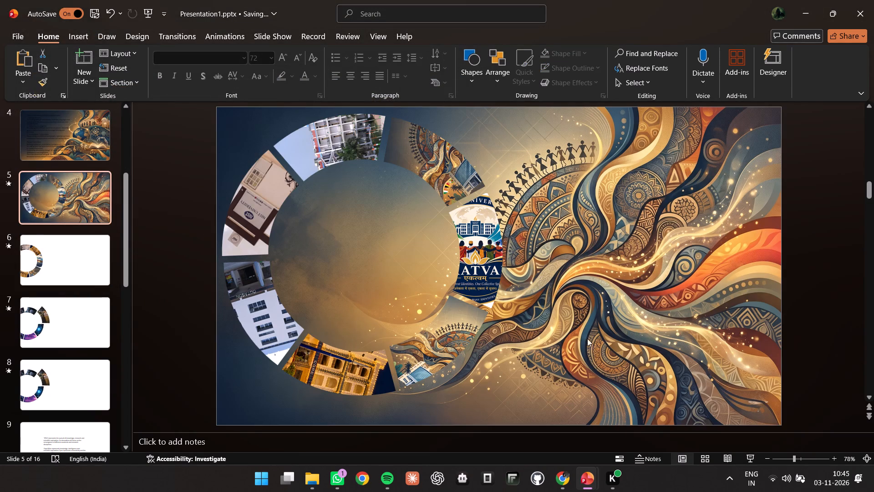
left_click(752, 457)
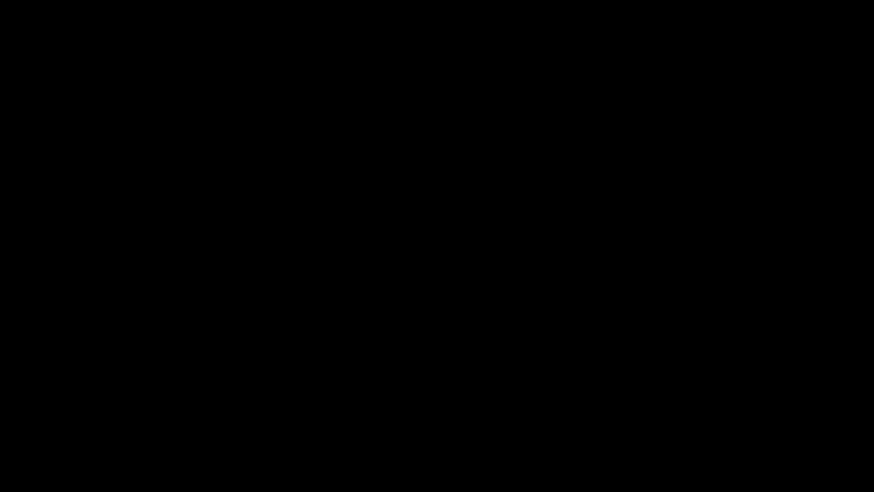
left_click(494, 255)
left_click(494, 255)
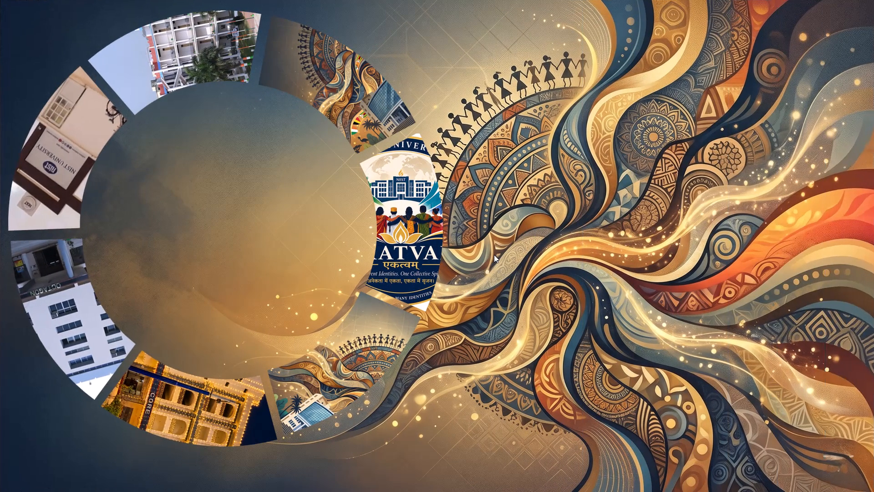
left_click(457, 240)
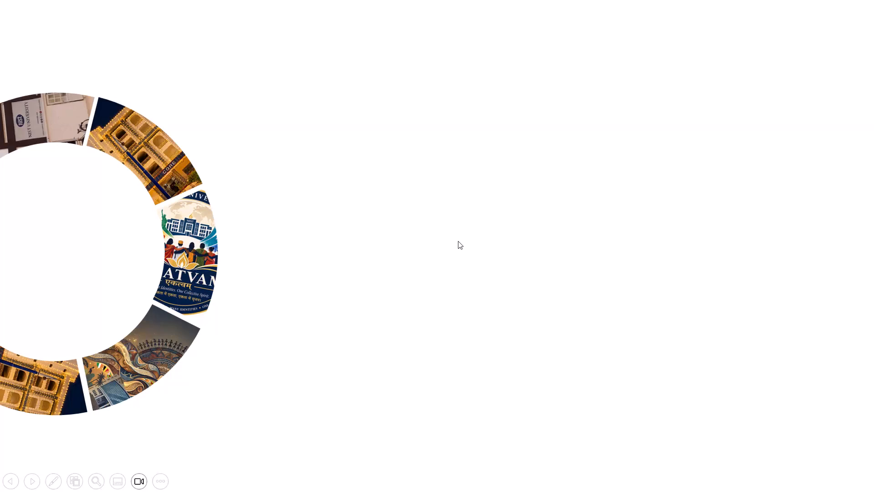
key("Left")
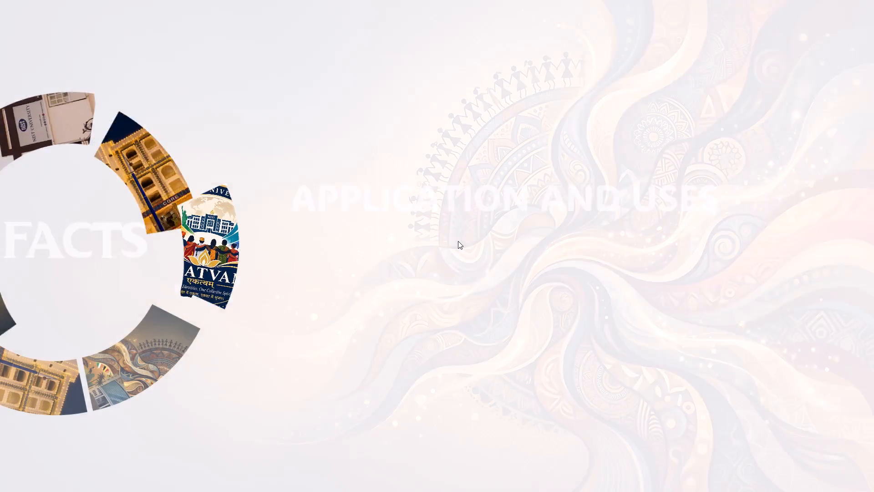
key("Left")
key("Right")
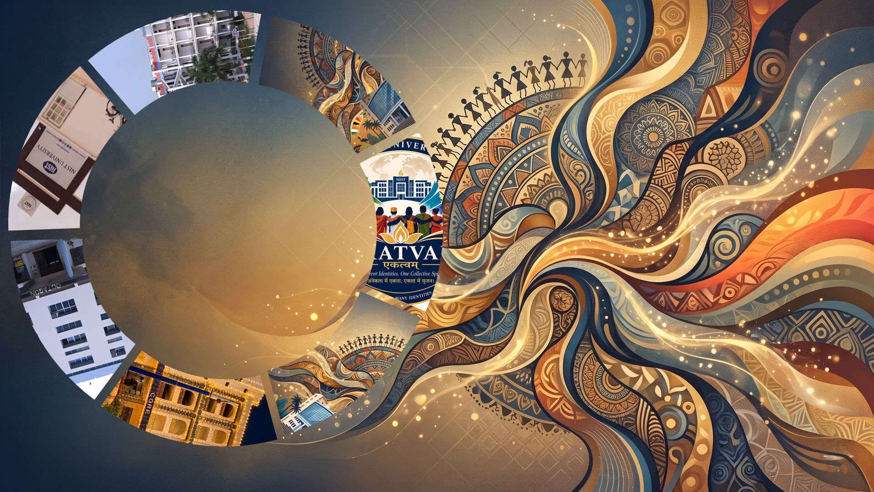
key("Left")
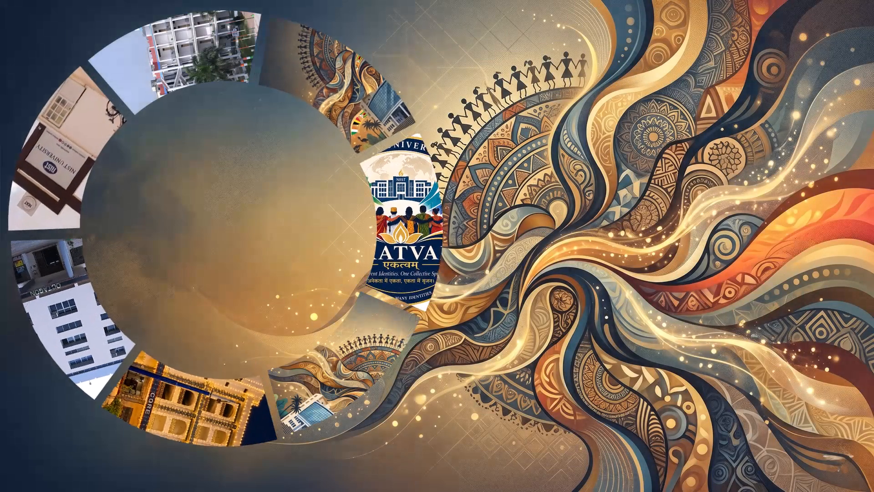
key("Left")
key("Right")
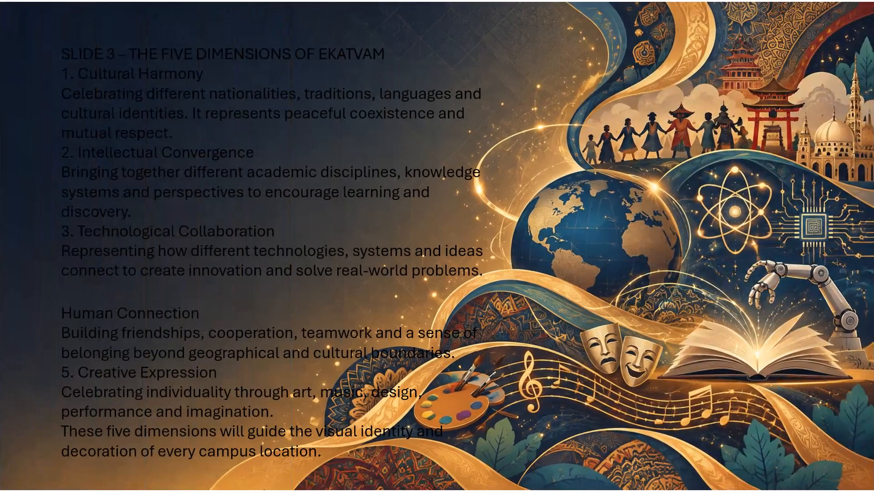
left_click(600, 203)
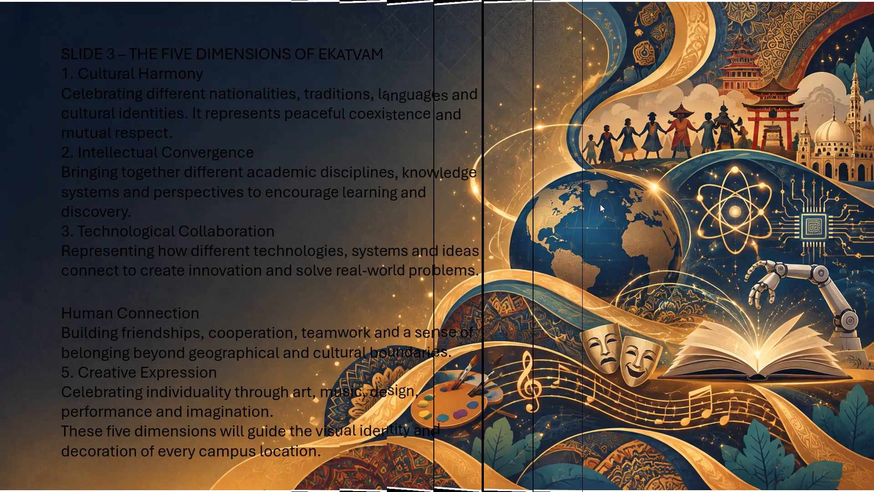
left_click(528, 216)
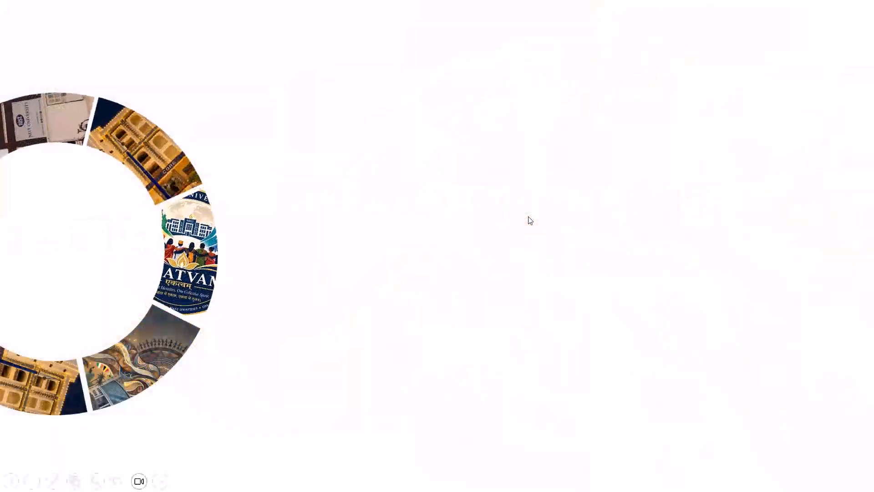
key("ctrl+z")
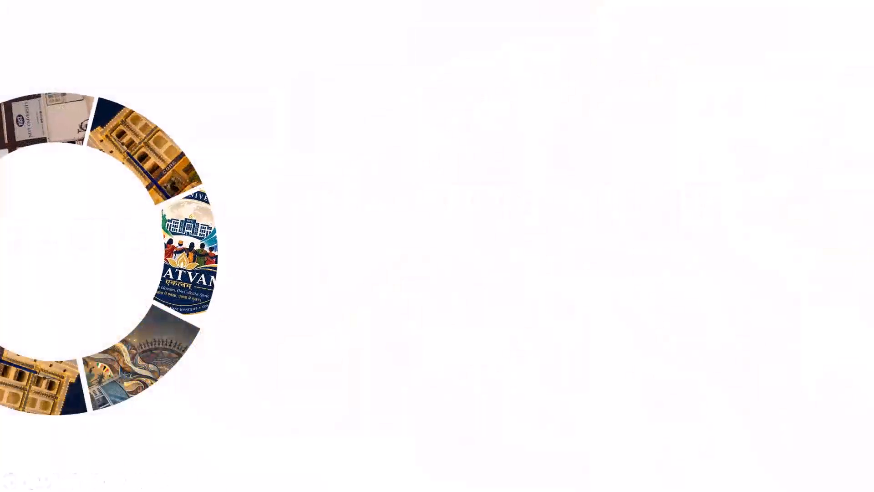
key("Escape")
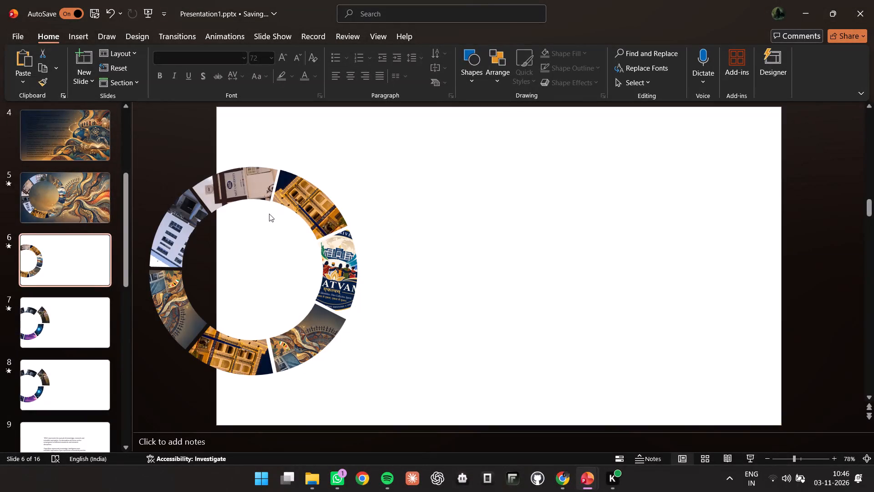
Undo the ring picture replacements on slides 6 and 5, back through the repositioning of slide 5's ring.
left_click(117, 237)
left_click(115, 239)
key("ctrl+z")
key("ctrl+z")
key("ctrl+z")
key("ctrl+z")
key("ctrl+z")
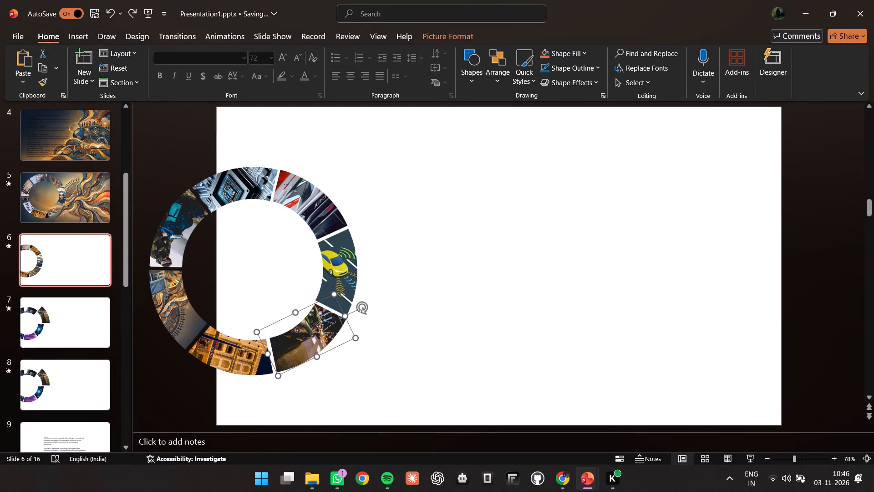
key("ctrl+z")
key("ctrl+z")
key("ctrl+z")
key("ctrl+z")
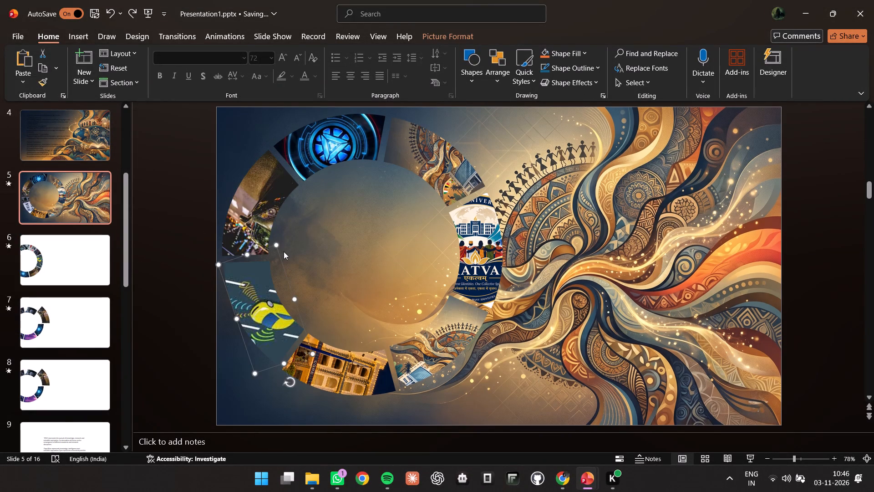
key("ctrl+z")
key("ctrl+z")
key("ctrl+z")
key("ctrl+z")
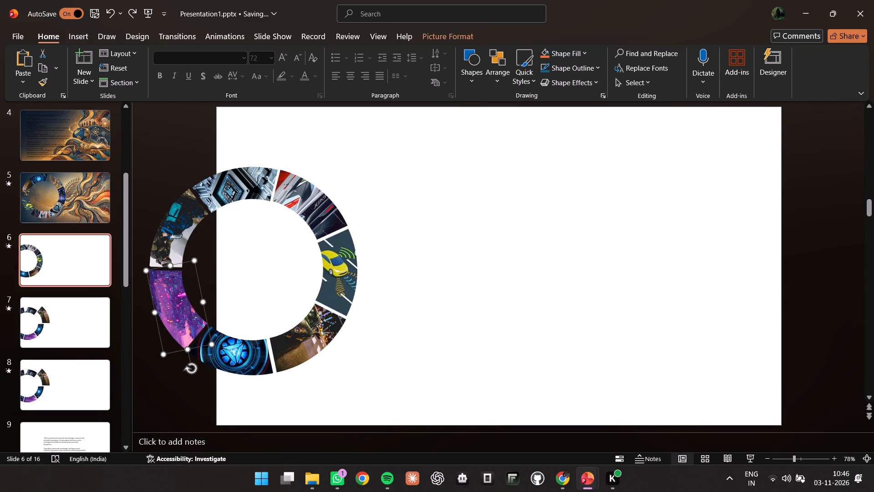
left_click(84, 209)
key("ctrl+z")
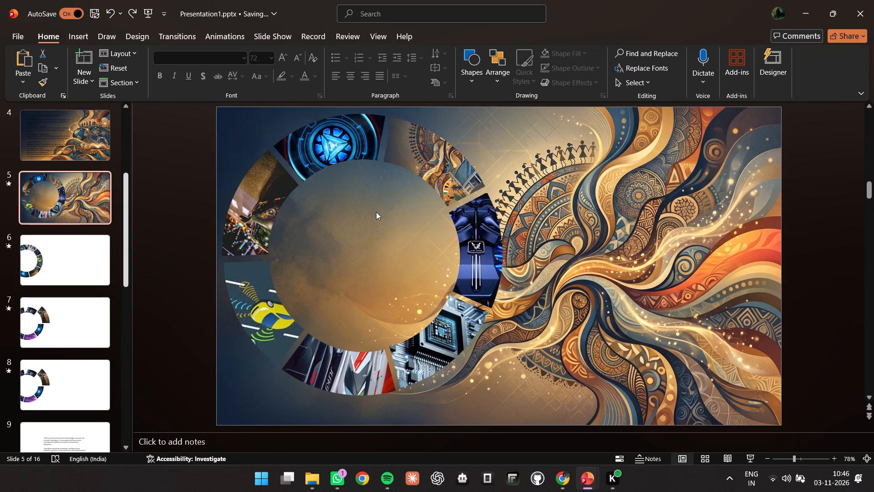
key("ctrl+z")
Play the slide show from slide 5 and examine the picture ring's transitions back and forth across slides 5, 6 and 7.
left_click(33, 243)
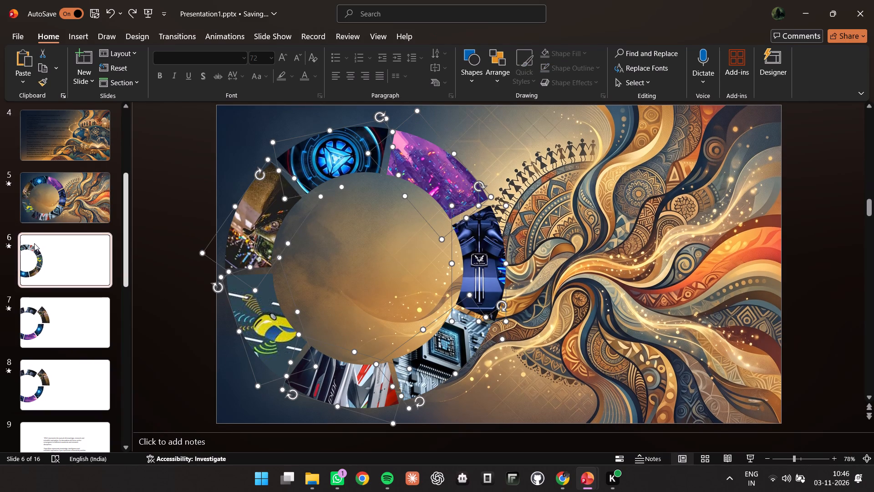
left_click(66, 191)
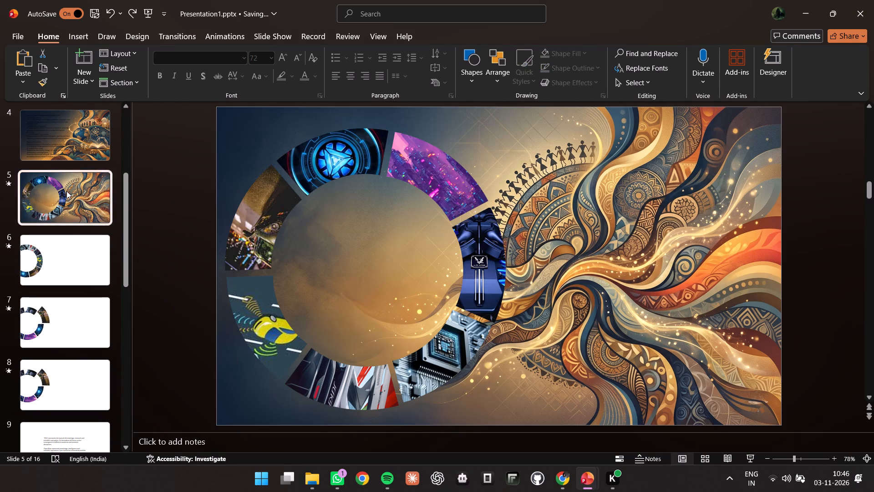
left_click(64, 244)
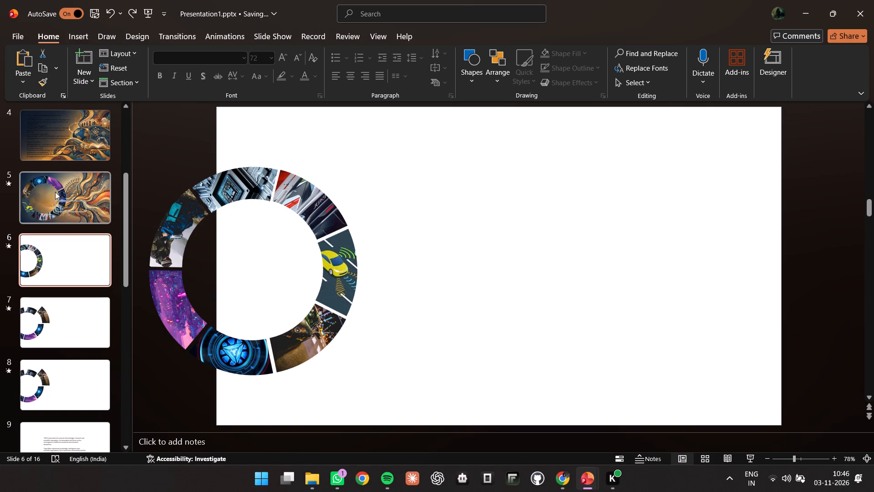
left_click(55, 192)
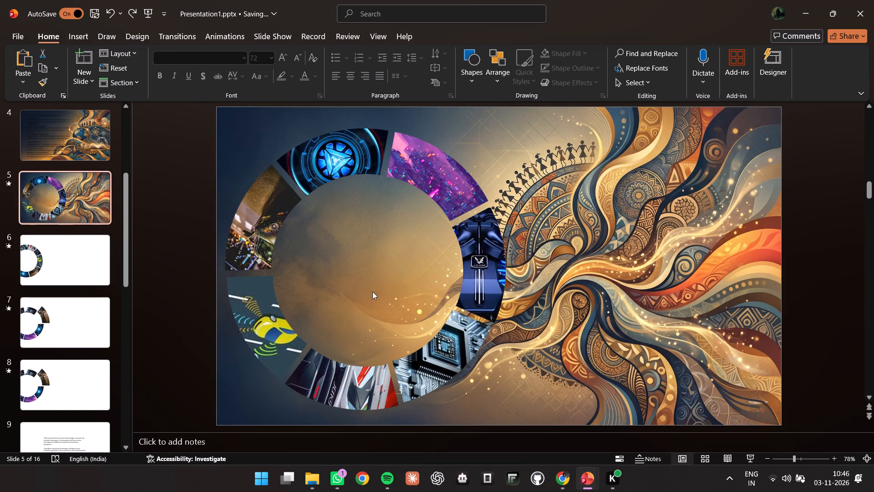
left_click(752, 463)
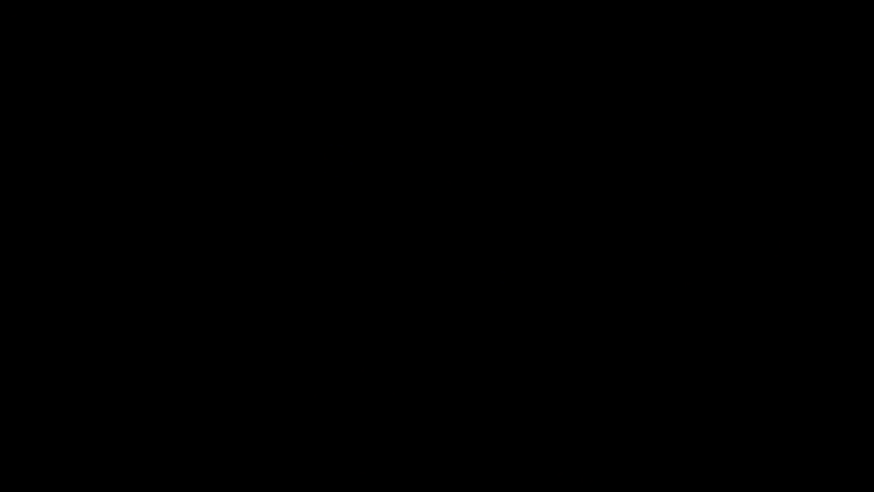
key("space")
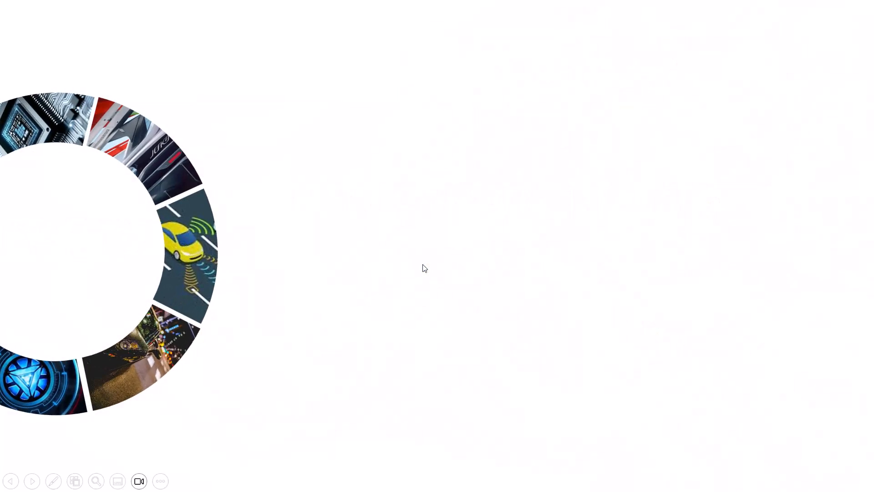
key("Right")
key("Left")
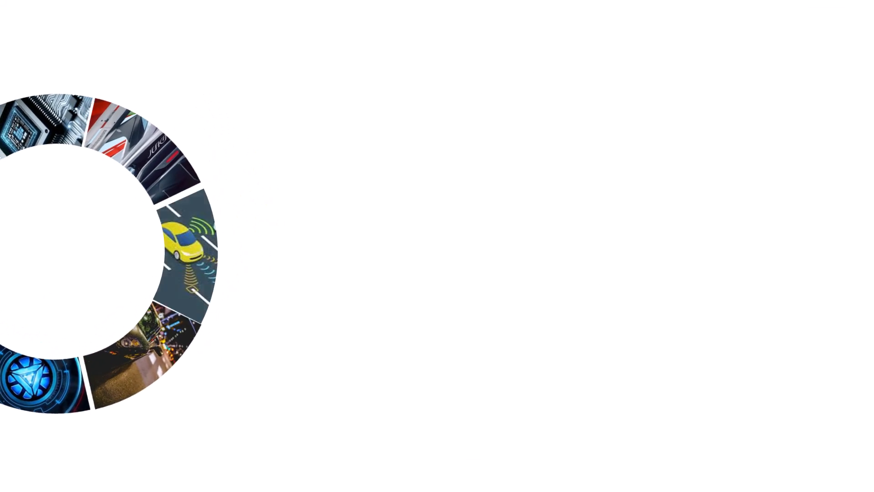
key("Left")
key("Right")
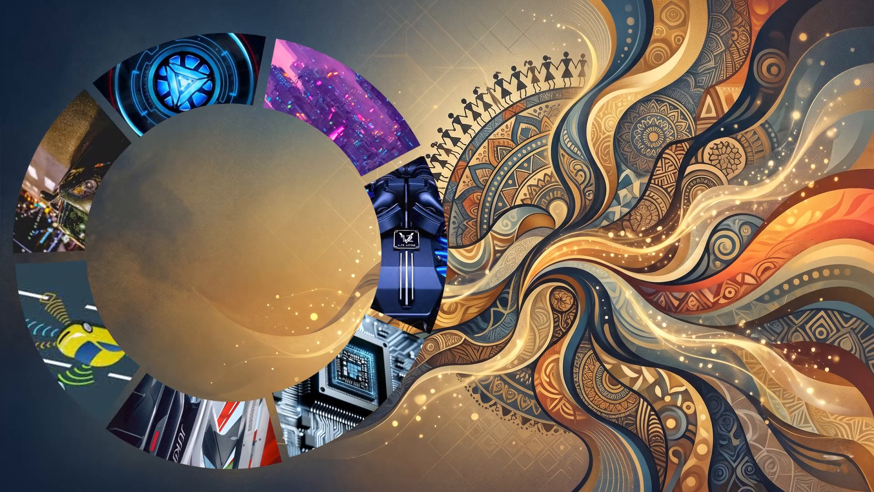
key("Right")
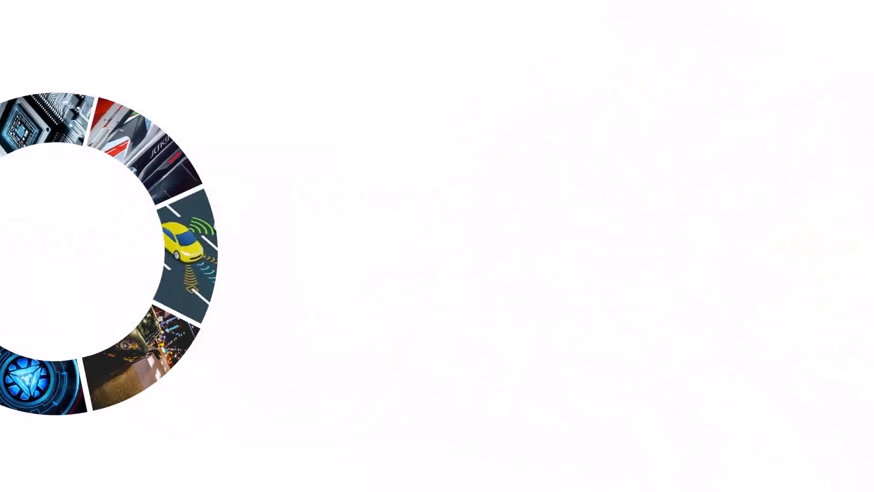
key("Right")
key("Left")
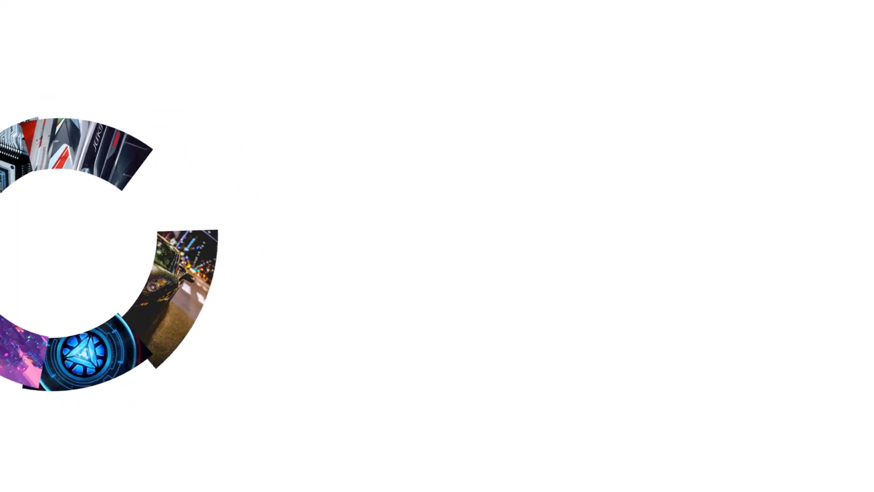
key("Left")
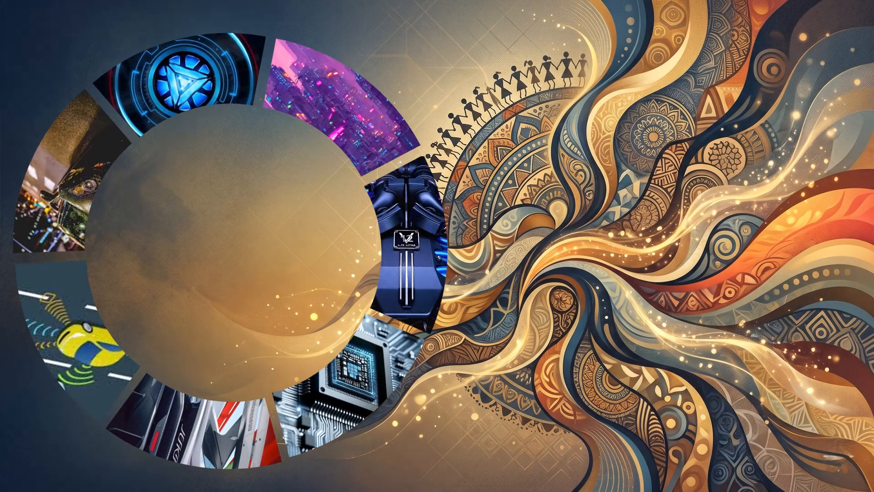
key("Right")
key("Left")
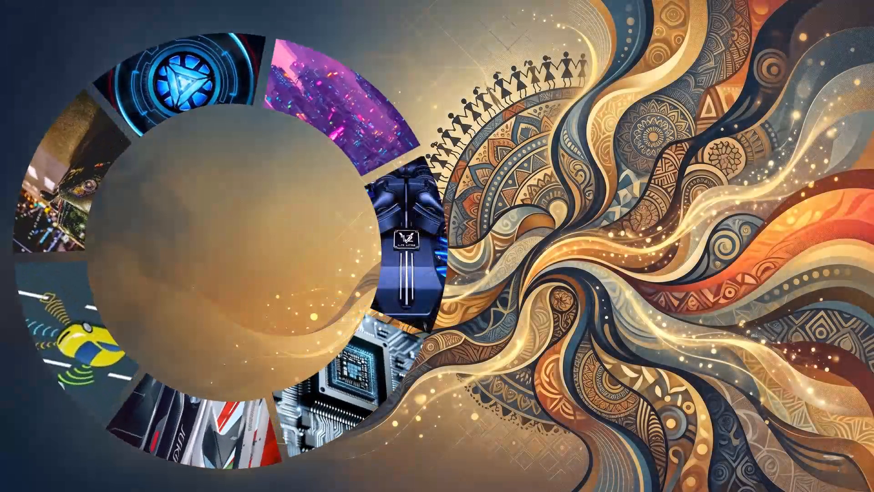
key("Escape")
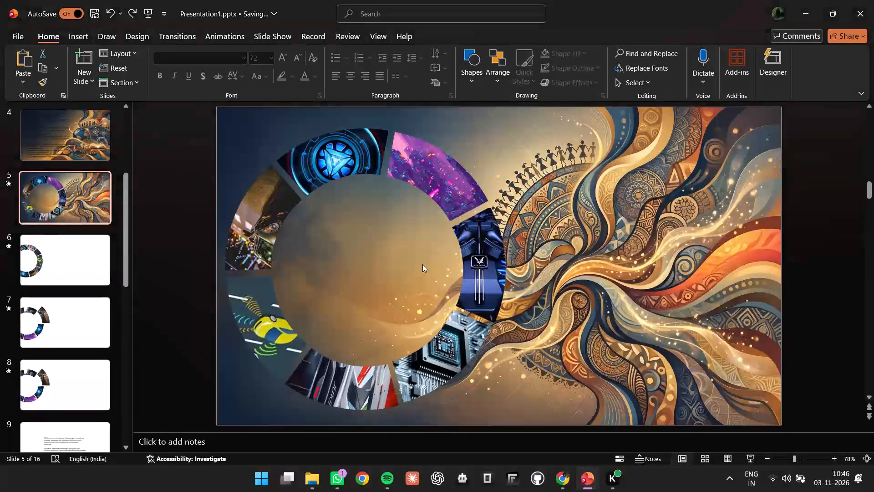
Compare the picture order and placement in the rings on slides 5 and 6.
left_click(84, 249)
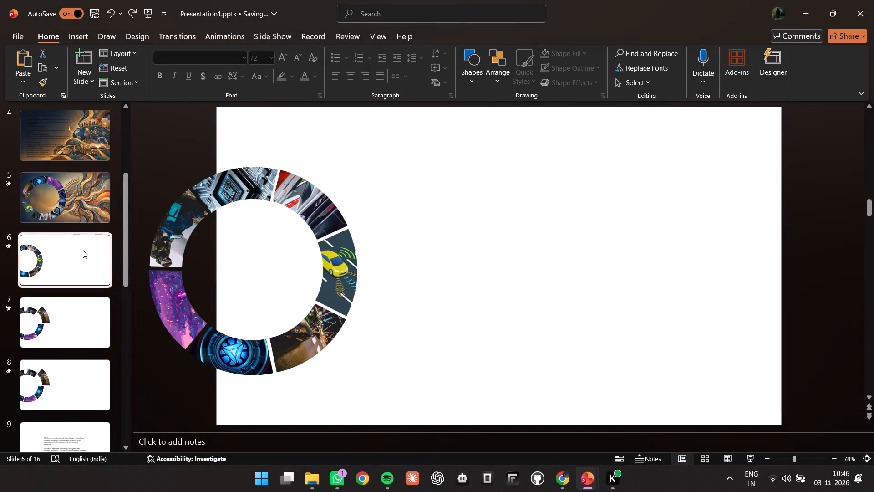
left_click(67, 188)
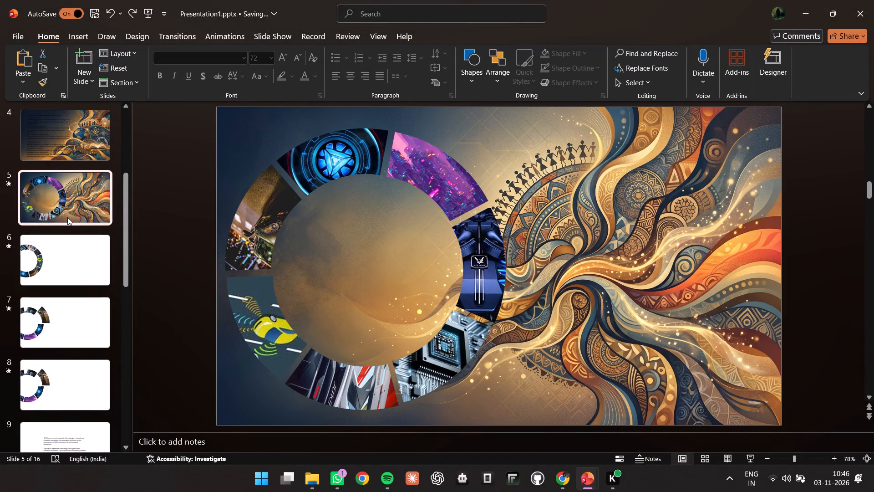
left_click(65, 239)
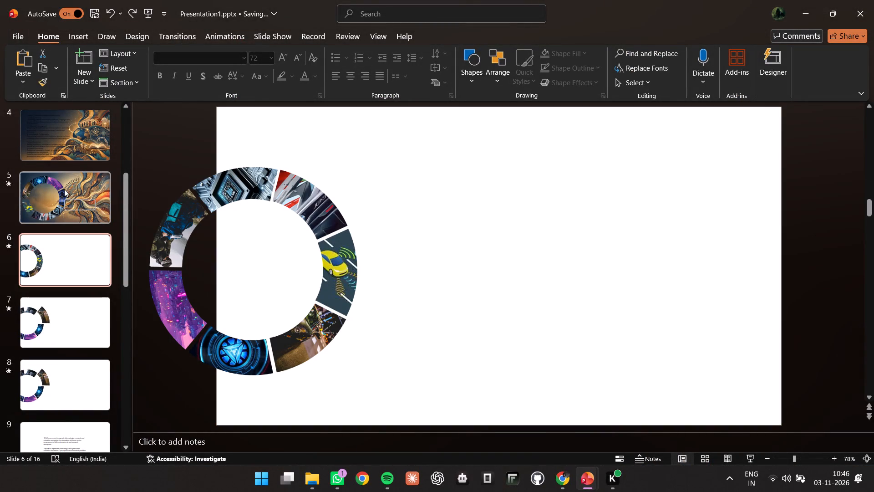
left_click(64, 189)
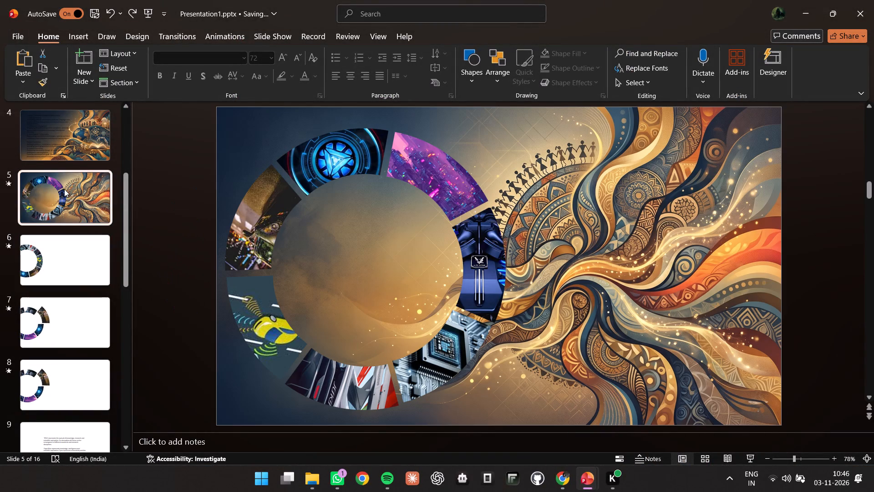
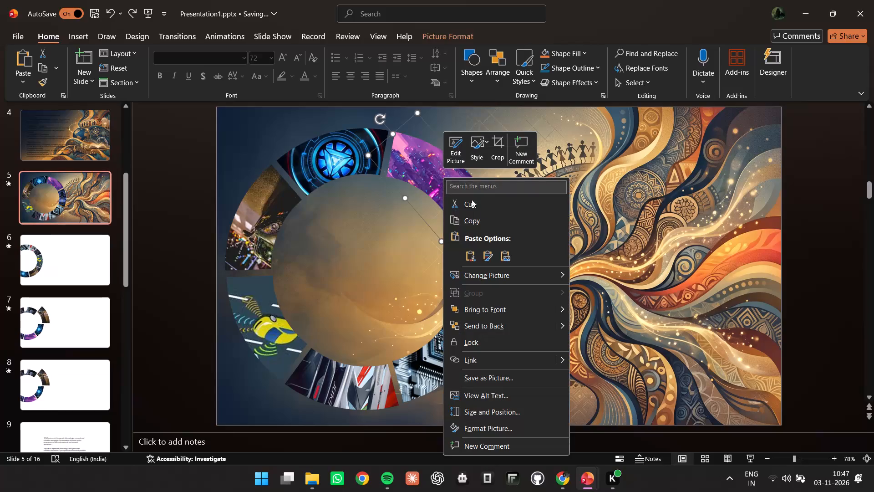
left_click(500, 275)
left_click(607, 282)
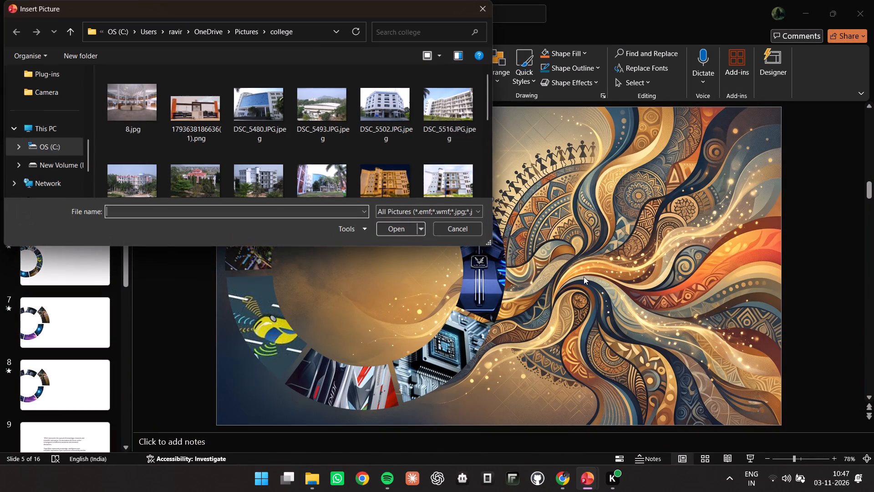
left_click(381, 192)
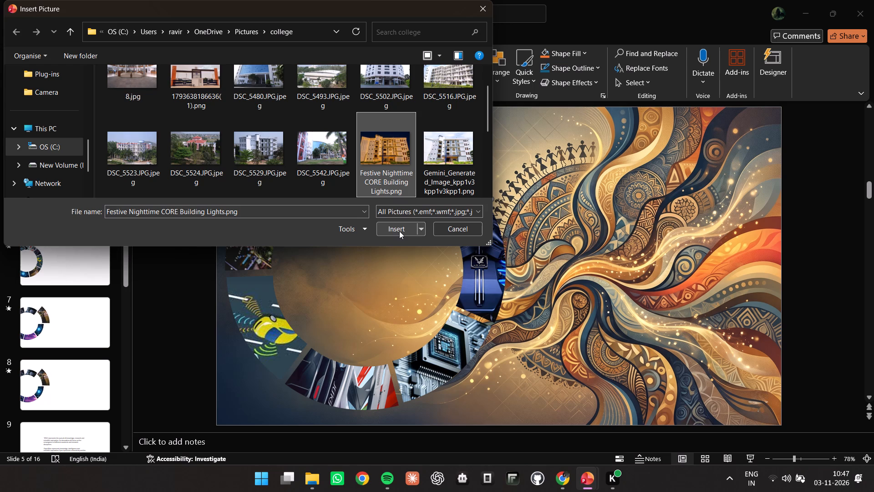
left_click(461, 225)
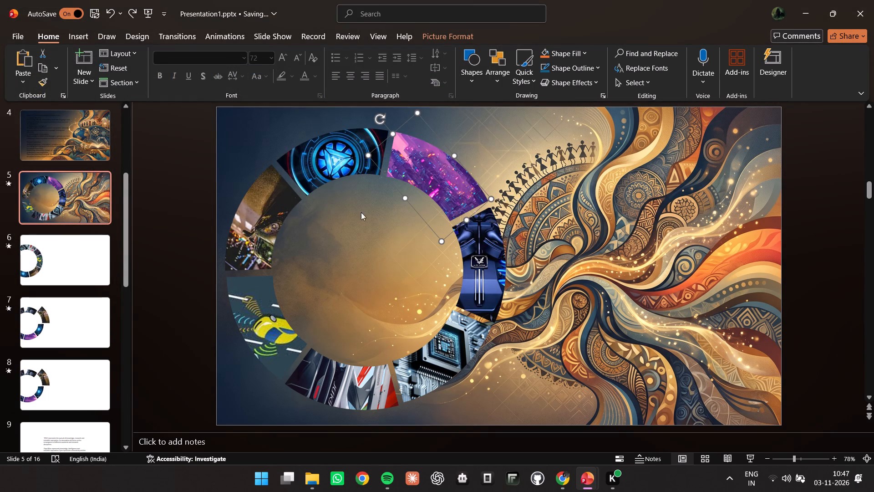
left_click(70, 131)
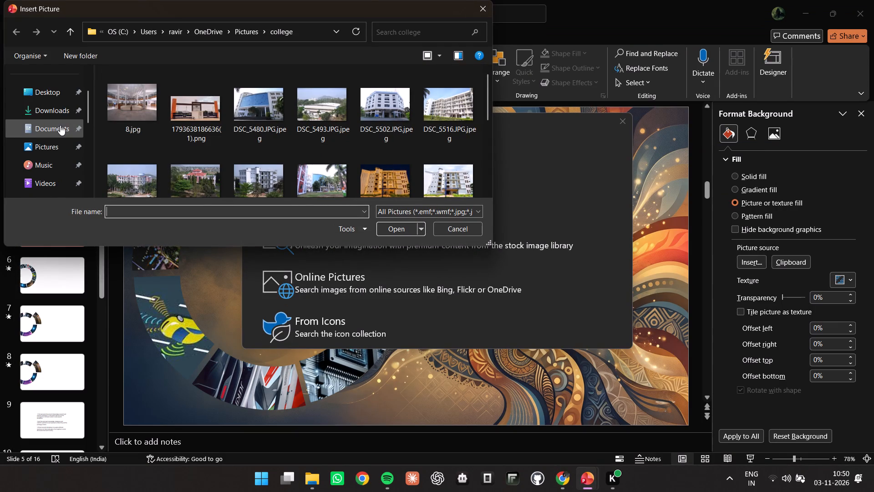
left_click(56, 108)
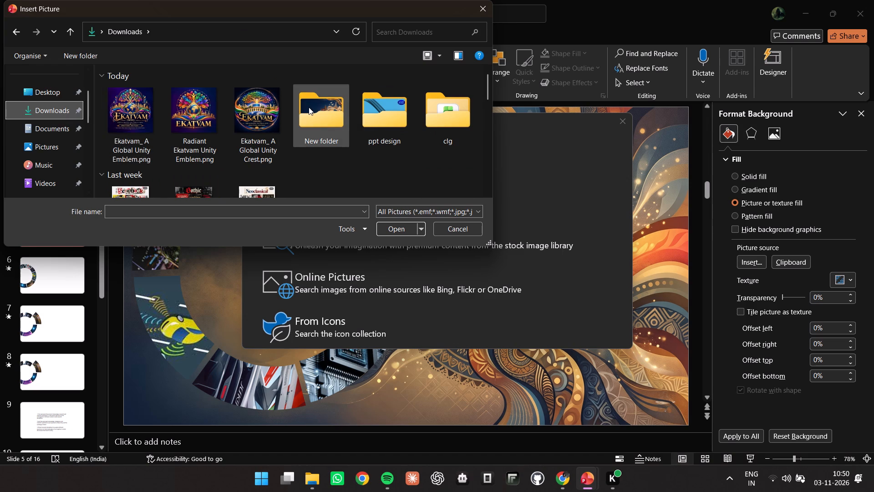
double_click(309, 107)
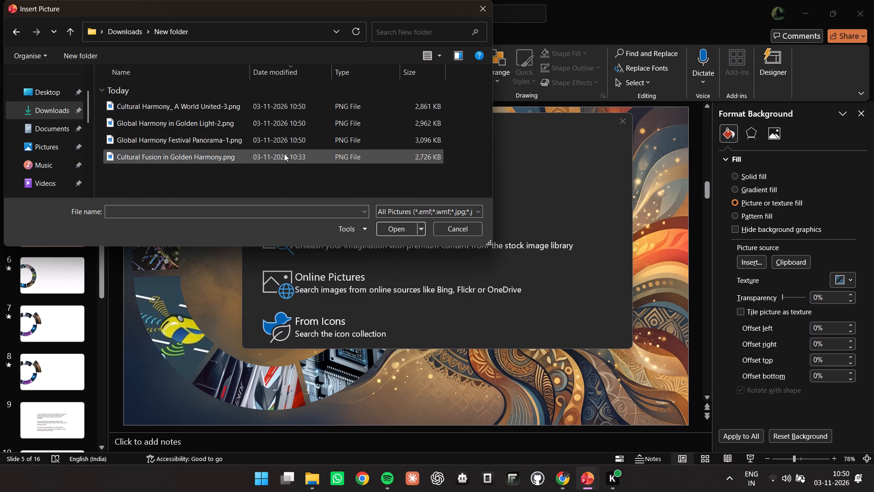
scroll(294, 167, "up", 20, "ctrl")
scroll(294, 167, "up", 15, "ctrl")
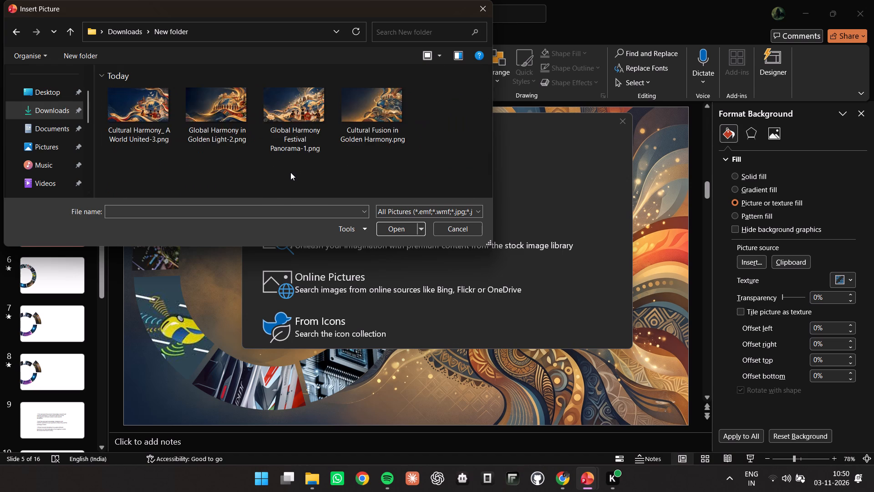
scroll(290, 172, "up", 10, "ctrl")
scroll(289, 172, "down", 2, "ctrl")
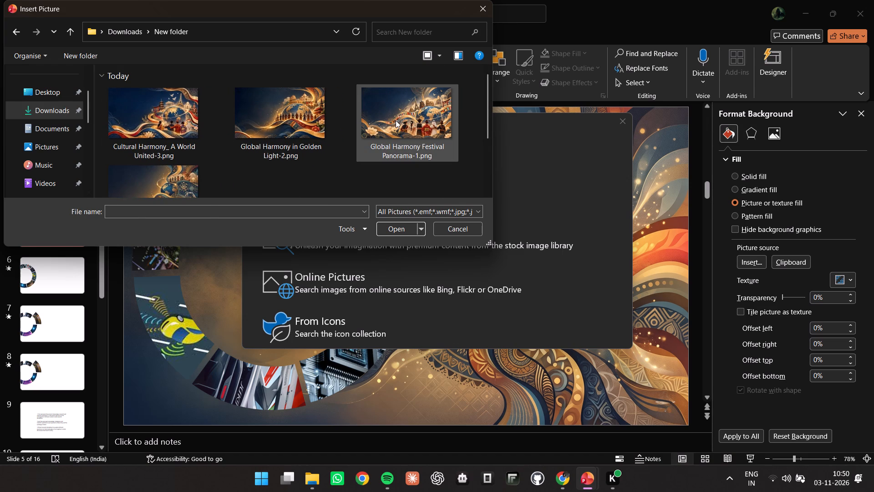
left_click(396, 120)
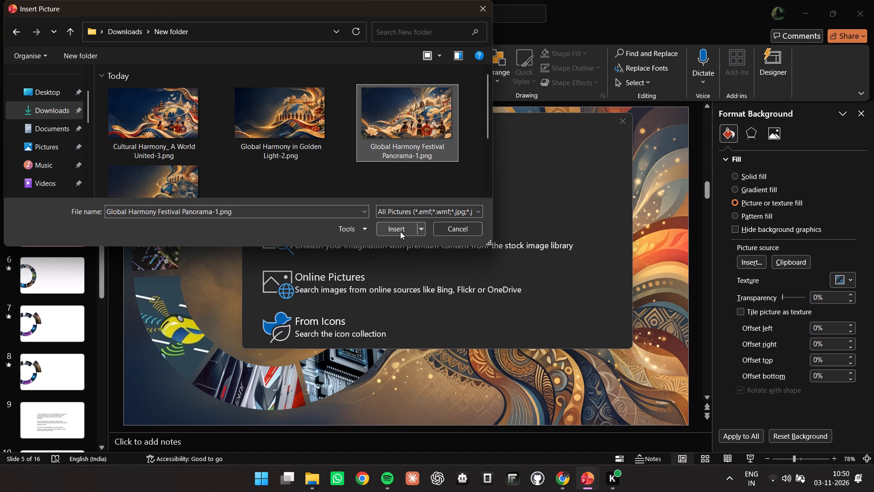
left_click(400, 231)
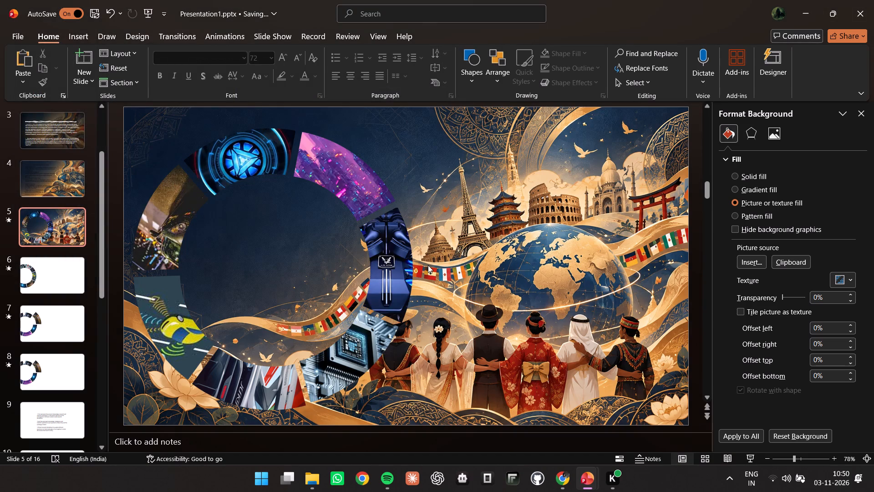
Replace slide 5's background picture with "Cultural Fusion in Golden Harmony.png" from the same folder, showing the files as large icons.
right_click(494, 205)
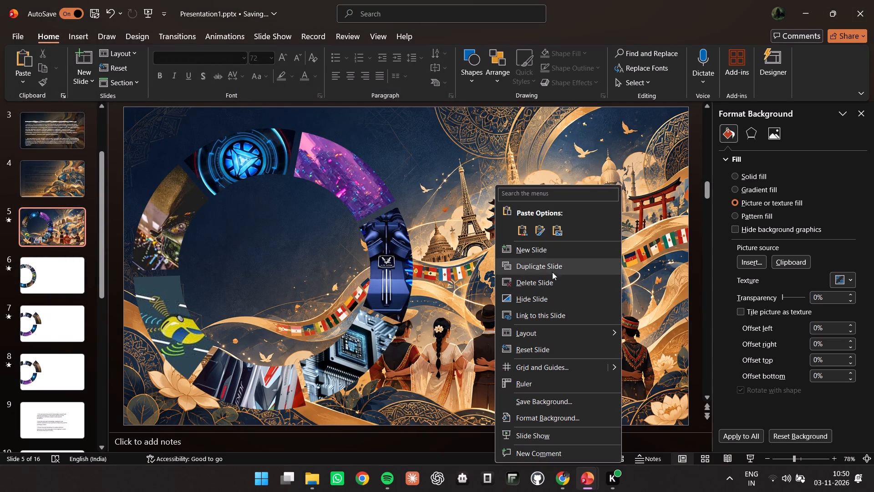
left_click(746, 264)
left_click(312, 193)
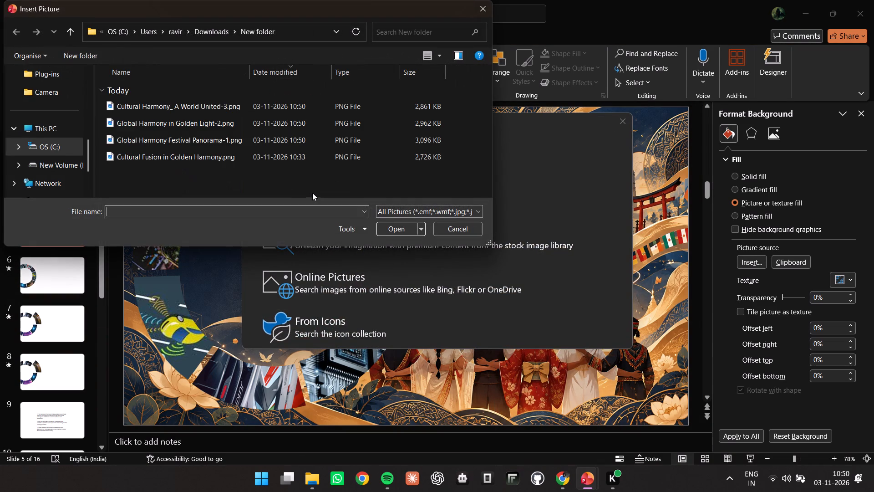
left_click(443, 55)
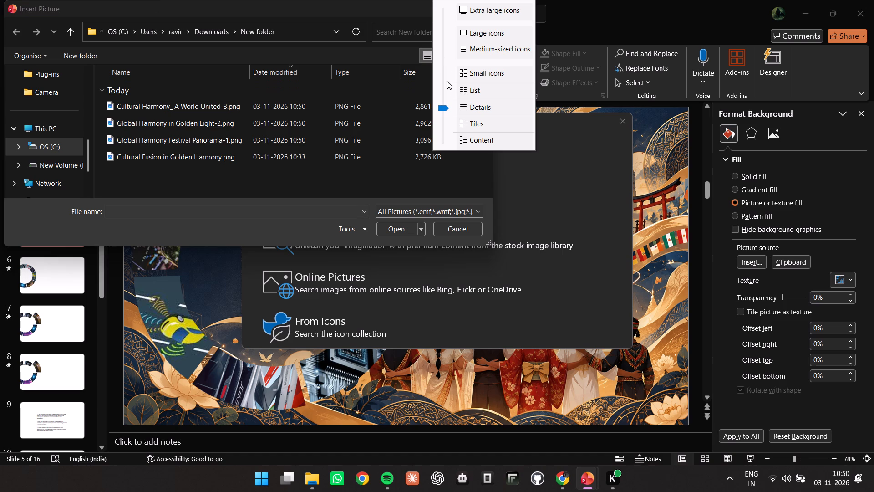
left_click(479, 32)
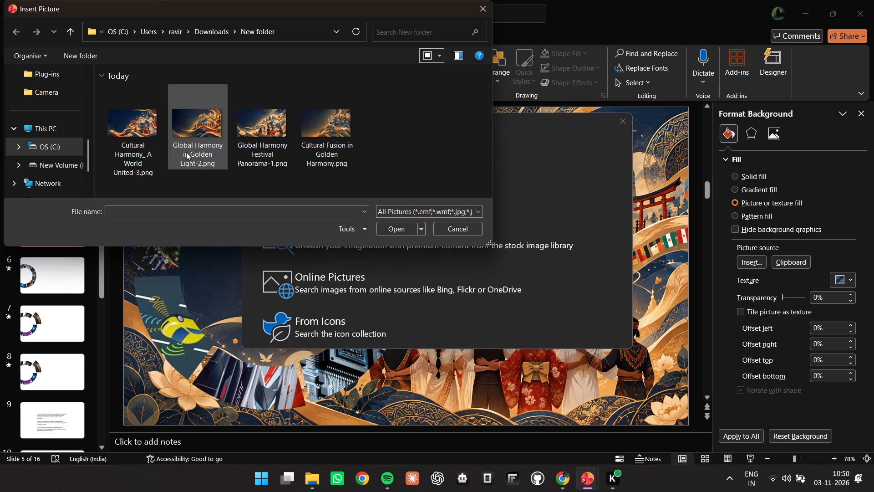
left_click(332, 139)
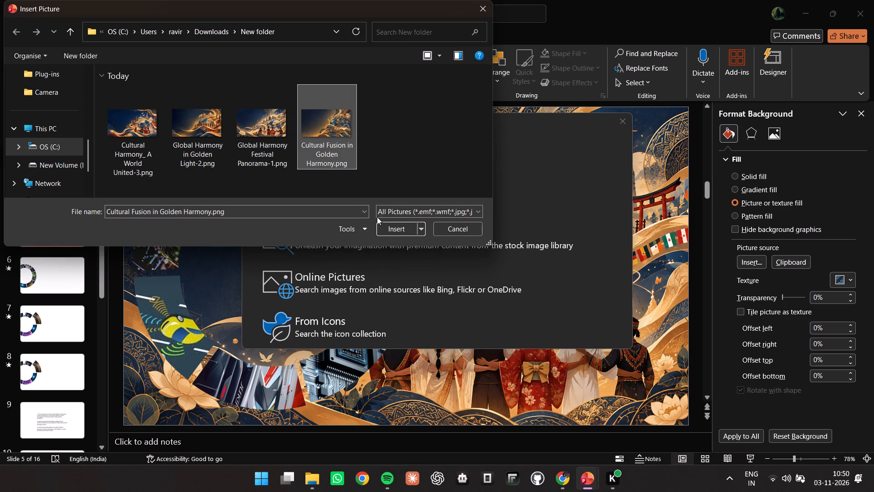
left_click(385, 223)
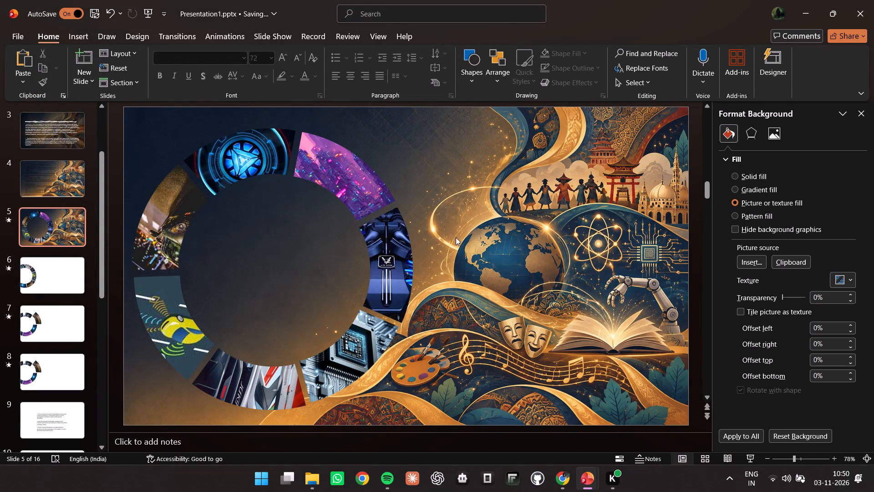
Close the background formatting pane and change slide 5's purple city ring segment to the picture "Global Harmony Festival Panorama-1.png".
left_click(860, 116)
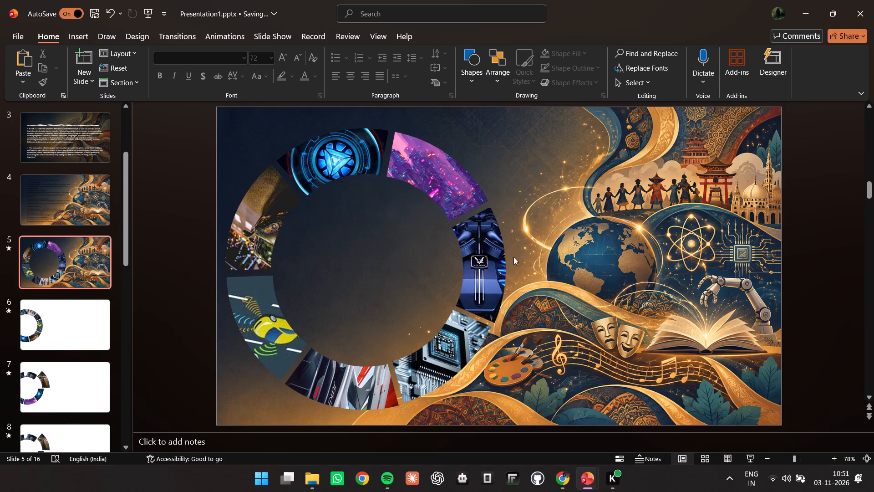
left_click(416, 165)
right_click(416, 165)
left_click(496, 266)
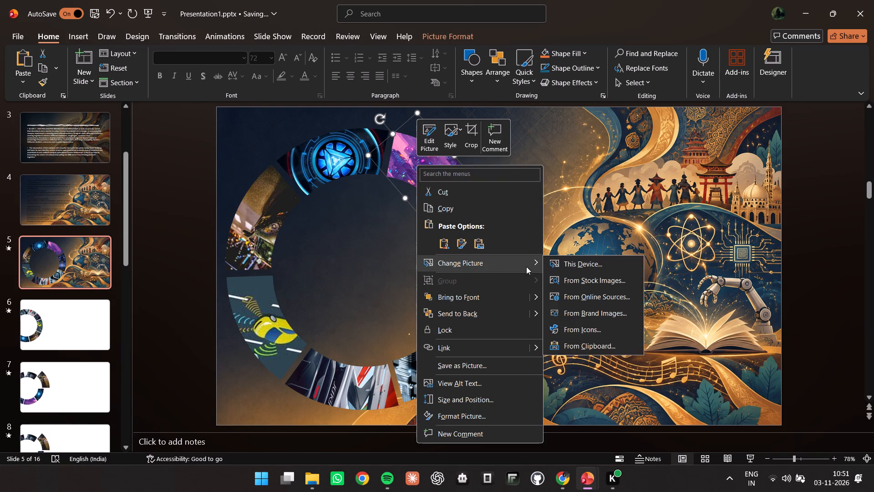
left_click(574, 265)
left_click(245, 134)
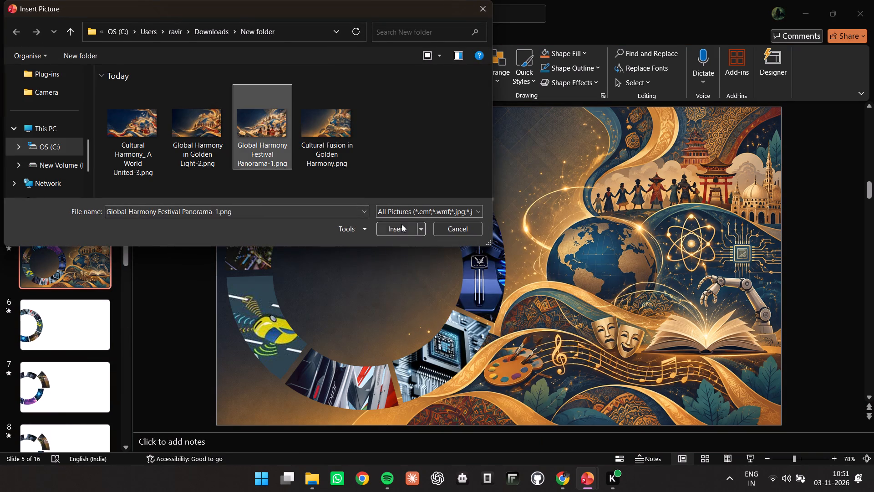
left_click(401, 224)
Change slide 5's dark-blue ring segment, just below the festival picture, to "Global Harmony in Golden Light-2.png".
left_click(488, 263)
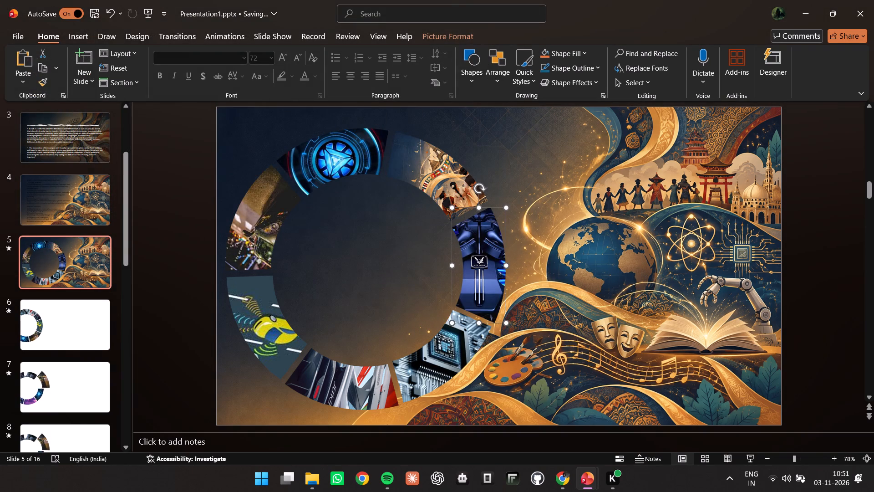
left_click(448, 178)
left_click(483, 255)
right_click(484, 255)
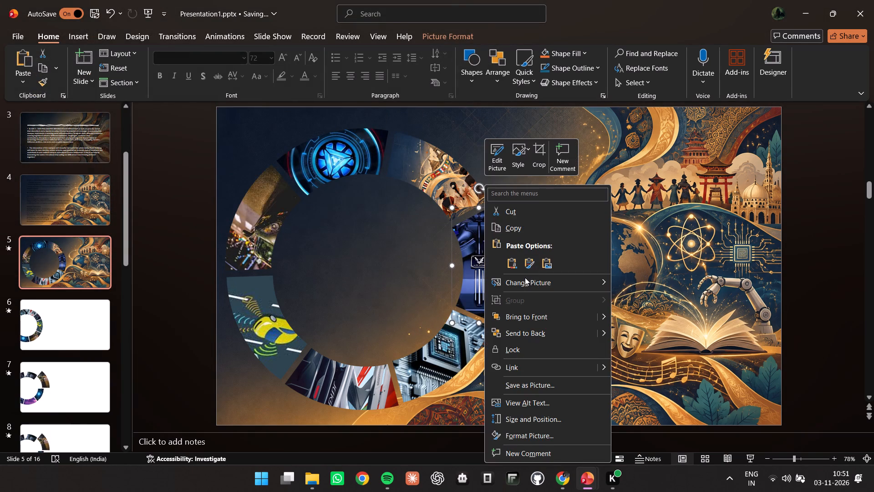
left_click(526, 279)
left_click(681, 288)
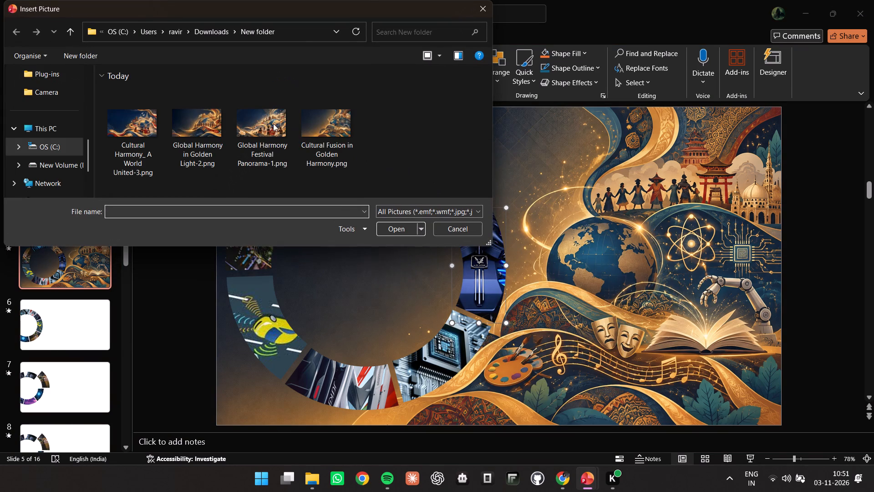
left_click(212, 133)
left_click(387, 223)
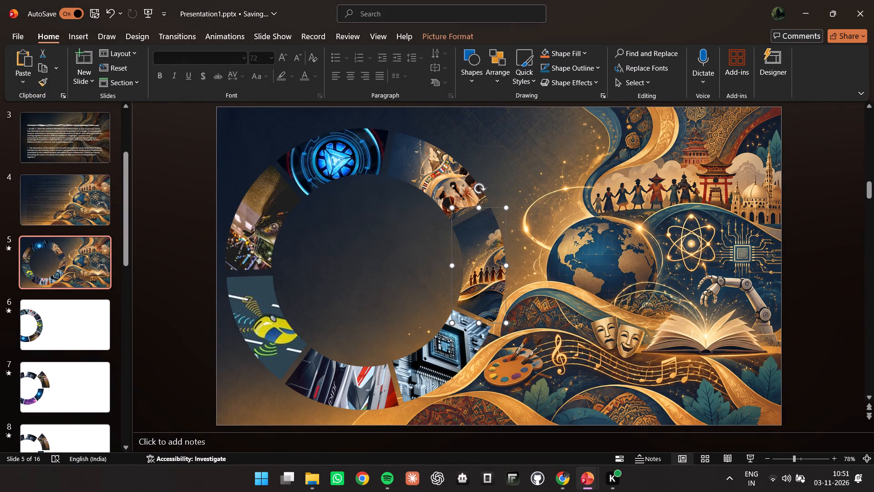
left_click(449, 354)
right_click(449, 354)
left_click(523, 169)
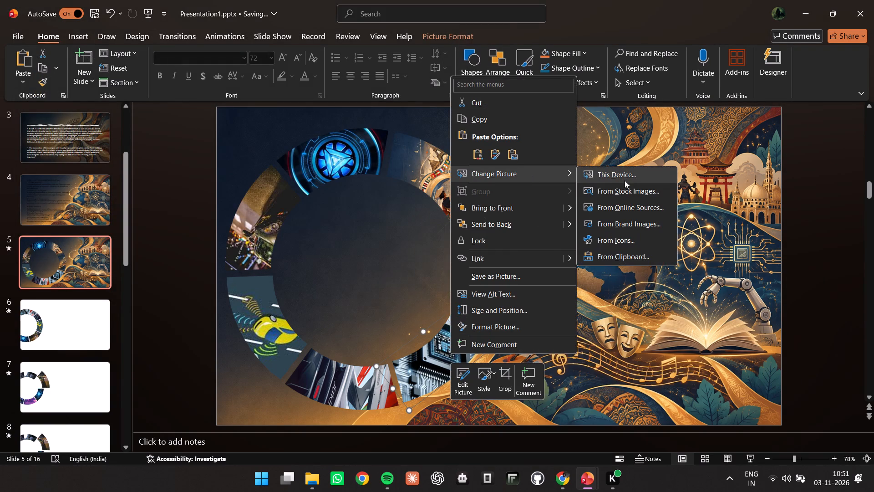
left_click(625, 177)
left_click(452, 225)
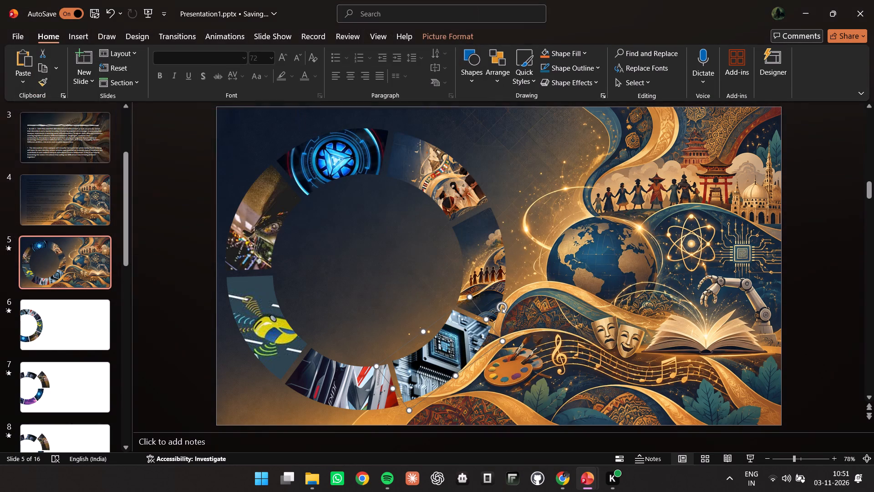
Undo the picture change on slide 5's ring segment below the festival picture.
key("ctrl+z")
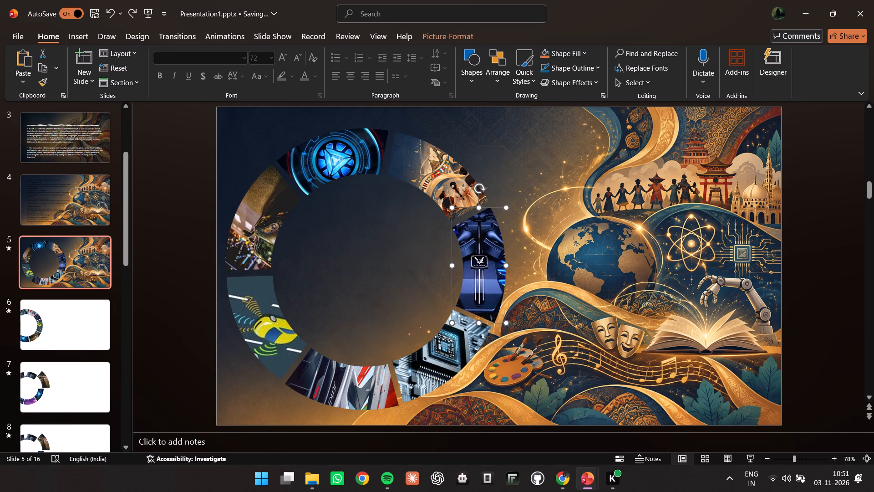
On slide 6, change the purple city ring segment to the picture "Global Harmony Festival Panorama-1.png".
left_click(78, 312)
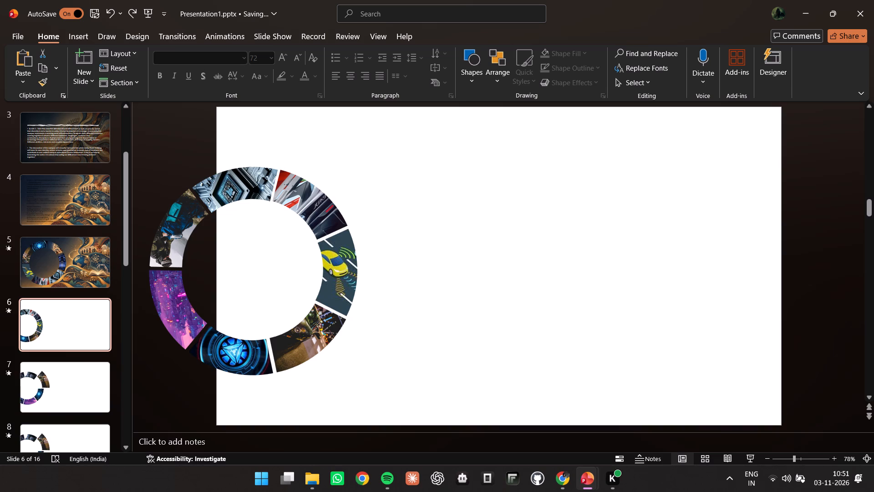
right_click(189, 307)
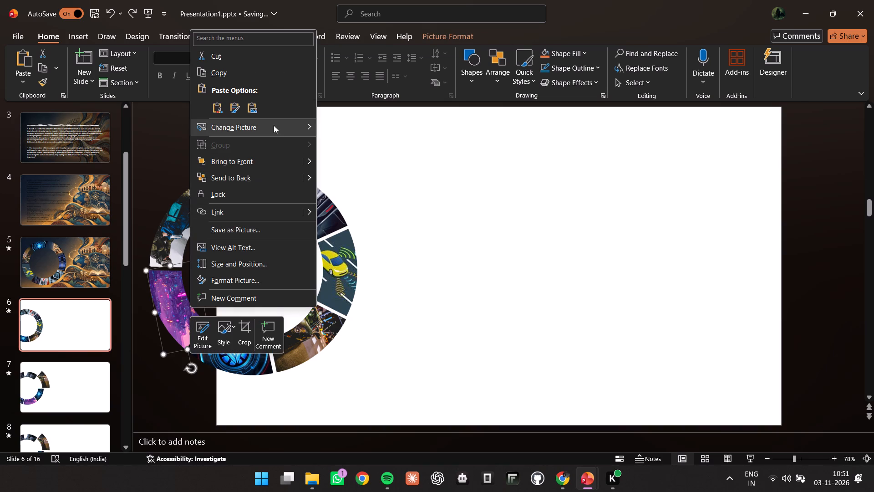
left_click(354, 126)
left_click(285, 136)
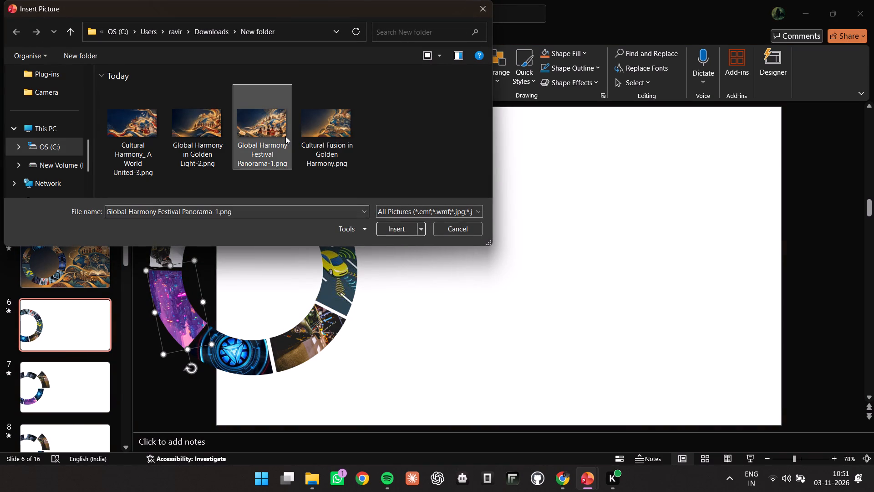
left_click(381, 225)
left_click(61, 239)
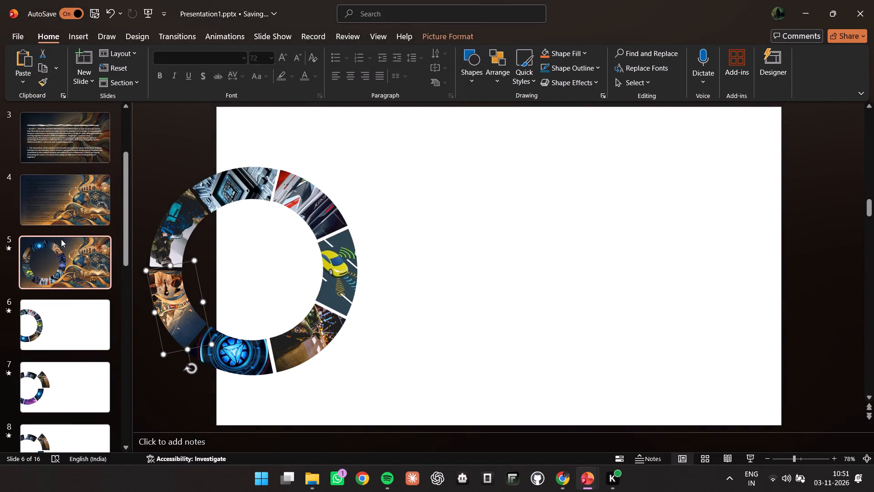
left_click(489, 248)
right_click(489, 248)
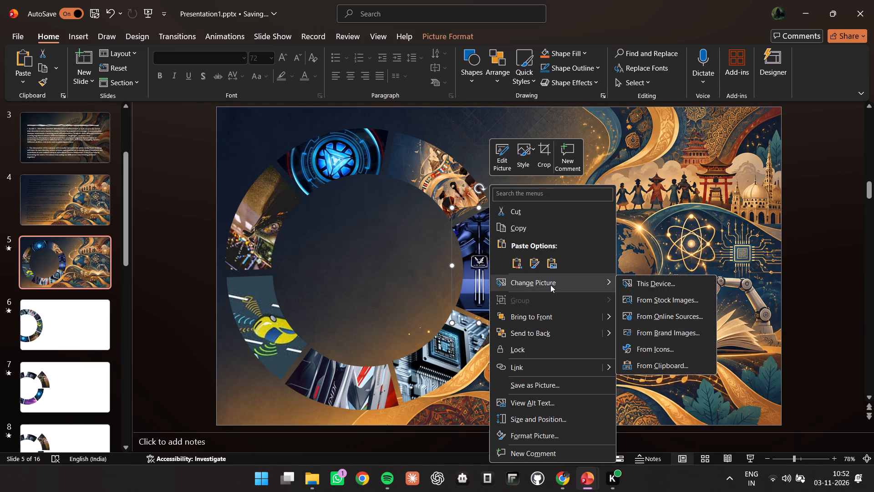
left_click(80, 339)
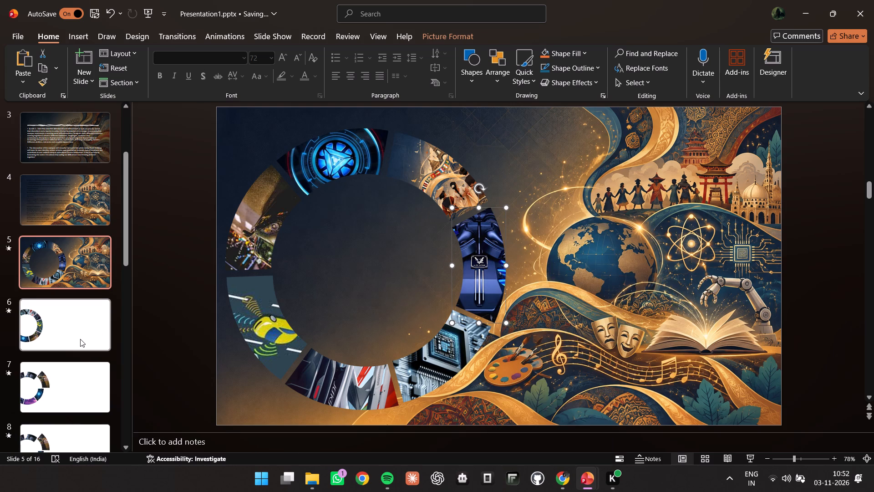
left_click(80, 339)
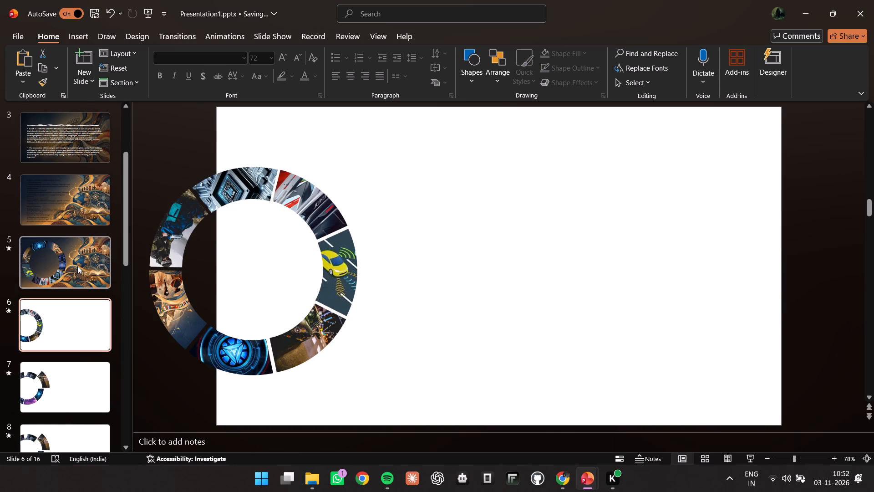
On slide 5, change the dark-blue ring segment below the festival picture to "Global Harmony in Golden Light-2.png".
left_click(77, 266)
right_click(491, 272)
left_click(527, 278)
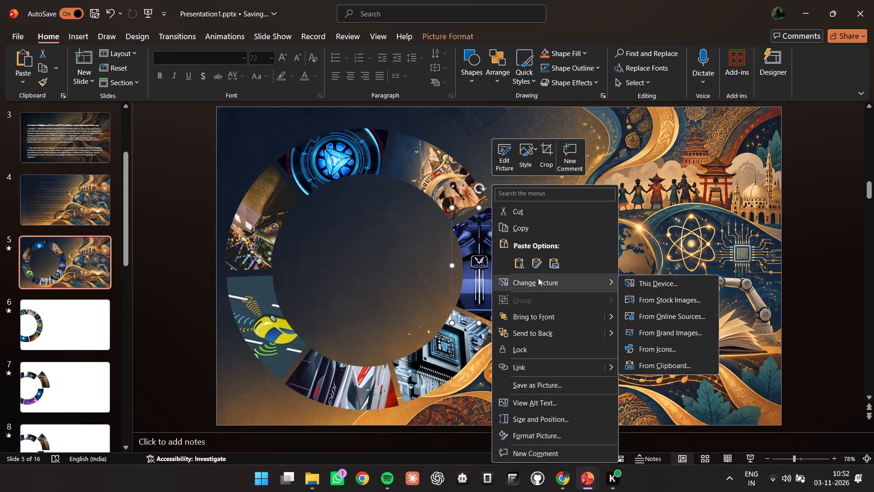
left_click(701, 287)
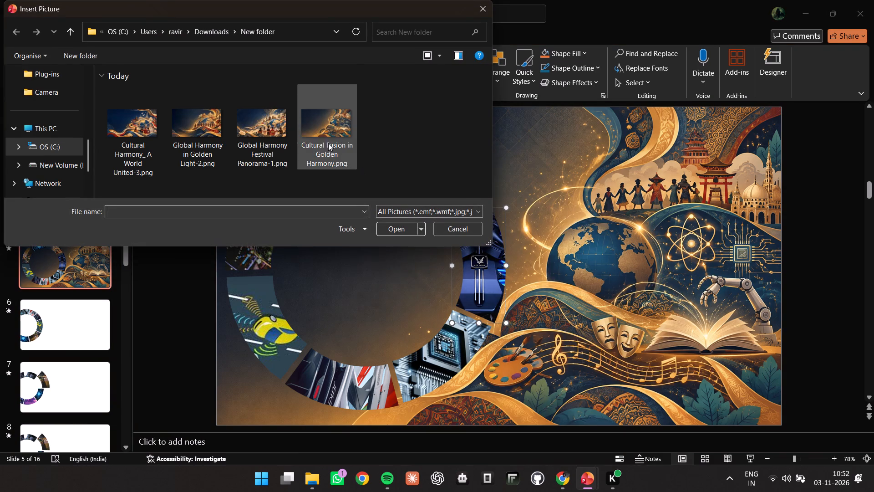
left_click(214, 133)
left_click(399, 227)
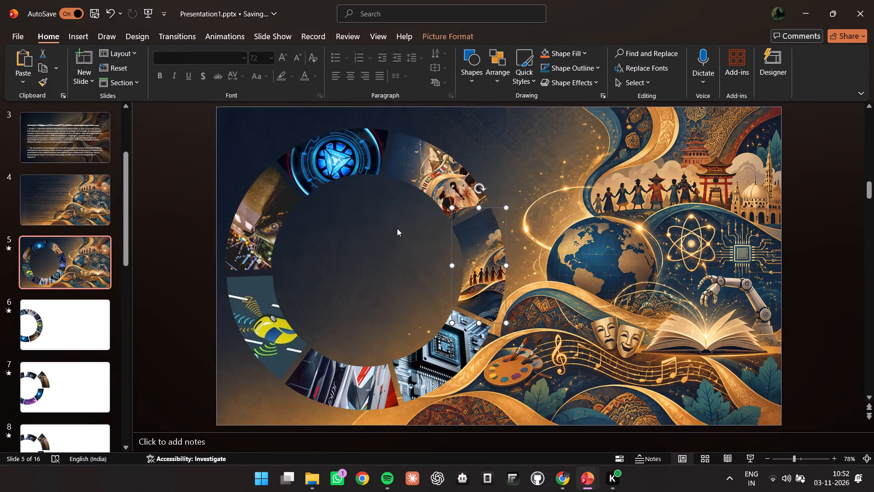
On slide 6, change the ring segment between the festival and circuit-board pictures to "Global Harmony in Golden Light-2.png".
left_click(86, 321)
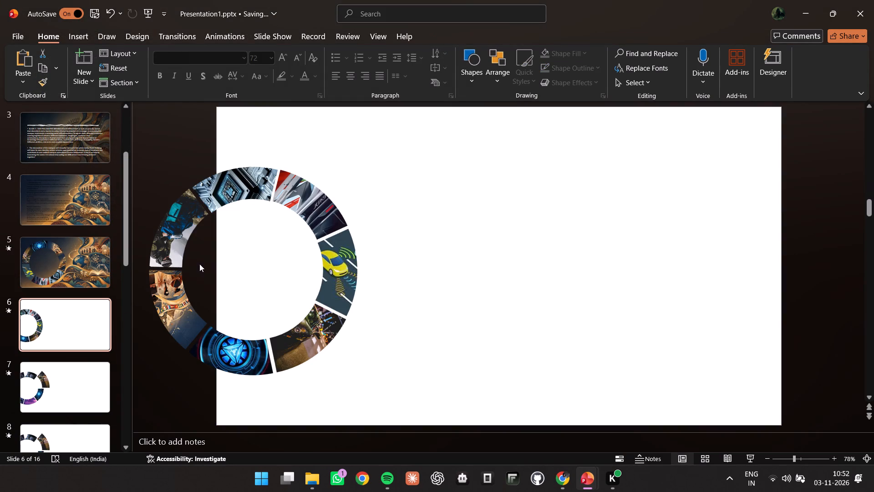
left_click(171, 242)
right_click(171, 242)
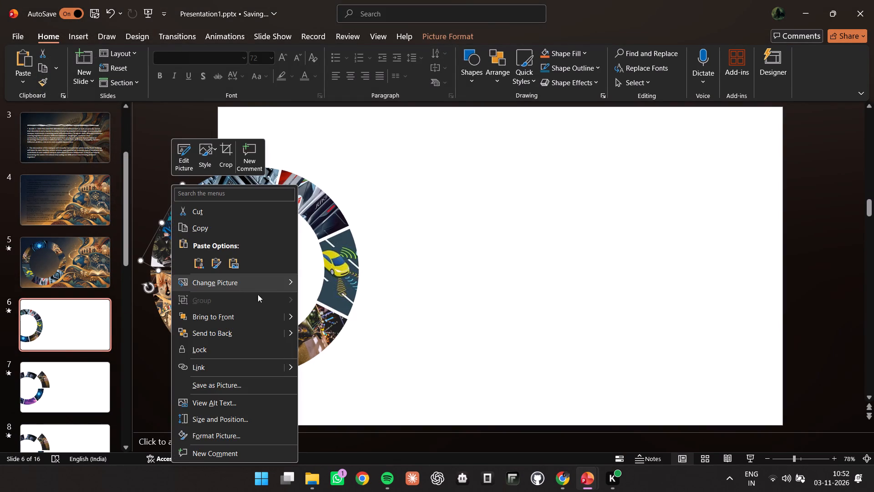
left_click(329, 278)
left_click(290, 141)
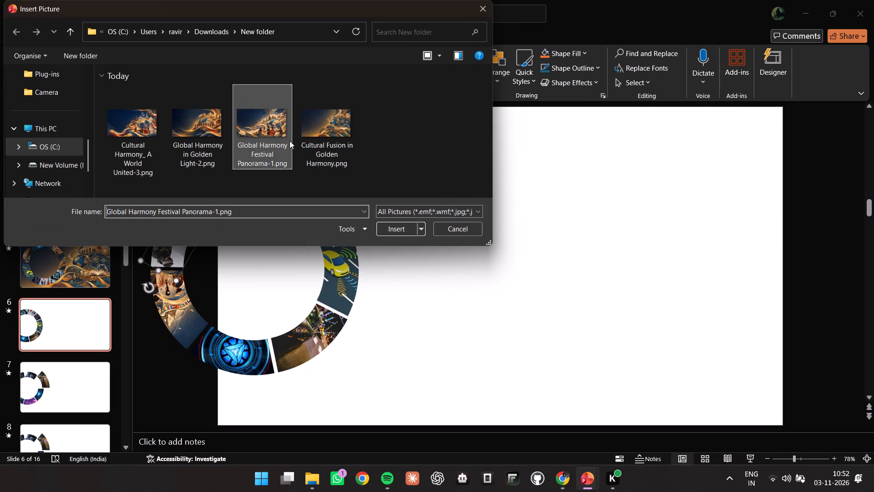
left_click(195, 142)
left_click(398, 228)
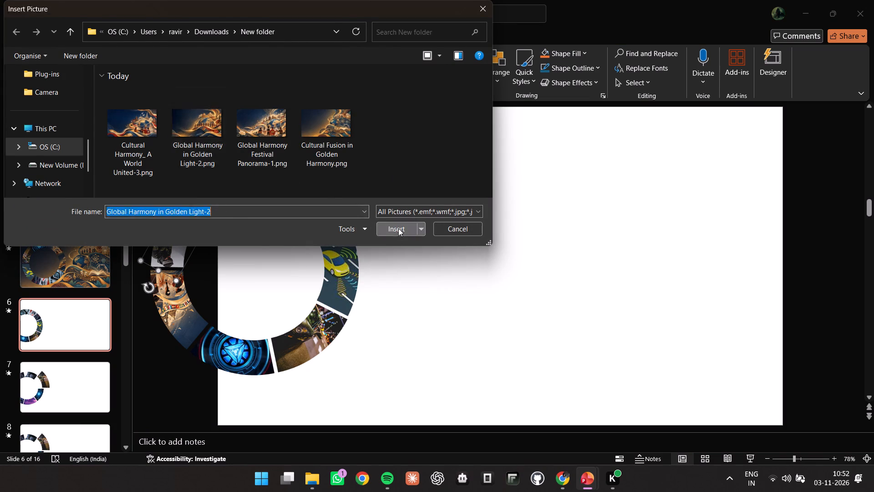
On slide 5, change the circuit-board ring segment to the picture "Cultural Harmony_ A World United-3.png".
left_click(79, 214)
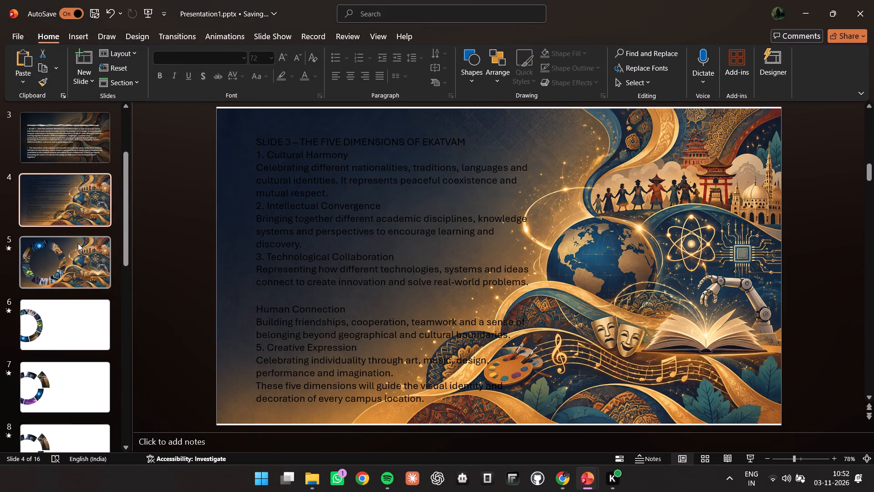
left_click(78, 244)
left_click(76, 309)
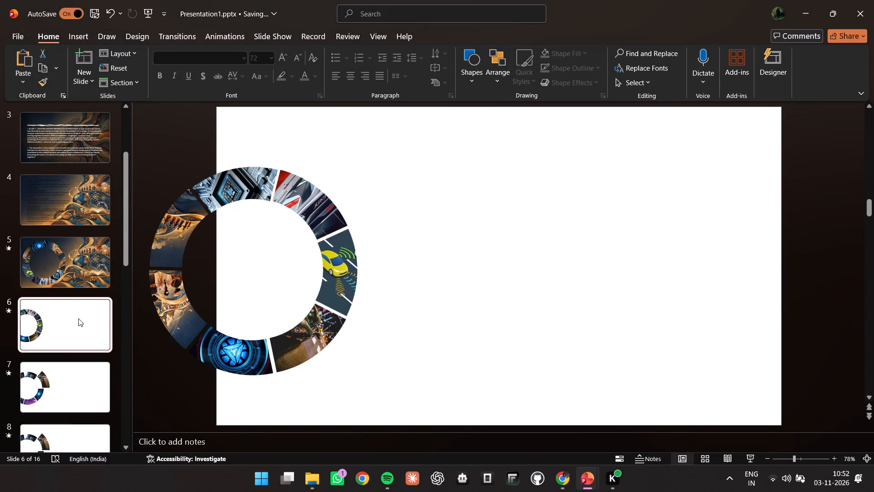
left_click(78, 267)
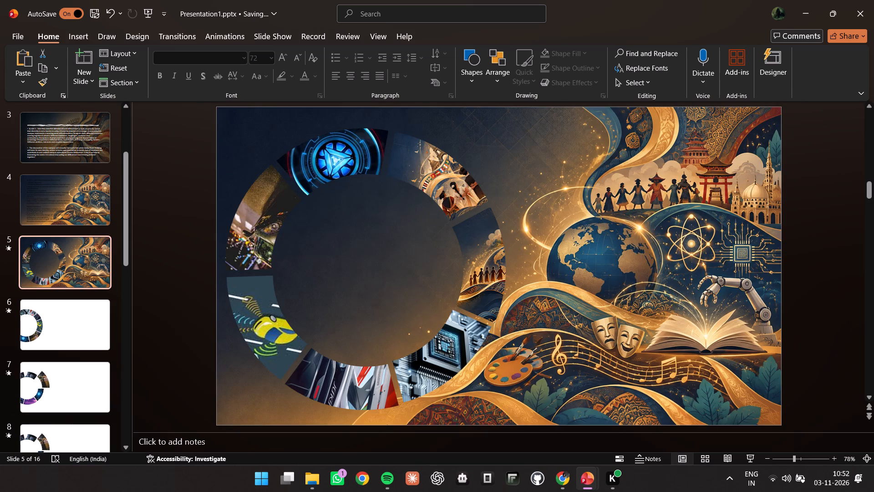
left_click(465, 344)
right_click(464, 345)
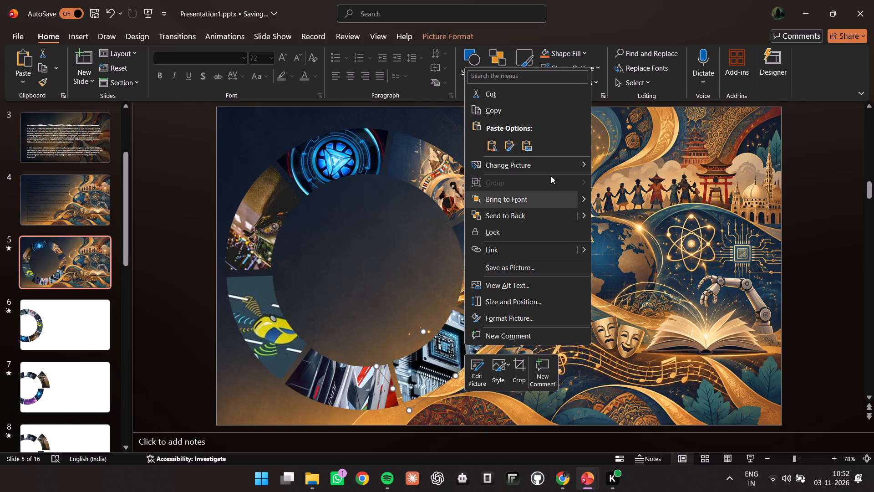
left_click(626, 167)
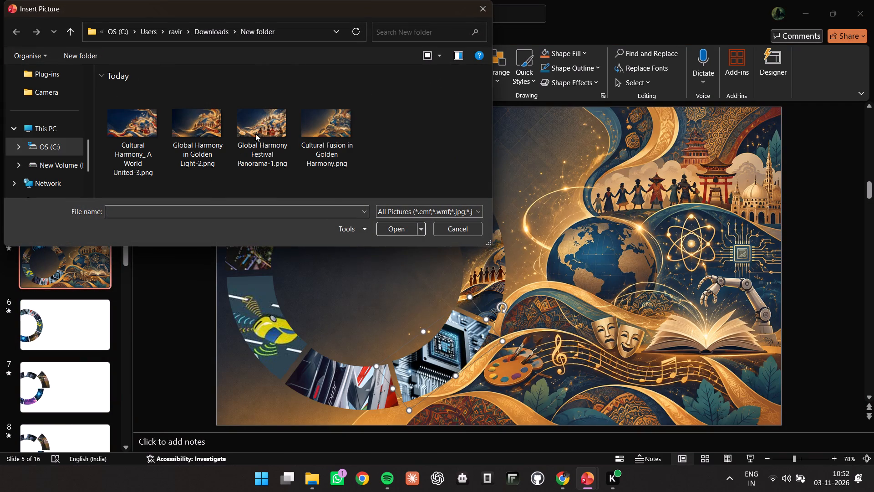
left_click(143, 139)
left_click(401, 233)
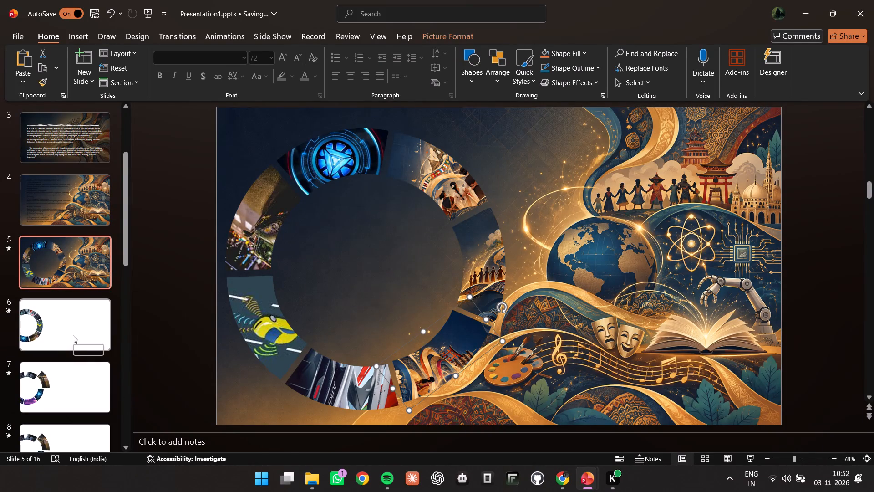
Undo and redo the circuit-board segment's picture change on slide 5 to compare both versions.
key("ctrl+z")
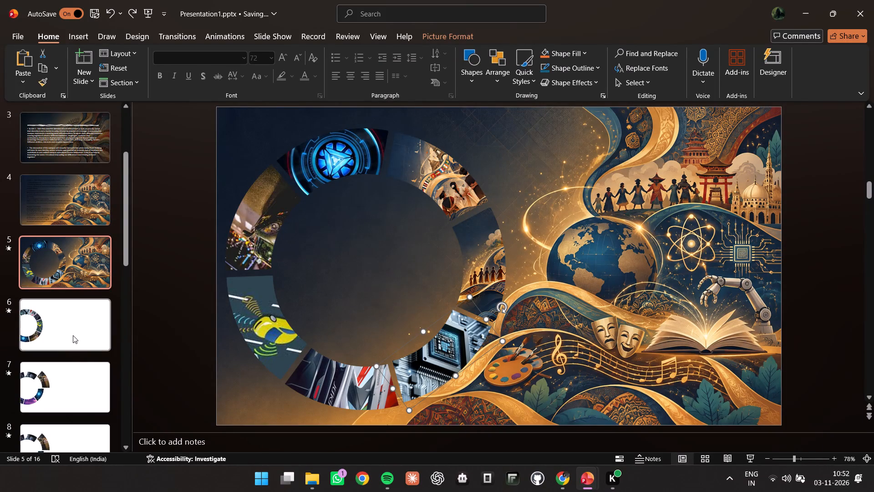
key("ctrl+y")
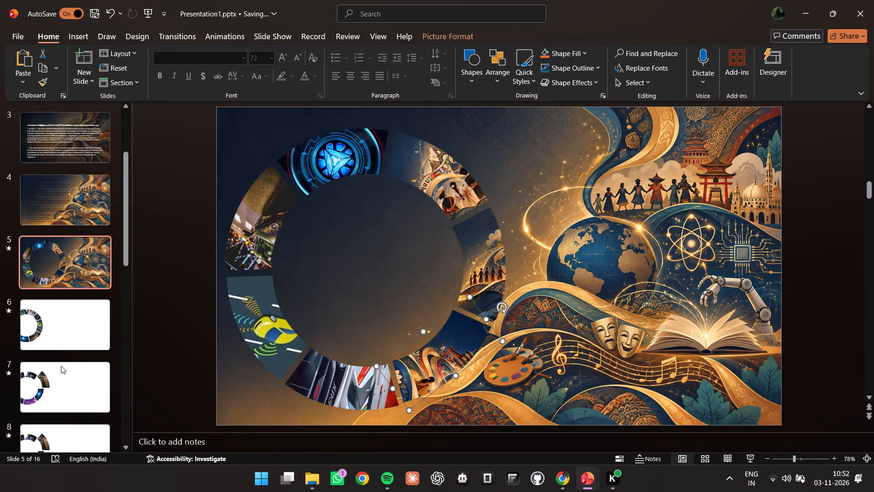
On slide 6, change the circuit-board ring segment to the picture "Cultural Harmony_ A World United-3.png".
left_click(66, 335)
left_click(232, 194)
right_click(232, 194)
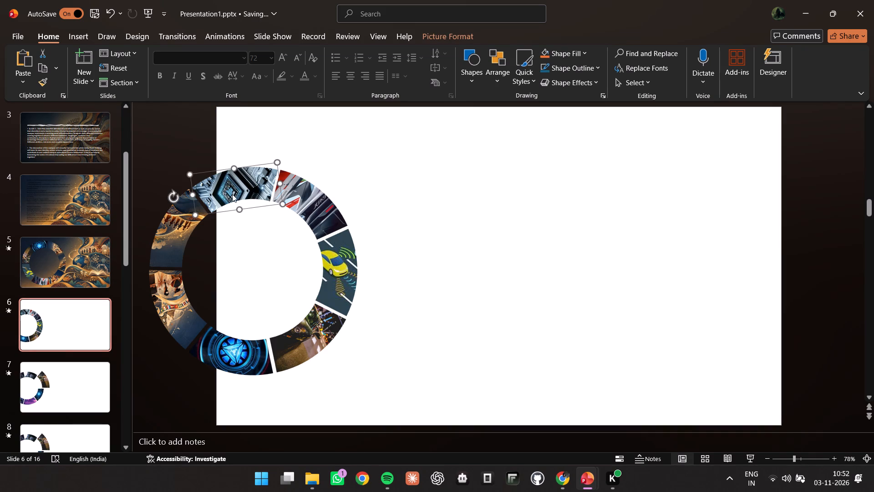
left_click(407, 282)
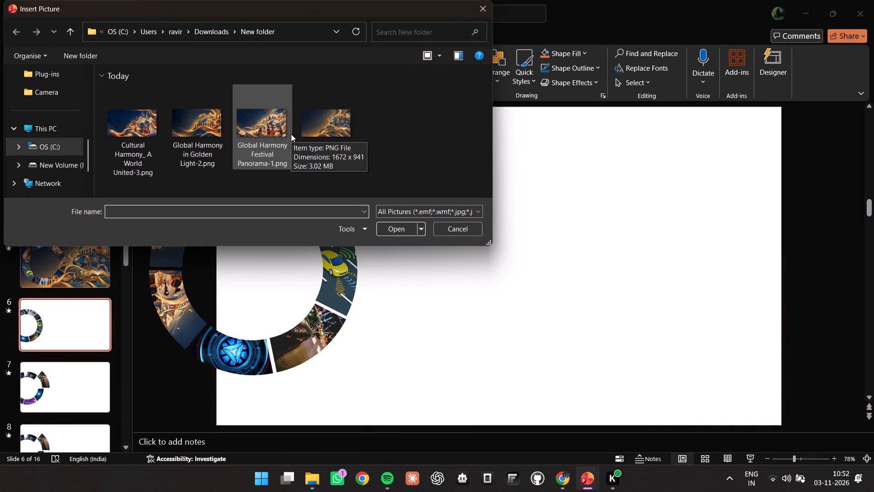
left_click(154, 139)
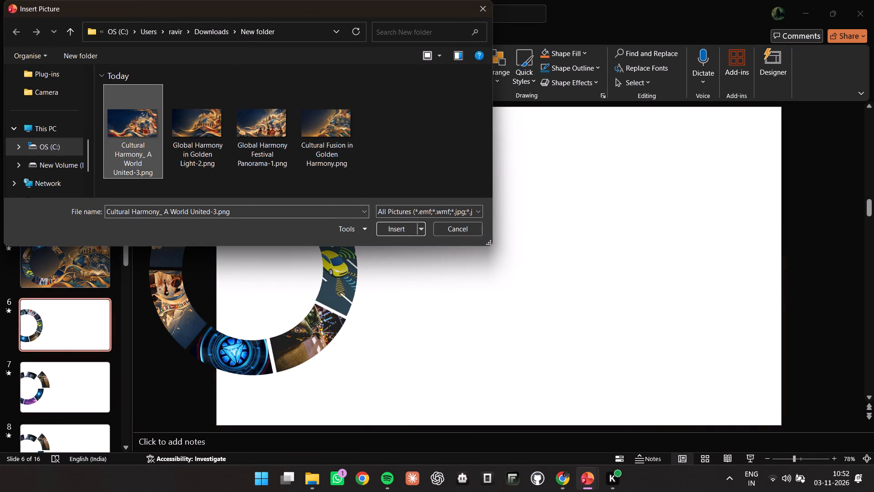
left_click(401, 227)
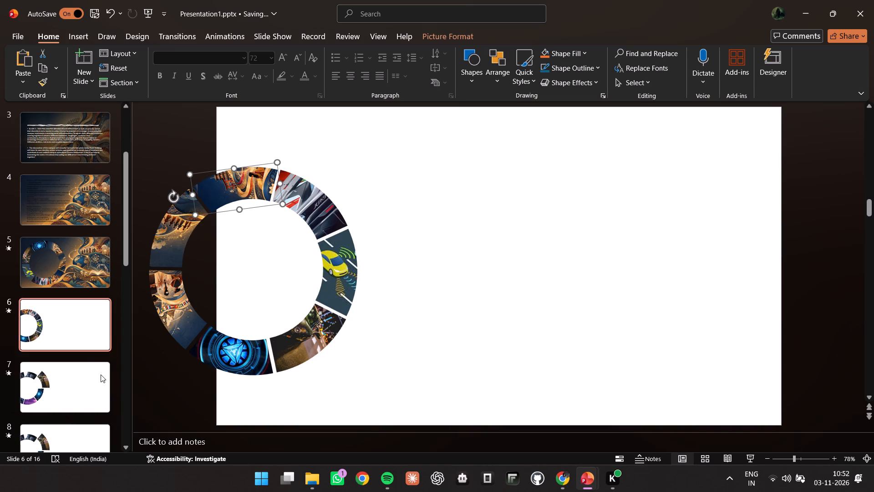
On slide 7, change the dark-blue ring segment between the circuit-board and purple pictures to "Global Harmony in Golden Light-2.png".
left_click(91, 327)
left_click(81, 382)
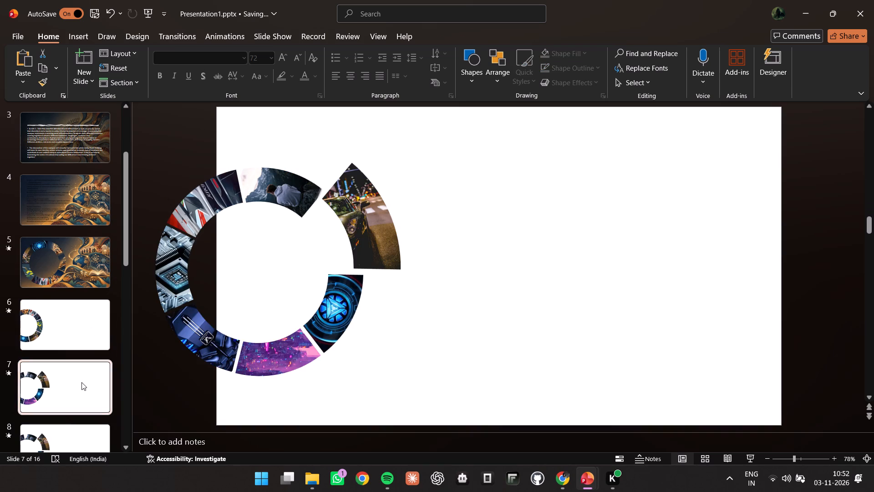
left_click(214, 342)
left_click(87, 272)
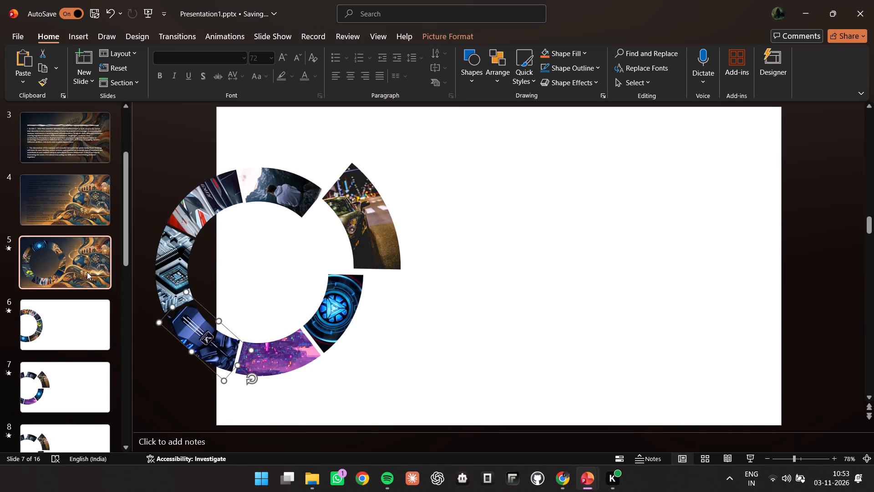
left_click(77, 367)
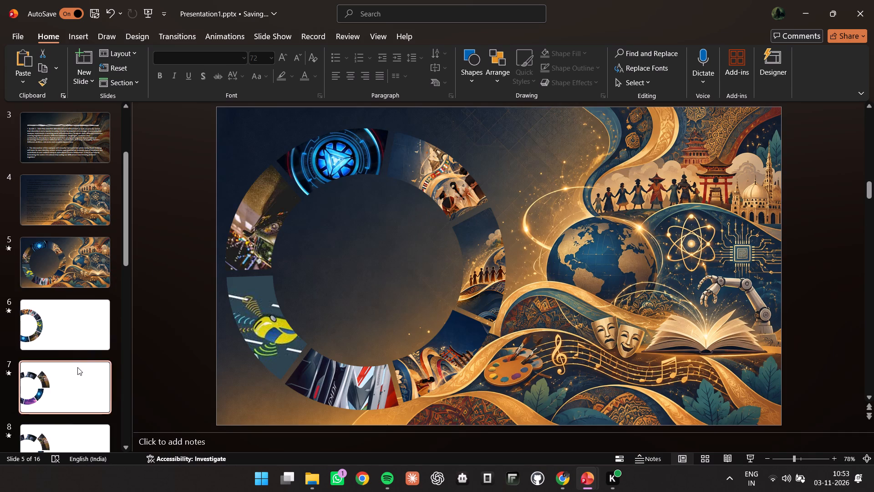
left_click(198, 332)
right_click(198, 332)
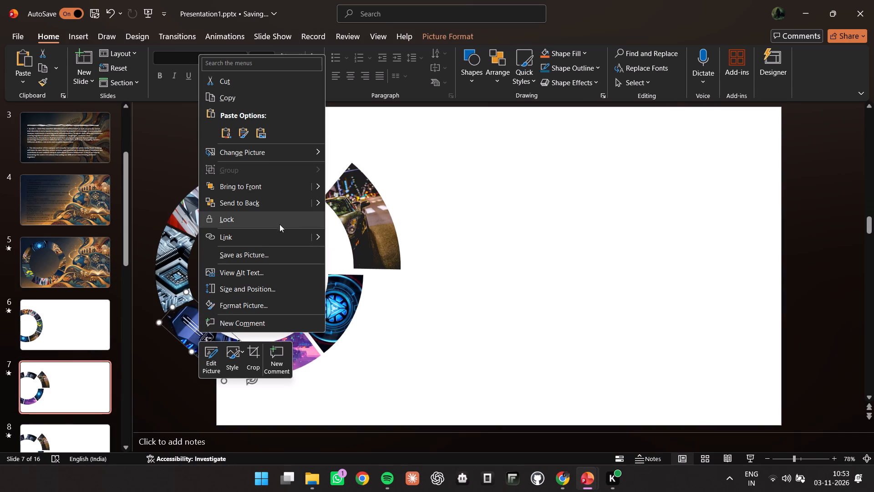
left_click(308, 150)
left_click(363, 150)
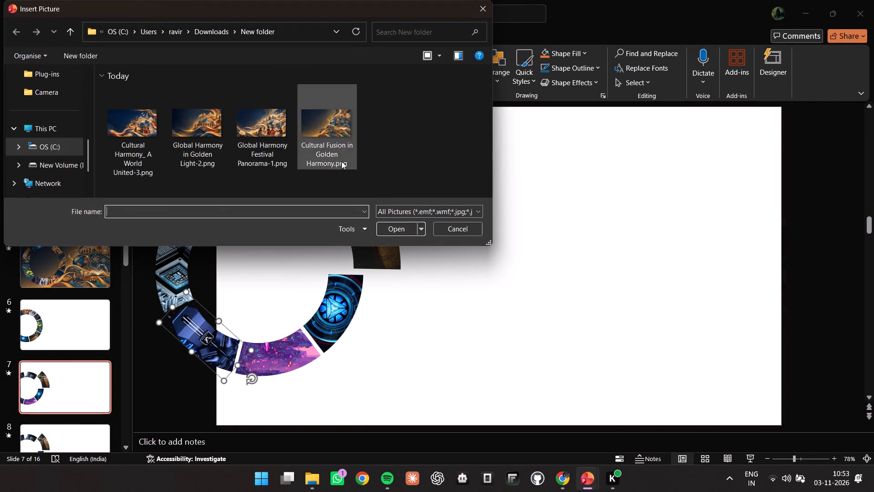
left_click(186, 151)
left_click(393, 228)
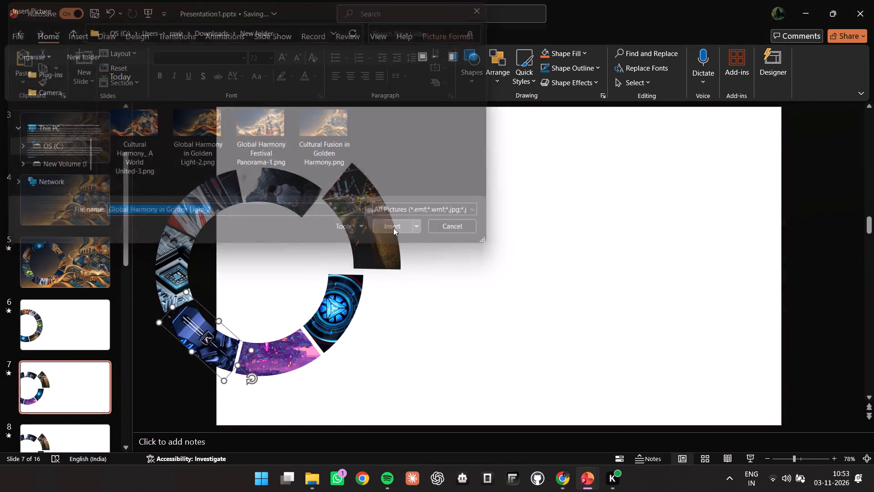
On slide 7, change the purple ring segment to the picture "Global Harmony Festival Panorama-1.png".
left_click(283, 346)
right_click(283, 346)
left_click(346, 163)
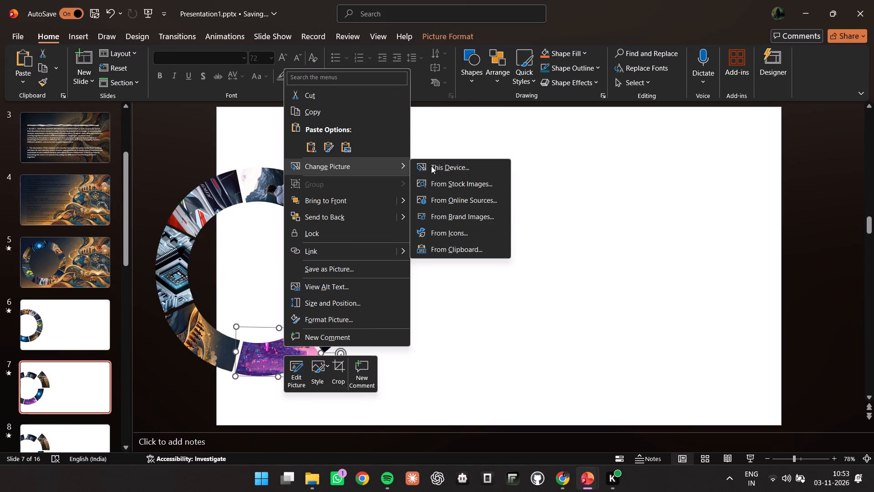
left_click(442, 165)
left_click(261, 131)
left_click(388, 225)
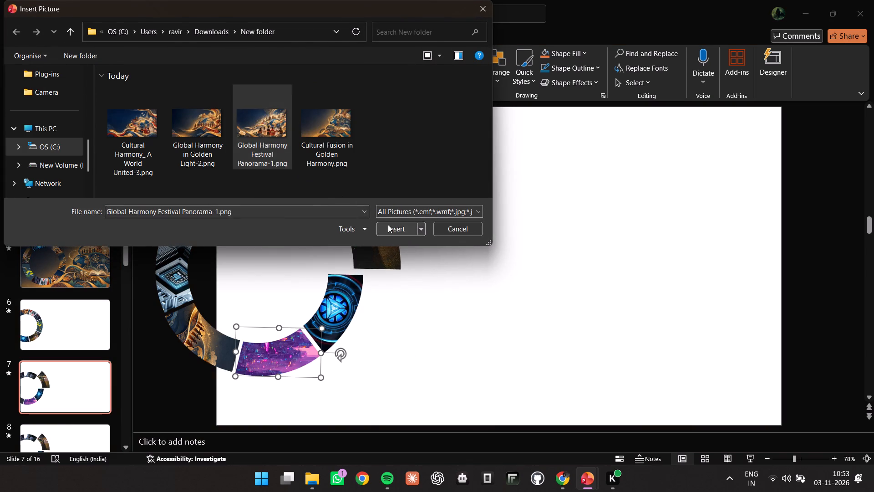
On slide 7, change the circuit-board ring segment to the picture "Cultural Harmony_ A World United-3.png".
left_click(176, 266)
right_click(176, 266)
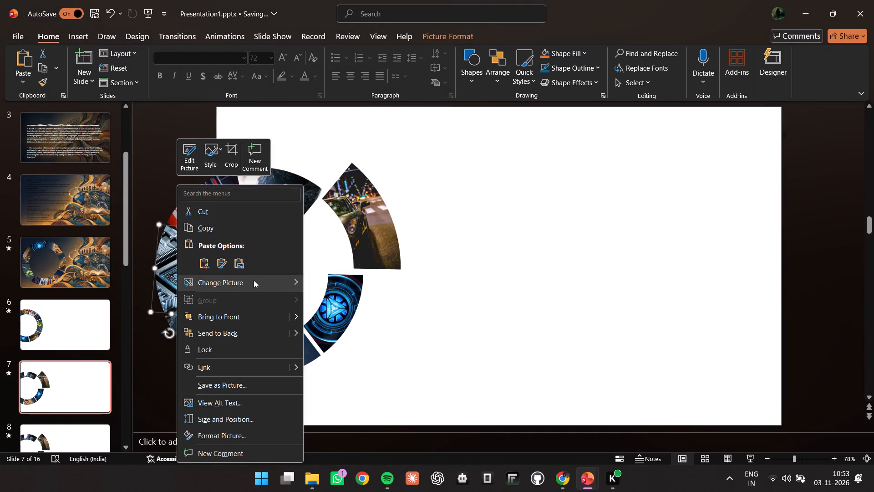
left_click(256, 280)
left_click(333, 280)
left_click(130, 148)
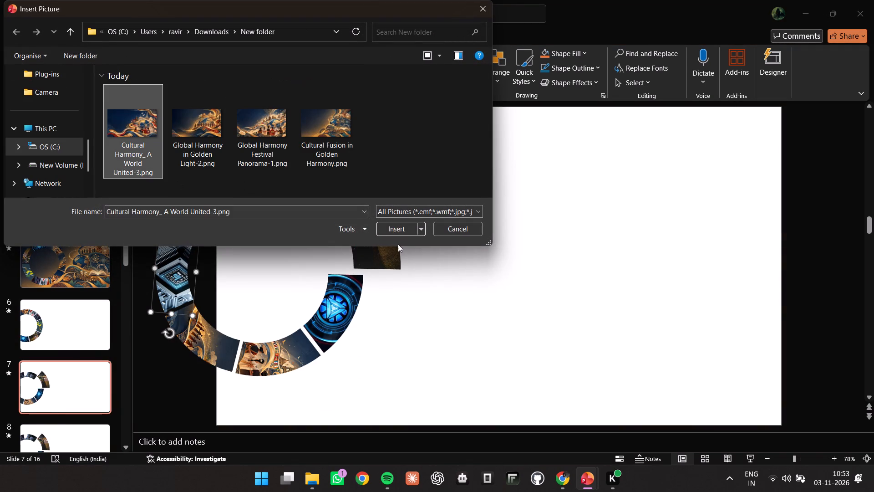
left_click(396, 226)
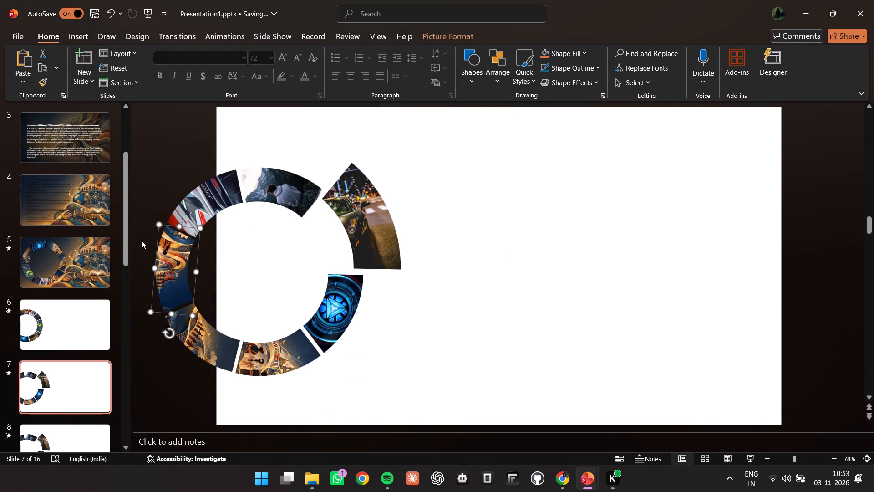
On slide 8, change the purple ring segment to the picture "Global Harmony Festival Panorama-1.png".
scroll(98, 351, "down", 1)
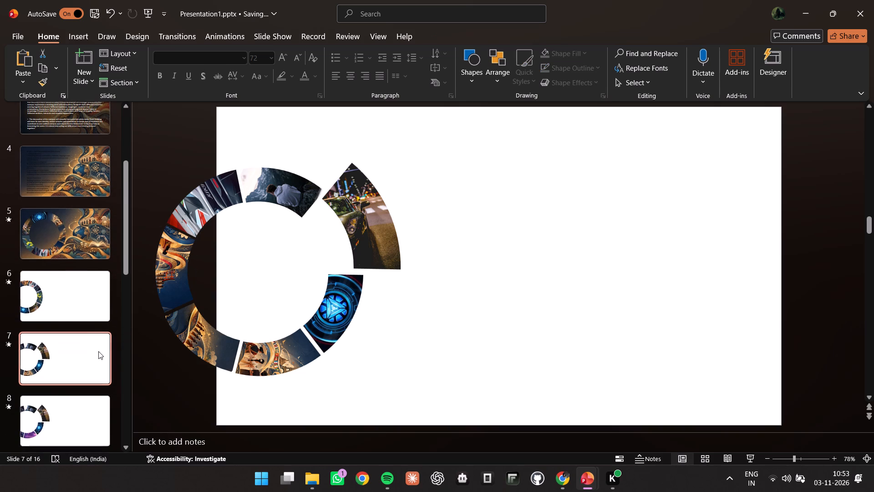
scroll(76, 389, "down", 3)
left_click(70, 328)
left_click(270, 348)
right_click(270, 348)
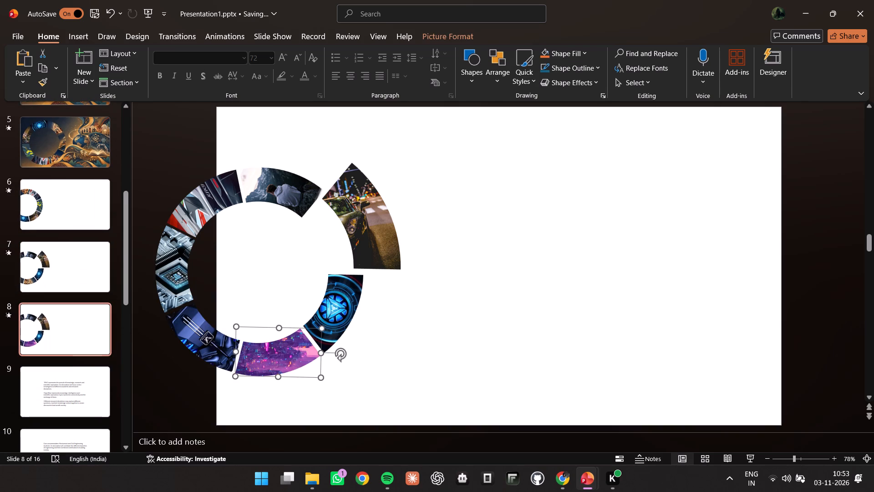
left_click(346, 167)
left_click(423, 165)
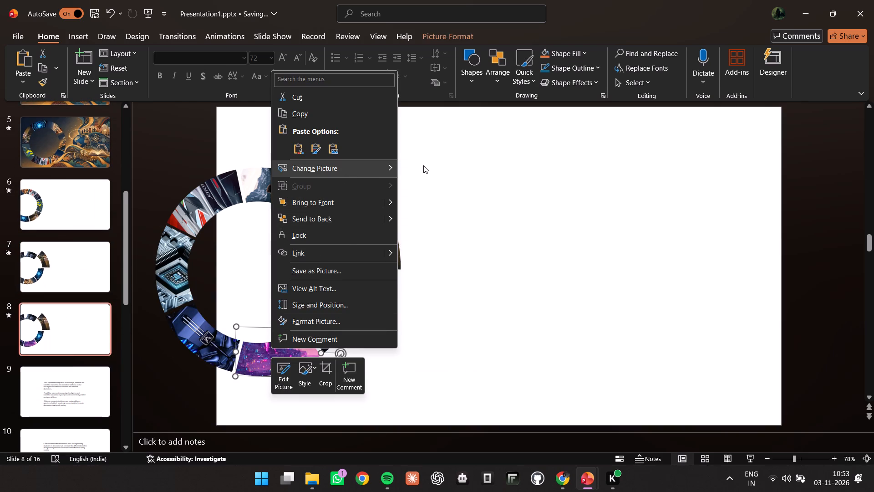
left_click(274, 139)
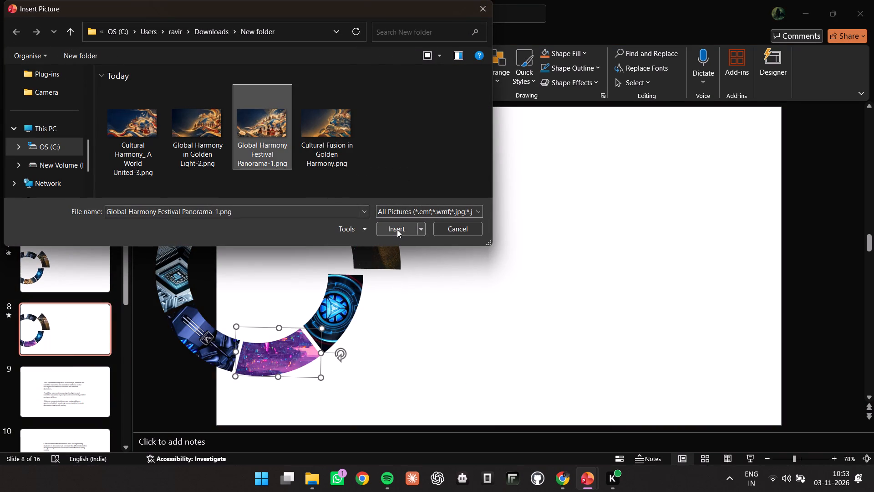
left_click(397, 230)
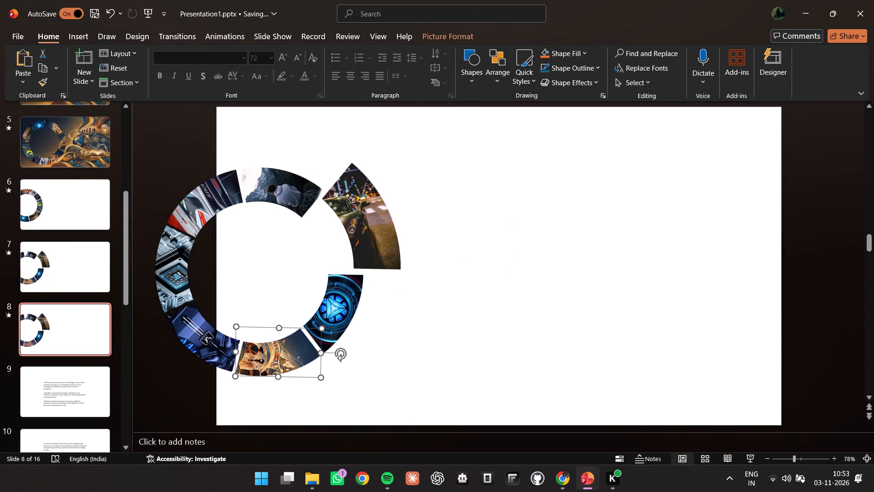
On slide 8, change the dark-blue ring segment beside the festival picture to "Global Harmony in Golden Light-2.png".
left_click(192, 335)
right_click(192, 335)
left_click(291, 152)
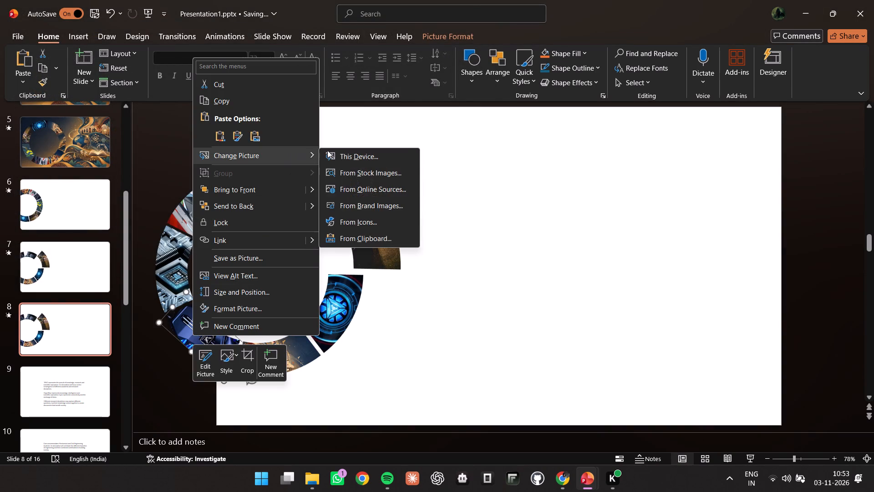
left_click(327, 150)
left_click(209, 134)
left_click(379, 227)
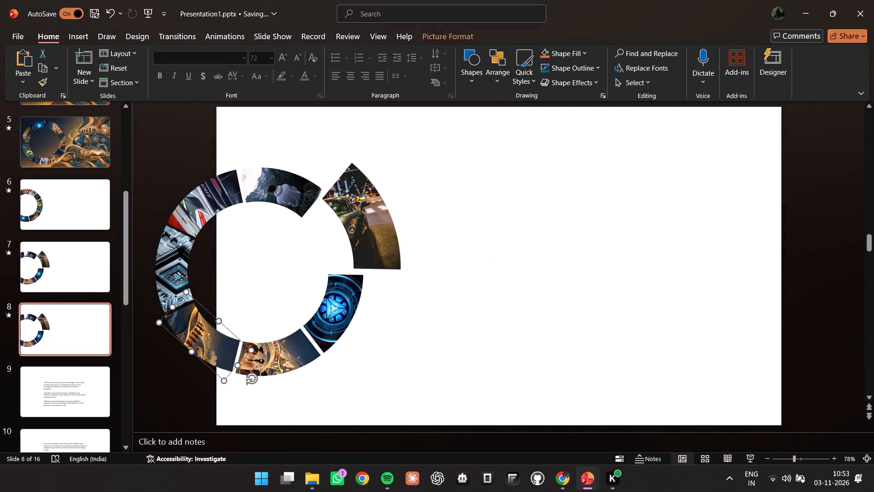
On slide 8, change the circuit-board ring segment to the picture "Cultural Harmony_ A World United-3.png".
left_click(135, 267)
left_click(182, 262)
right_click(183, 261)
left_click(272, 282)
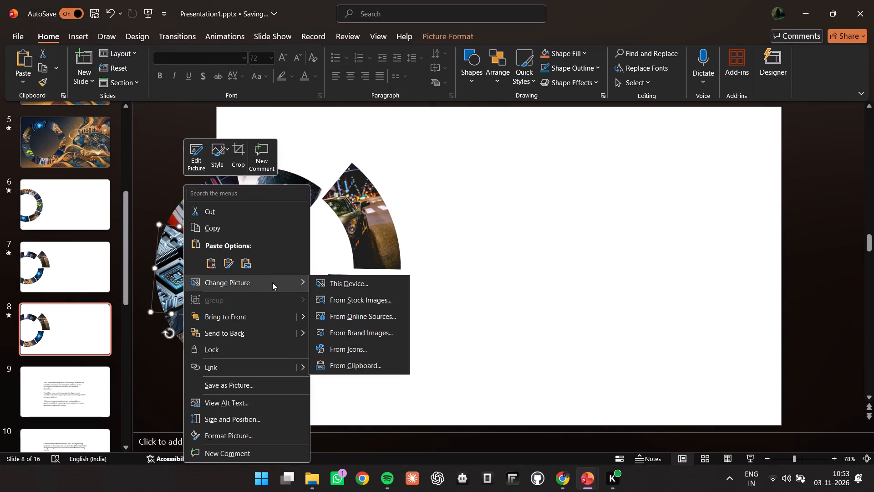
left_click(347, 280)
left_click(138, 126)
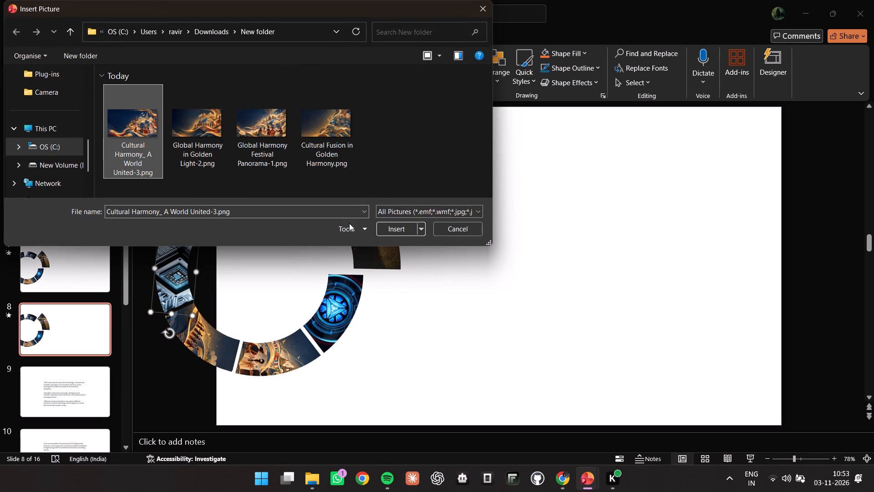
left_click(398, 226)
Compare the ring segments' pictures and positions across slides 5 to 8, going back and forth between slides 7 and 8.
left_click(79, 187)
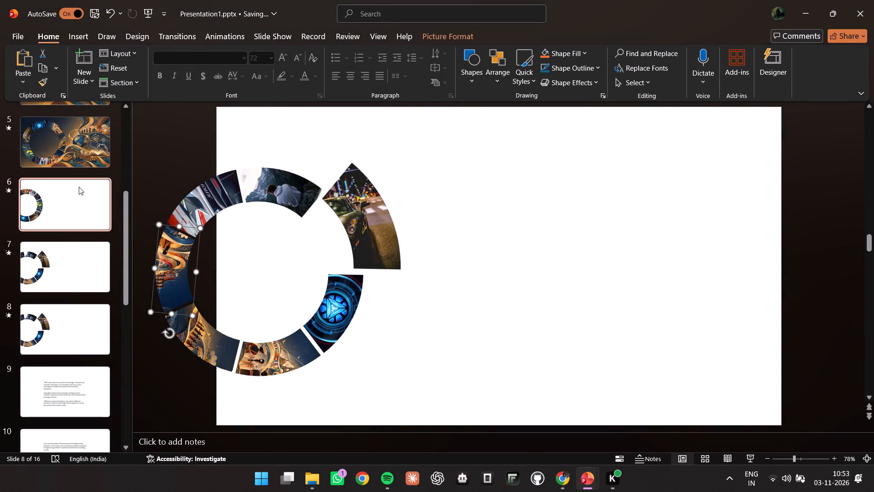
left_click(81, 151)
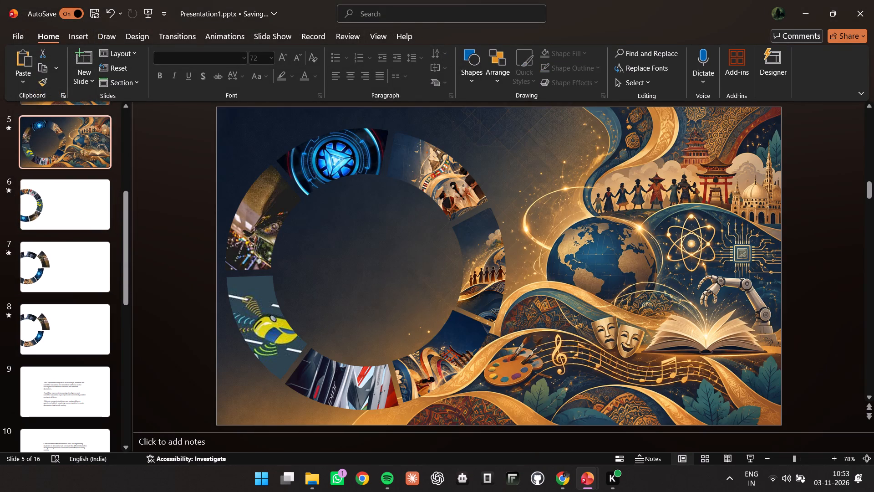
left_click(262, 323)
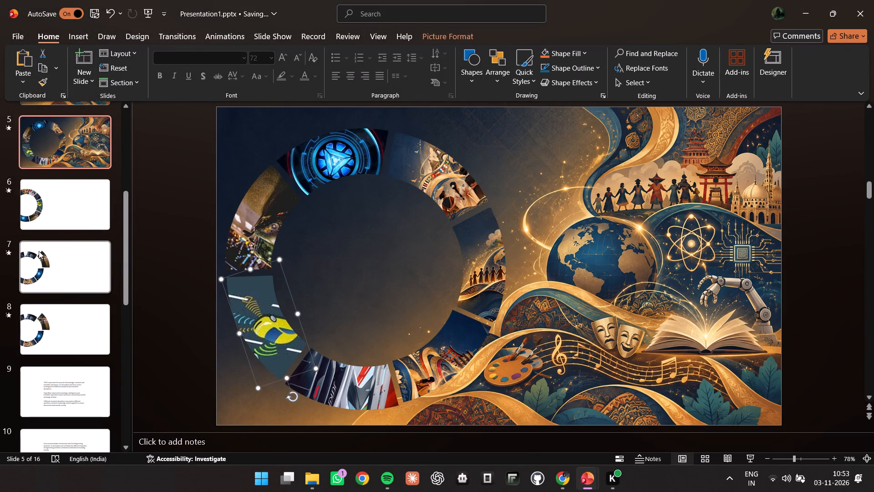
left_click(77, 200)
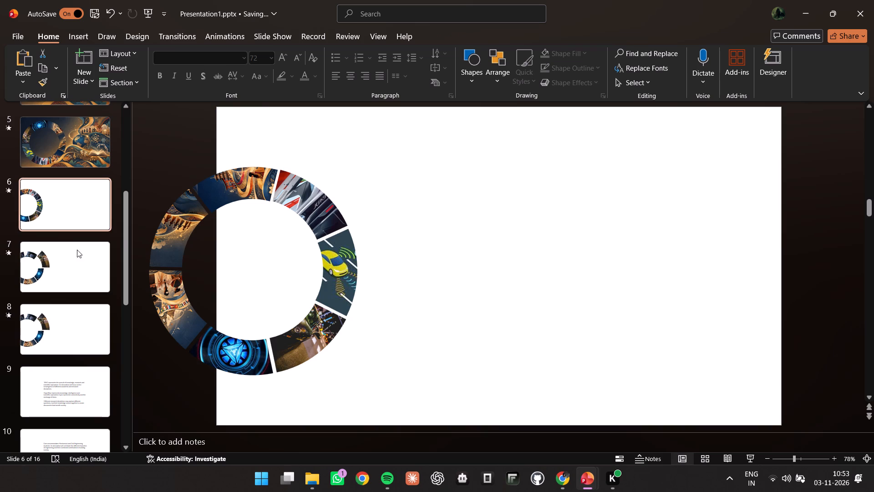
left_click(92, 278)
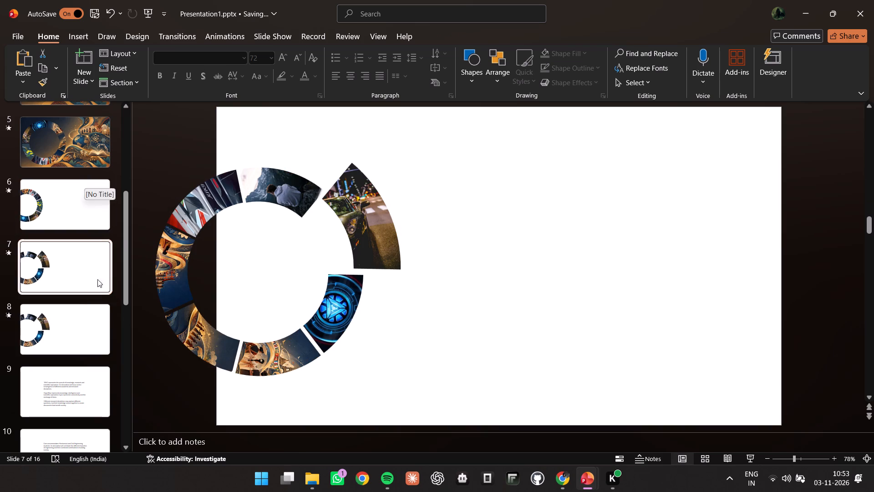
left_click(85, 199)
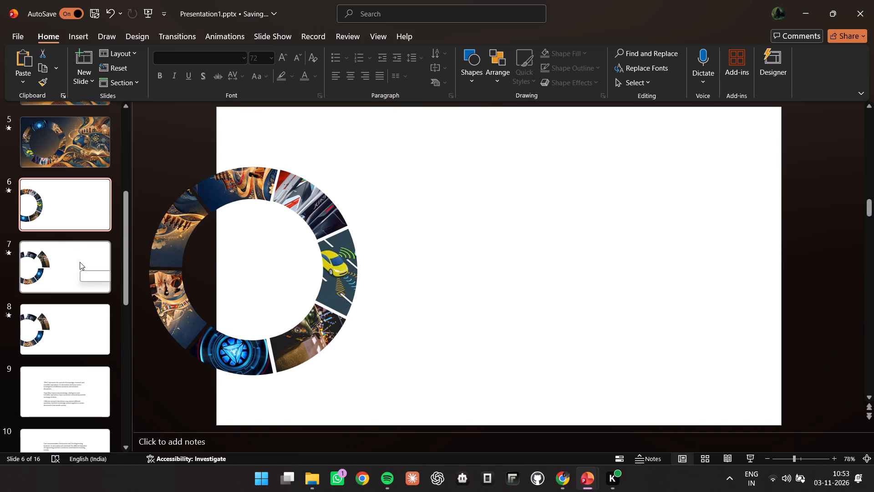
left_click(80, 262)
left_click(78, 311)
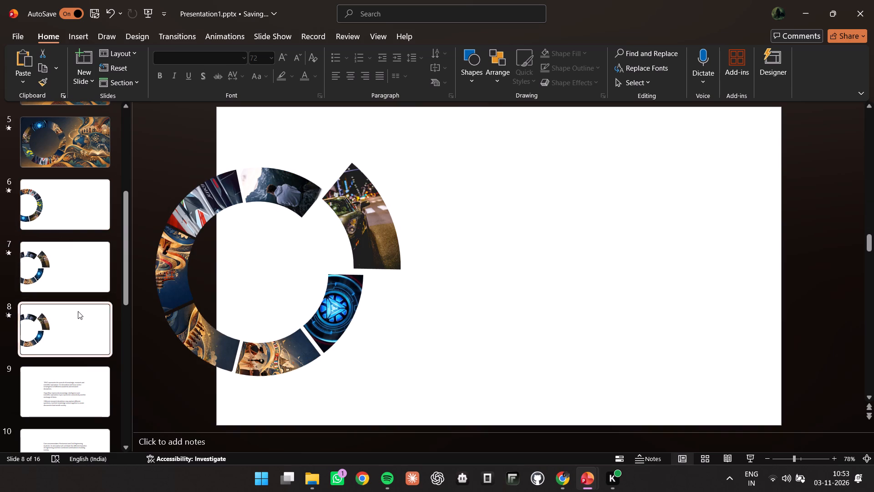
left_click(78, 266)
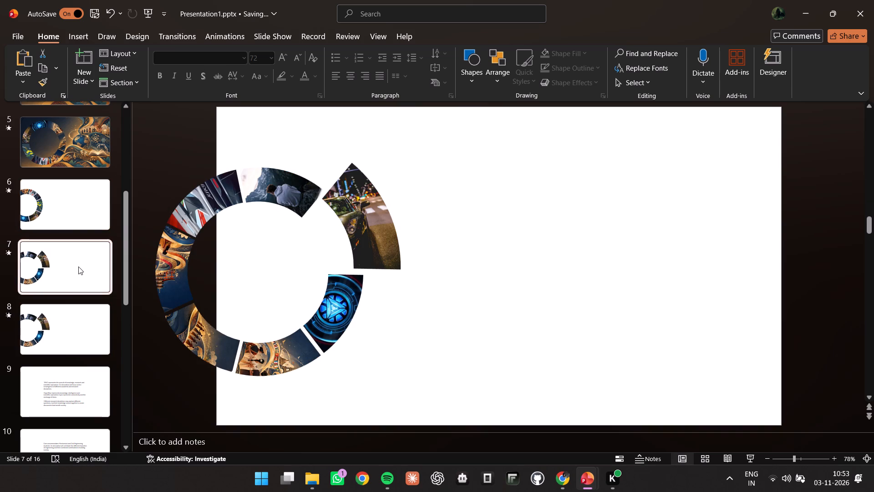
left_click(65, 323)
left_click(61, 291)
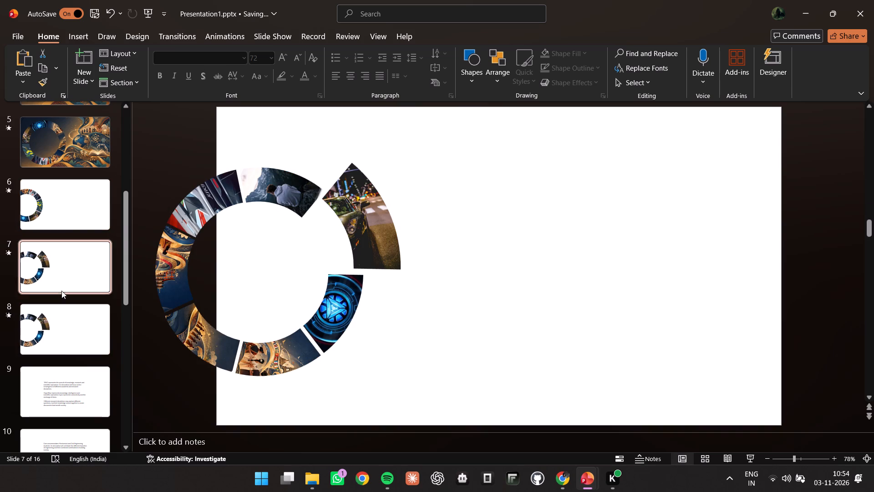
left_click(64, 330)
left_click(62, 284)
left_click(61, 324)
left_click(58, 260)
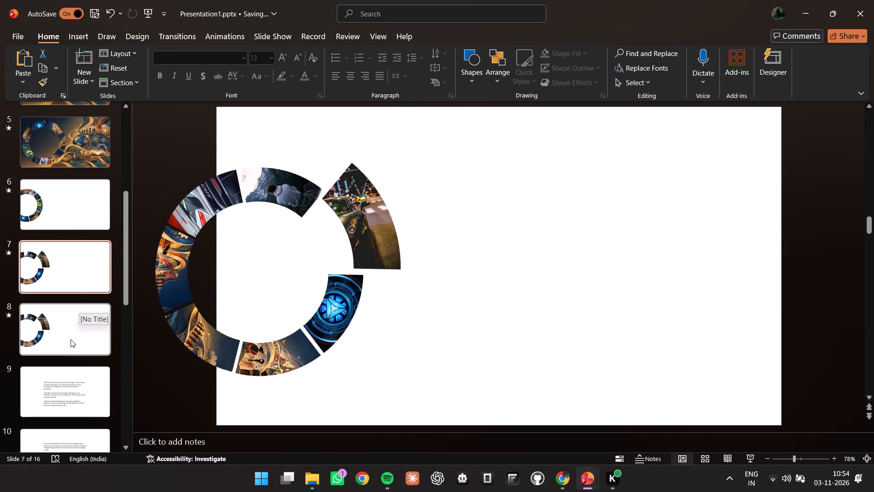
Switch to IOT FINAL[1].pptx and compare the FACTS ring layouts on slides 30 and 31.
left_click(595, 481)
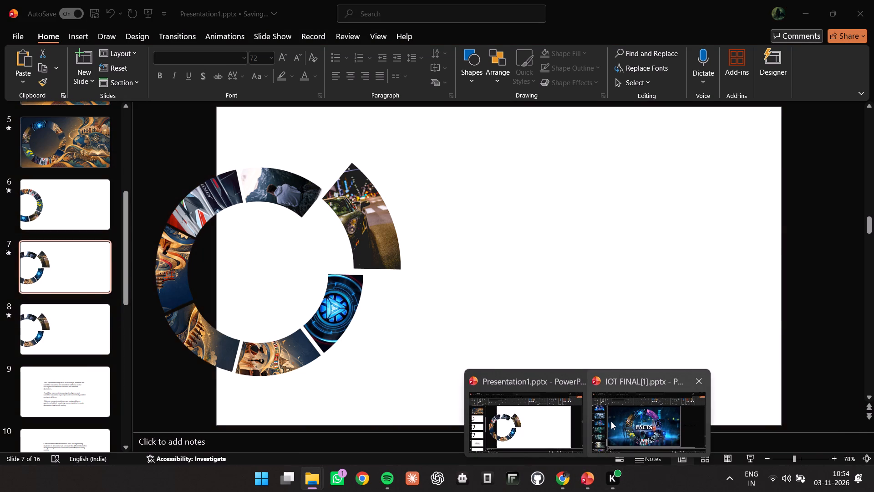
left_click(611, 421)
left_click(36, 368)
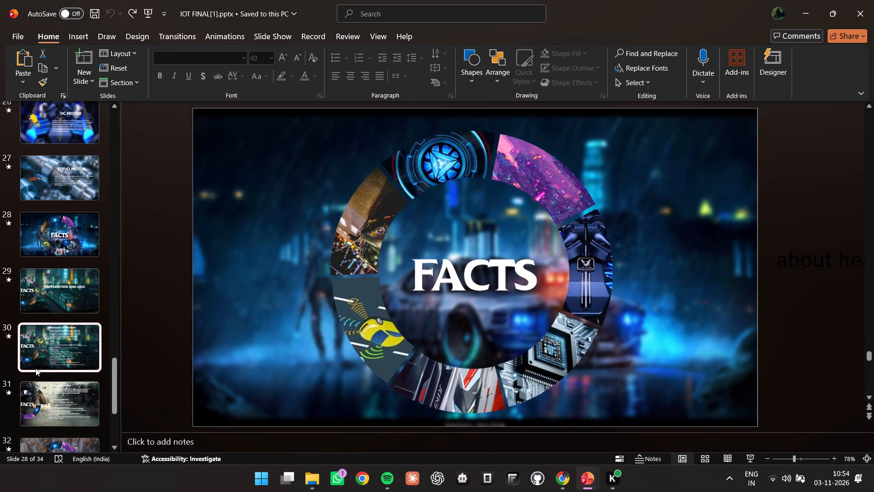
scroll(42, 344, "down", 1)
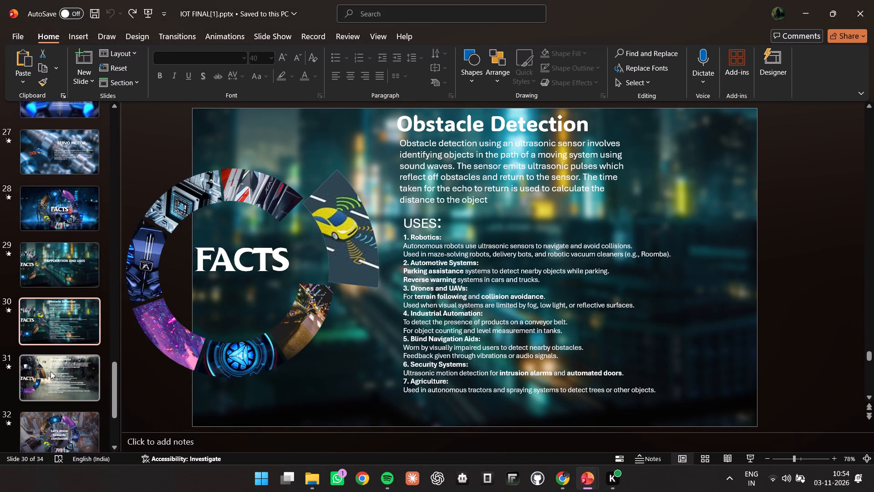
left_click(51, 377)
left_click(51, 314)
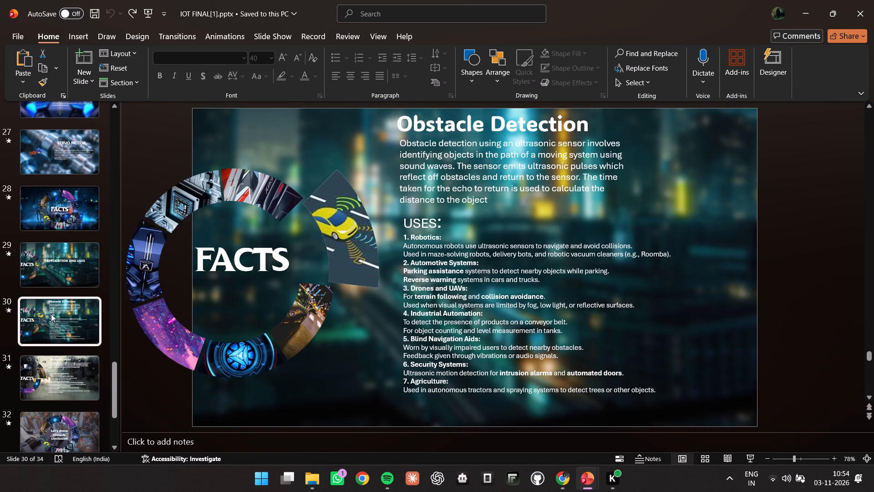
left_click(51, 369)
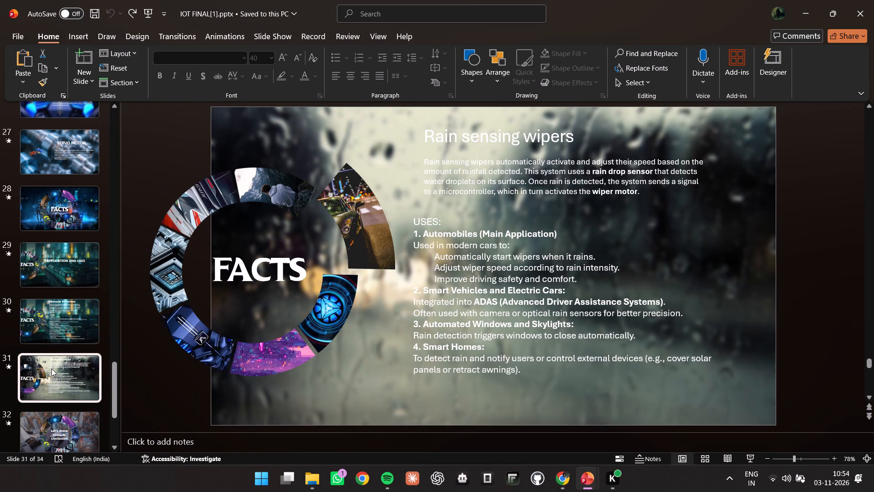
left_click(52, 321)
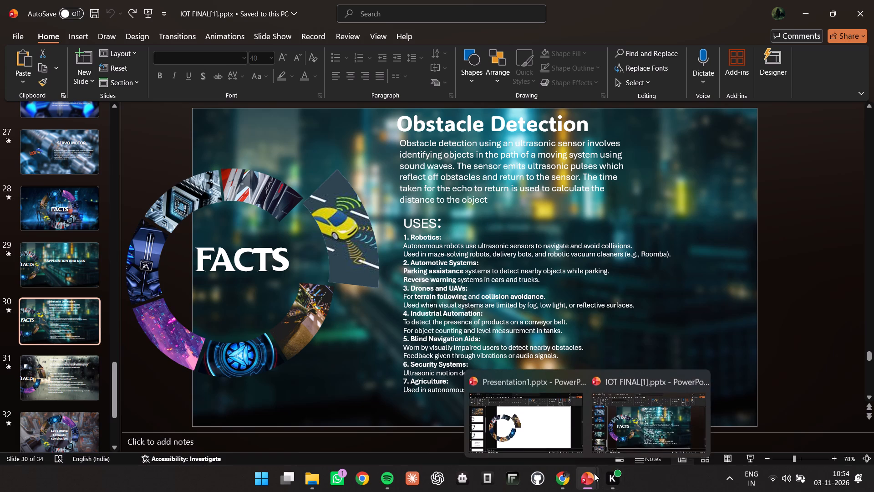
Return to Presentation1.pptx, compare the rings on slides 6 to 8, and delete slide 8, the duplicate of slide 7.
left_click(540, 404)
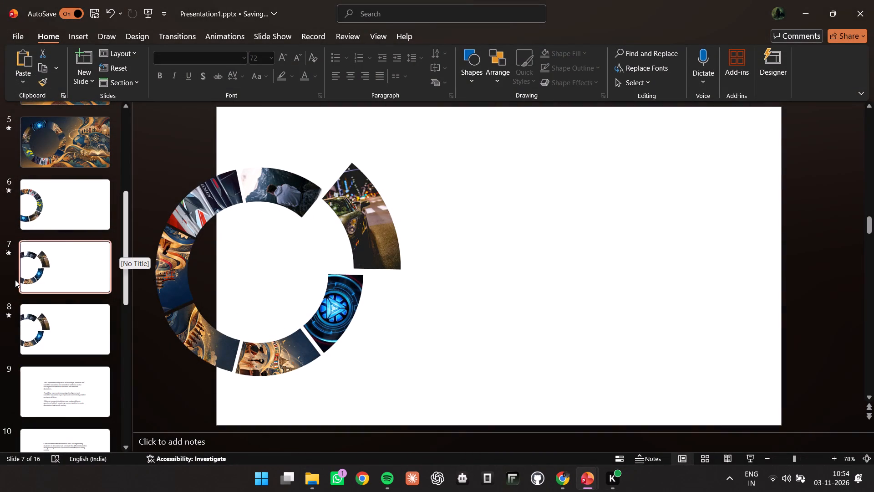
left_click(51, 275)
left_click(61, 327)
left_click(64, 318)
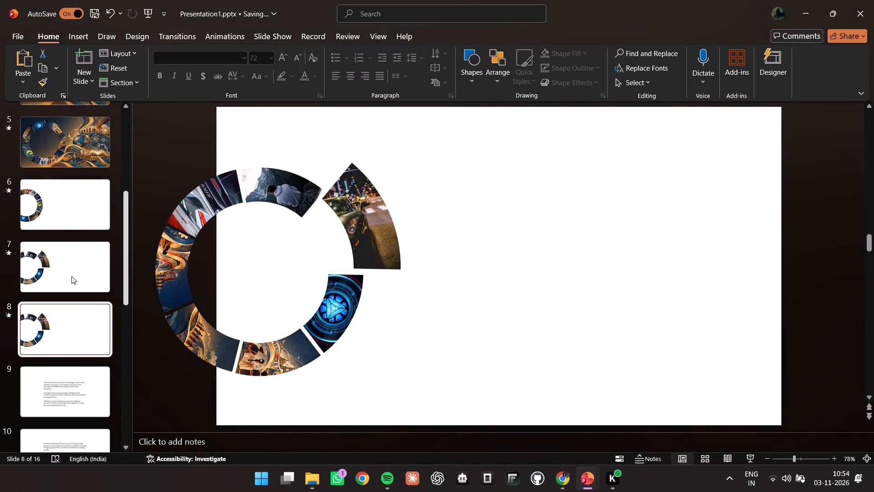
left_click(83, 241)
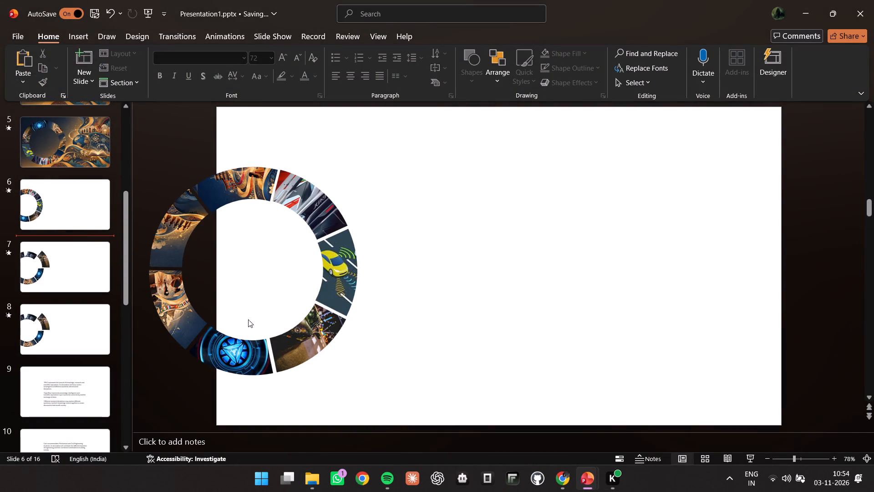
left_click(109, 235)
left_click(63, 346)
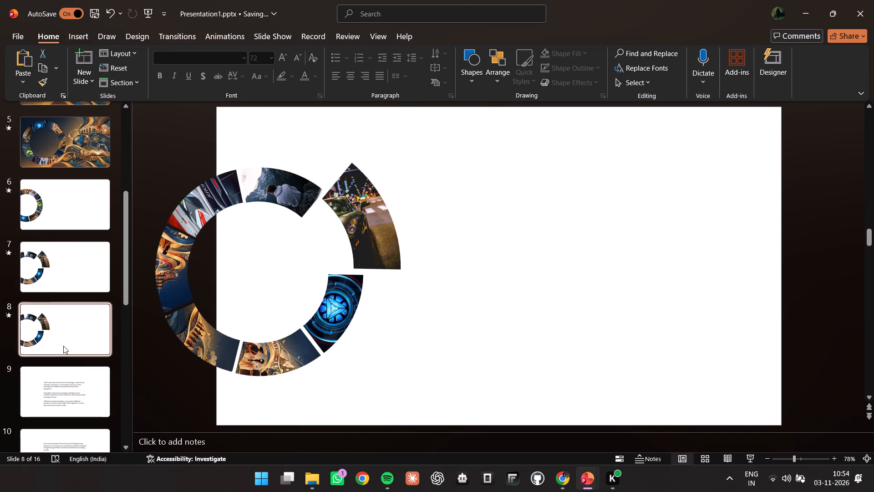
left_click(67, 276)
left_click(64, 330)
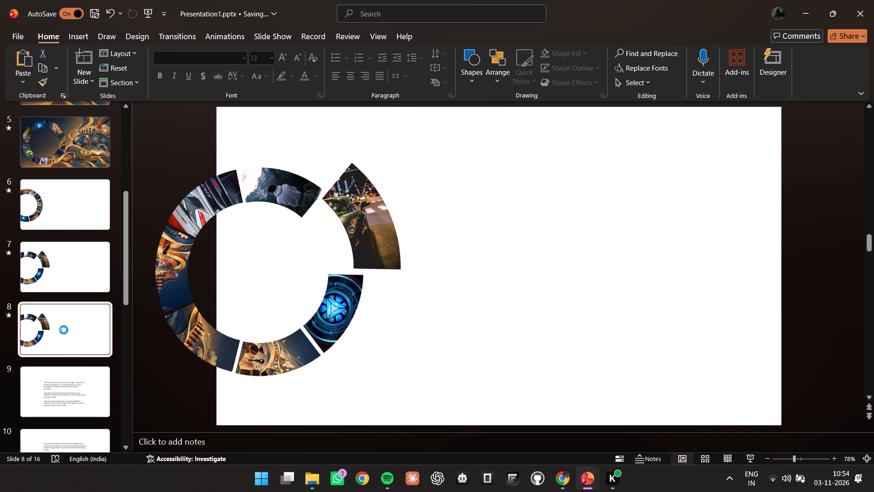
key("Delete")
Copy the Obstacle Detection slide 30 from IOT FINAL[1].pptx and paste it after slide 6 in Presentation1.pptx.
left_click(591, 478)
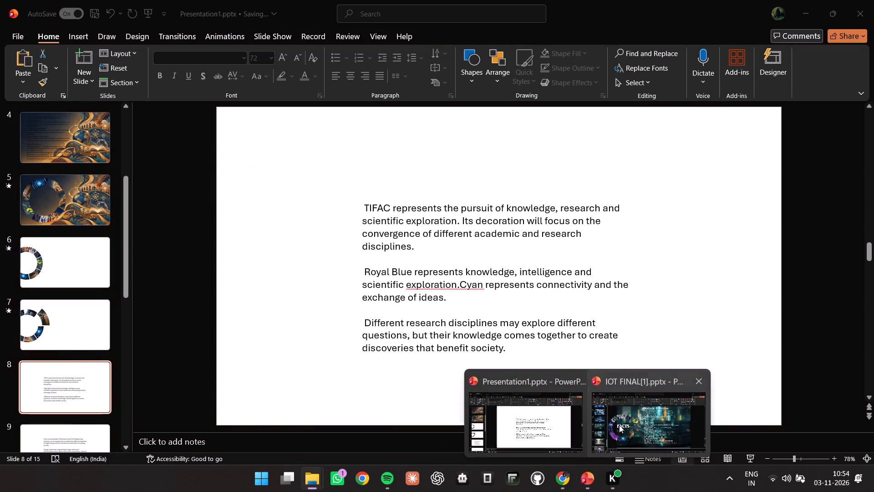
left_click(619, 425)
right_click(36, 327)
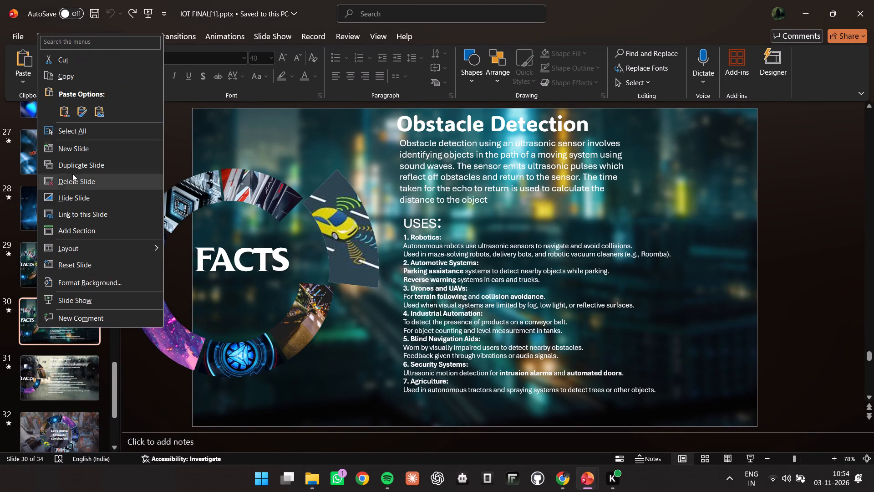
left_click(59, 69)
left_click(565, 480)
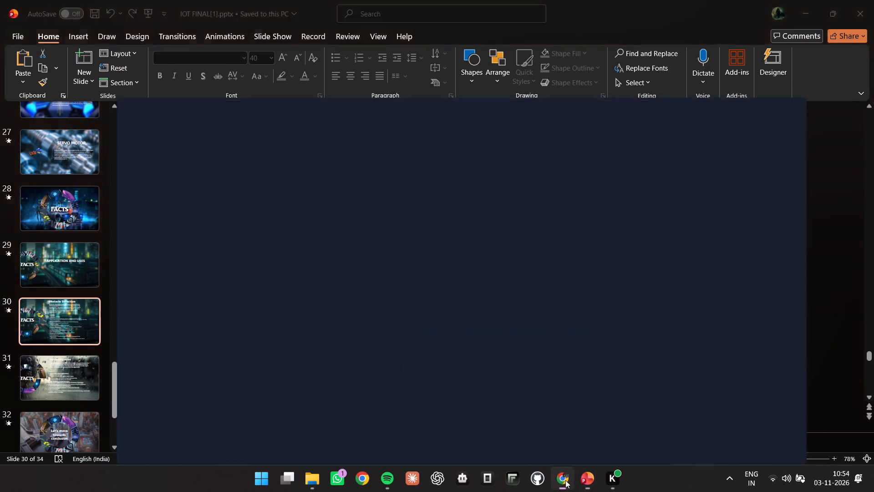
left_click(566, 475)
left_click(584, 475)
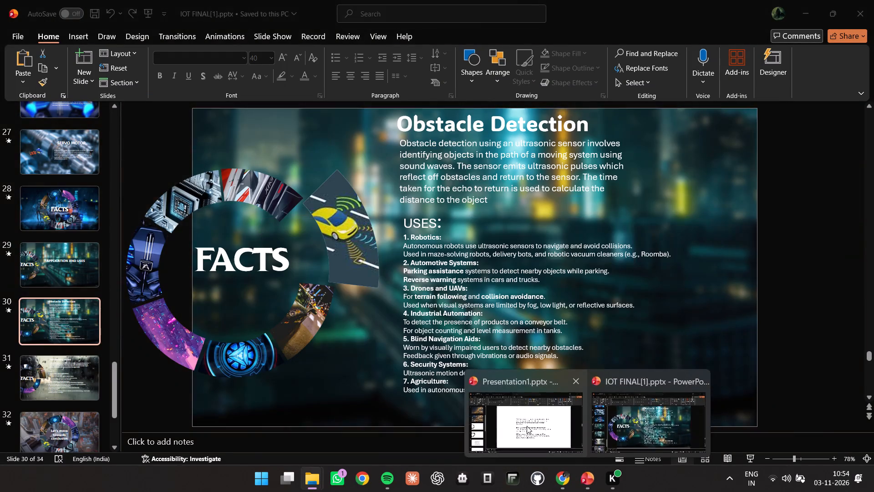
left_click(526, 426)
right_click(5, 266)
left_click(36, 250)
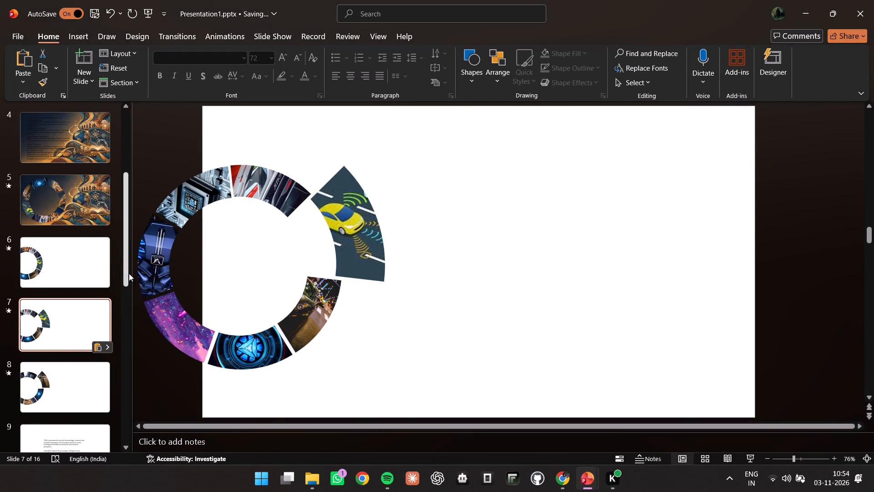
On the pasted slide 7, change the purple ring segment to the picture "Global Harmony Festival Panorama-1.png".
left_click(62, 262)
left_click(67, 315)
left_click(166, 325)
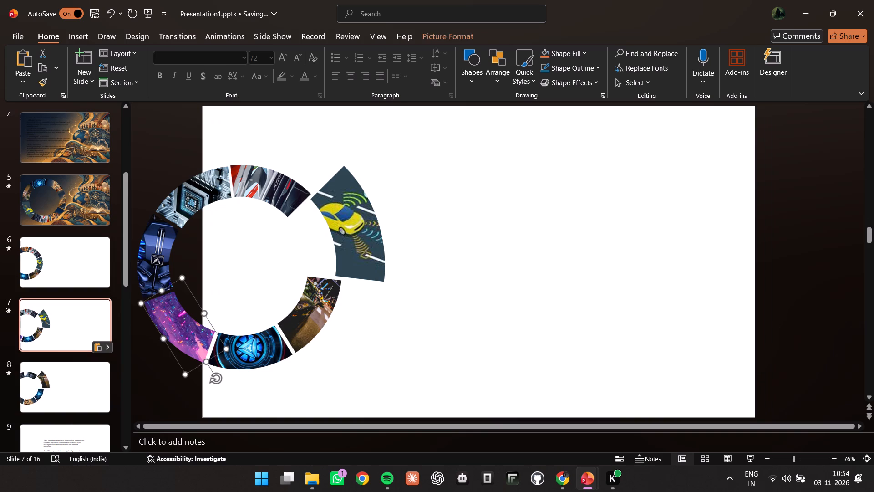
right_click(166, 325)
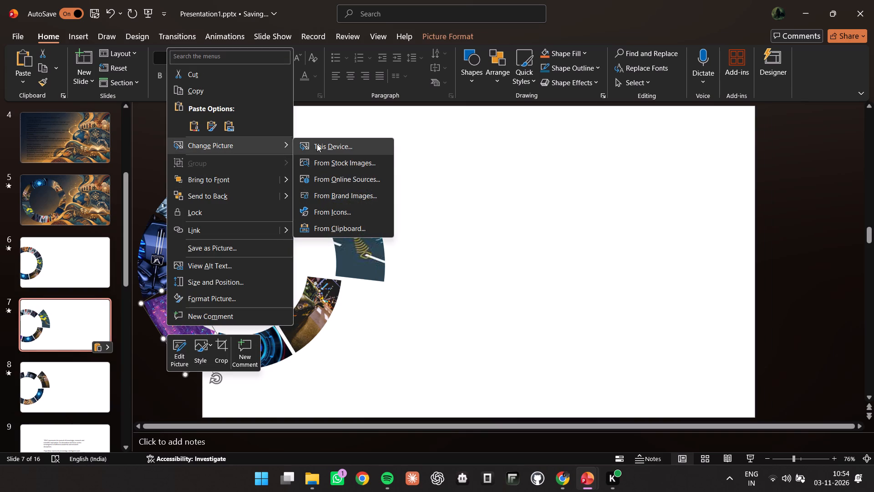
left_click(317, 144)
left_click(264, 143)
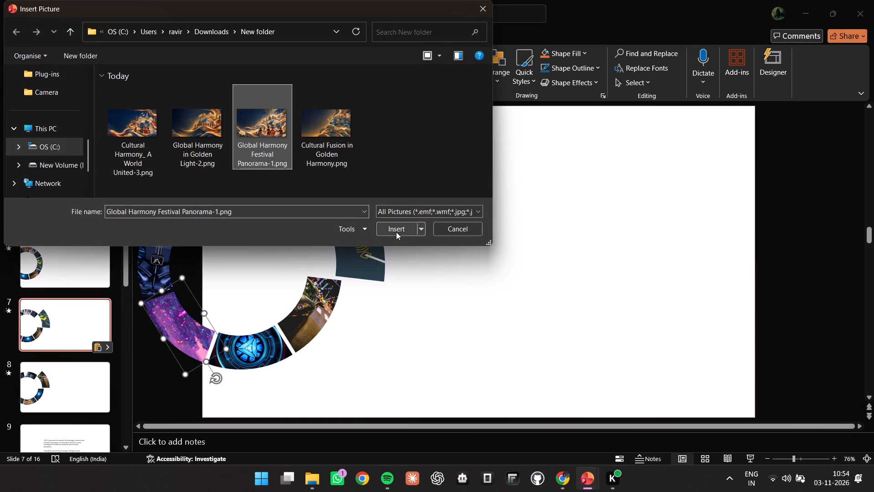
left_click(399, 226)
On slide 7, change the dark-blue ring segment to the picture "Global Harmony in Golden Light-2.png".
left_click(156, 244)
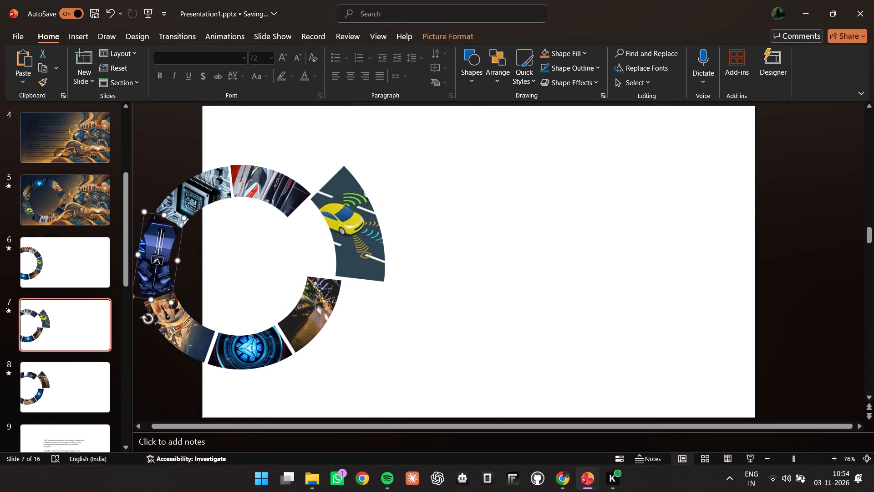
right_click(156, 244)
left_click(224, 284)
left_click(320, 278)
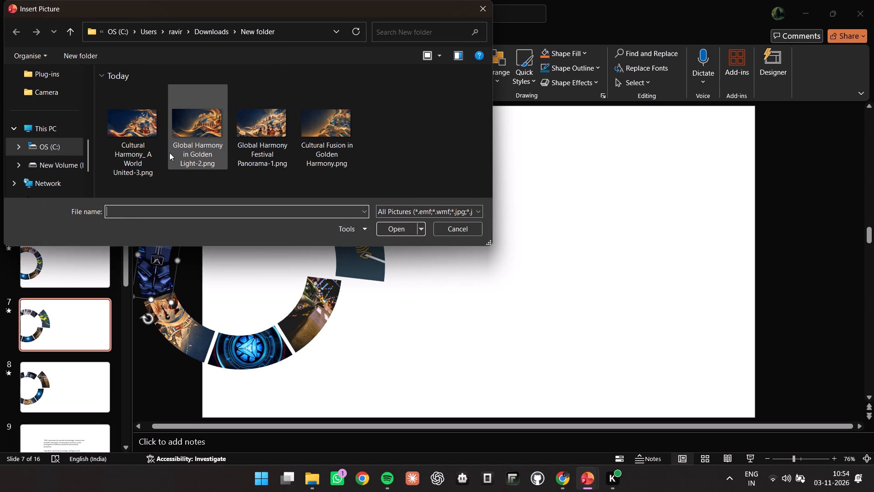
left_click(172, 151)
left_click(381, 225)
On slide 7, change the circuit-board ring segment to the picture "Cultural Harmony_ A World United-3.png".
left_click(195, 215)
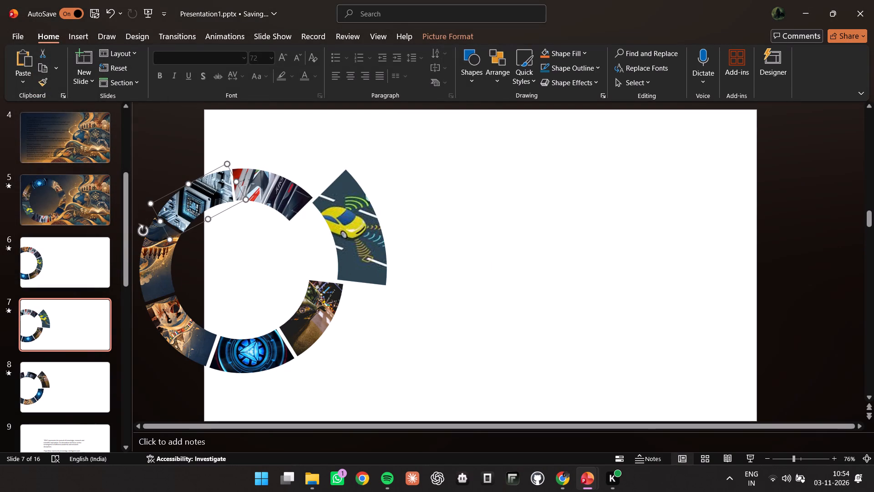
left_click(194, 195)
right_click(194, 195)
left_click(293, 277)
left_click(339, 280)
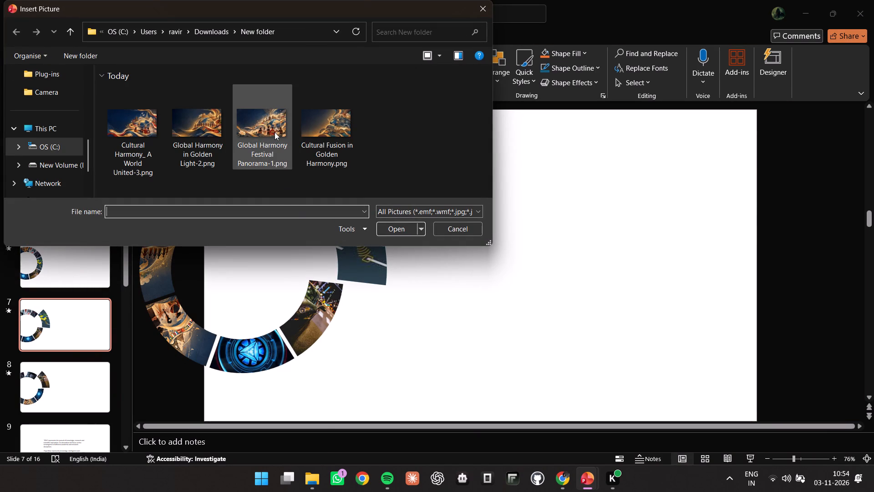
left_click(274, 132)
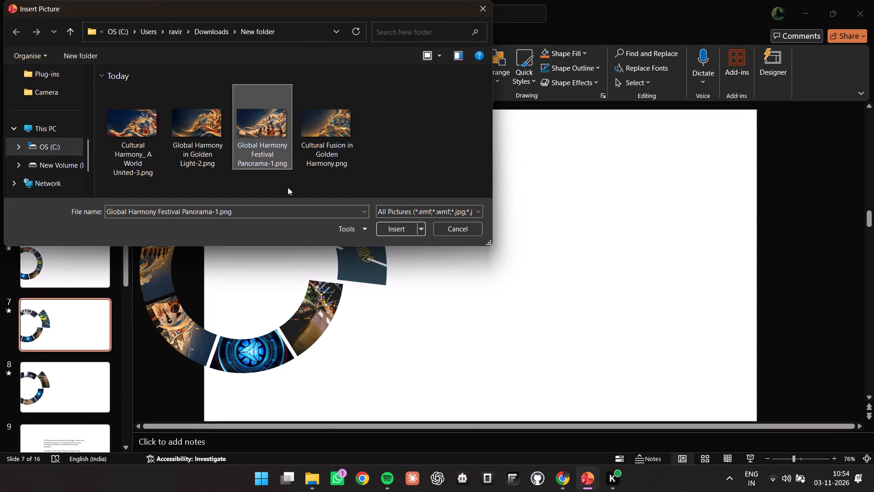
left_click(113, 137)
left_click(376, 226)
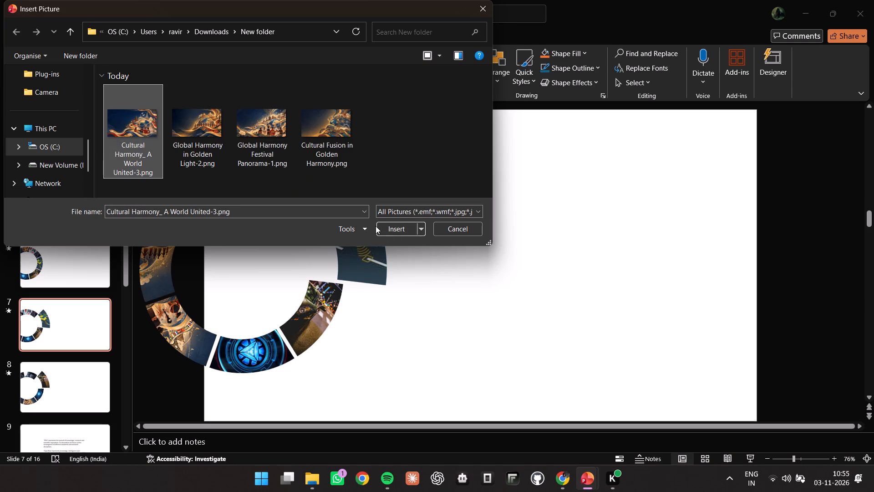
left_click(391, 231)
left_click(379, 346)
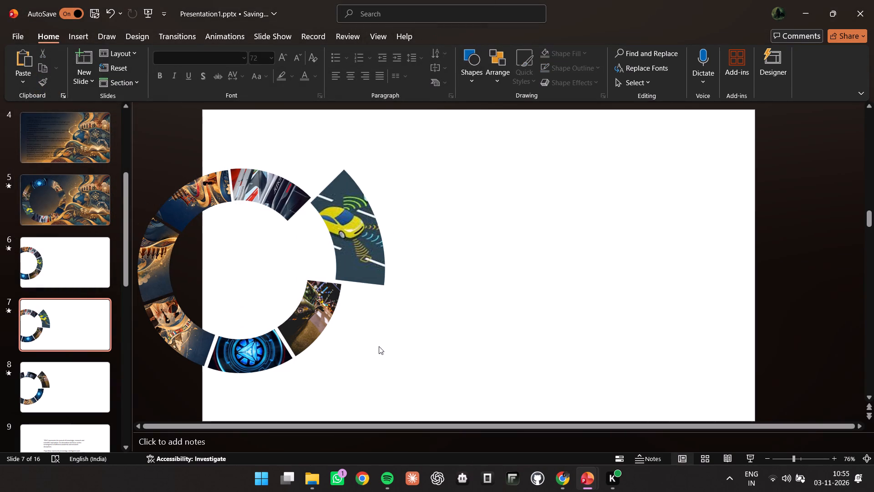
Compare the ring segments' pictures and positions on slides 5, 7 and 8.
left_click(46, 197)
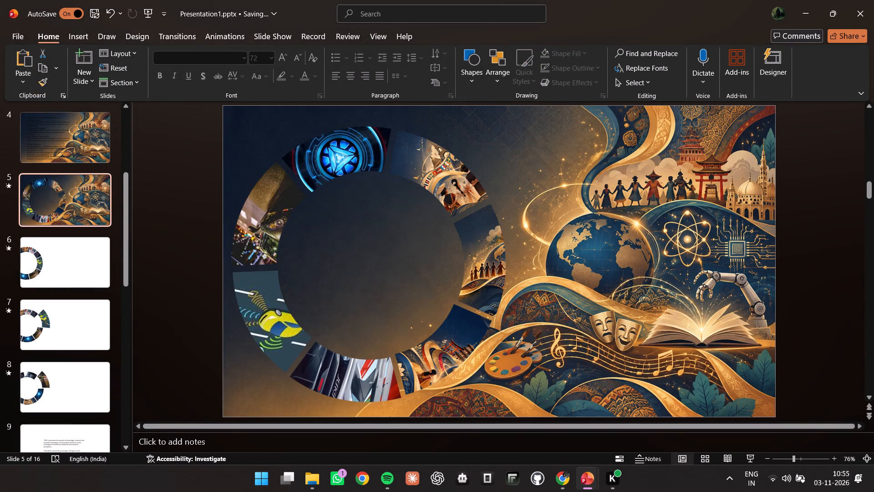
left_click(357, 148)
right_click(357, 148)
left_click(62, 379)
left_click(62, 379)
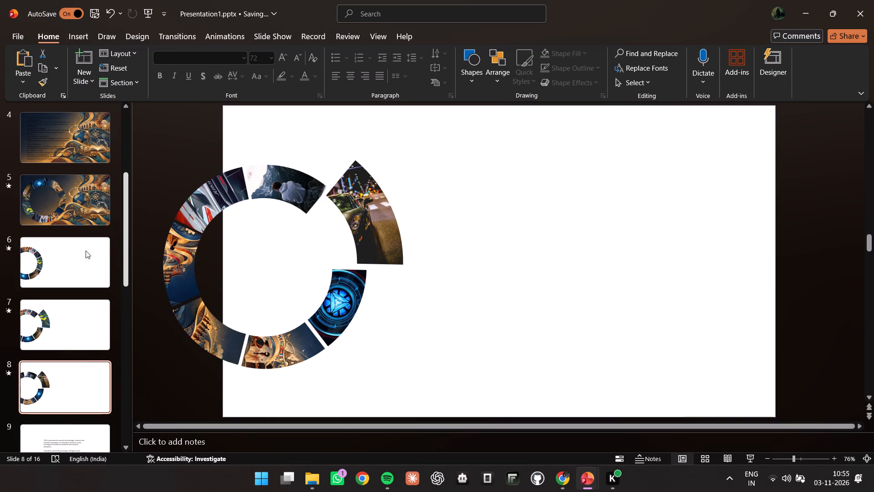
left_click(57, 383)
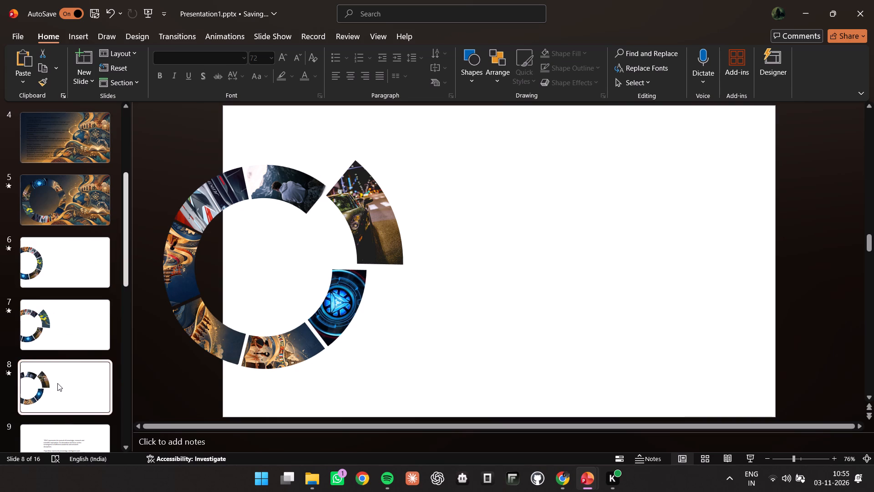
left_click(61, 331)
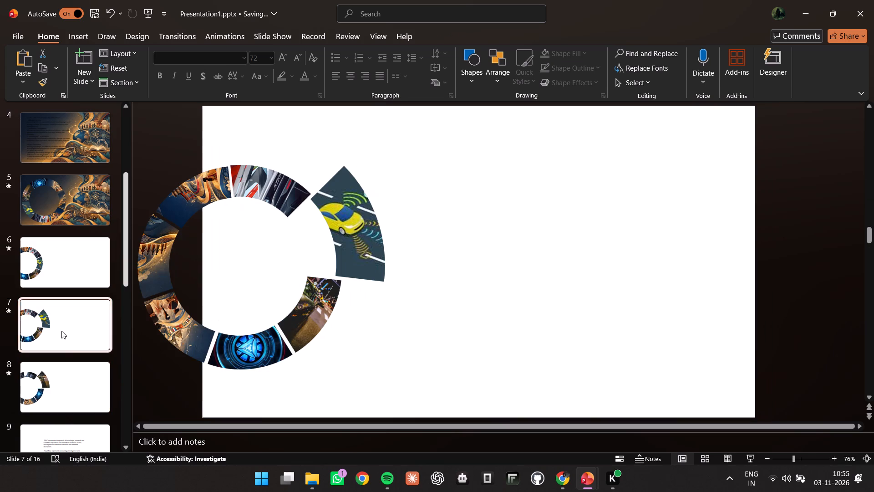
left_click(66, 378)
left_click(74, 310)
Run the slide show from slide 7 and preview the ring transitions between slides 6, 7 and 8.
left_click(749, 459)
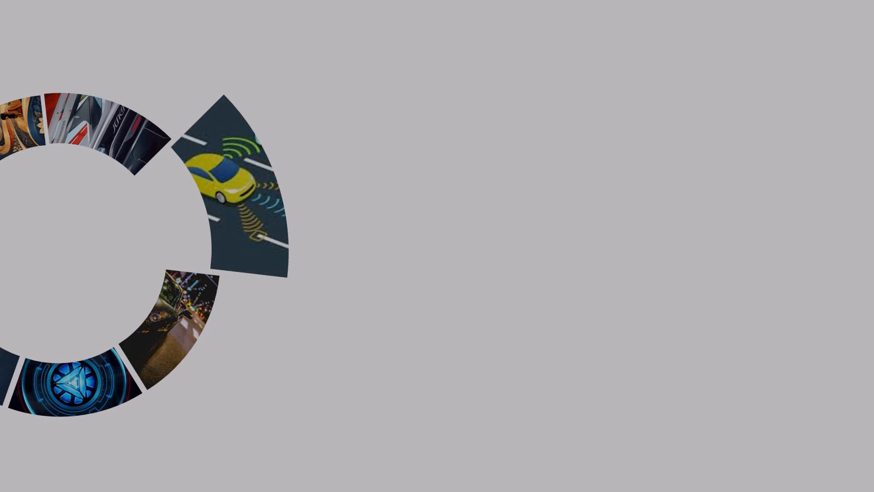
key("Left")
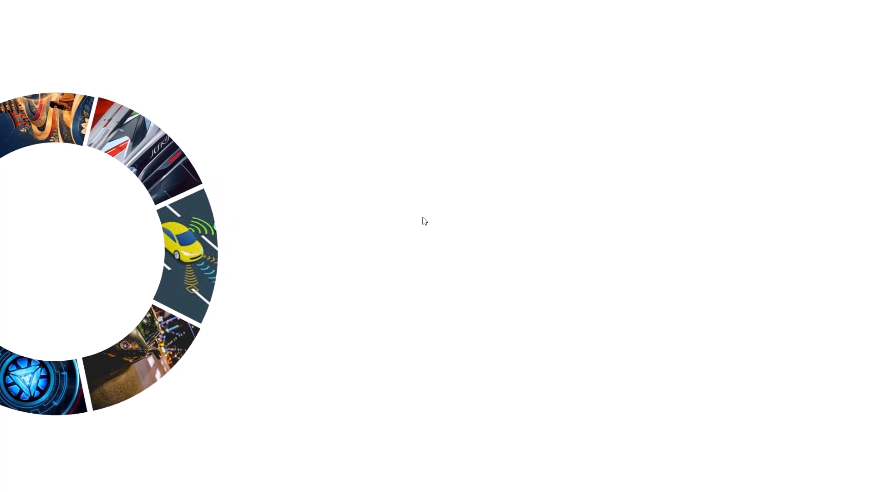
key("Right")
key("Right")
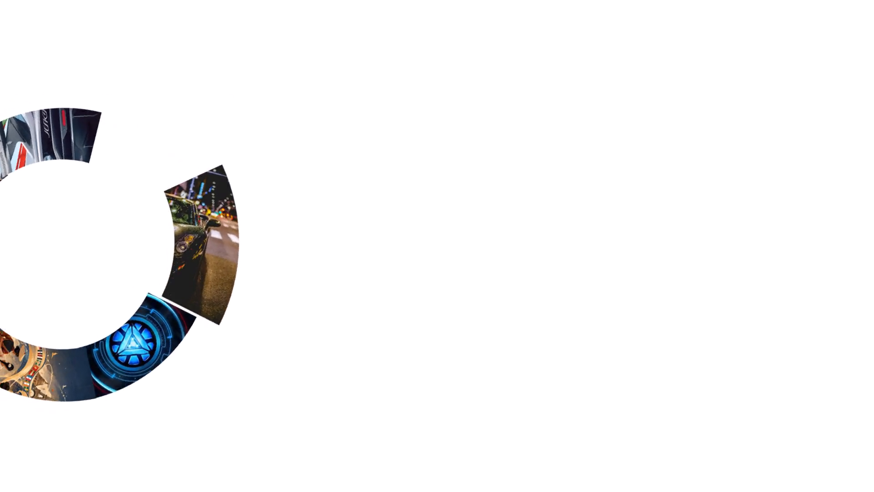
key("Left")
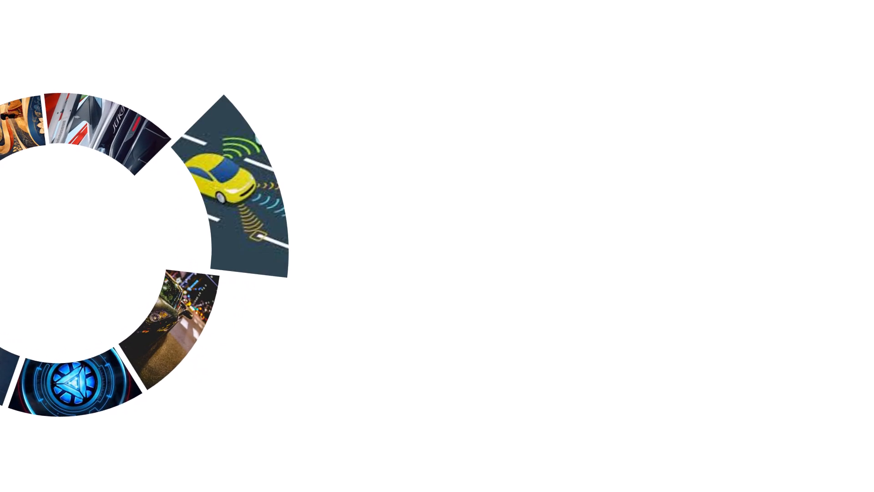
Leave the slide show and check the red-and-white vehicle segment in the rings on slides 6, 7 and 8.
key("Escape")
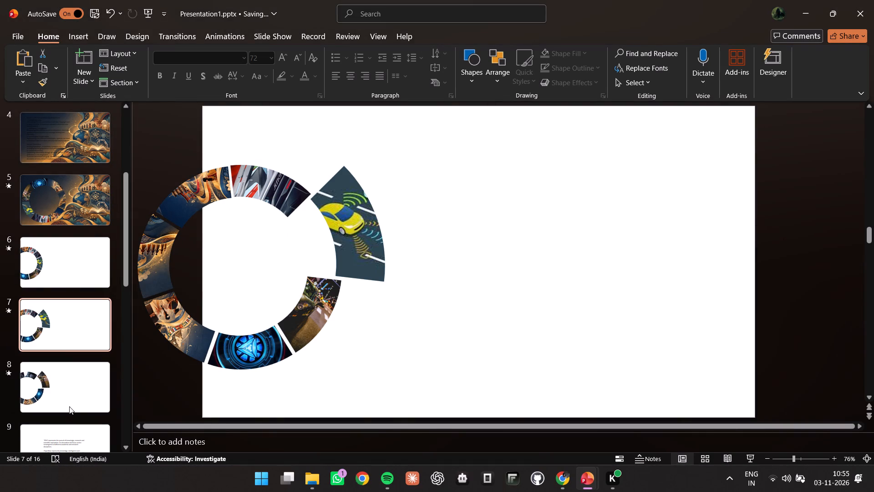
left_click(70, 320)
left_click(84, 357)
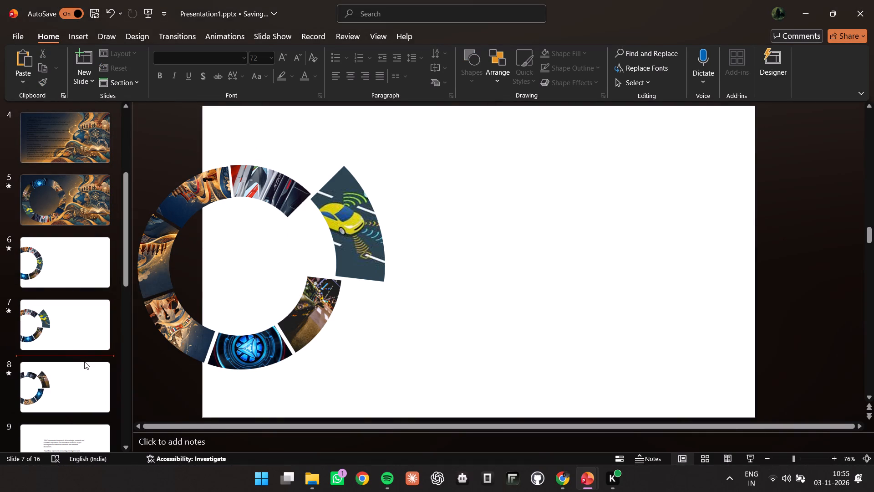
left_click(84, 361)
left_click(82, 395)
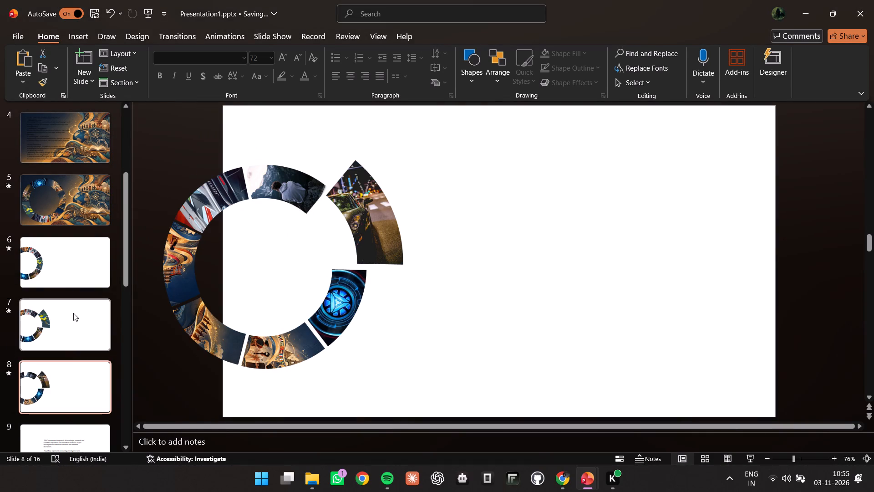
left_click(216, 203)
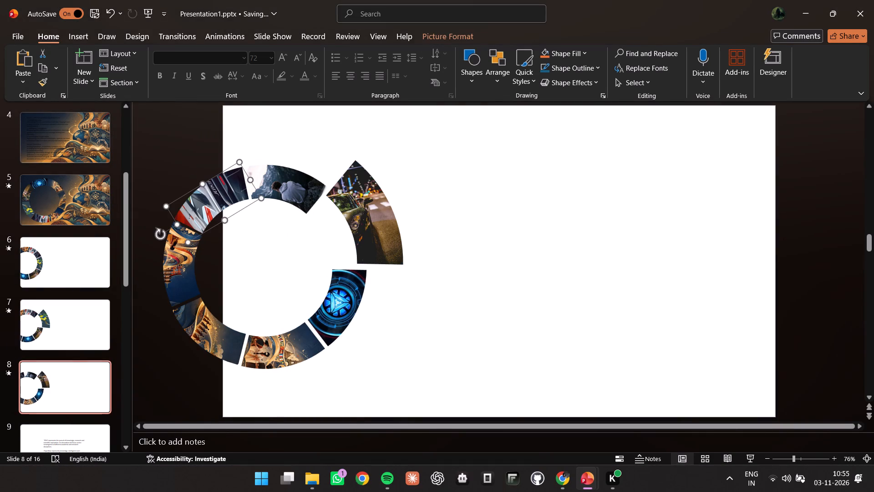
right_click(232, 183)
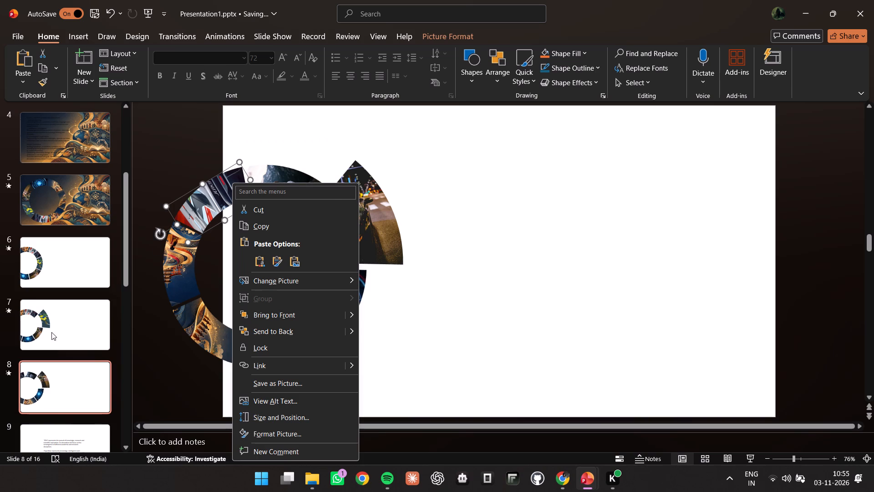
left_click(51, 332)
left_click(71, 260)
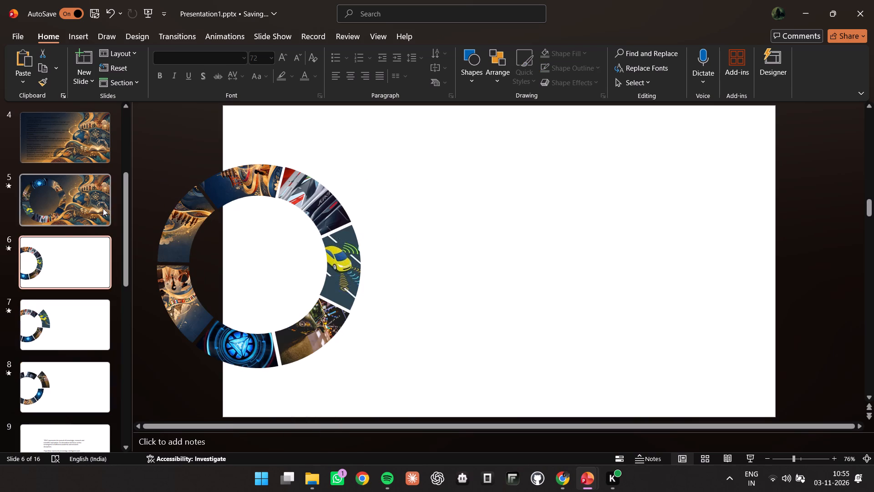
On slide 5, change the red-and-white vehicle segment to "Festive Nighttime CORE Building Lights.png" from the college folder in Pictures.
left_click(64, 222)
left_click(353, 369)
right_click(353, 369)
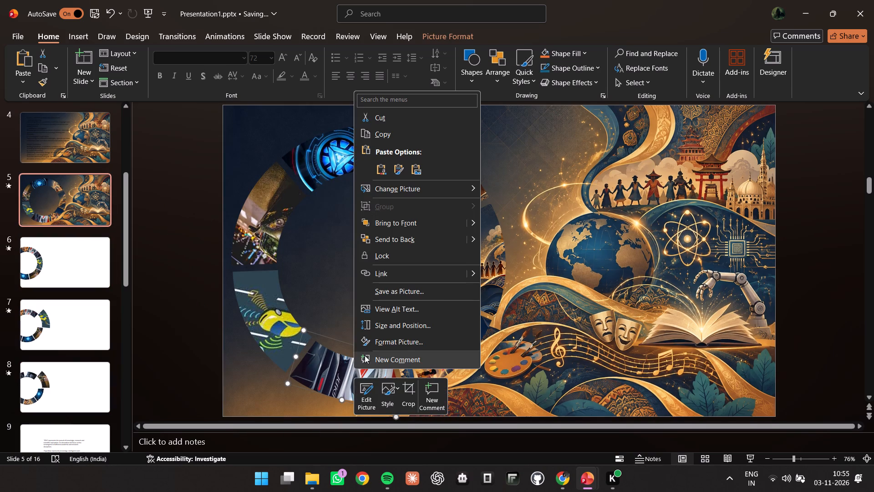
left_click(415, 184)
left_click(534, 190)
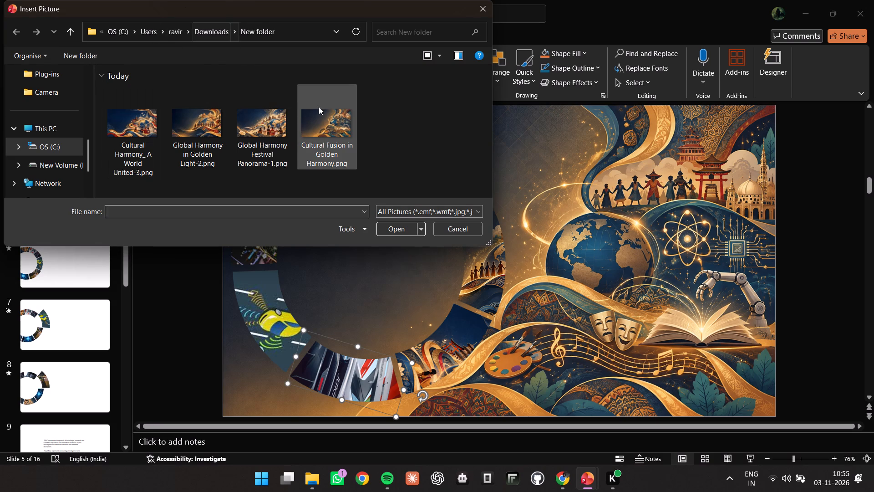
left_click(344, 159)
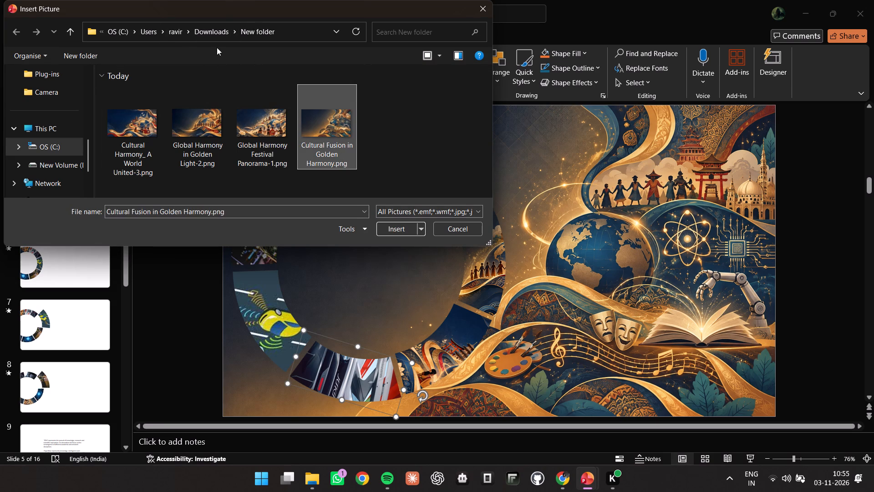
left_click(210, 26)
left_click(394, 94)
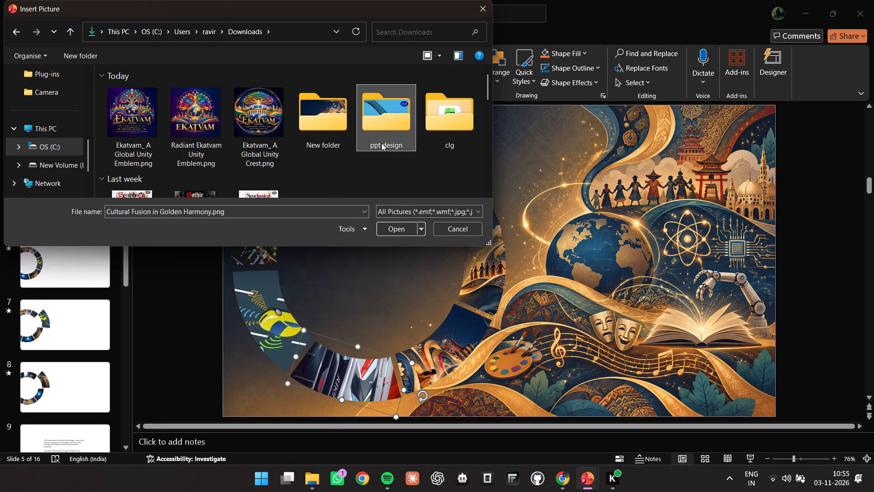
scroll(74, 97, "up", 2)
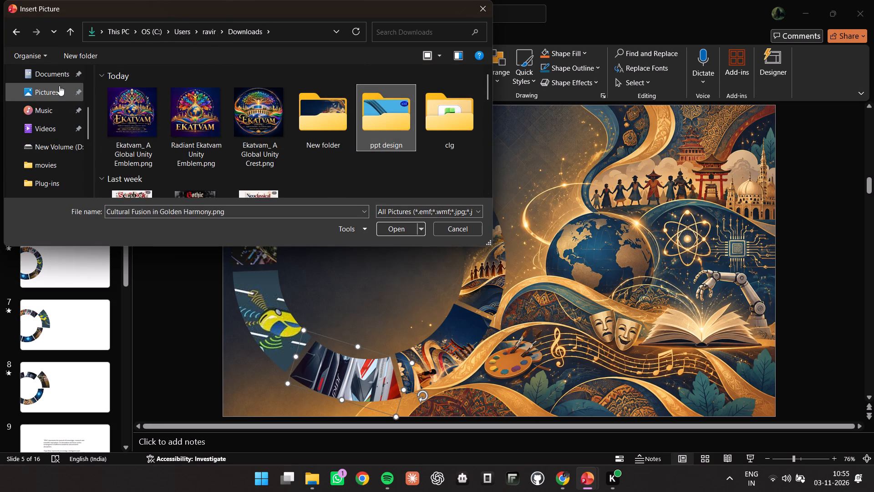
left_click(59, 85)
double_click(198, 106)
left_click(292, 163)
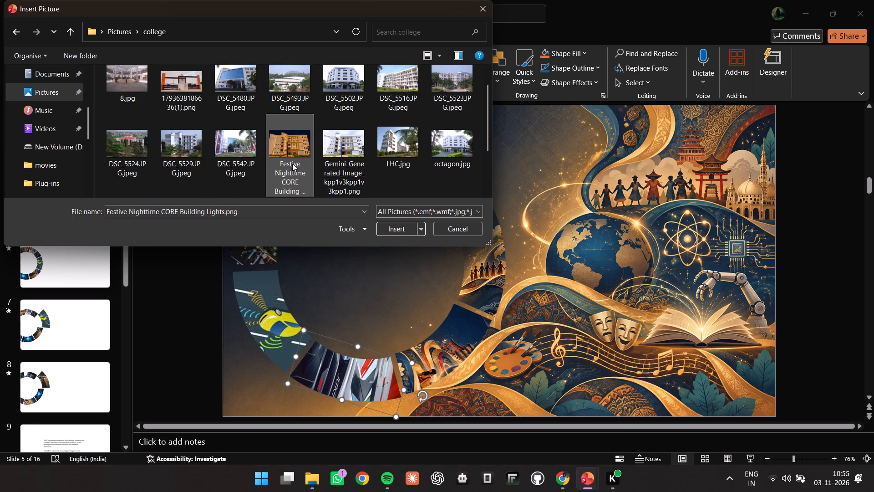
left_click(401, 231)
On slide 6, change the red-and-white vehicle ring segment to the picture "Festive Nighttime CORE Building Lights.png".
left_click(25, 251)
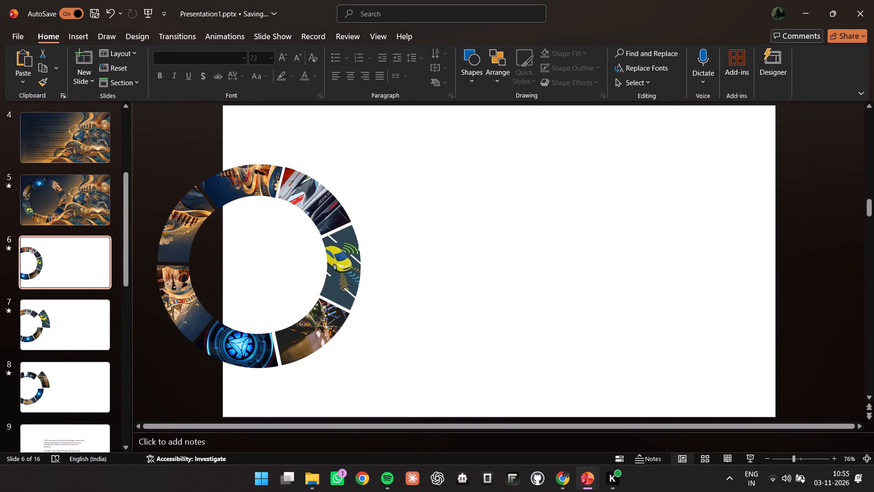
left_click(305, 193)
right_click(306, 193)
left_click(363, 279)
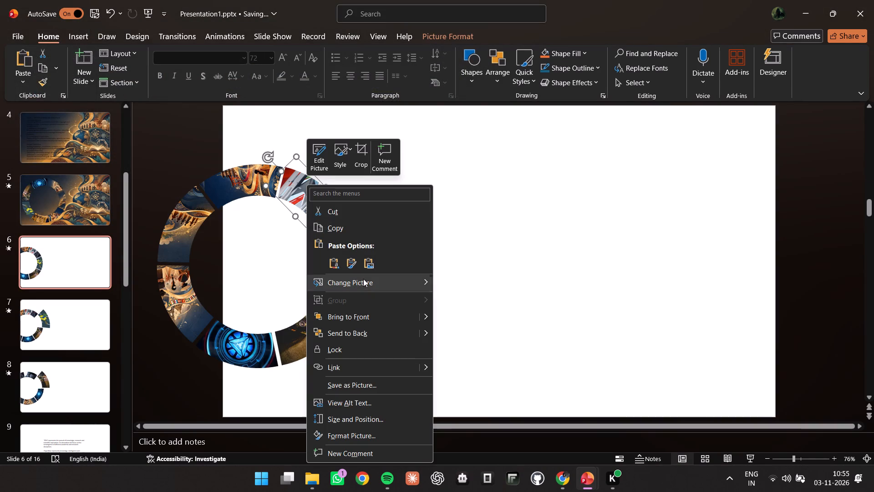
left_click(455, 289)
left_click(364, 162)
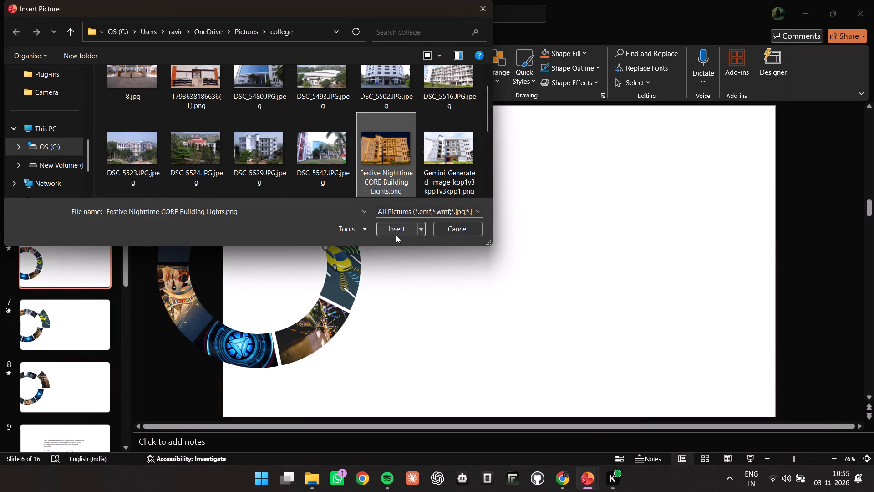
left_click(396, 231)
On slide 7, change the red-and-white vehicle ring segment to the picture "Festive Nighttime CORE Building Lights.png".
left_click(90, 324)
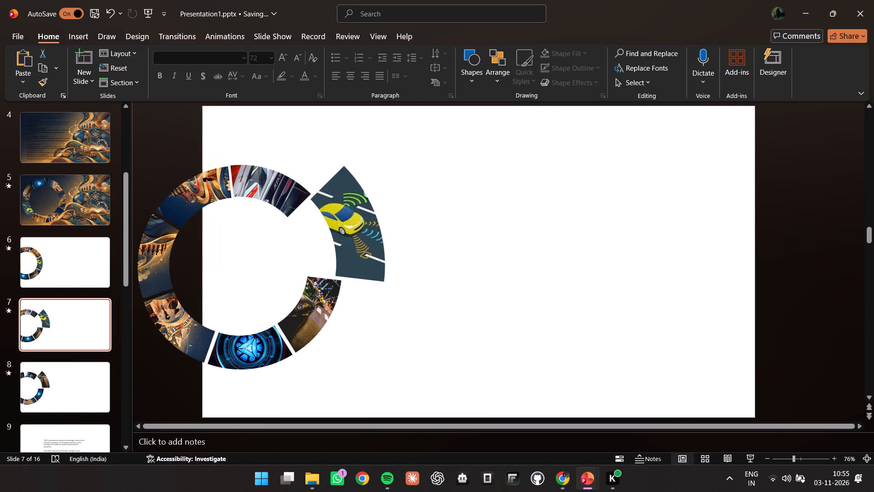
left_click(291, 192)
right_click(291, 192)
left_click(367, 285)
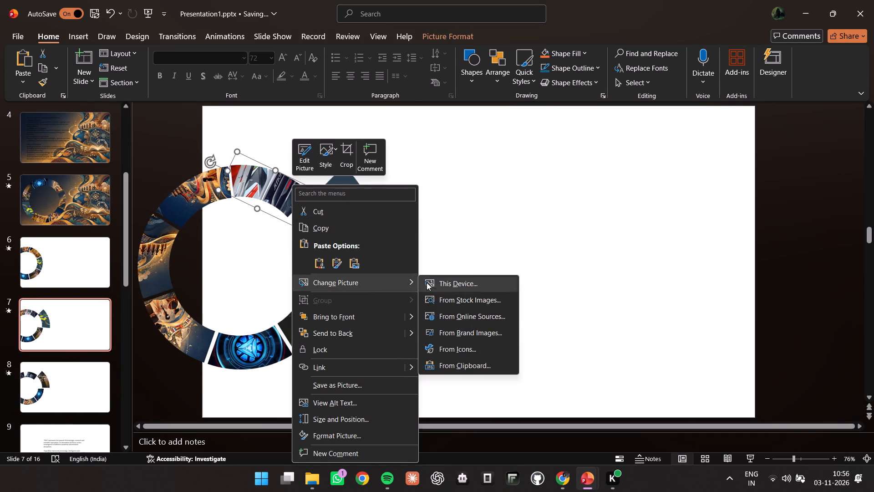
left_click(440, 280)
left_click(386, 179)
left_click(401, 232)
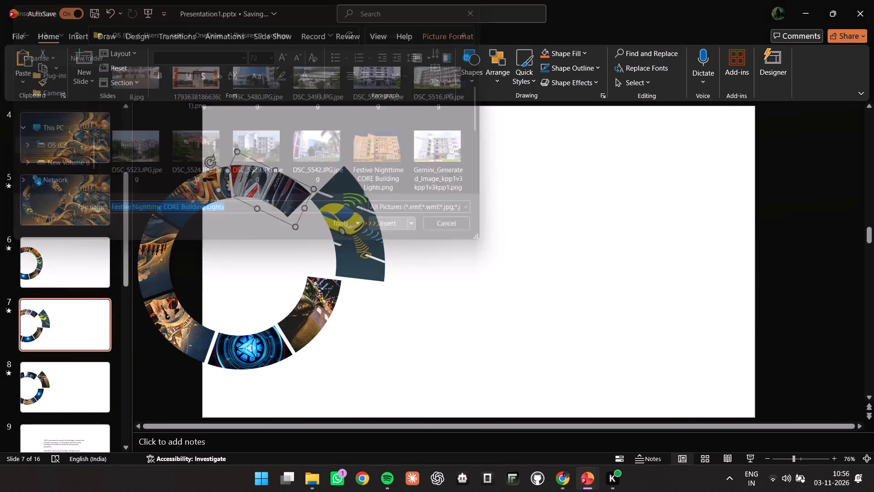
On slide 8, change the red-and-white vehicle ring segment to the picture "Festive Nighttime CORE Building Lights.png".
left_click(64, 369)
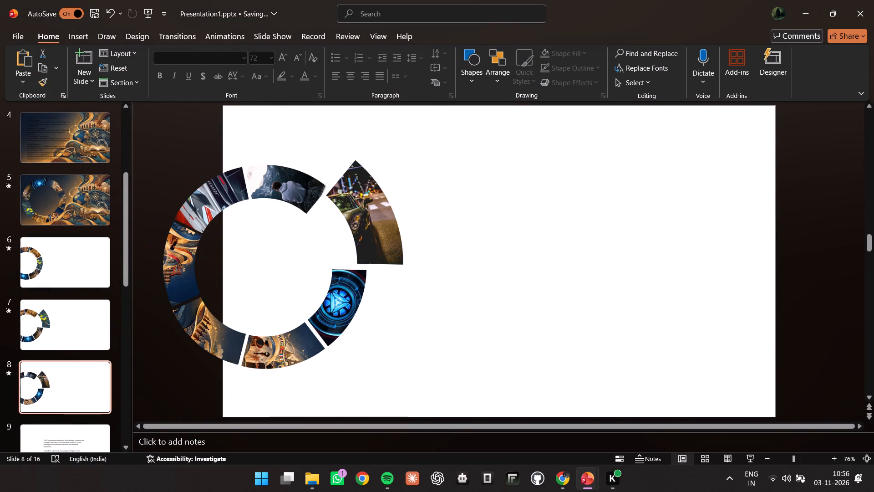
left_click(202, 195)
right_click(202, 195)
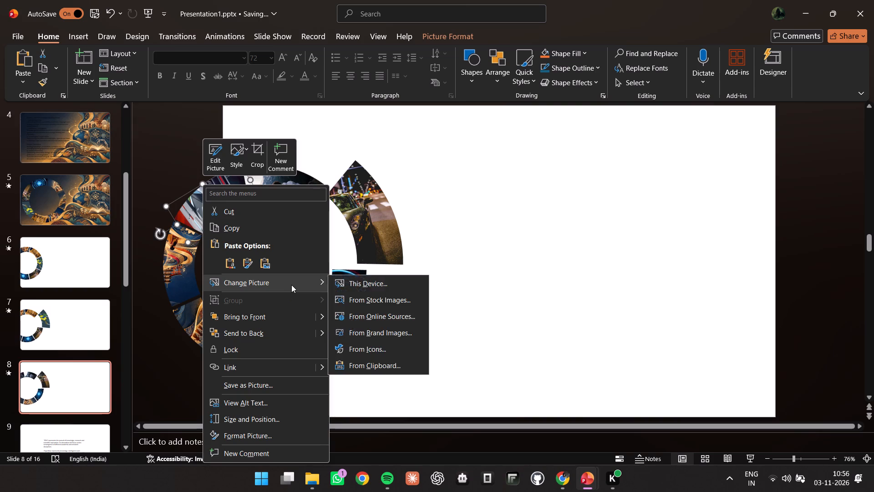
left_click(291, 285)
left_click(358, 281)
left_click(365, 196)
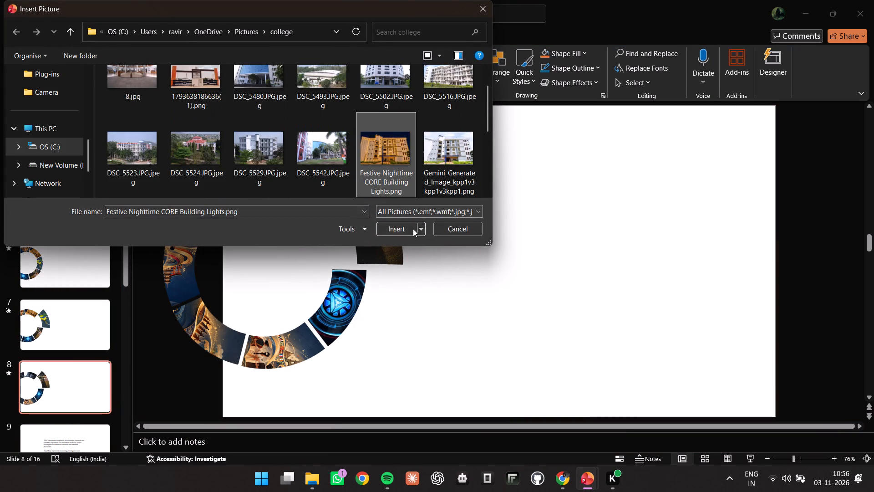
left_click(410, 231)
left_click(76, 200)
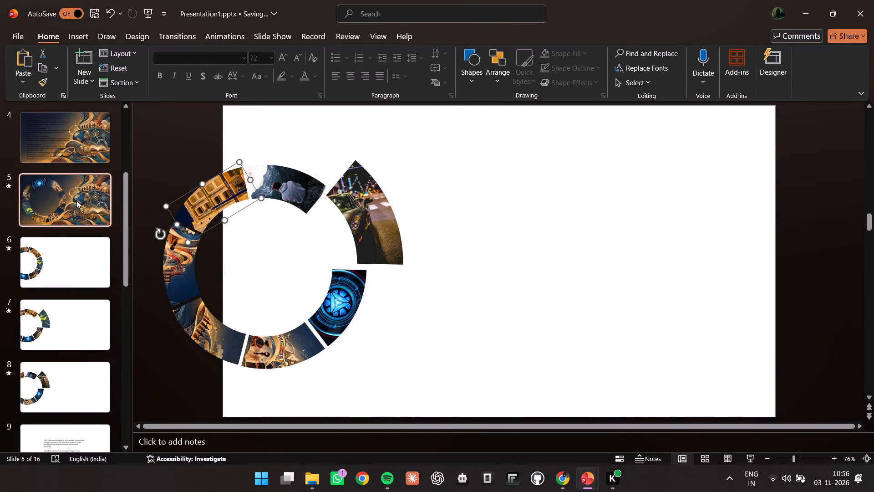
left_click(276, 336)
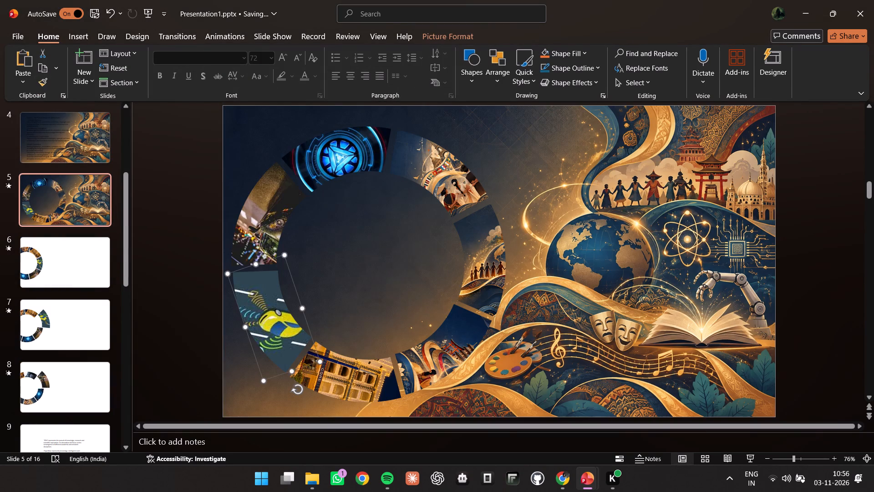
right_click(275, 336)
left_click(370, 152)
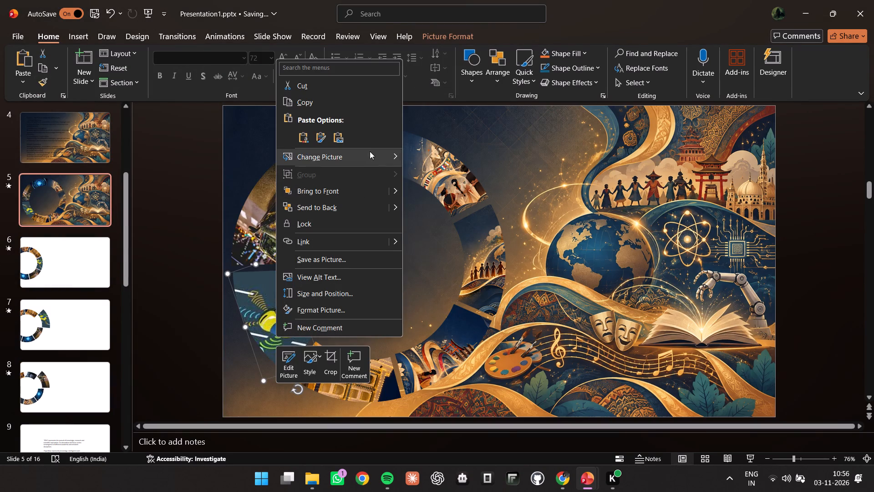
left_click(414, 154)
scroll(259, 146, "down", 4)
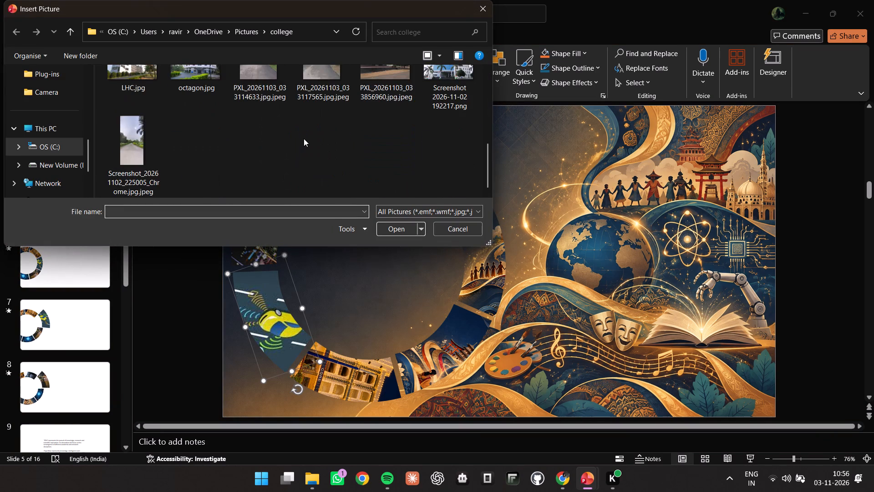
scroll(304, 140, "up", 3)
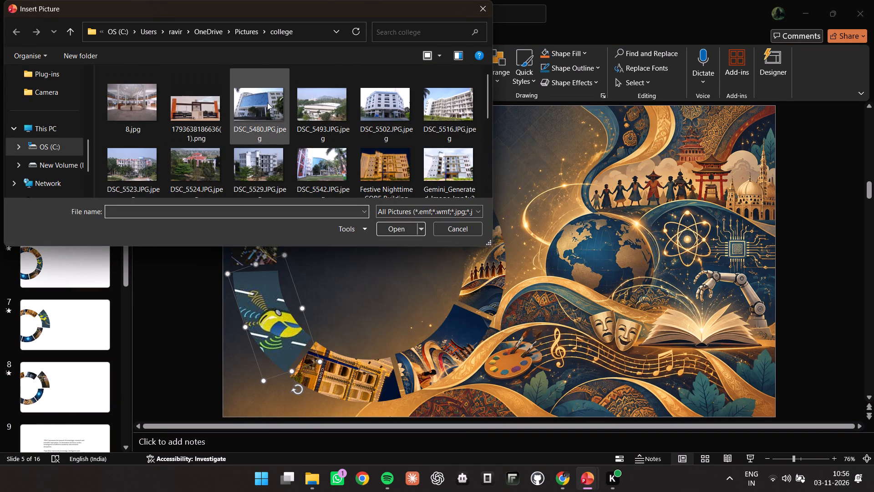
left_click(386, 95)
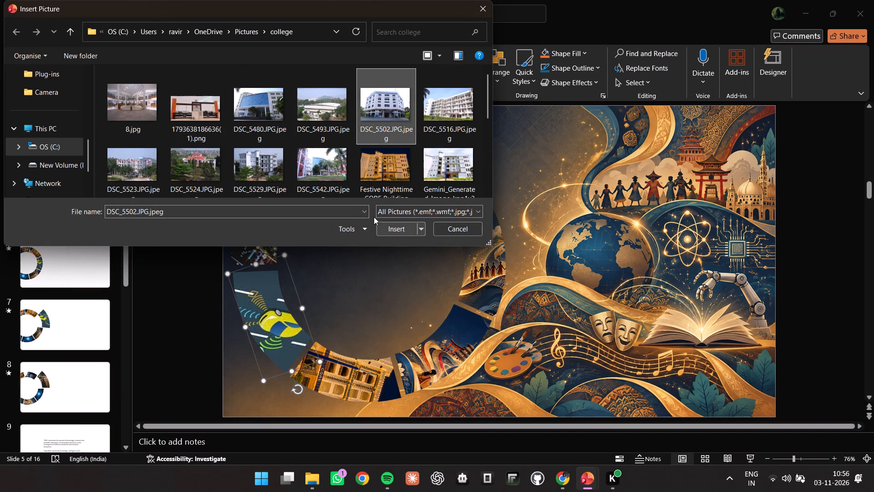
scroll(316, 182, "down", 2)
scroll(379, 155, "down", 2)
scroll(268, 151, "up", 2)
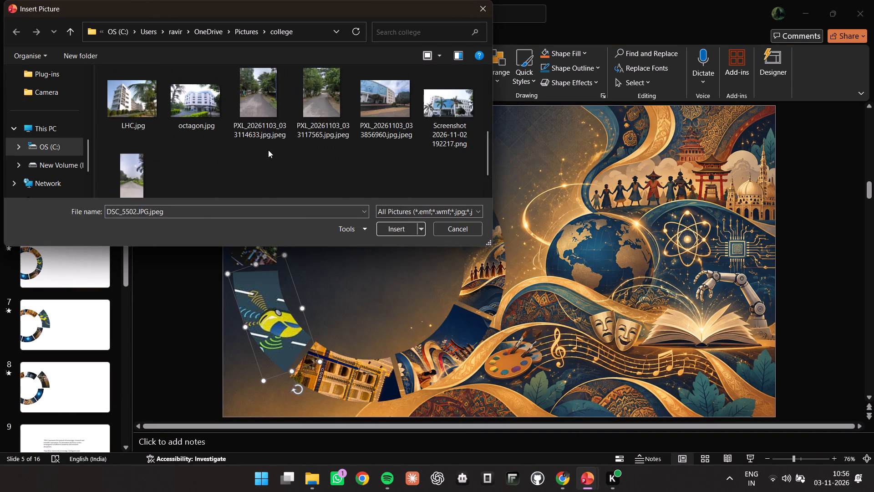
scroll(178, 142, "up", 1)
left_click(220, 94)
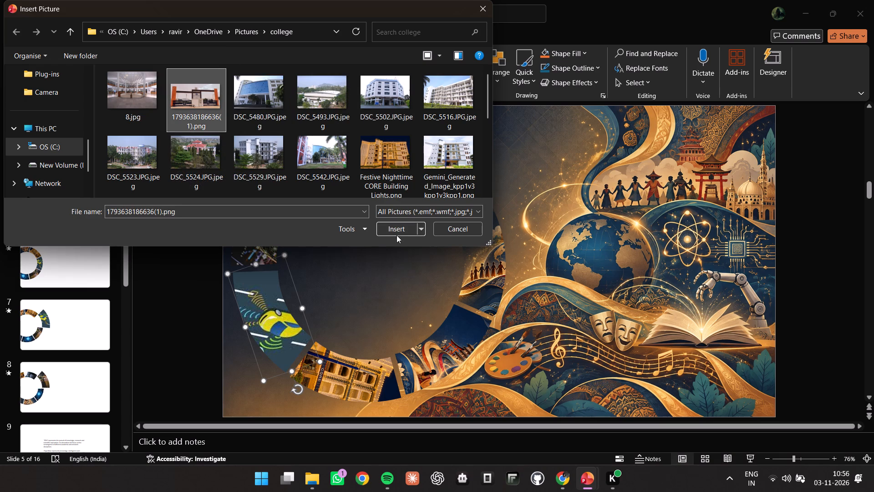
left_click(396, 231)
left_click(67, 263)
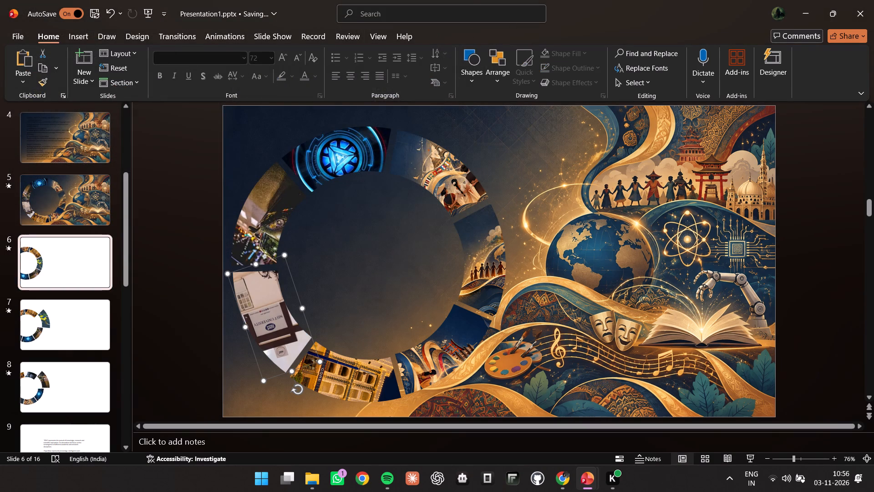
left_click(346, 279)
right_click(346, 279)
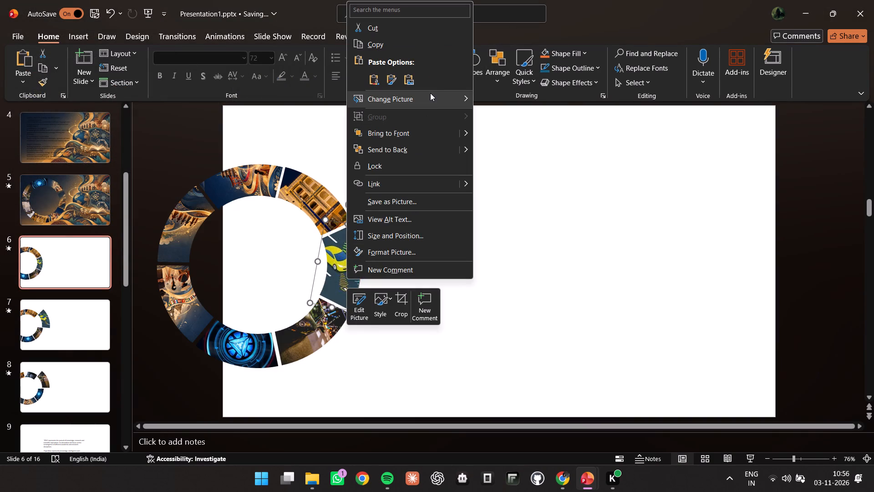
left_click(431, 92)
left_click(509, 103)
scroll(210, 153, "down", 1)
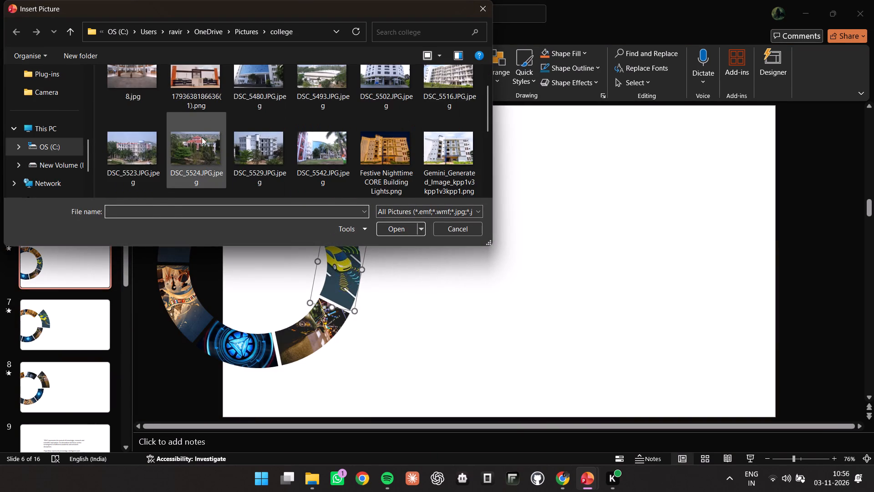
left_click(198, 87)
left_click(393, 224)
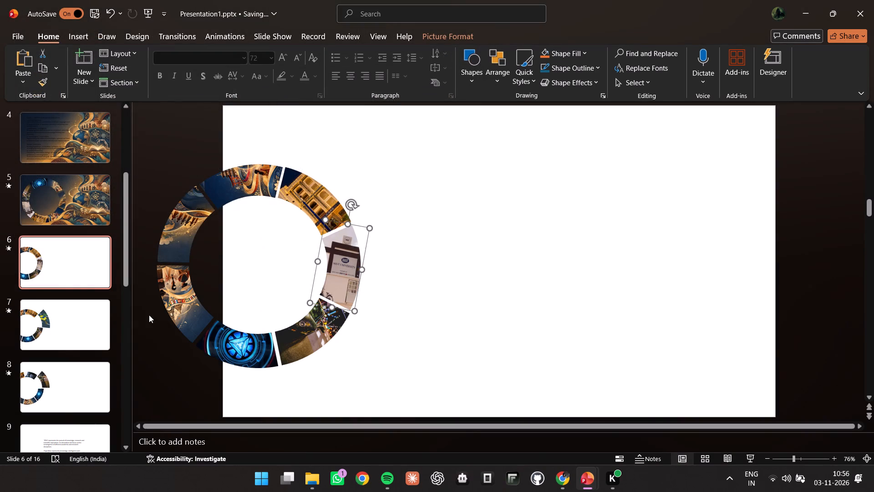
left_click(69, 202)
left_click(69, 258)
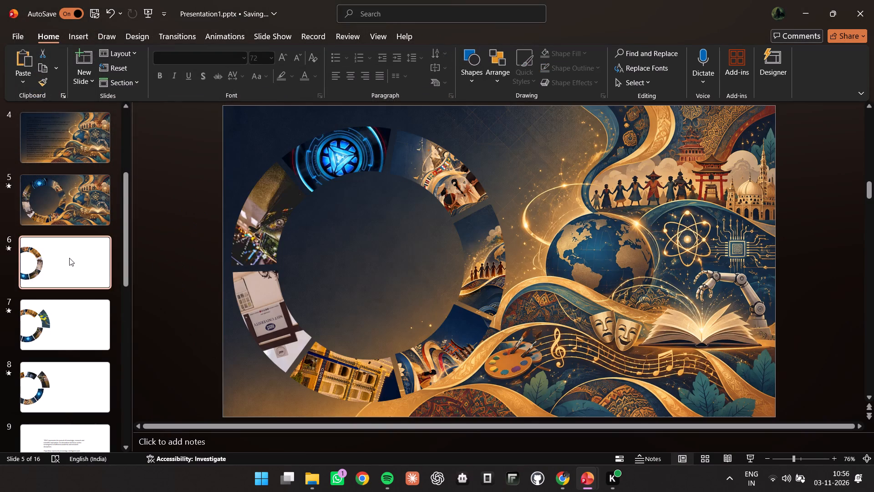
left_click(75, 306)
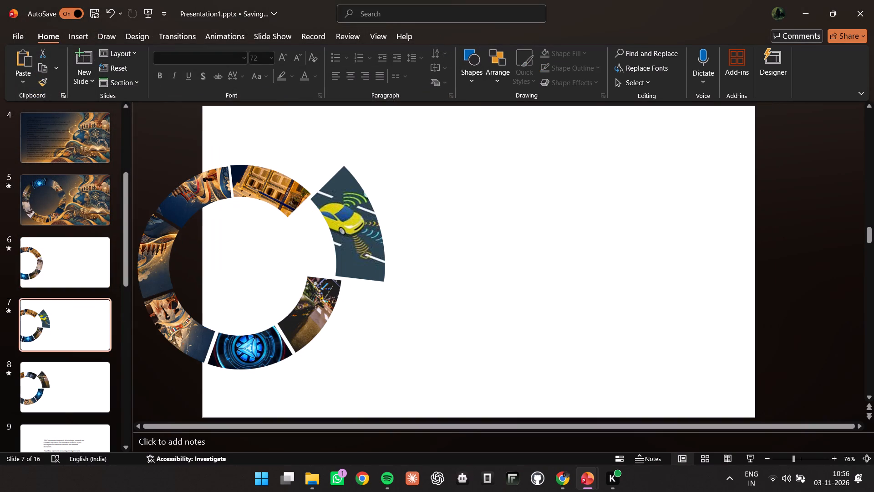
left_click(356, 225)
right_click(356, 225)
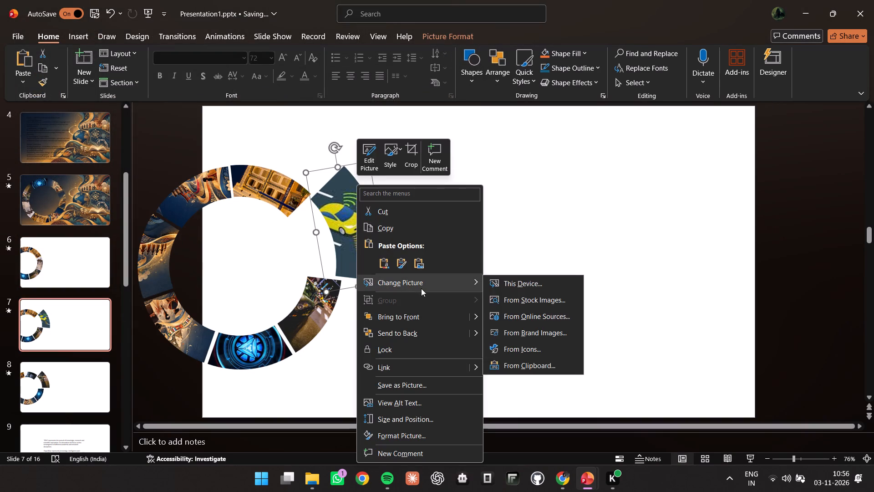
left_click(532, 280)
left_click(198, 106)
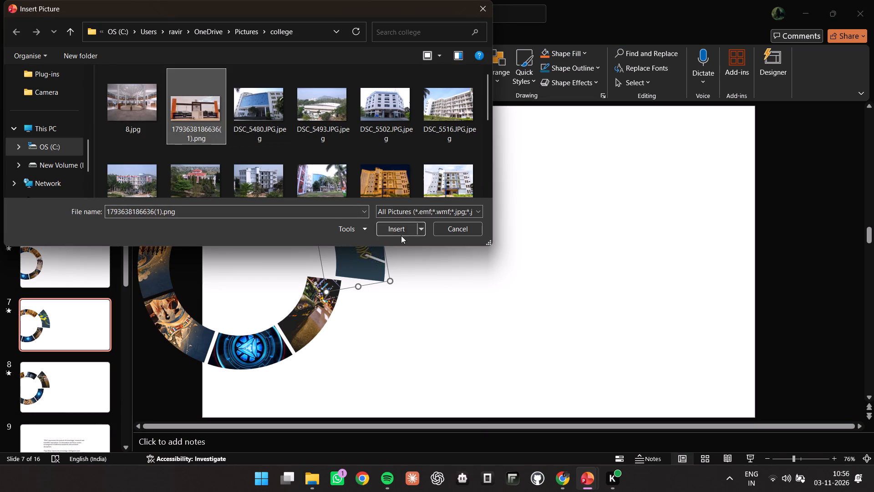
left_click(402, 225)
left_click(70, 370)
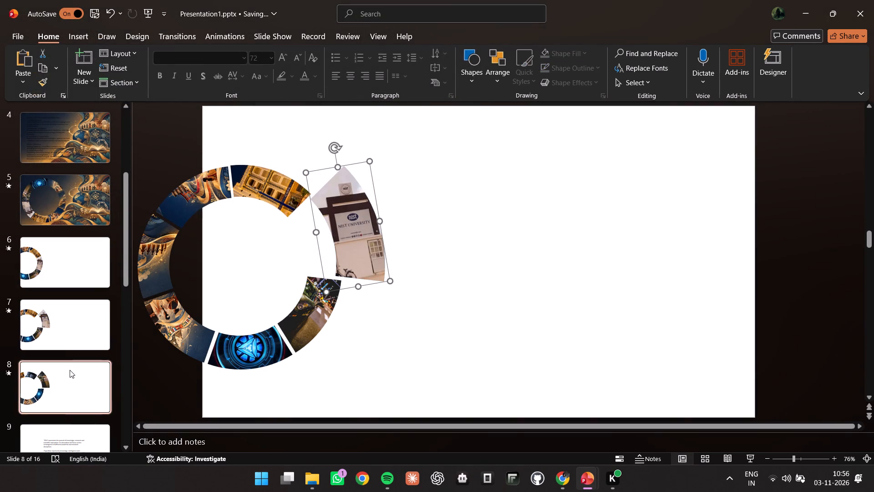
left_click(288, 186)
right_click(288, 186)
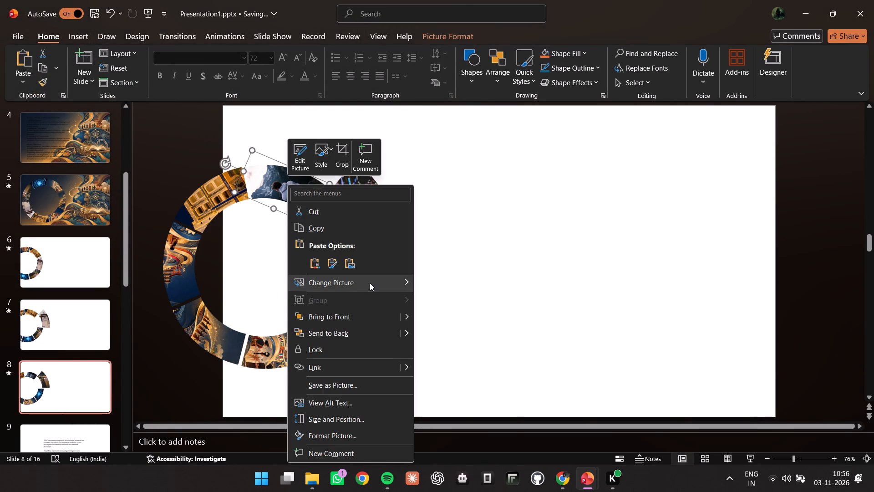
left_click(370, 282)
left_click(477, 284)
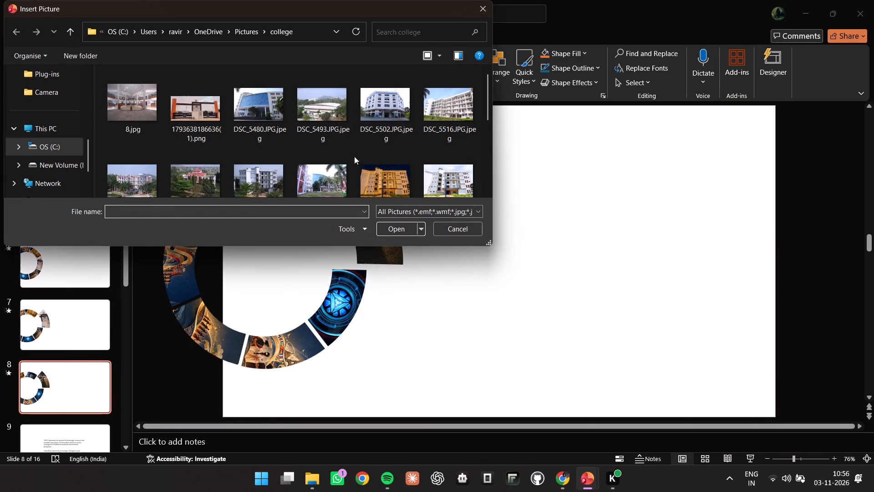
left_click(210, 131)
left_click(402, 227)
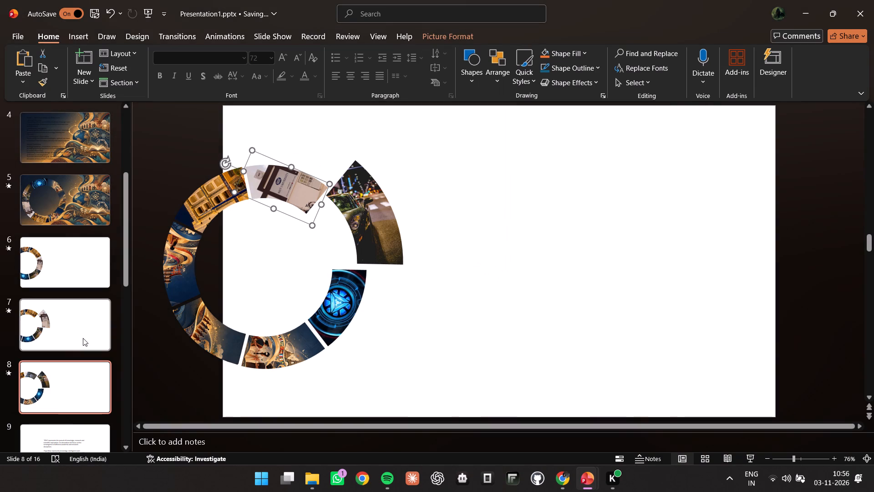
On slide 5, change the night-street car ring segment to the picture "DSC_5502.JPG.jpeg" from the college folder.
left_click(81, 176)
left_click(276, 205)
right_click(276, 206)
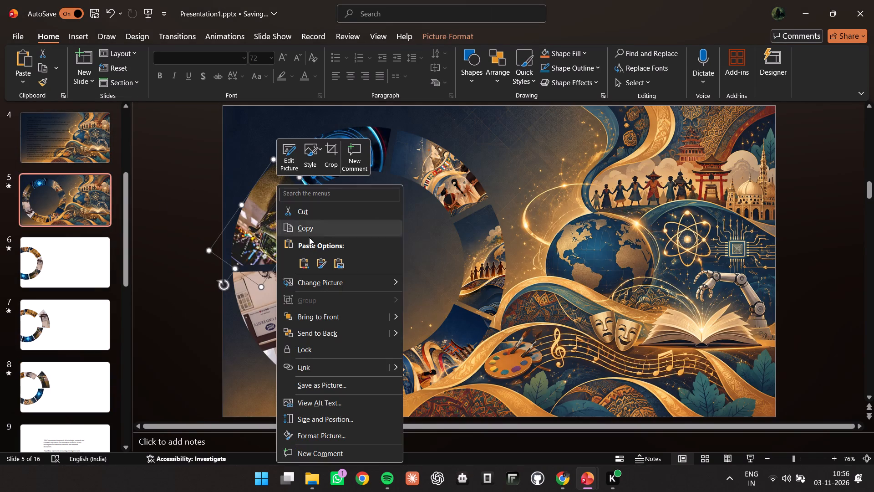
left_click(364, 276)
left_click(422, 277)
scroll(205, 128, "down", 3)
scroll(233, 145, "up", 2)
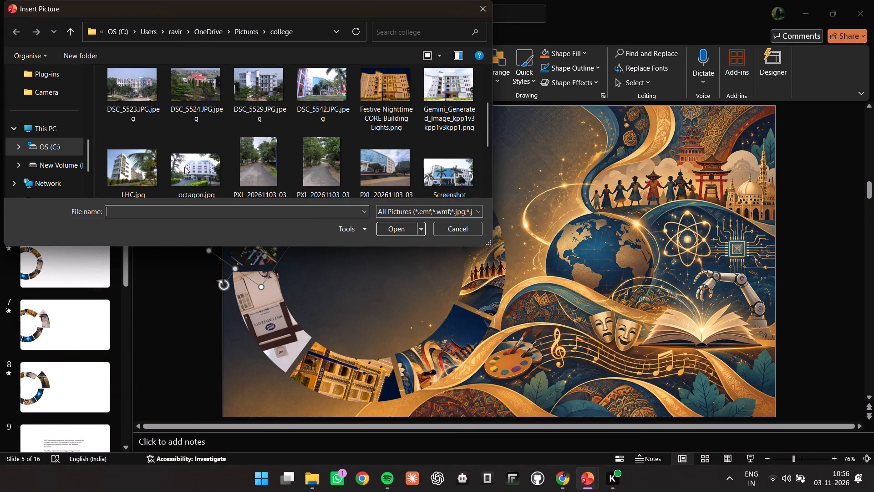
scroll(429, 163, "down", 1)
scroll(227, 149, "down", 3)
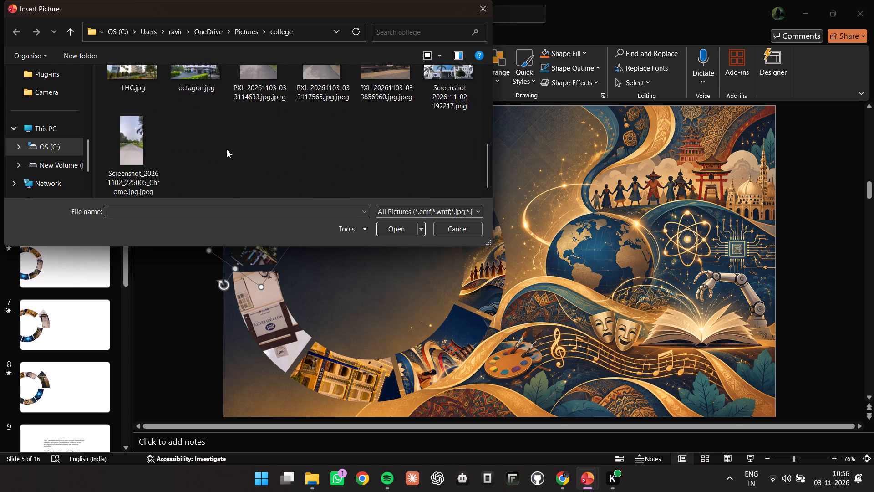
scroll(331, 128, "up", 3)
left_click(378, 102)
left_click(399, 227)
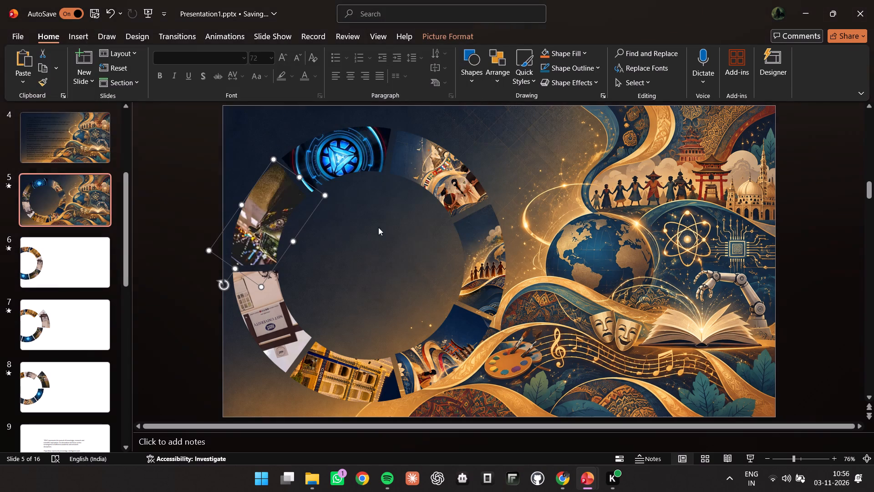
On slide 6, change the night-street car ring segment to the picture "DSC_5502.JPG.jpeg".
left_click(82, 252)
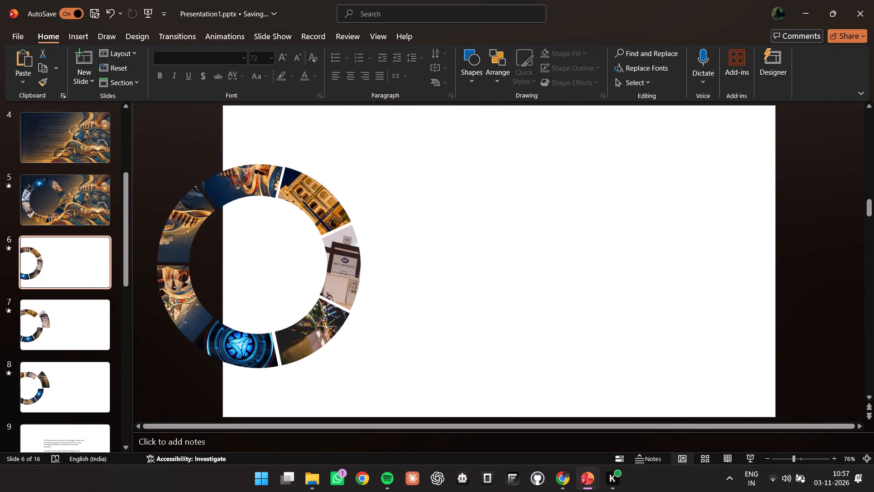
left_click(311, 330)
right_click(311, 330)
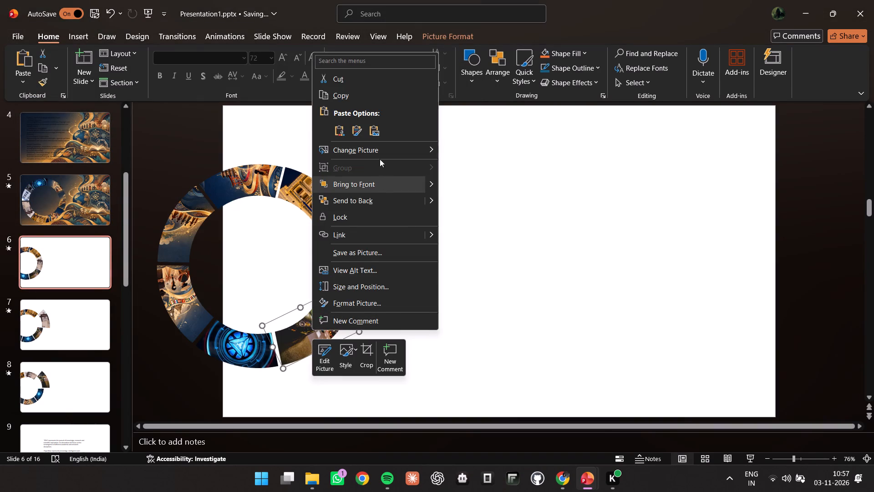
left_click(381, 149)
left_click(455, 148)
scroll(279, 150, "down", 3)
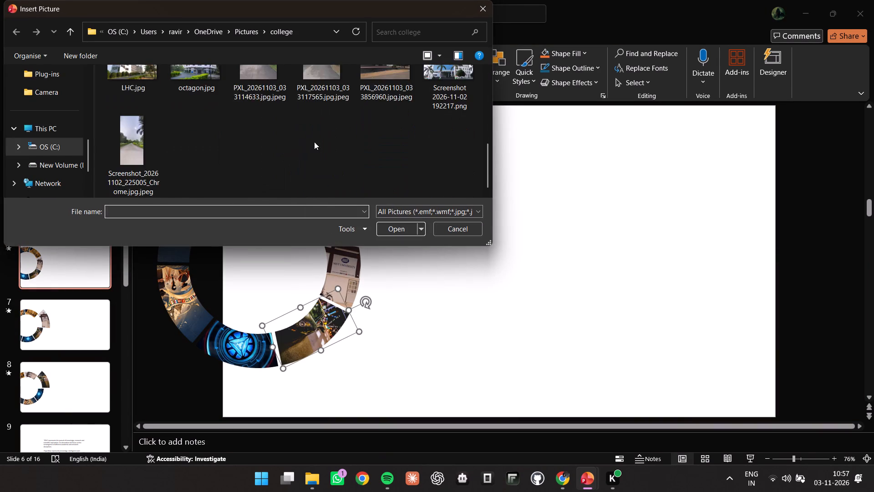
scroll(317, 142, "up", 2)
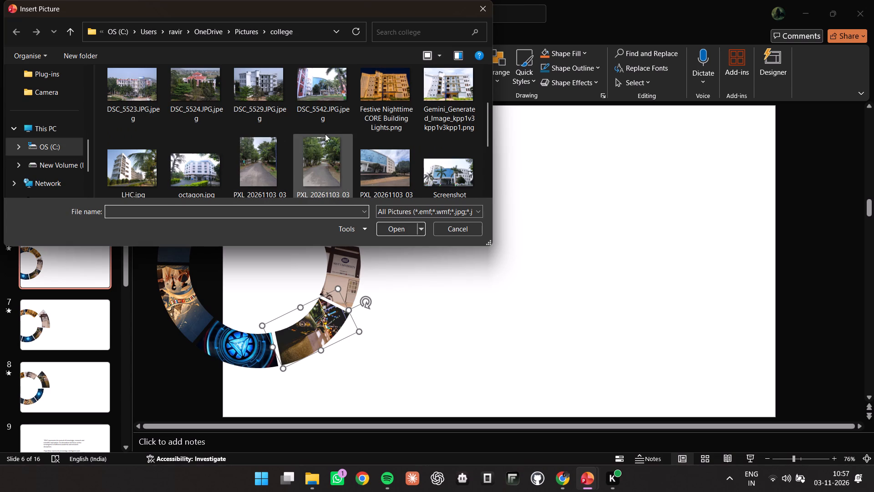
scroll(327, 128, "up", 2)
left_click(388, 100)
left_click(393, 227)
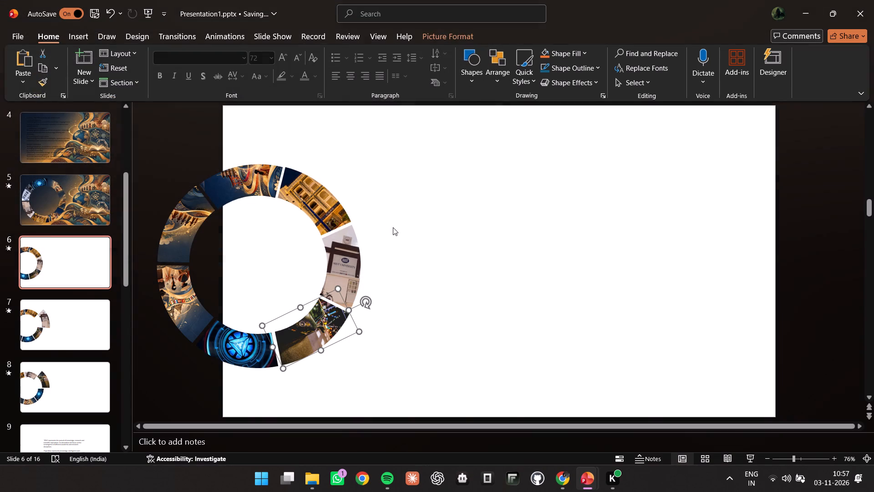
On slide 7, change the night-street car ring segment to the picture "DSC_5502.JPG.jpeg".
left_click(59, 316)
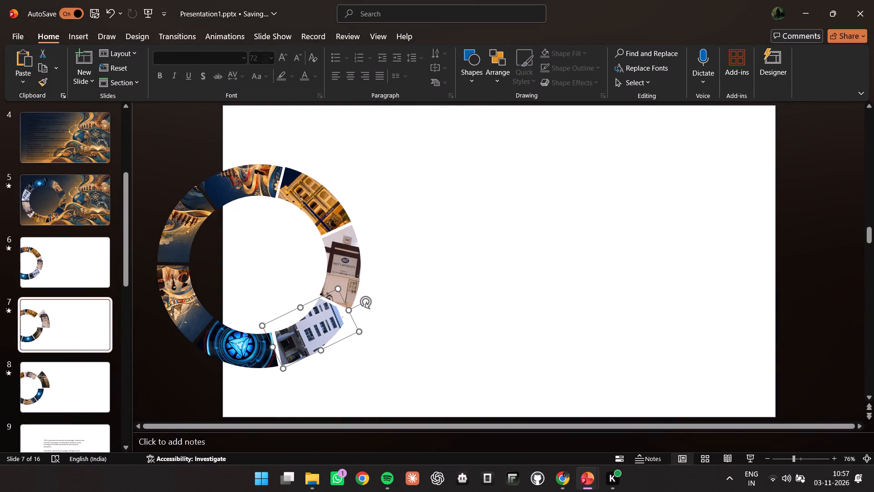
left_click(315, 315)
right_click(316, 314)
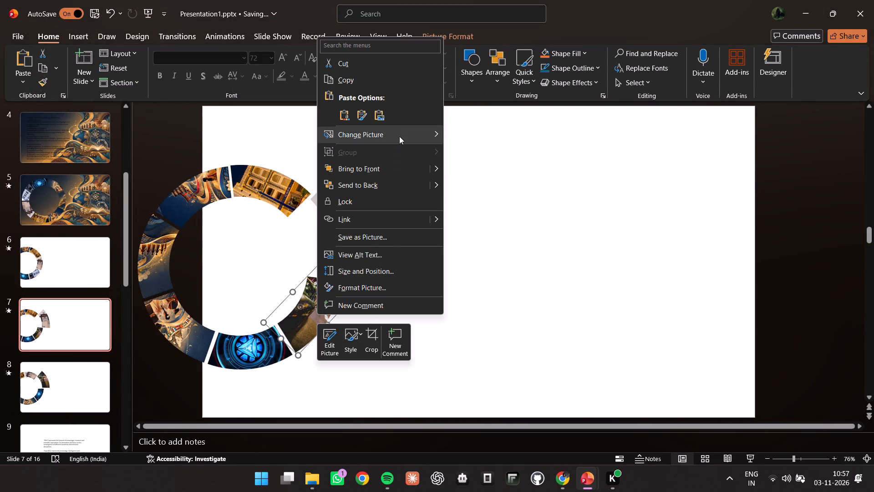
left_click(400, 130)
left_click(475, 127)
left_click(475, 136)
scroll(371, 162, "down", 3)
scroll(335, 129, "up", 2)
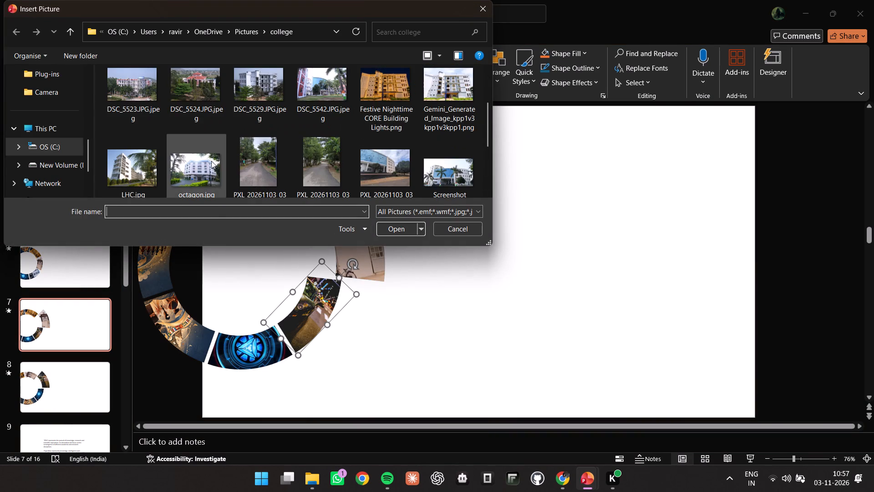
scroll(409, 141, "up", 1)
left_click(373, 103)
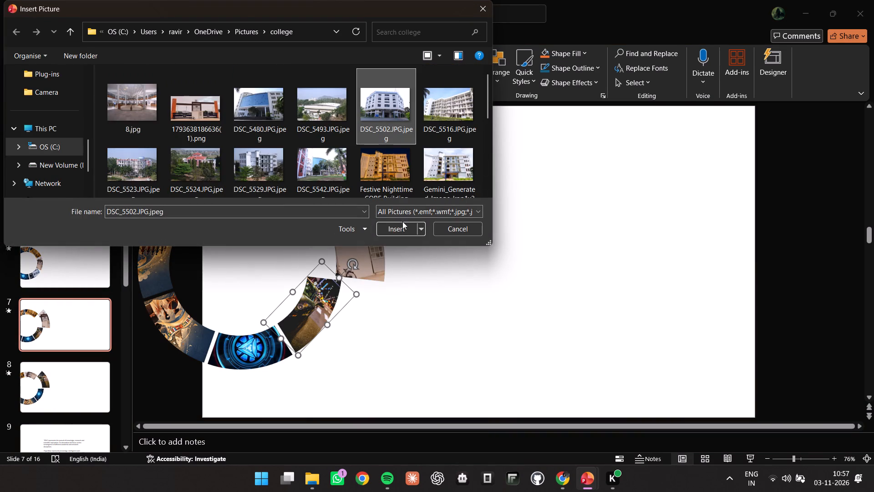
left_click(402, 231)
On slide 8, change the enlarged night-street car ring segment to the picture "DSC_5502.JPG.jpeg".
left_click(51, 376)
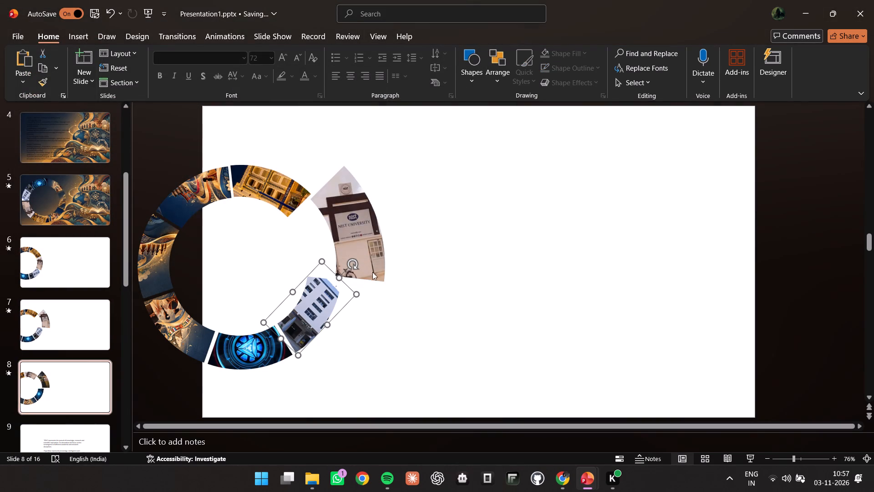
left_click(350, 298)
left_click(381, 225)
right_click(381, 225)
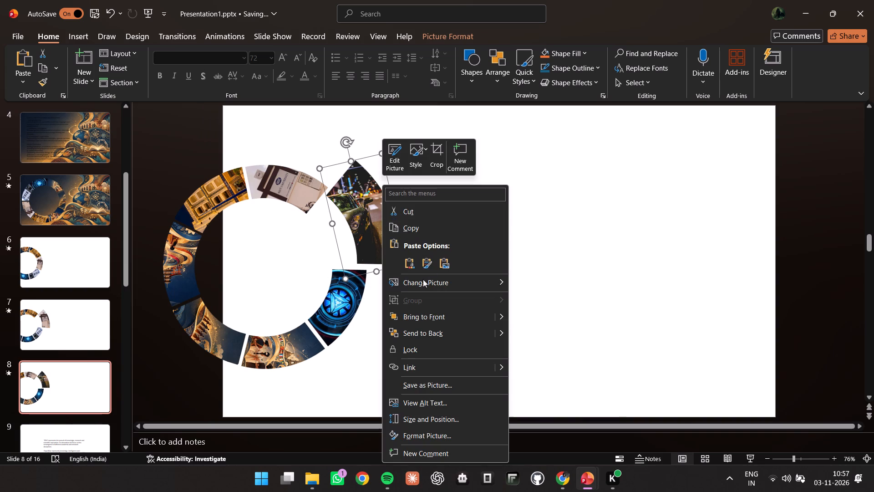
left_click(423, 281)
left_click(543, 279)
scroll(386, 140, "down", 3)
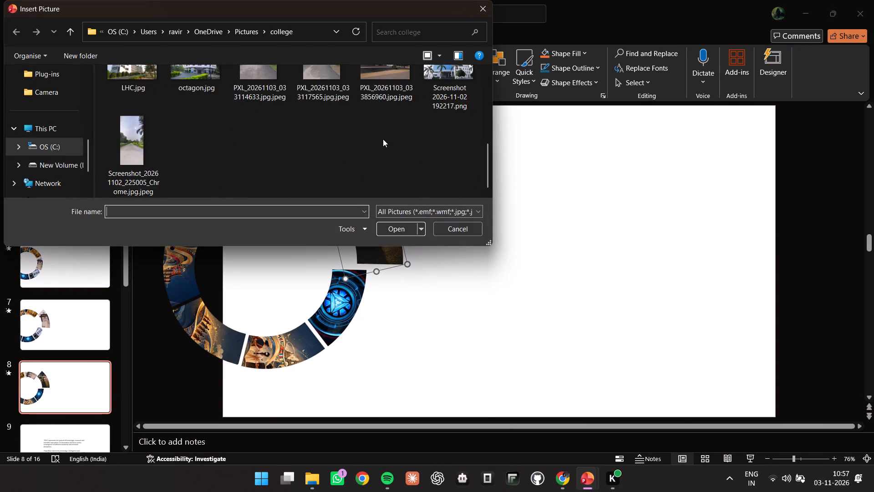
scroll(380, 137, "up", 2)
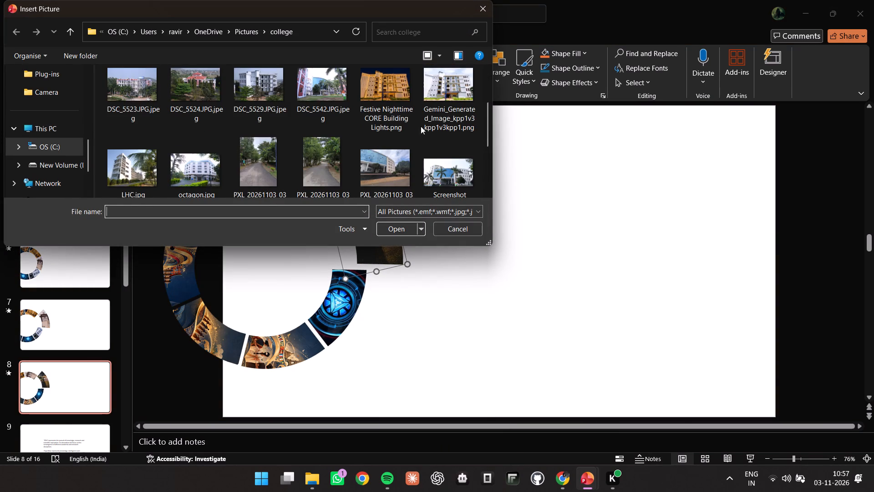
scroll(421, 126, "up", 1)
left_click(388, 111)
left_click(410, 230)
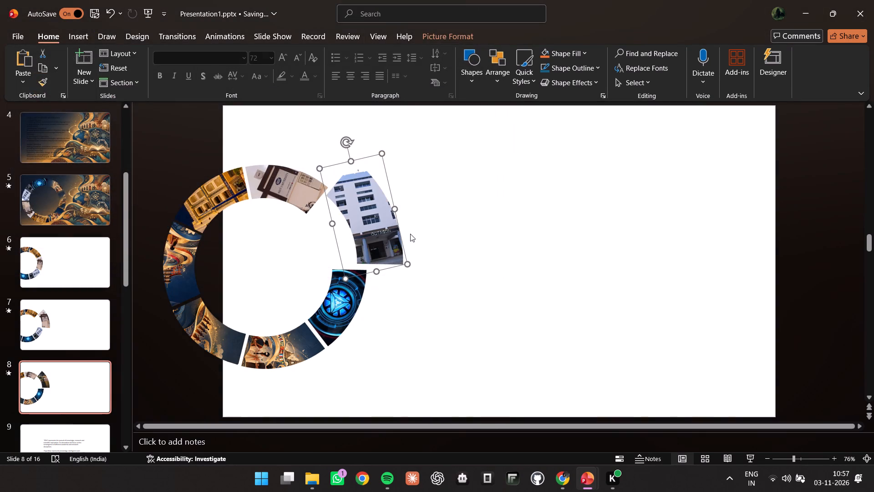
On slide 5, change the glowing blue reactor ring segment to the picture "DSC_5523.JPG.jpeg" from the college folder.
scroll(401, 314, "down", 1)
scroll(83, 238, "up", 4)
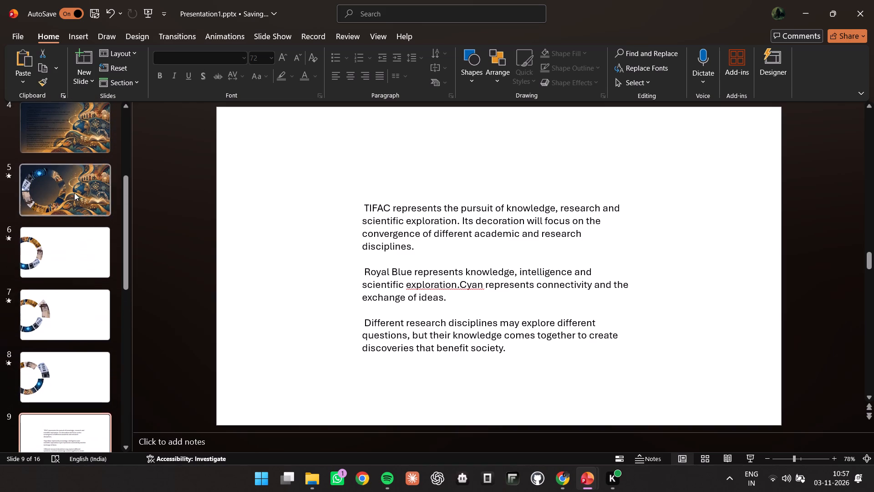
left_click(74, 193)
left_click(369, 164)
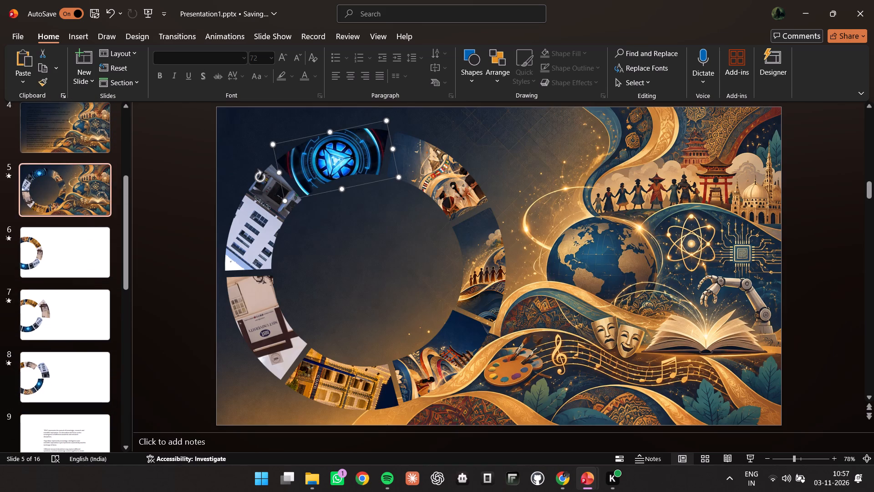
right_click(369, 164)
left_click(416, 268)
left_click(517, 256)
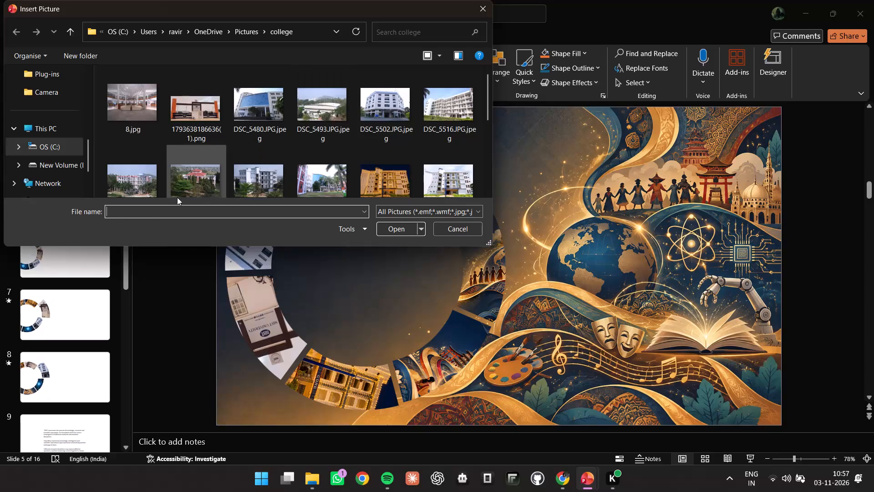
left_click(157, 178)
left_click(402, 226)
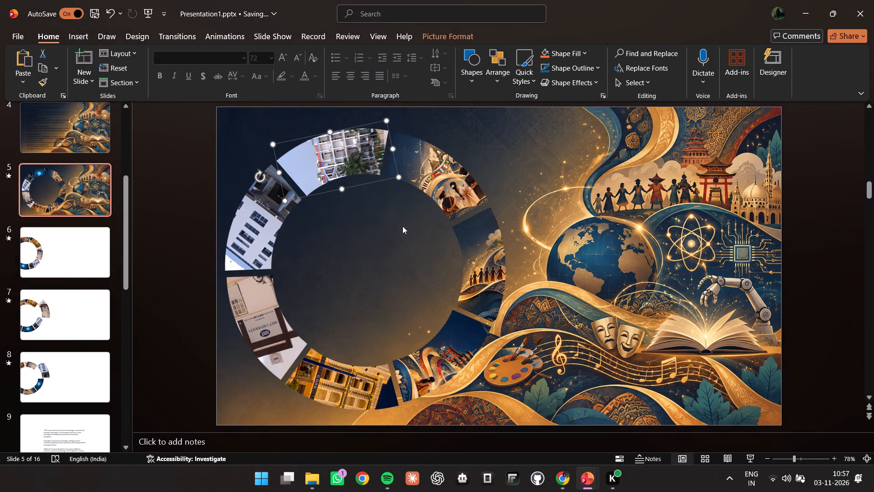
On slide 5, change the red-and-white building ring segment to the picture "Screenshot 2026-11-02 192217.png" from the college folder.
right_click(363, 149)
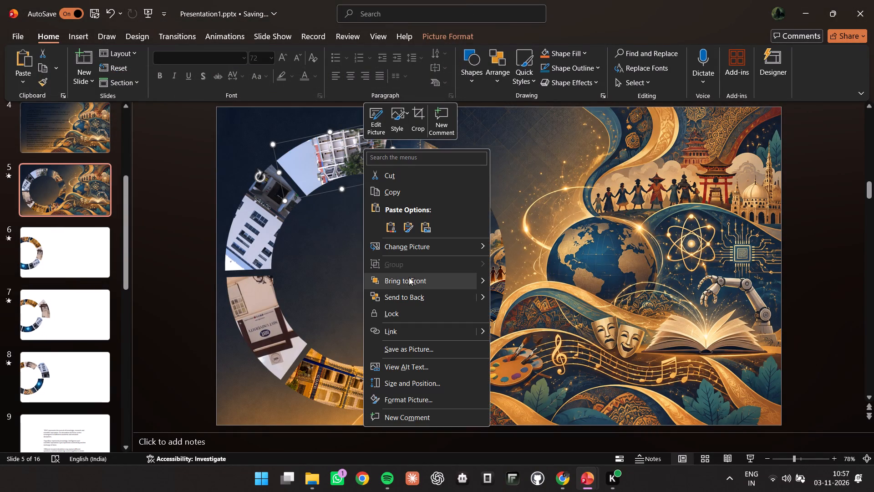
left_click(424, 242)
left_click(505, 241)
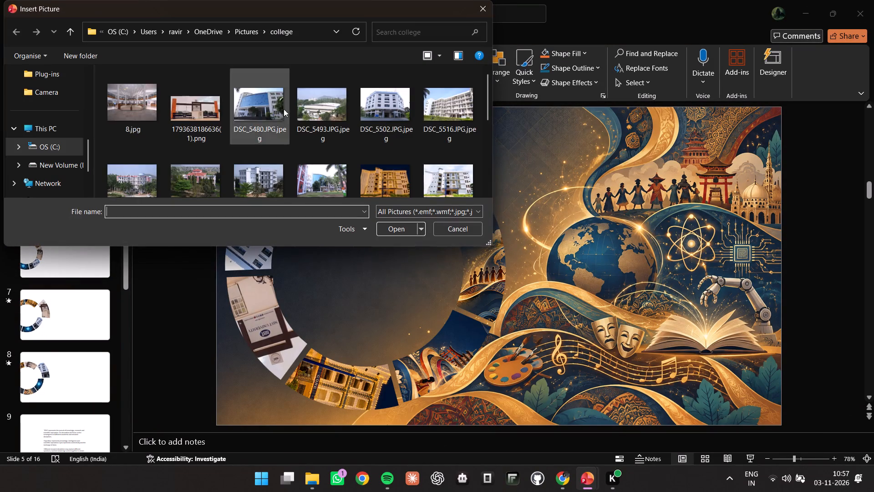
scroll(349, 136, "down", 4)
scroll(375, 148, "up", 2)
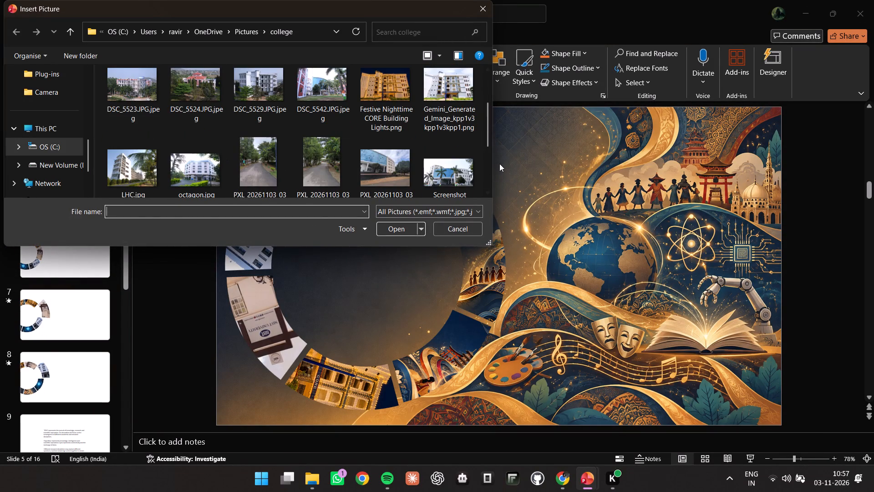
left_click(447, 159)
left_click(408, 225)
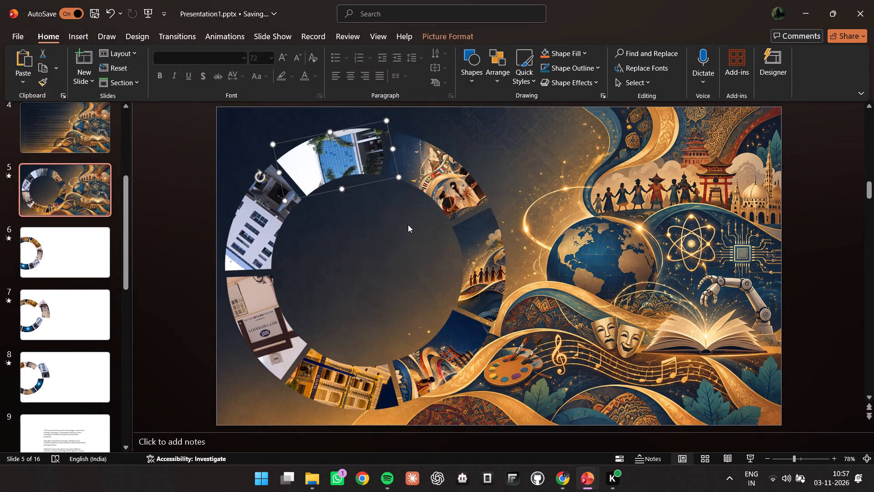
On slide 6, change the glowing blue reactor ring segment to the picture "Screenshot 2026-11-02 192217.png" from the college folder.
left_click(65, 243)
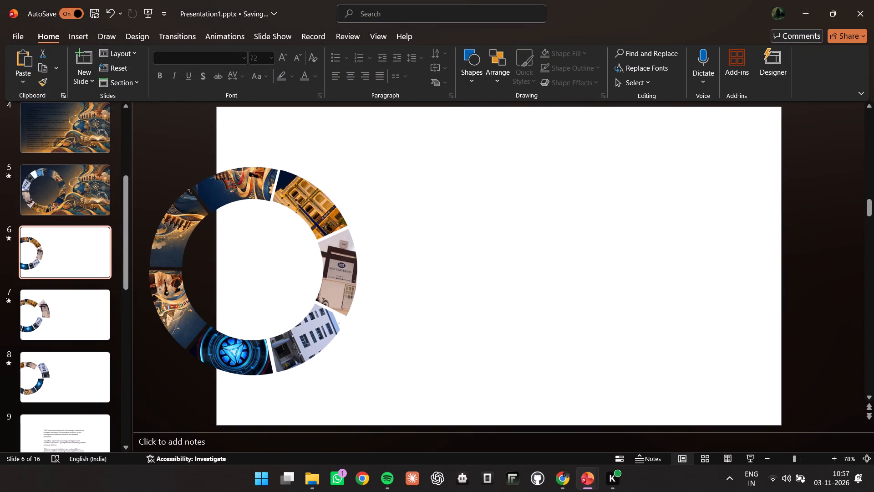
left_click(223, 348)
right_click(223, 348)
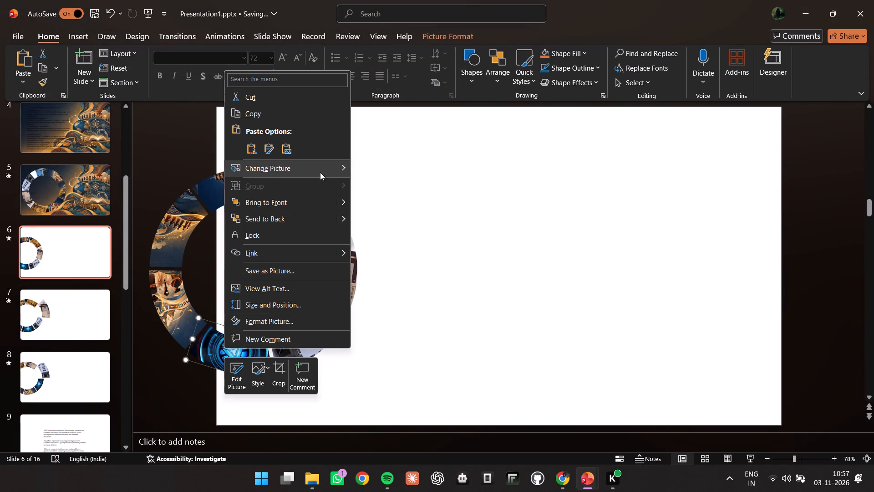
left_click(320, 172)
left_click(375, 167)
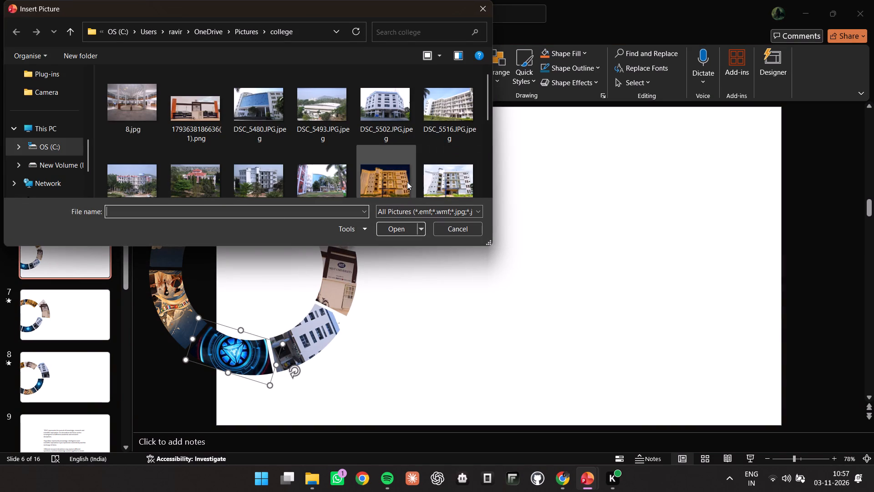
scroll(315, 174, "down", 1)
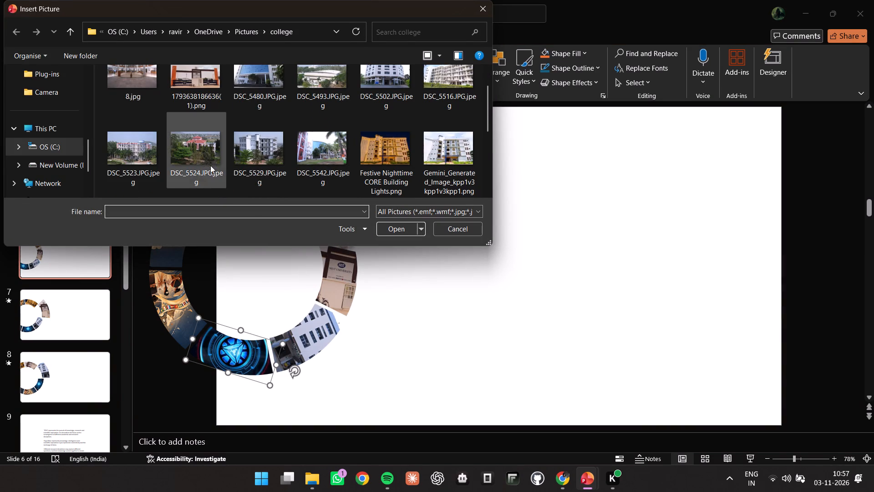
scroll(266, 169, "down", 1)
scroll(422, 155, "up", 1)
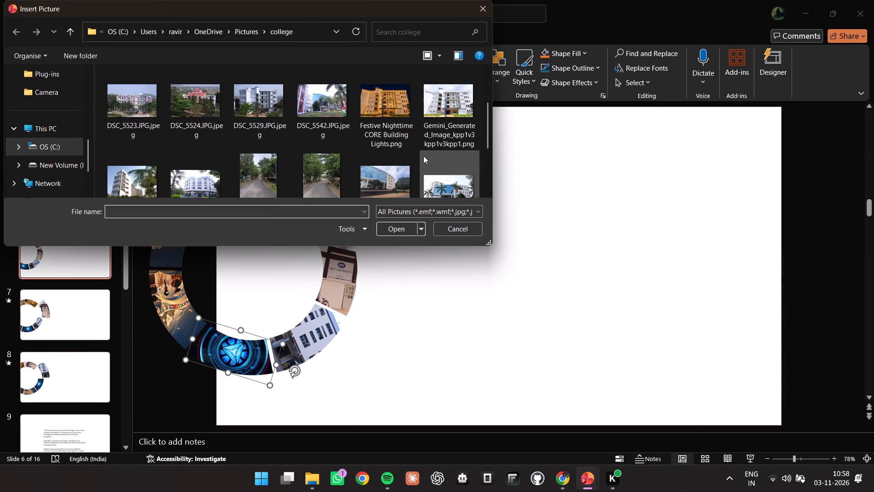
scroll(451, 165, "down", 2)
left_click(426, 83)
left_click(396, 232)
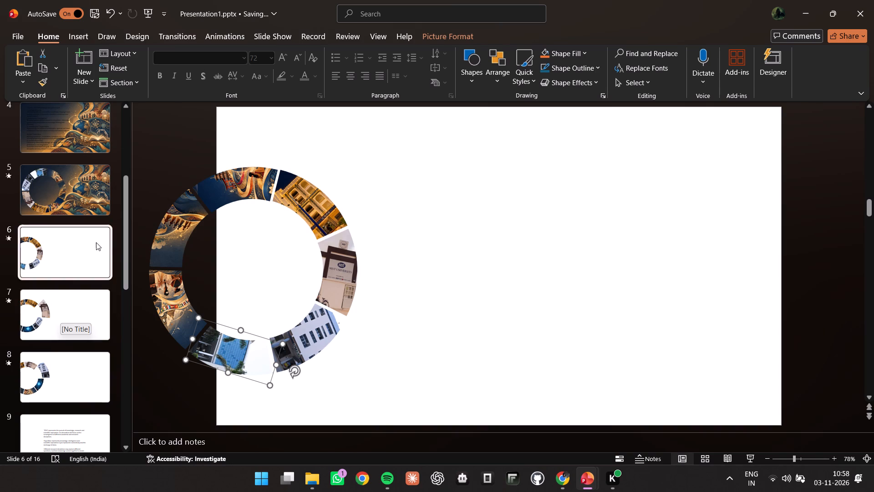
On slide 7, change the glowing blue reactor ring segment to the picture "Screenshot 2026-11-02 192217.png".
left_click(95, 318)
left_click(253, 351)
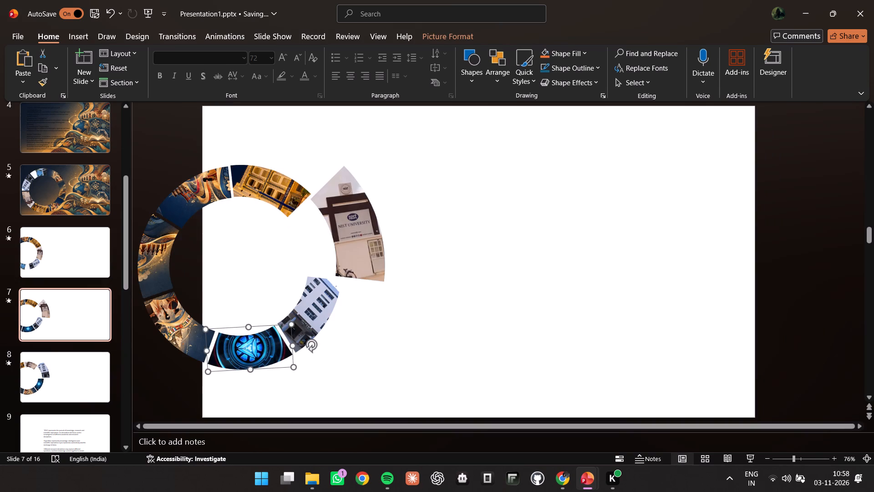
right_click(253, 351)
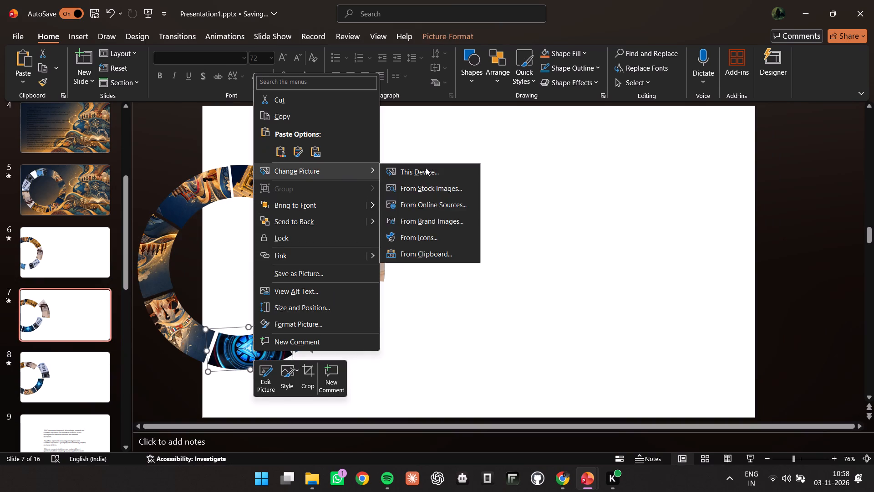
left_click(426, 168)
scroll(381, 169, "down", 4)
scroll(334, 123, "up", 1)
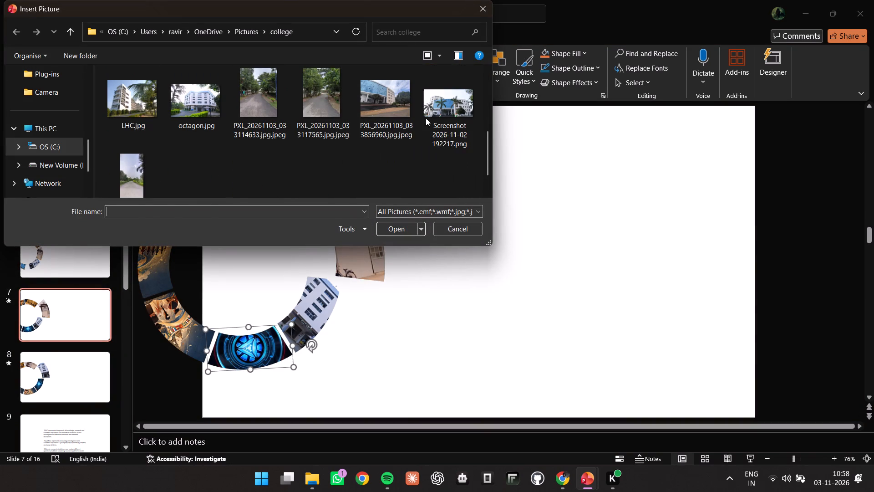
left_click(433, 111)
left_click(397, 225)
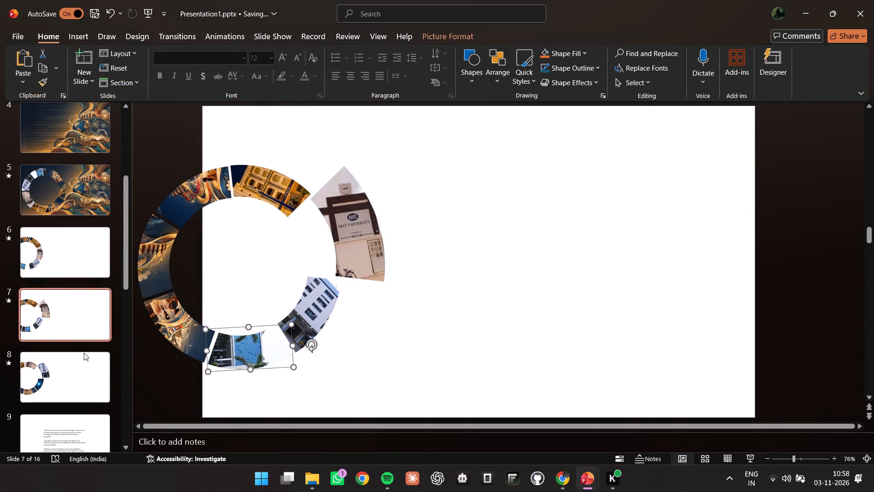
On slide 8, change the glowing blue reactor ring segment to the picture "Screenshot 2026-11-02 192217.png".
left_click(80, 372)
left_click(340, 319)
right_click(340, 319)
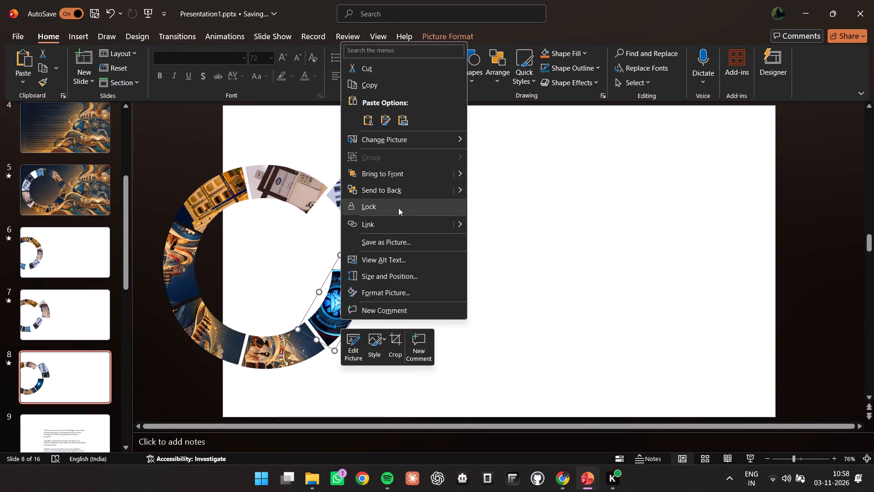
left_click(414, 129)
left_click(475, 133)
left_click(337, 302)
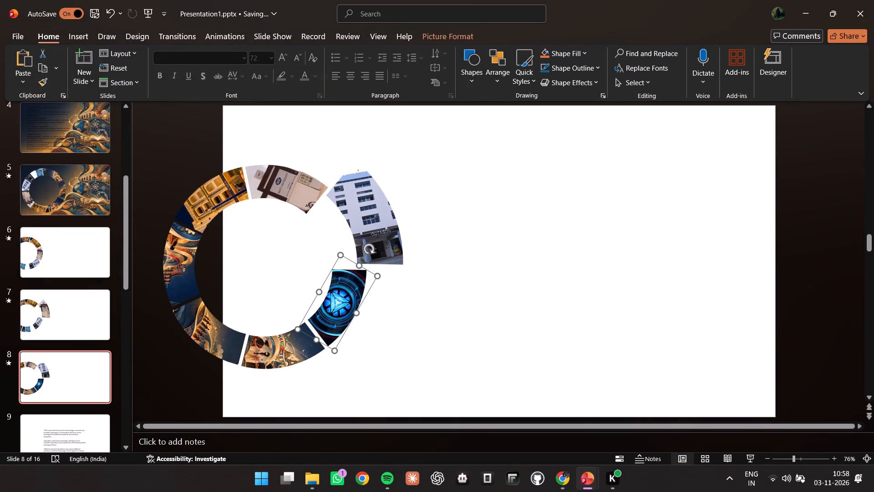
right_click(353, 292)
left_click(450, 114)
left_click(509, 113)
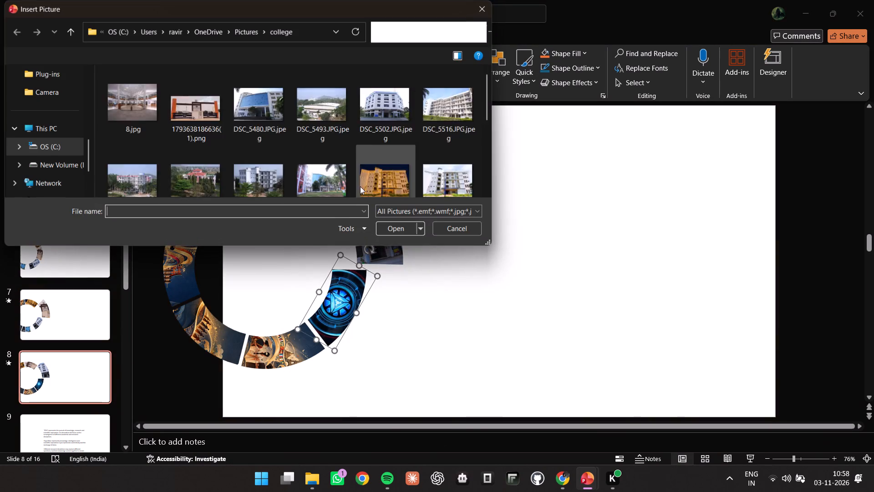
scroll(341, 164, "down", 3)
scroll(233, 132, "up", 1)
left_click(457, 118)
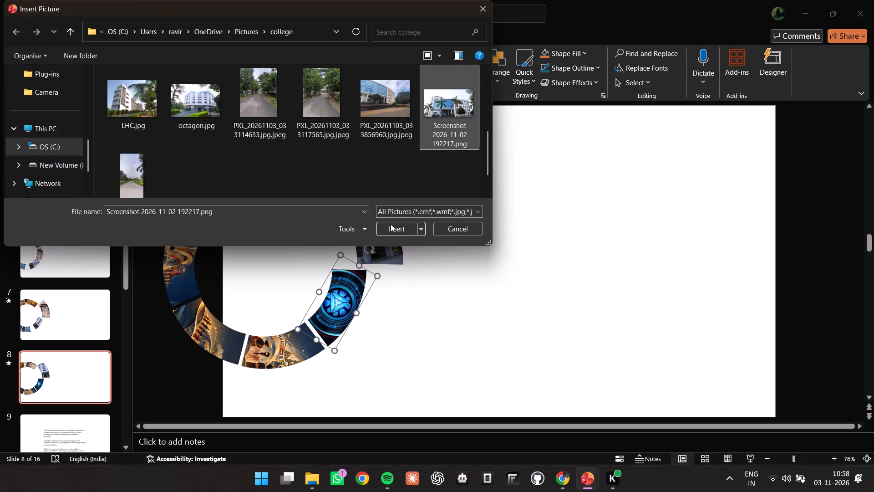
left_click(391, 223)
Play the slide show from slide 5 onward to check the ring transitions with the new building pictures.
left_click(73, 180)
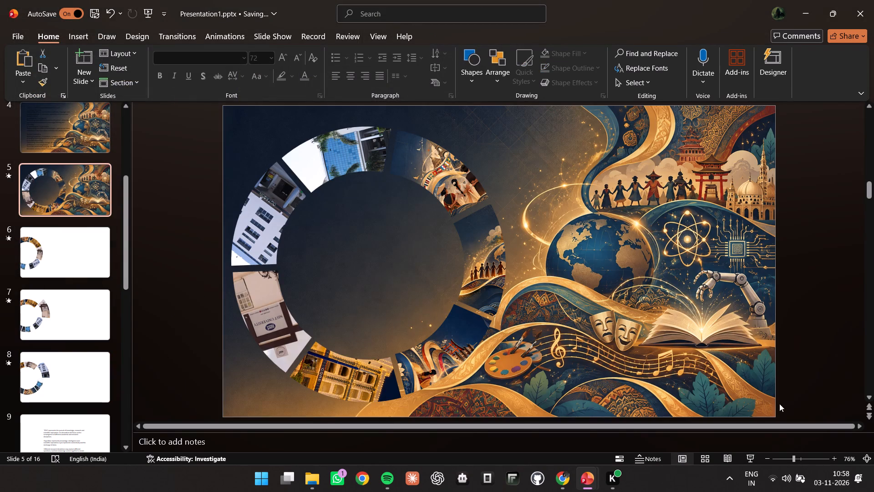
left_click(747, 454)
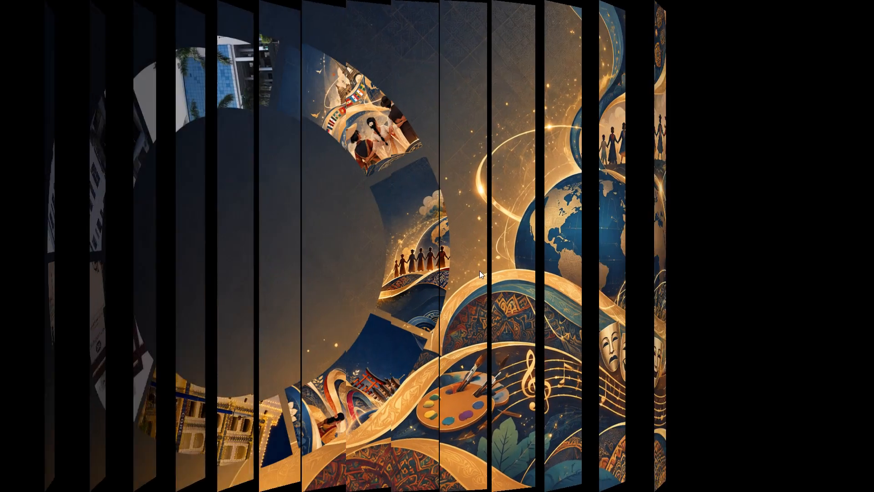
left_click(405, 227)
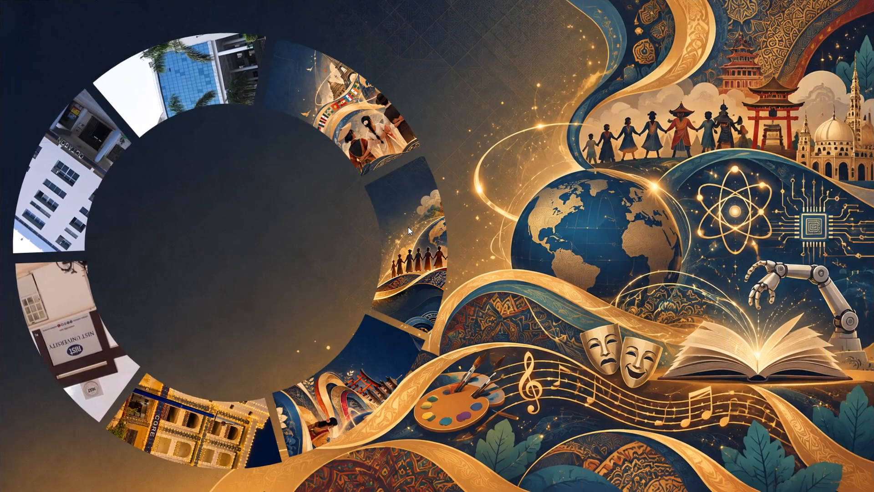
left_click(528, 262)
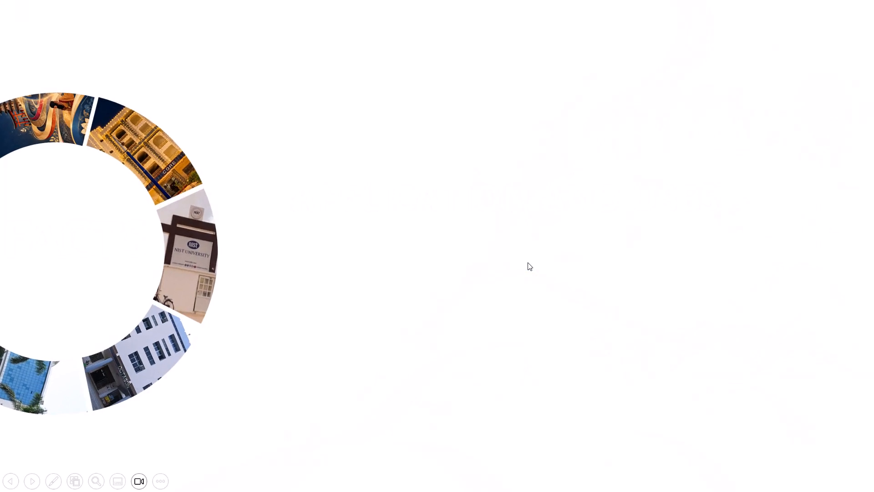
left_click(528, 262)
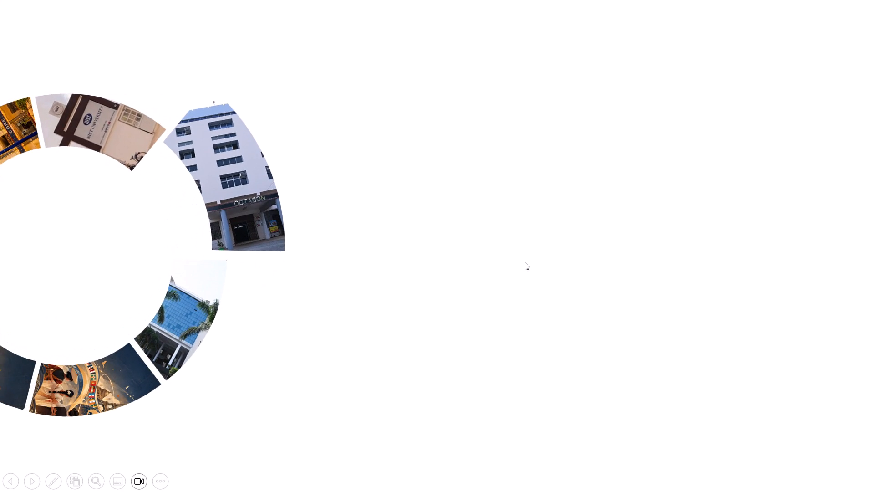
left_click(525, 262)
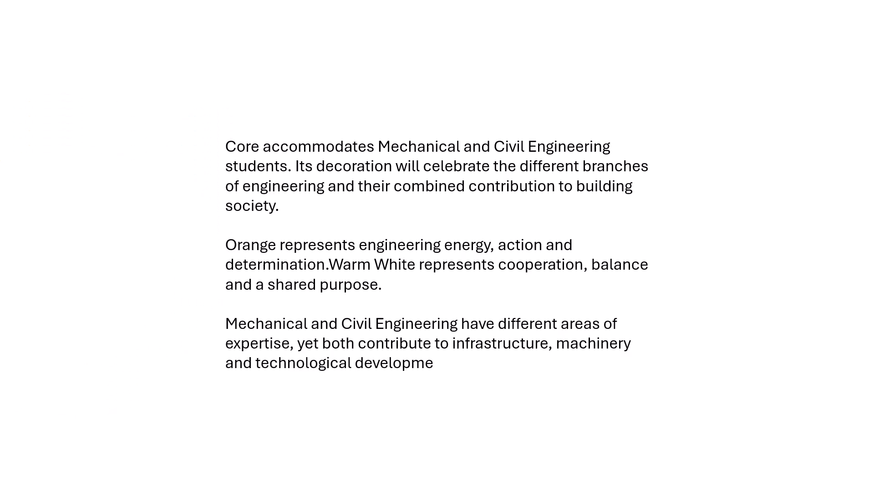
left_click(525, 262)
key("Escape")
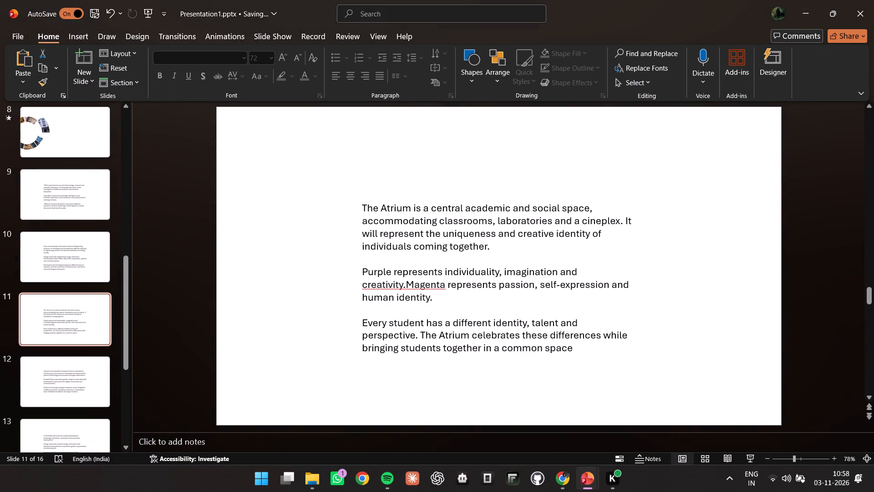
Format the background of slide 6 with a picture or texture fill.
scroll(50, 202, "up", 8)
left_click(61, 234)
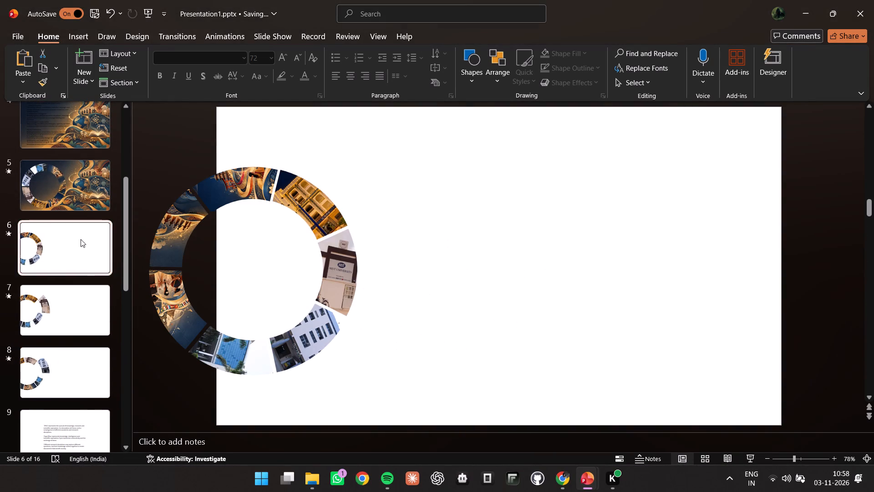
right_click(625, 157)
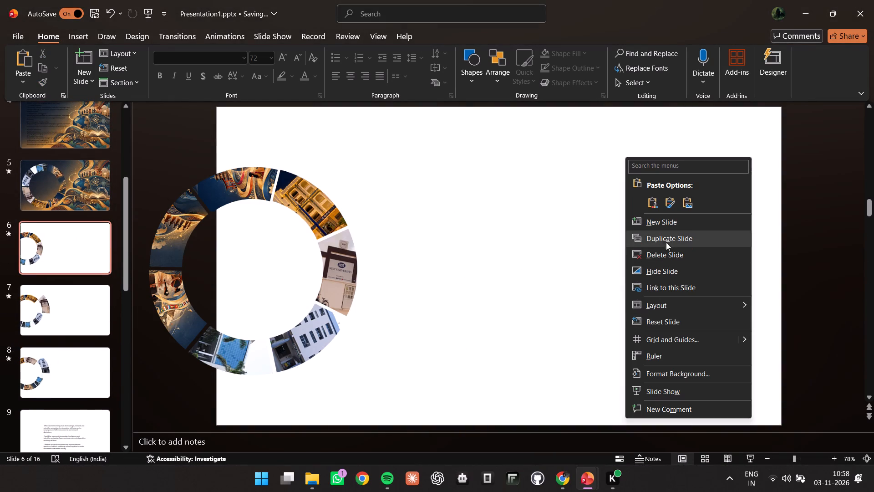
left_click(673, 372)
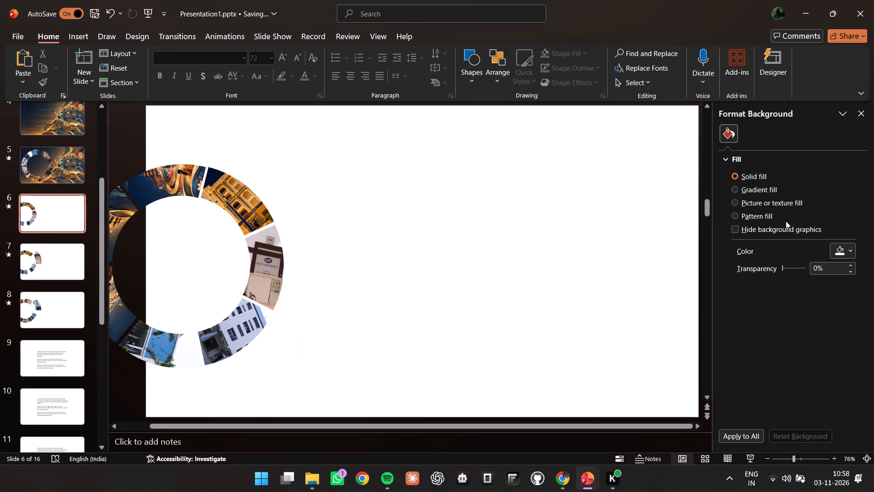
left_click(737, 203)
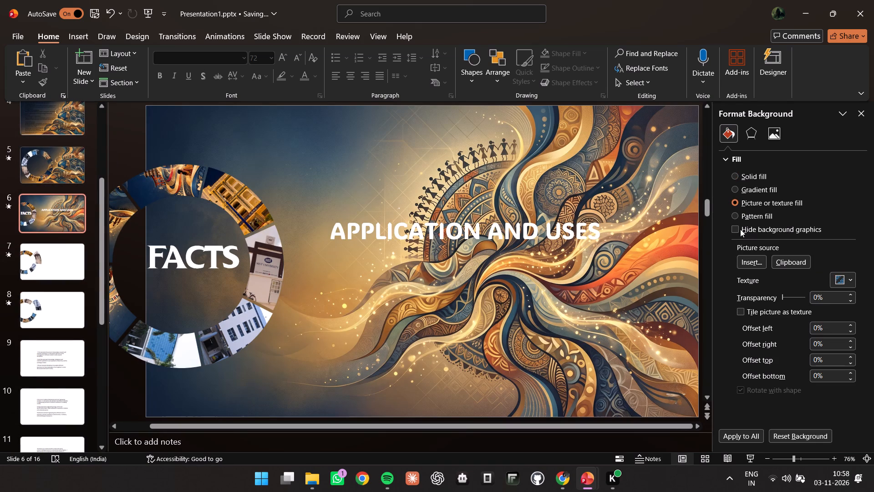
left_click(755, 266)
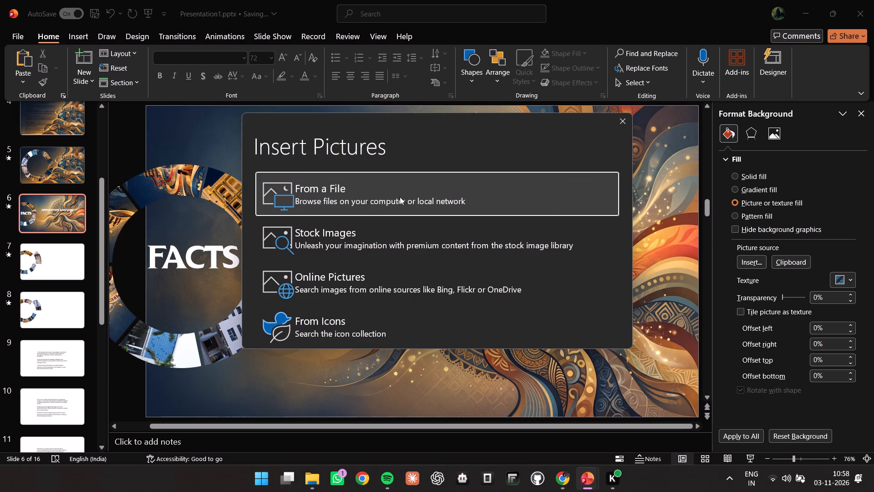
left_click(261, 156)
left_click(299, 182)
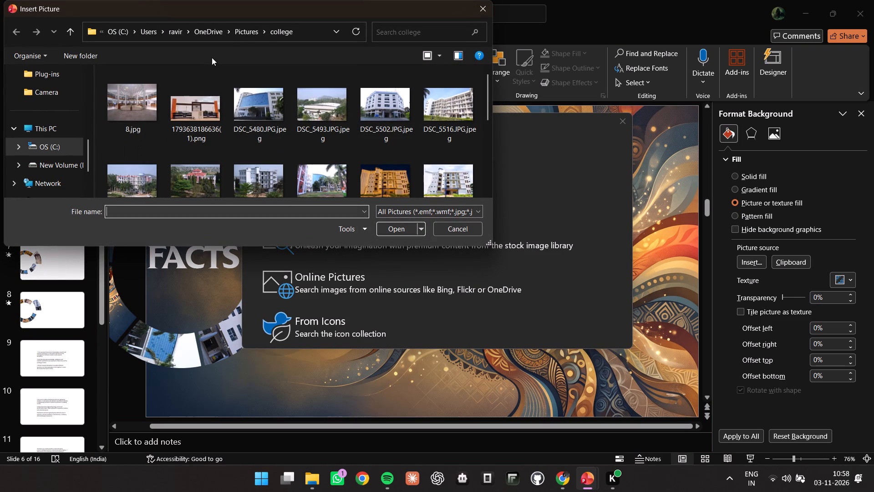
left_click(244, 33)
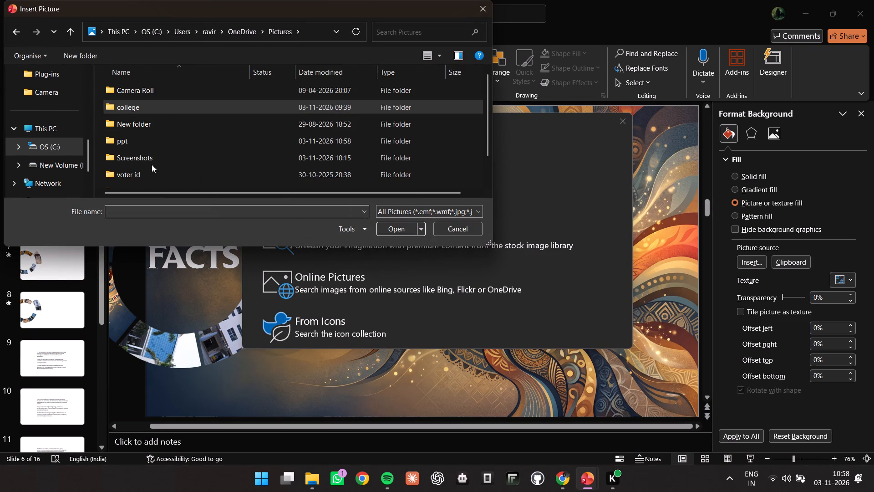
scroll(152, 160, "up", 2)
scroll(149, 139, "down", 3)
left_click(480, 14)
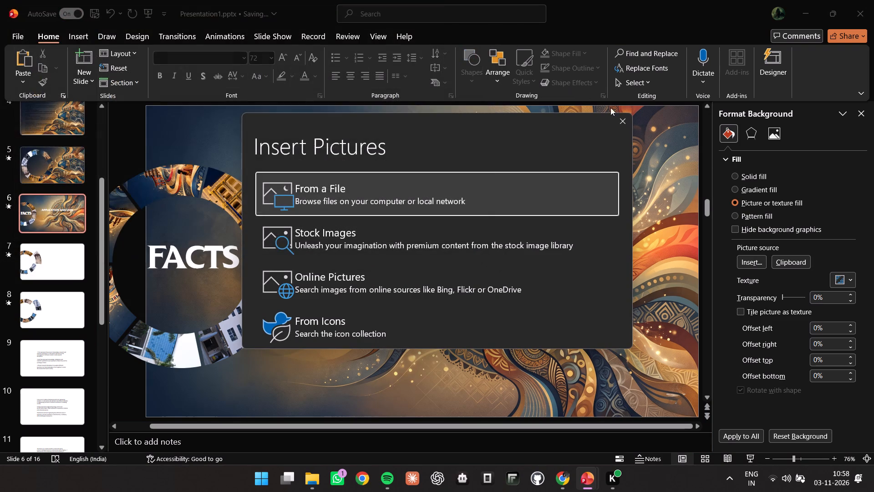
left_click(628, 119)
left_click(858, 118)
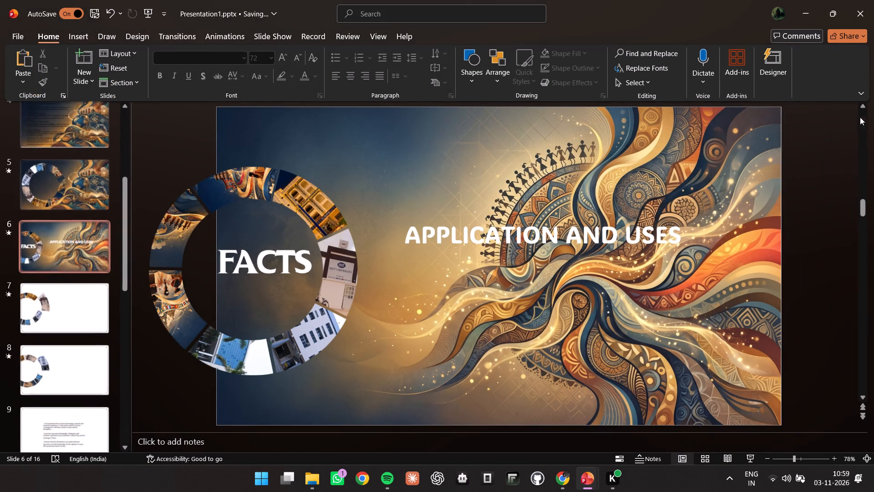
Go around the ring on slide 5 and examine its picture segments one after another.
left_click(73, 178)
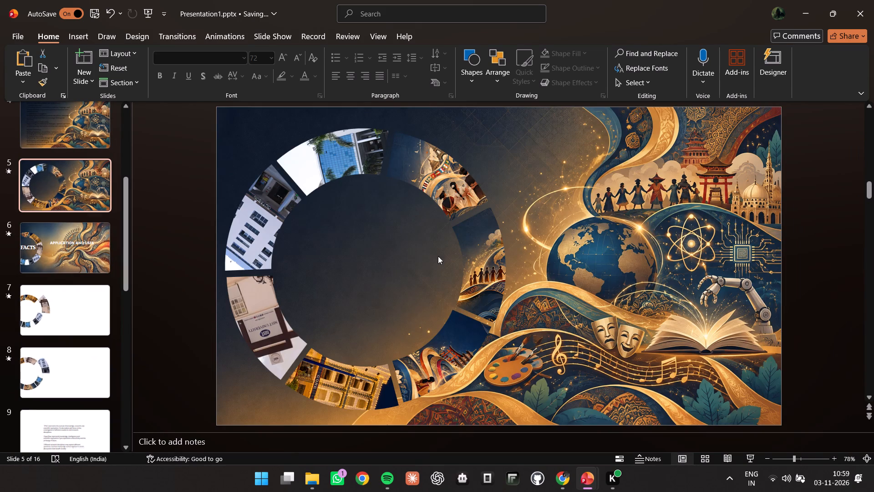
left_click(411, 176)
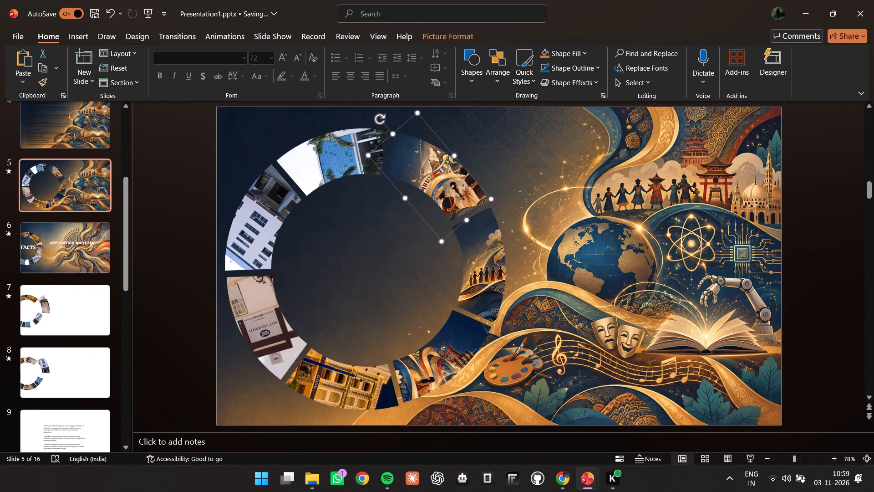
left_click(498, 250)
left_click(468, 355)
left_click(352, 381)
left_click(279, 327)
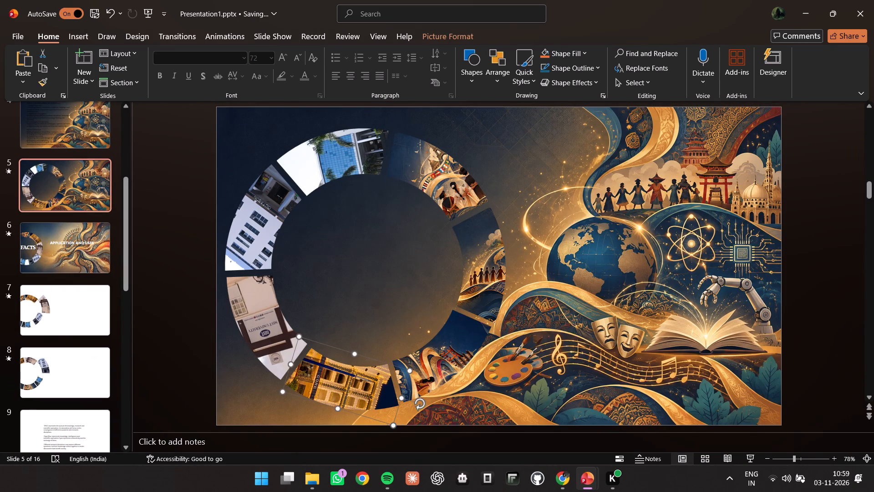
left_click(272, 247)
left_click(342, 169)
left_click(435, 156)
left_click(500, 272)
left_click(452, 354)
left_click(357, 372)
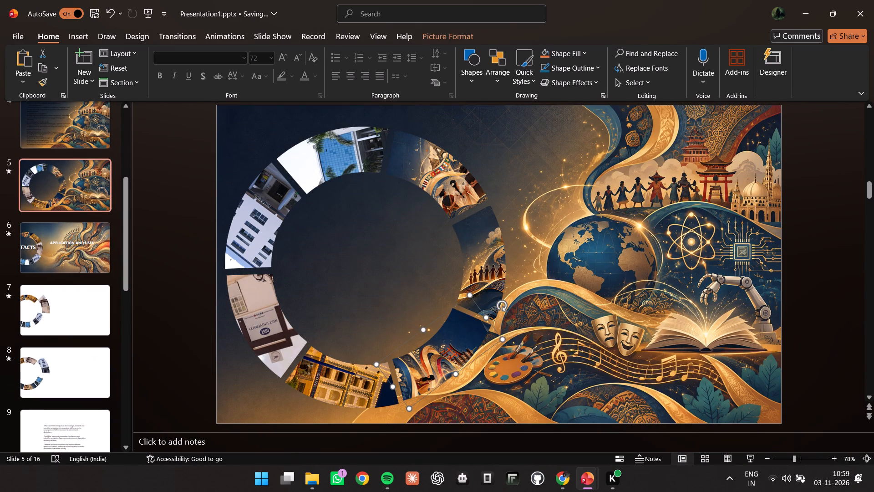
left_click(291, 325)
left_click(267, 257)
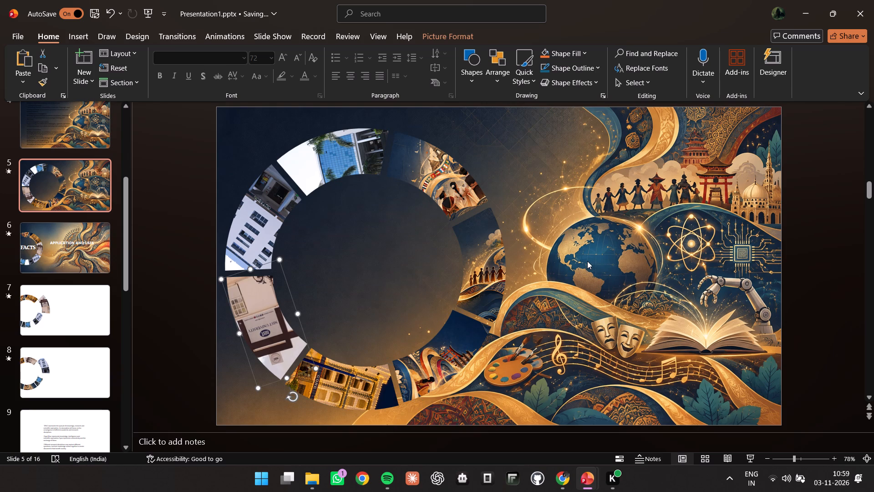
Look through the slide thumbnails to see which slides still have a plain white background.
scroll(57, 210, "up", 4)
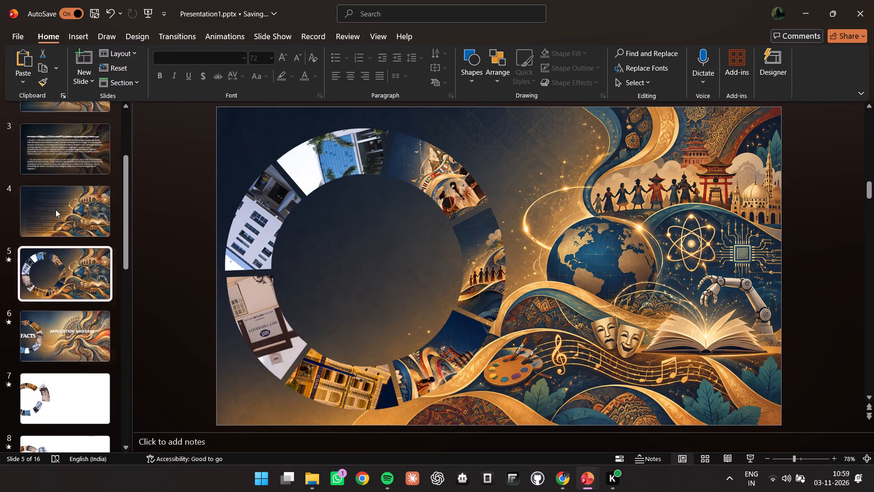
scroll(56, 210, "up", 7)
scroll(77, 221, "down", 16)
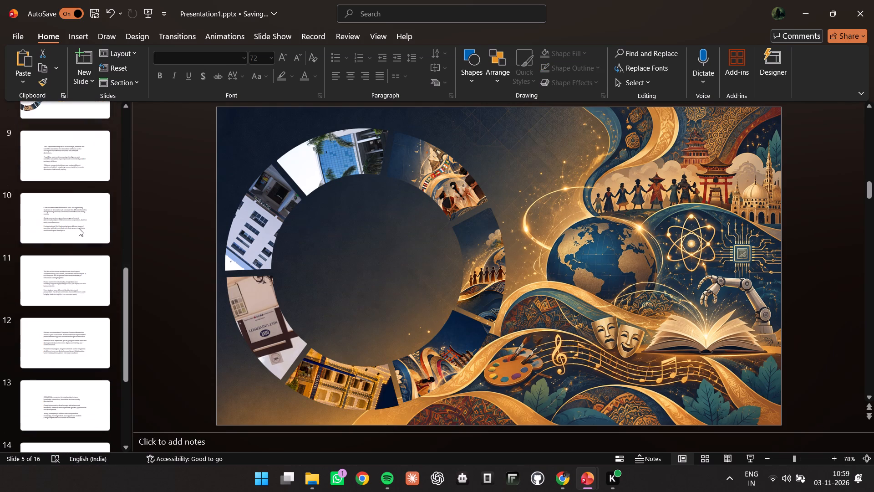
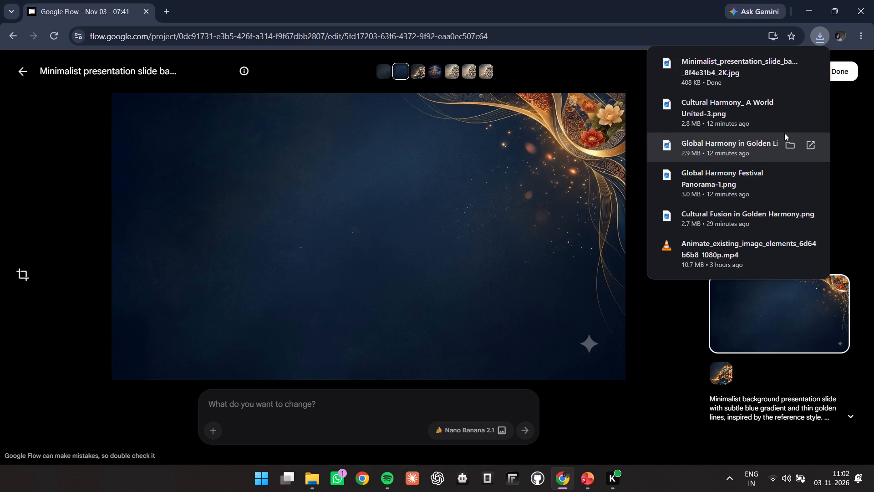
Open the downloaded image from its folder in Photos and remove the sparkle watermark using Generative Erase with brush size 38.
left_click(792, 63)
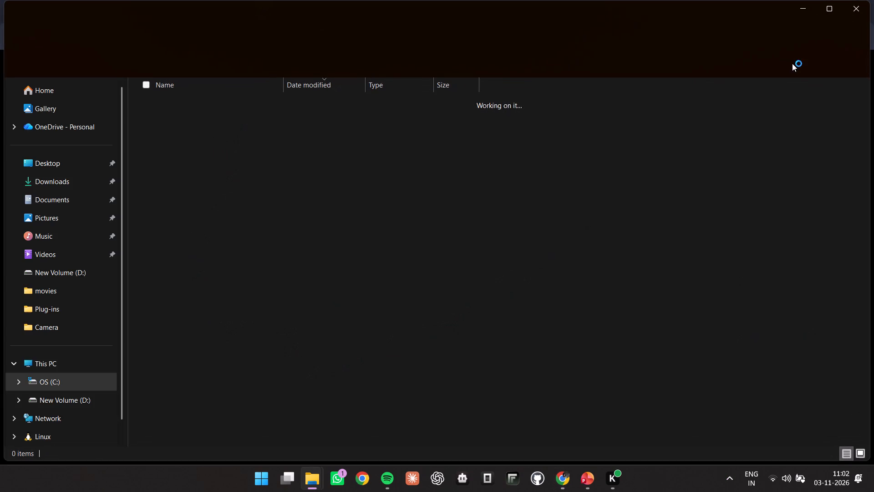
double_click(217, 118)
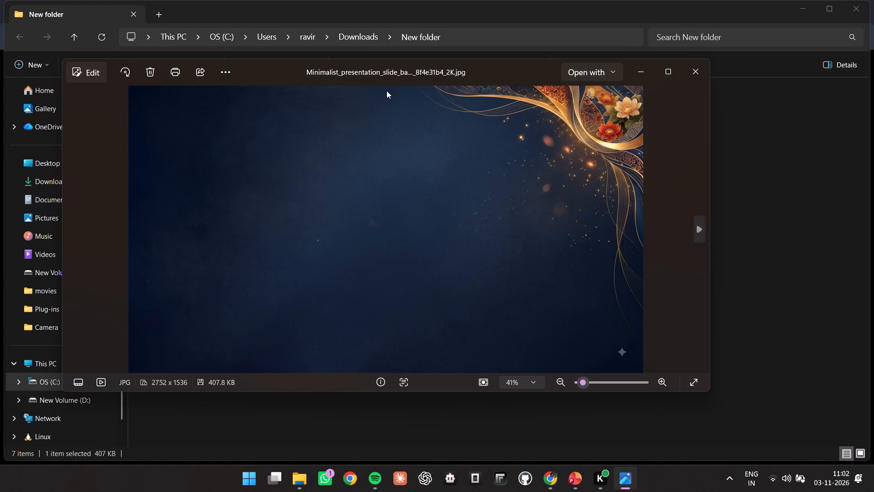
left_click(93, 72)
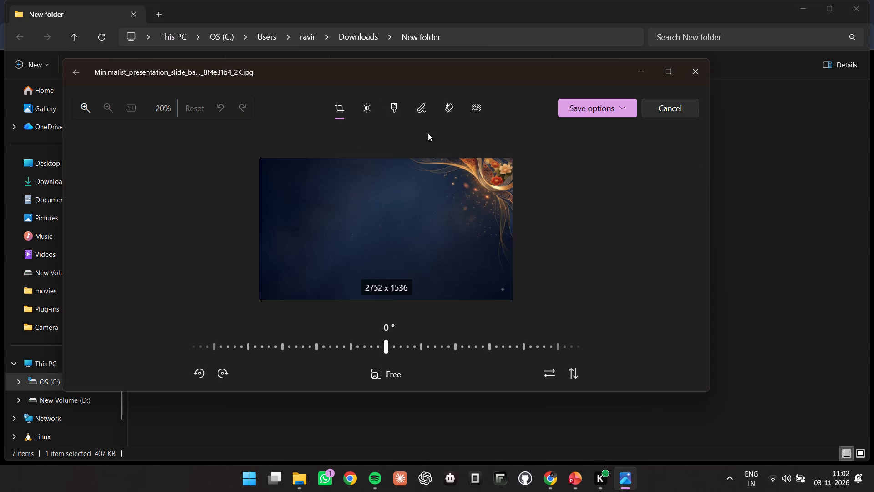
left_click(669, 69)
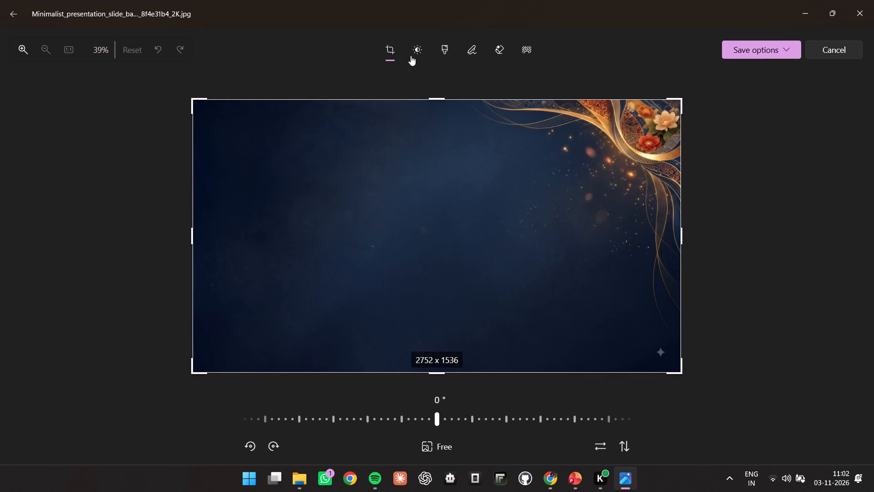
left_click(473, 46)
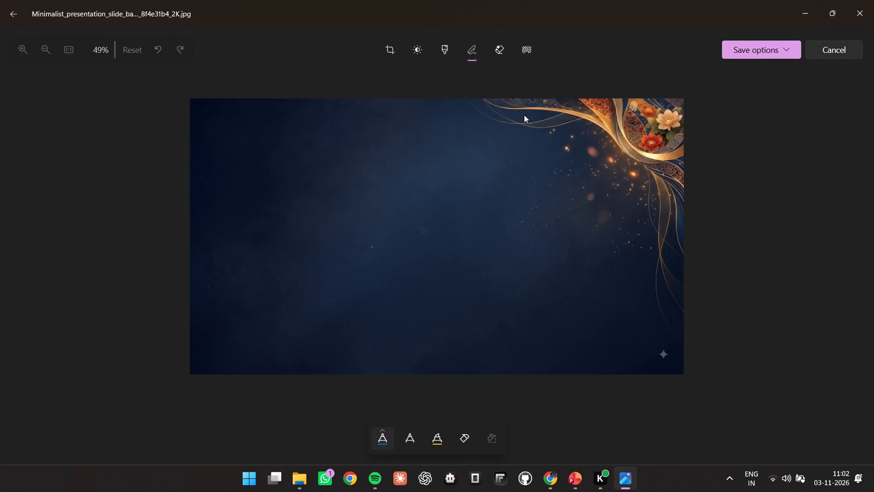
left_click(502, 43)
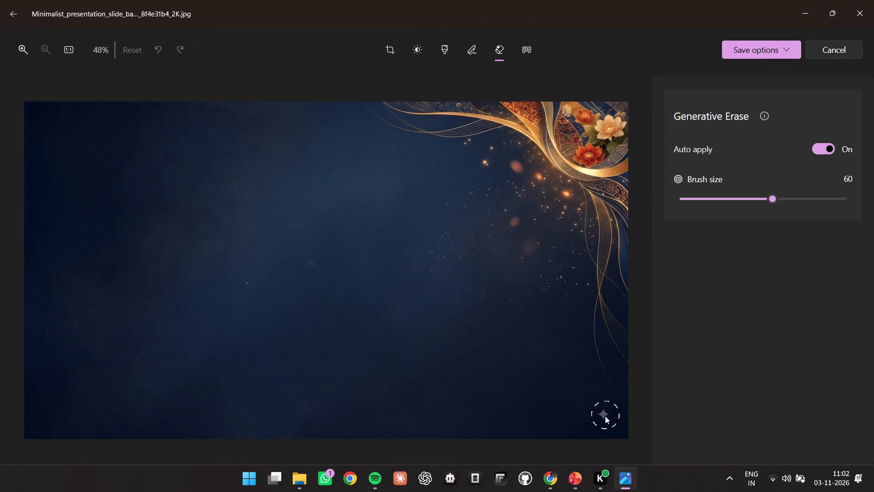
left_click_drag(759, 201, 732, 202)
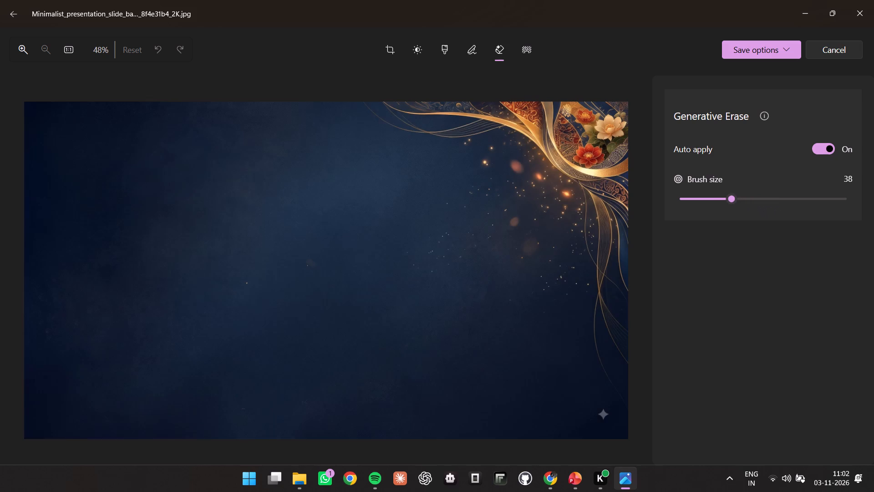
left_click(604, 416)
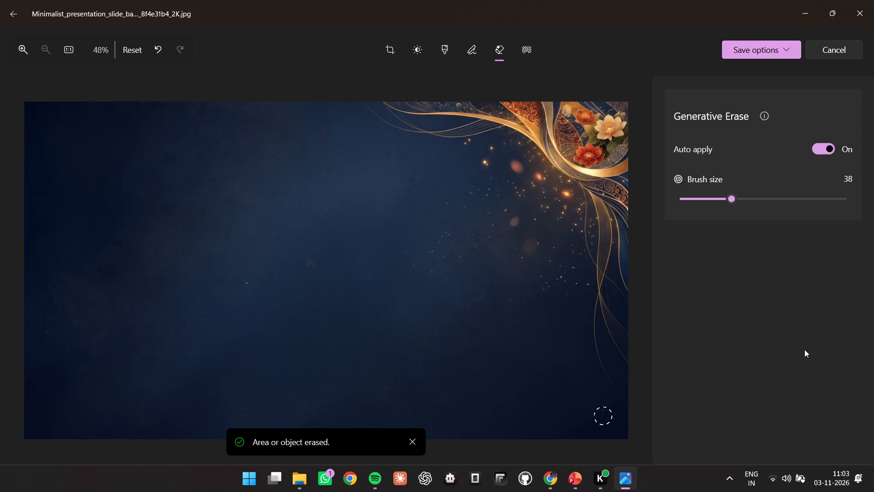
Save the edited image over the original file and close Photos.
left_click(788, 54)
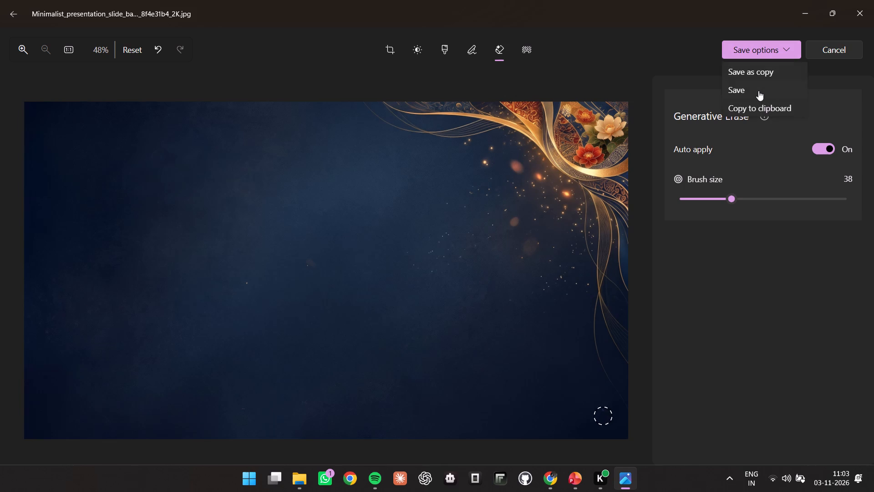
left_click(758, 91)
left_click(873, 0)
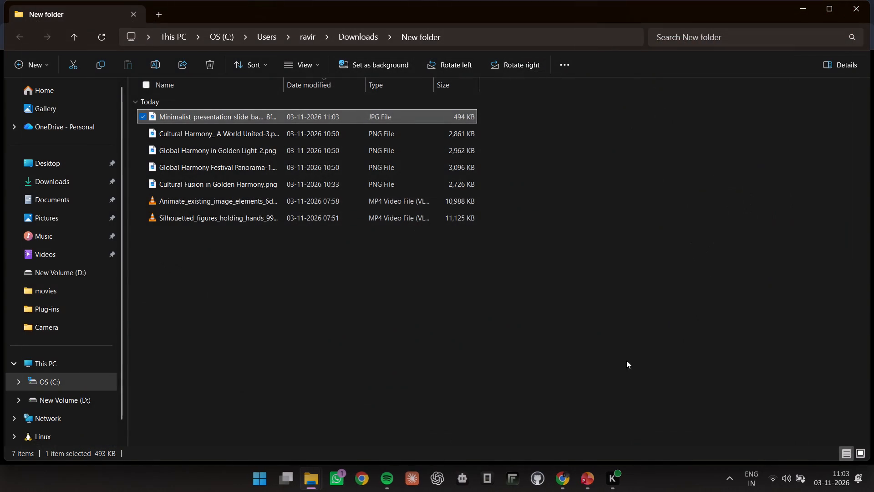
Switch to PowerPoint and set slide 6's background picture to the Minimalist_presentation_slide 2K JPG from "New folder" in Downloads.
left_click(588, 465)
left_click(574, 428)
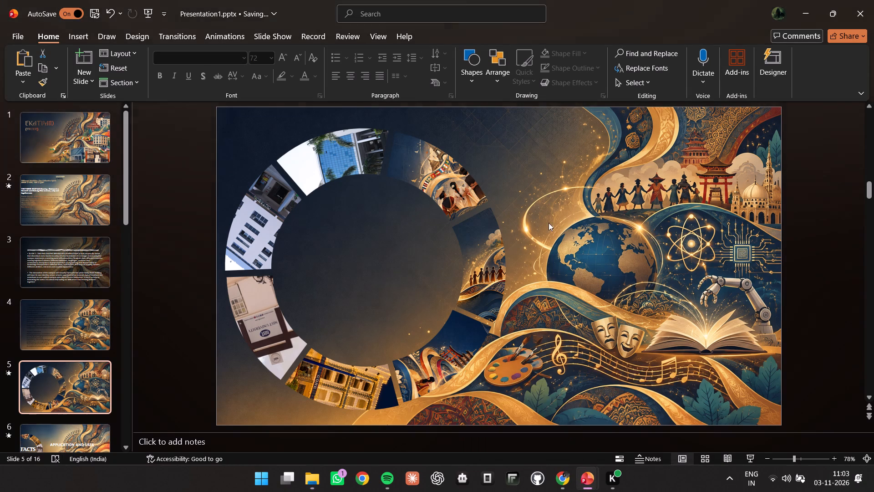
left_click(78, 435)
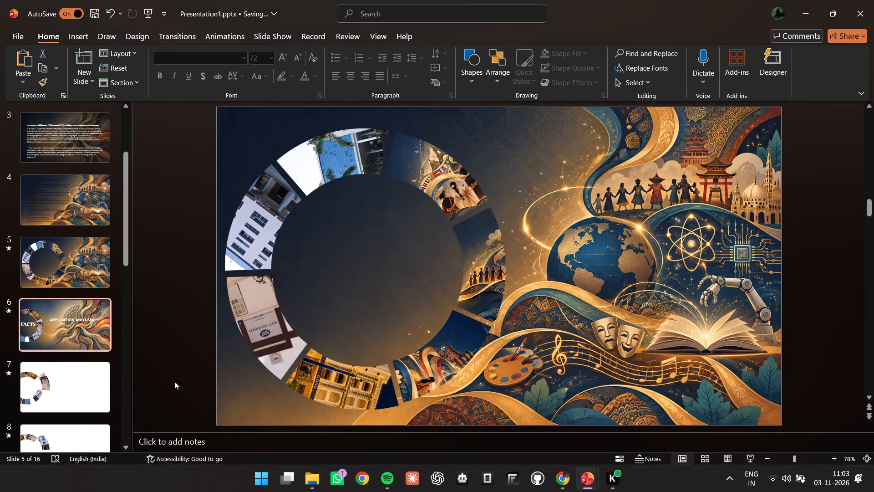
right_click(429, 166)
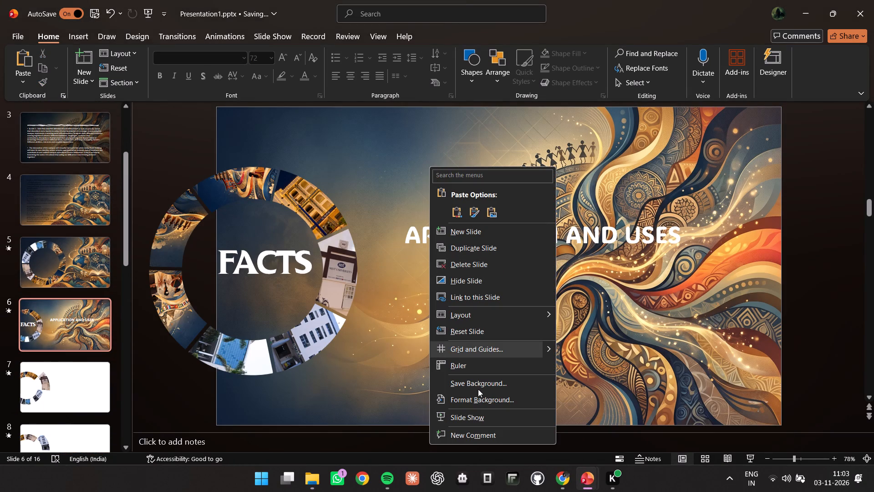
left_click(485, 400)
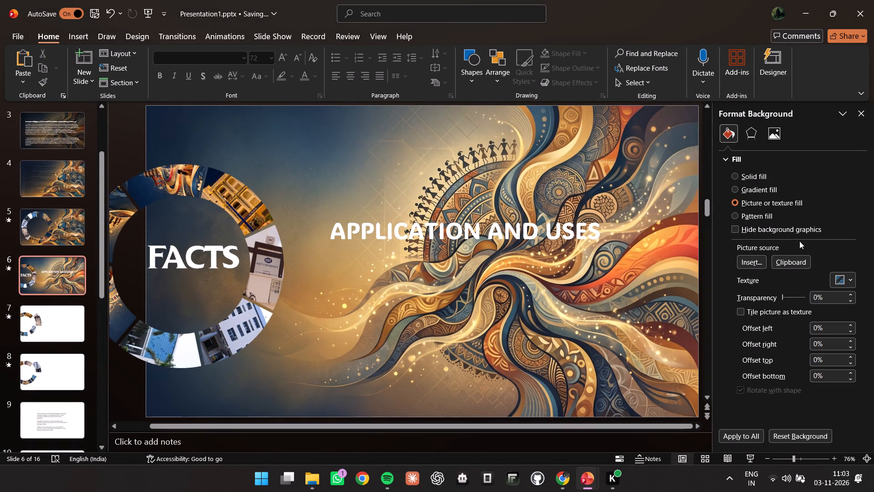
left_click(756, 260)
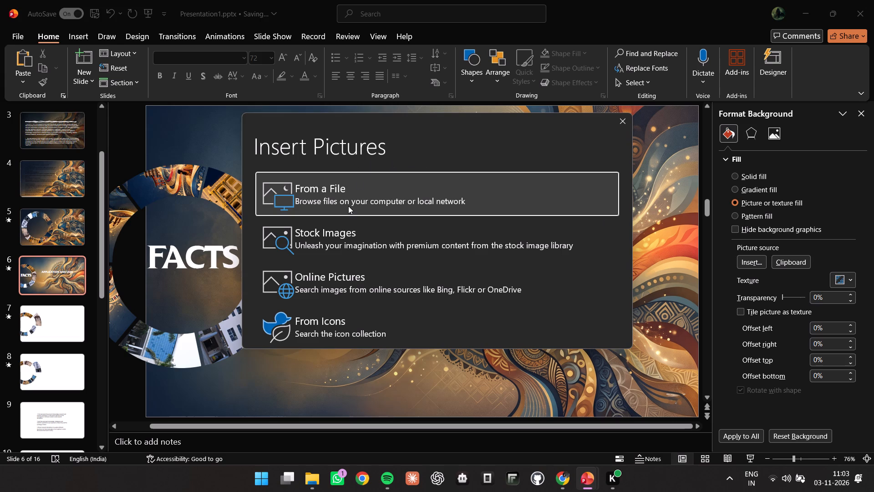
left_click(348, 206)
left_click(65, 130)
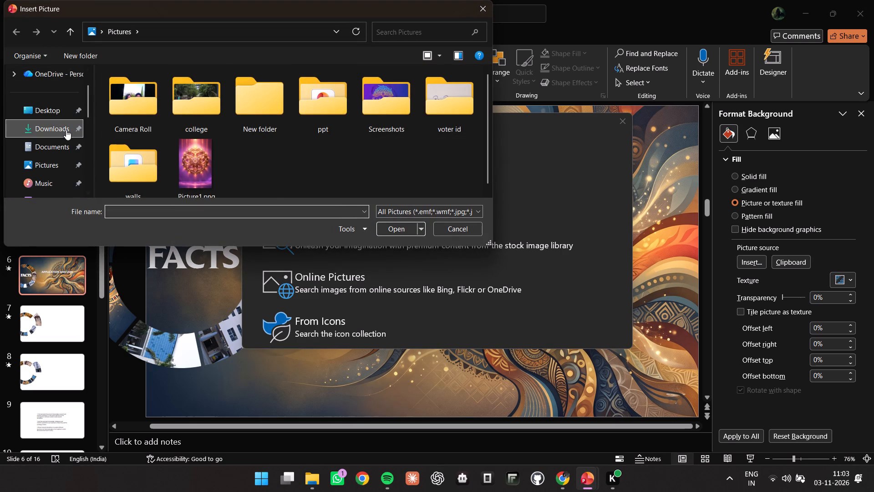
double_click(323, 118)
left_click(179, 145)
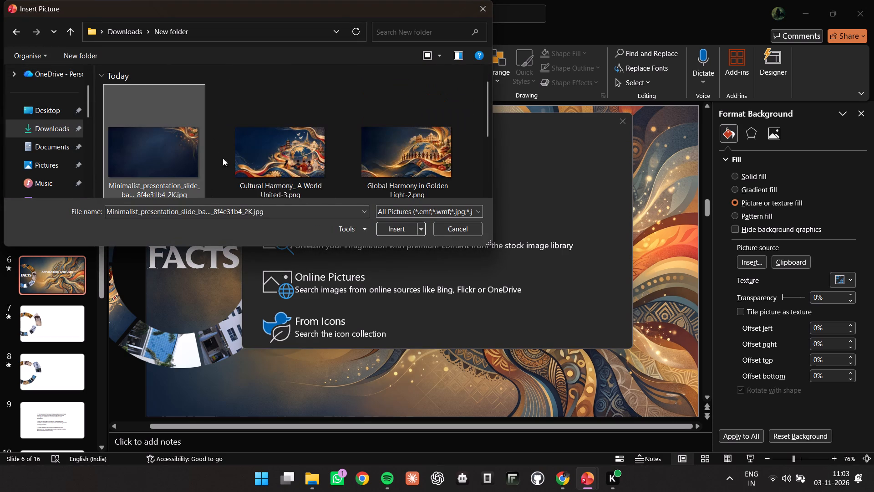
left_click(391, 233)
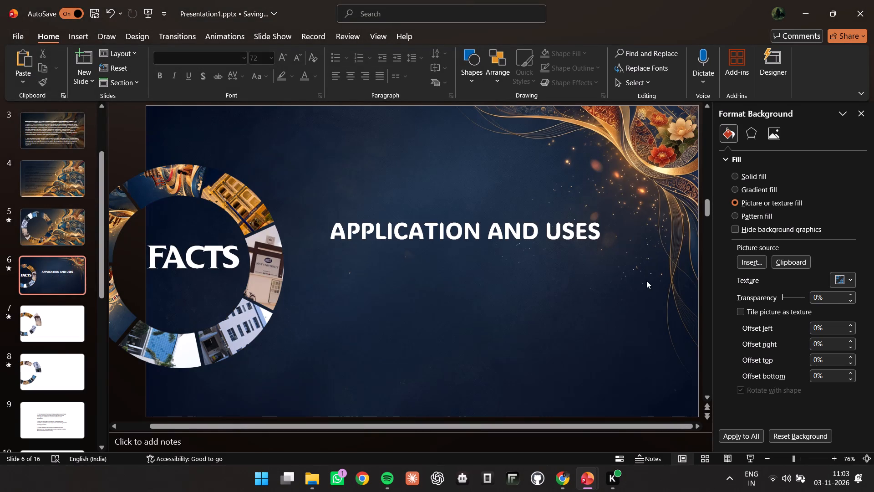
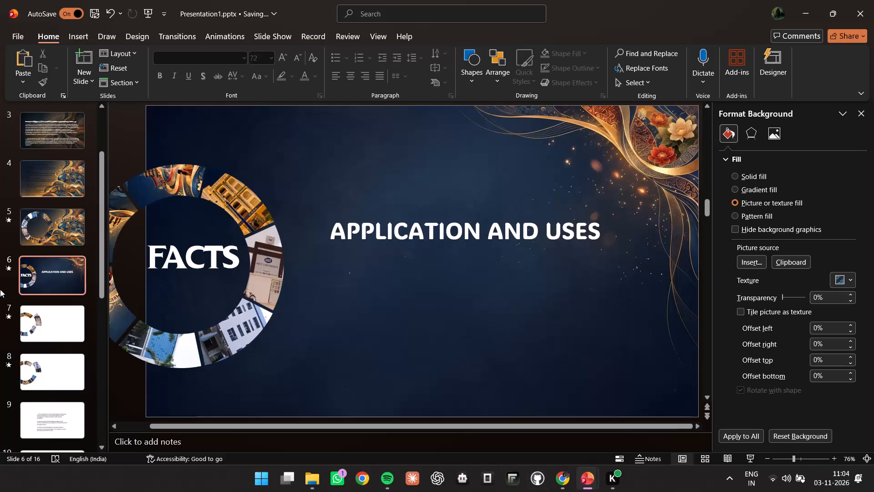
Delete the two body text boxes beside the picture ring on slide 7.
left_click(35, 327)
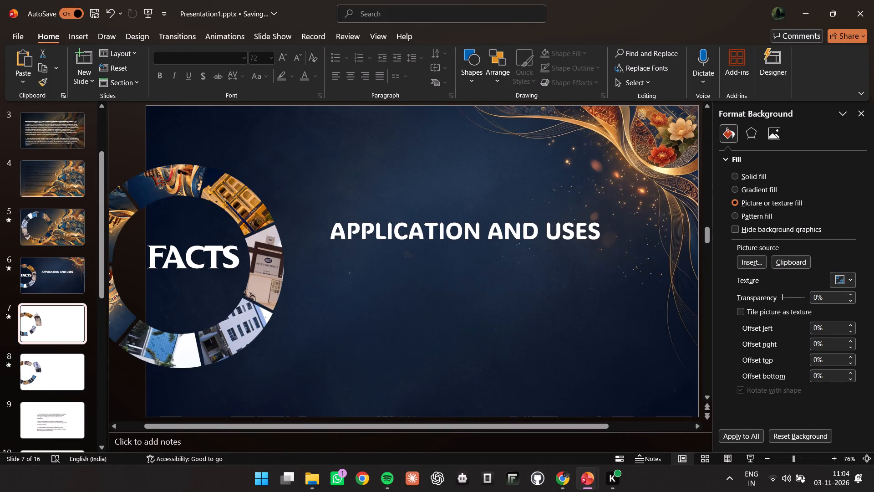
right_click(389, 325)
left_click(616, 133)
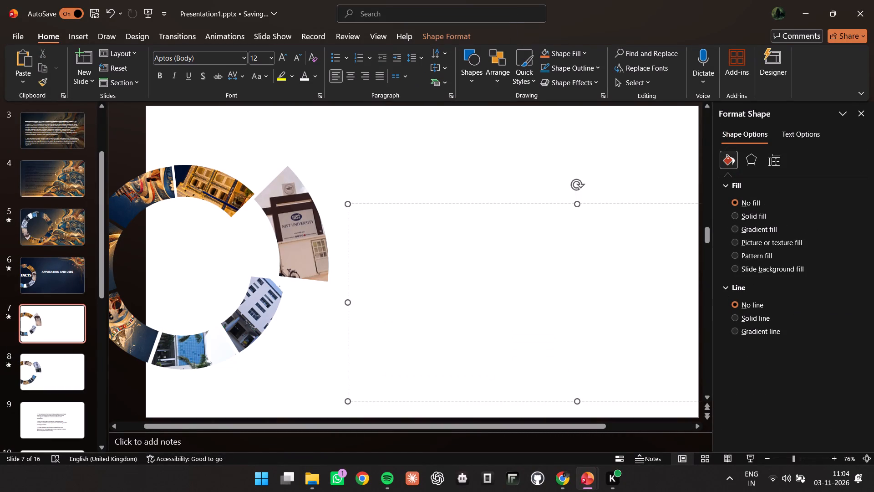
left_click(593, 205)
key("Delete")
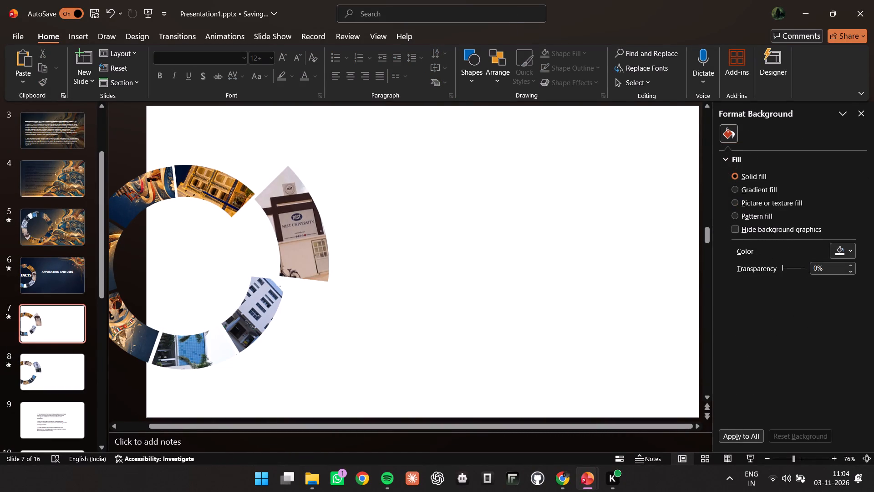
right_click(593, 205)
left_click(436, 131)
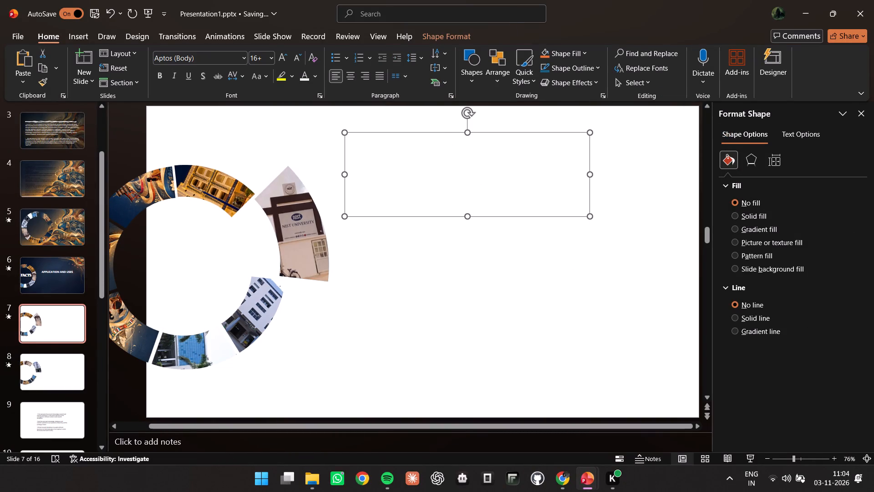
key("Delete")
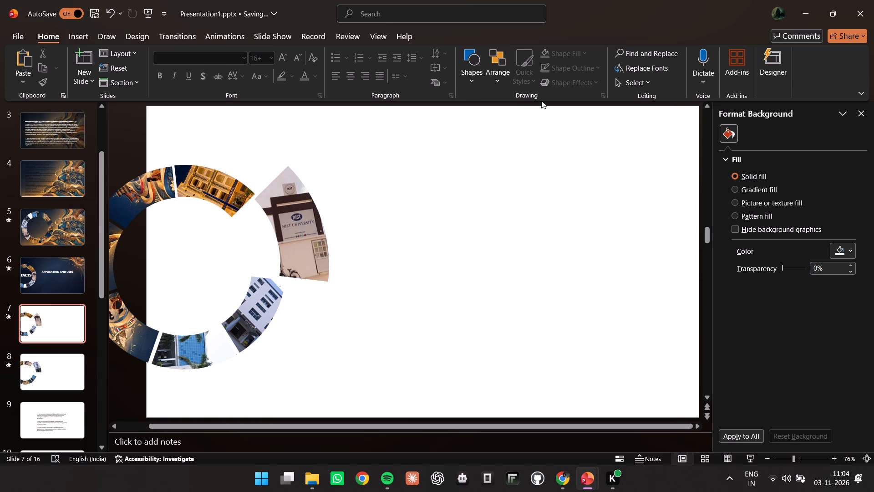
Set slide 7's background picture to the Minimalist_presentation_slide 2K JPG from "New folder" in Downloads.
left_click(742, 203)
left_click(757, 247)
left_click(757, 261)
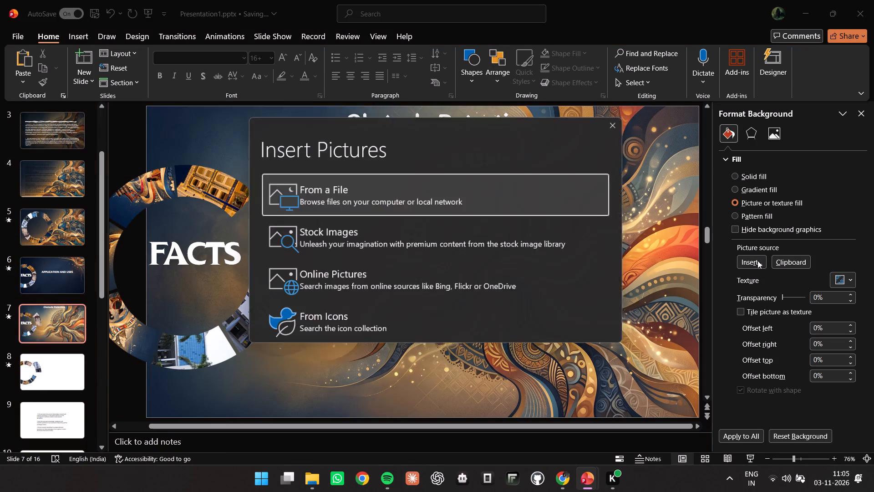
left_click(448, 198)
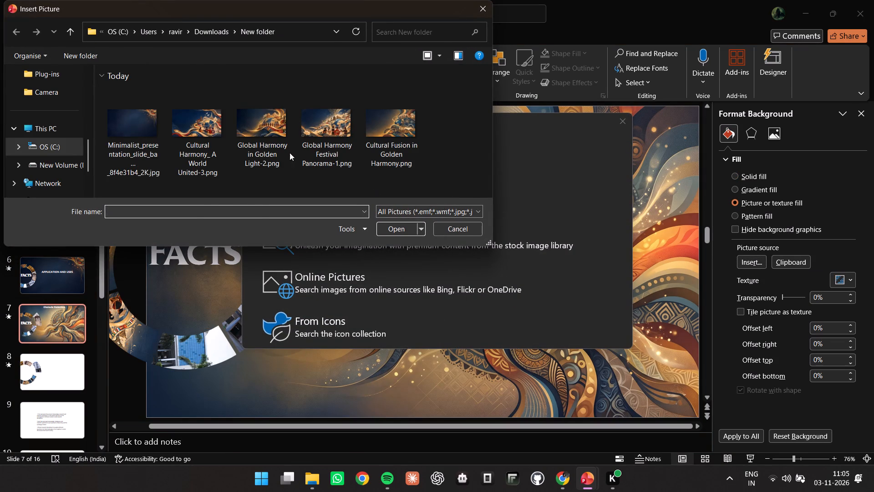
left_click(148, 128)
left_click(392, 229)
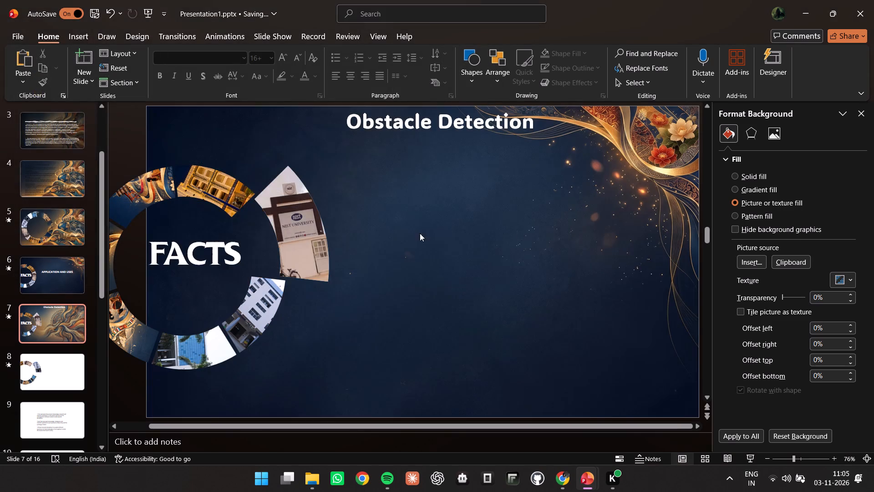
Set slide 8's background picture to the same Minimalist_presentation_slide 2K JPG from "New folder" in Downloads.
left_click(51, 386)
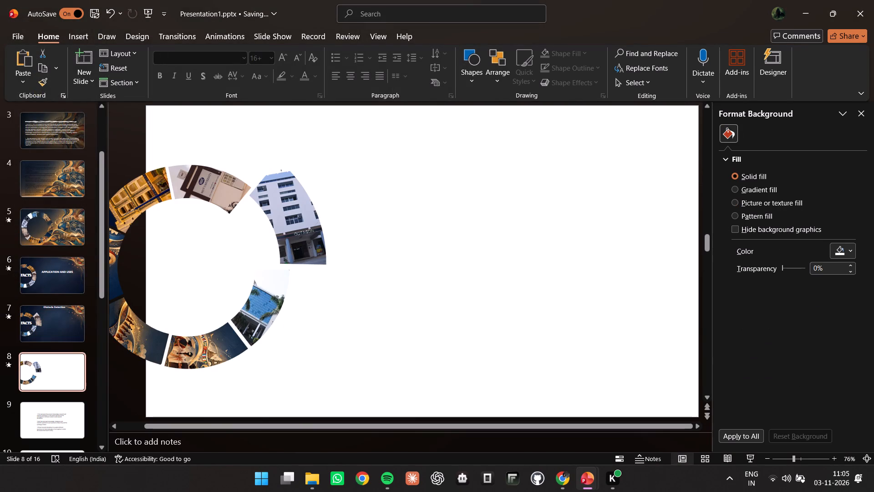
left_click(738, 201)
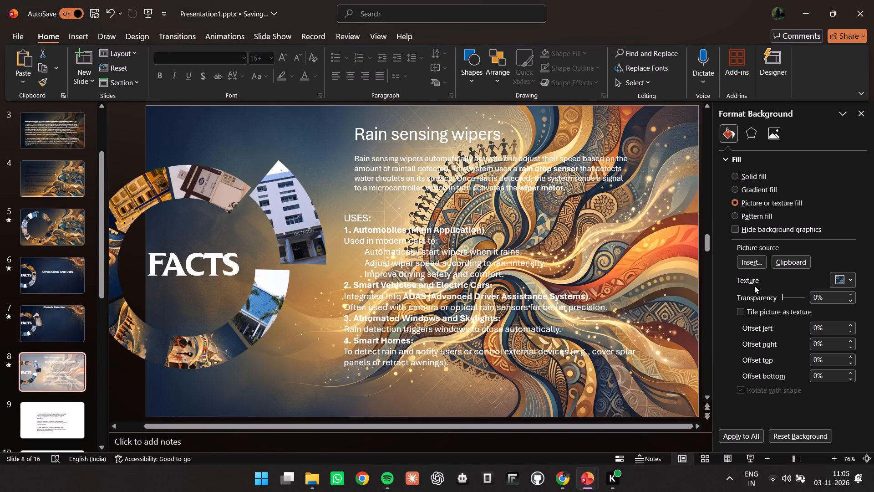
left_click(752, 253)
left_click(755, 262)
left_click(314, 191)
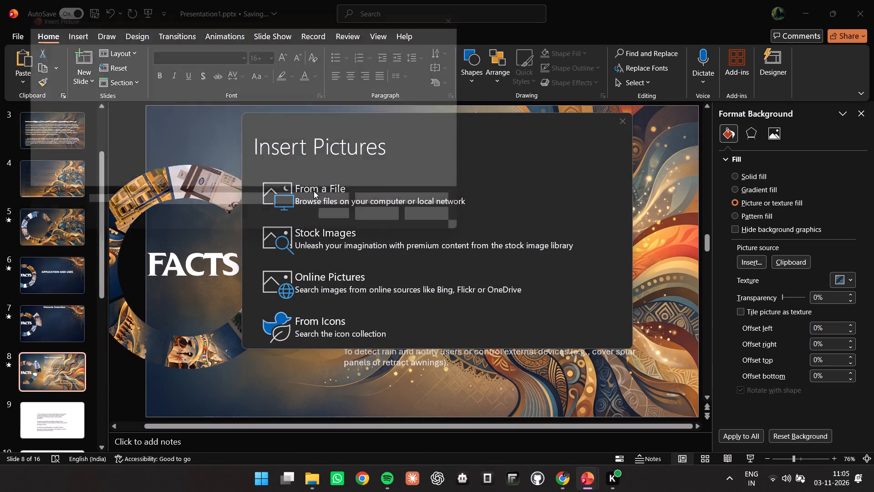
left_click(149, 139)
left_click(385, 224)
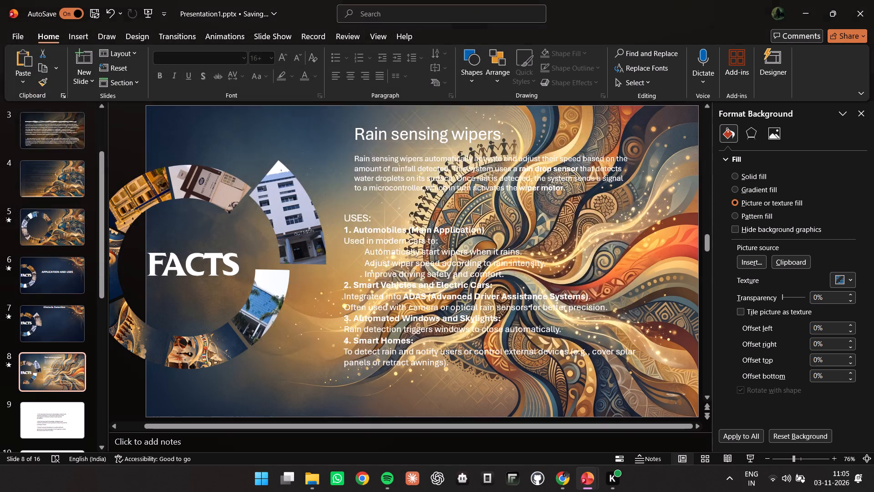
Delete the "Rain sensing wipers" title, its description and the USES text box from slide 8.
left_click_drag(340, 119, 382, 179)
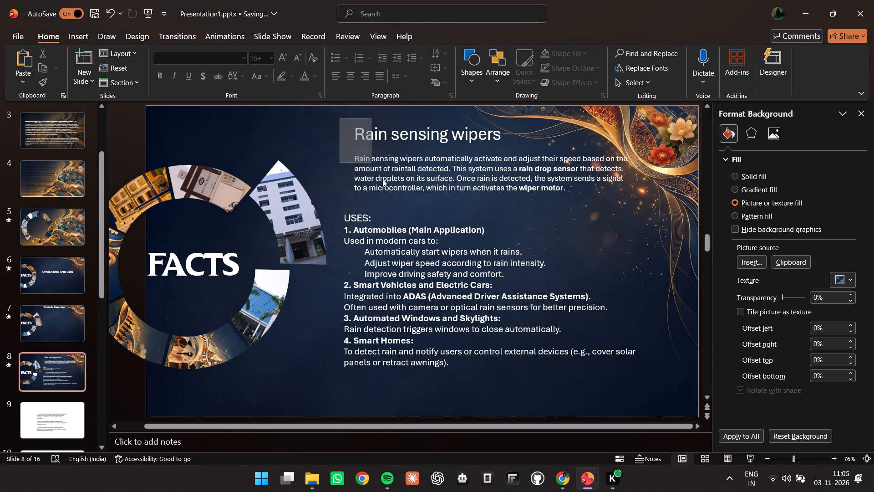
left_click_drag(382, 179, 682, 390)
key("Delete")
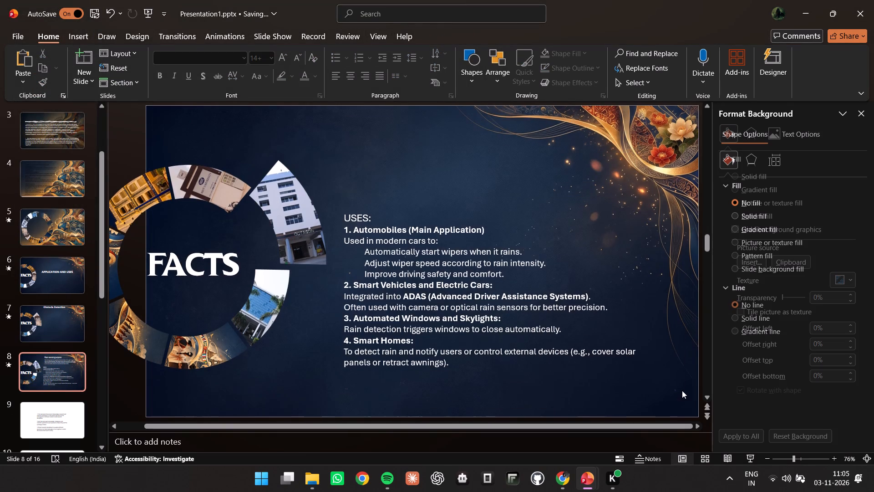
left_click(503, 343)
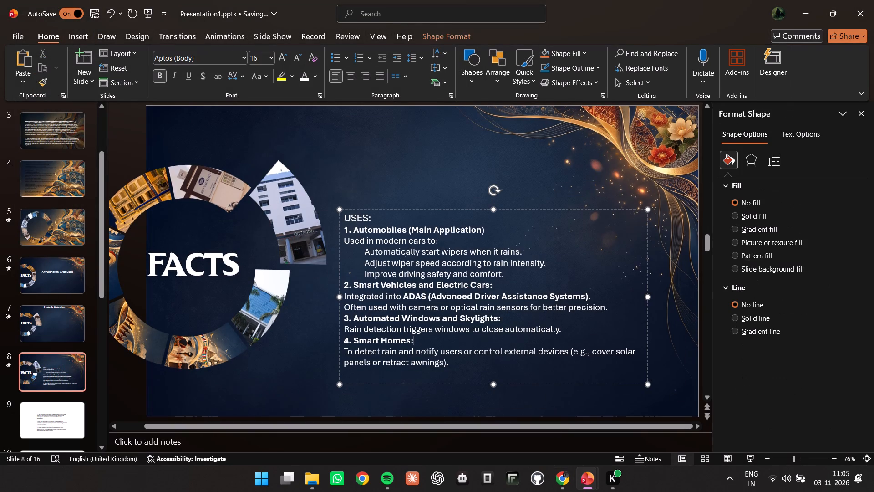
key("Delete")
left_click(429, 209)
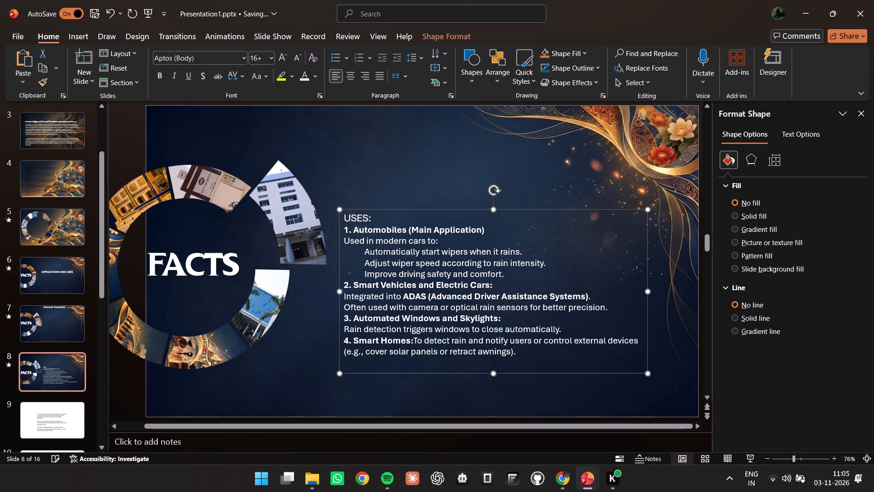
key("Delete")
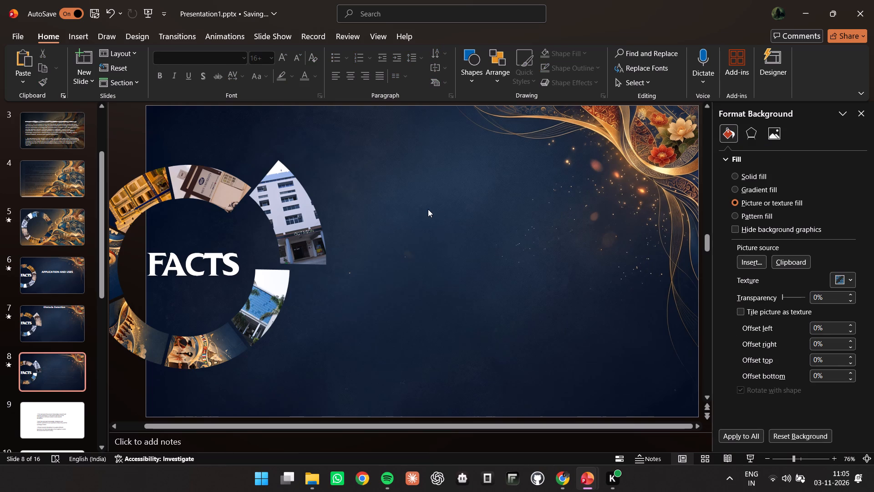
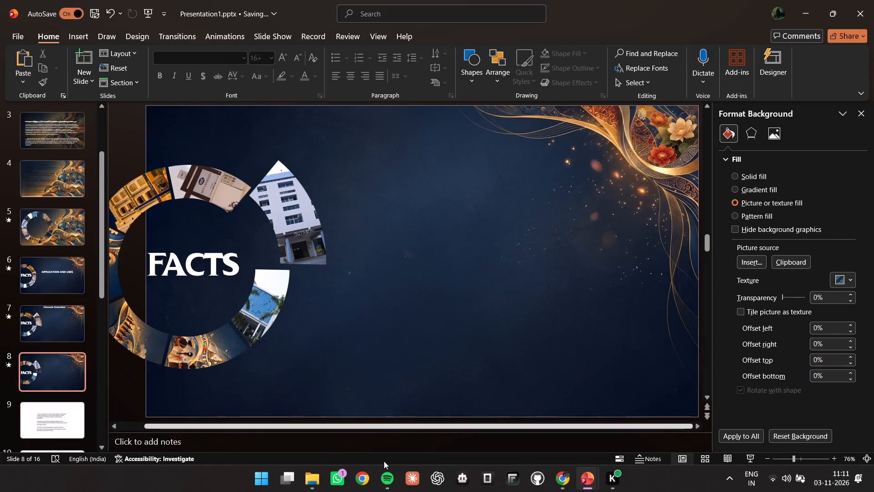
Switch to Spotify, resume the paused song, and return to the PowerPoint presentation.
left_click(382, 491)
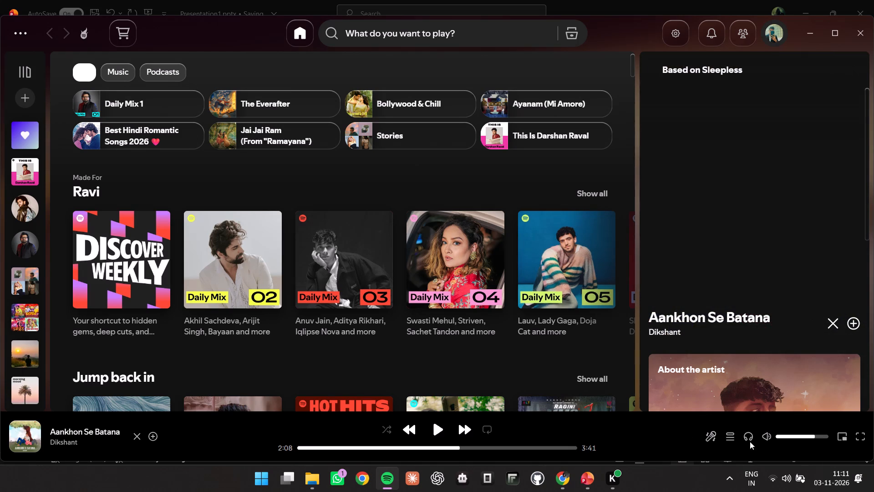
left_click(437, 428)
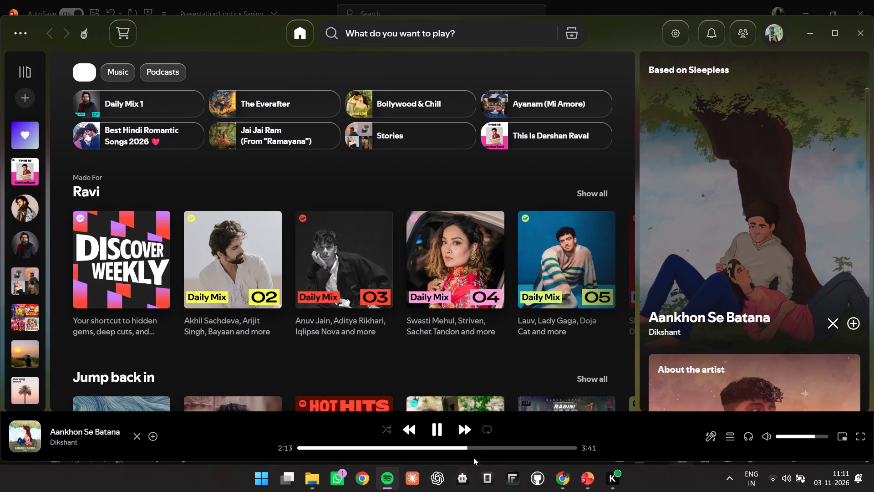
left_click(599, 479)
left_click(578, 450)
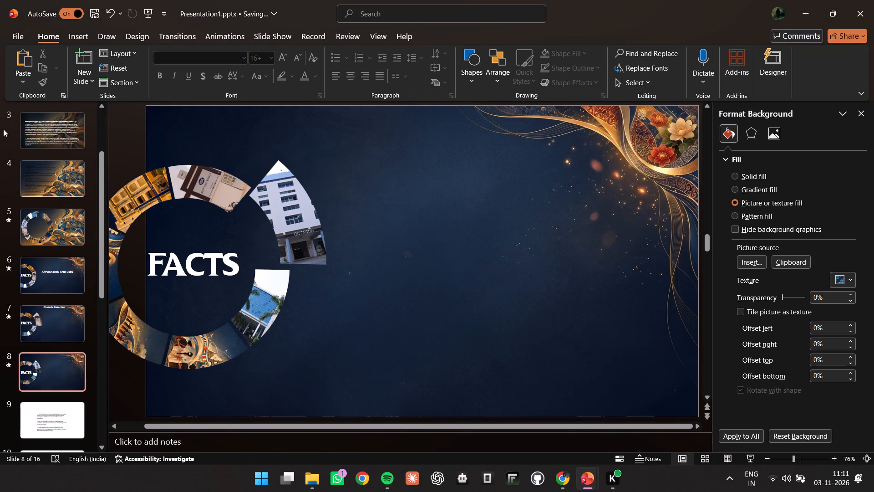
Set slide 5's background to the picture file Minimalist_presentation_slide_ba..._8f4e31b4_2K.jpg from the New folder in Downloads.
left_click(37, 216)
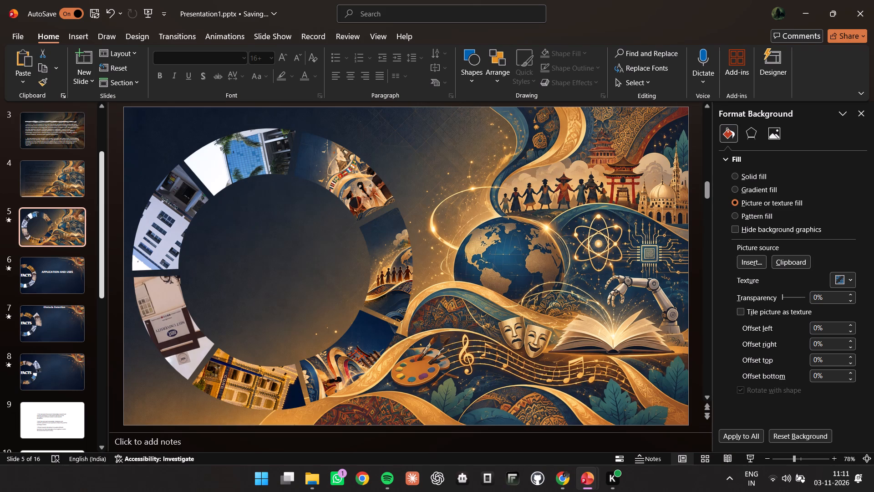
left_click(479, 233)
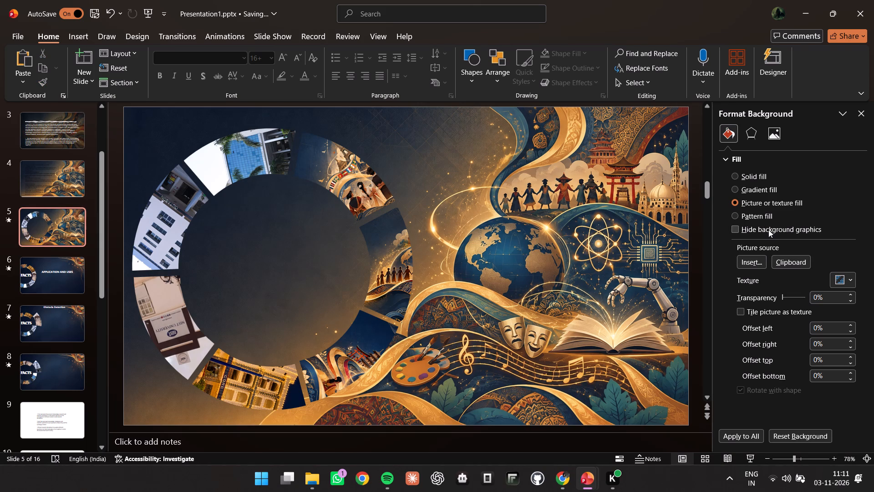
left_click(756, 267)
left_click(350, 188)
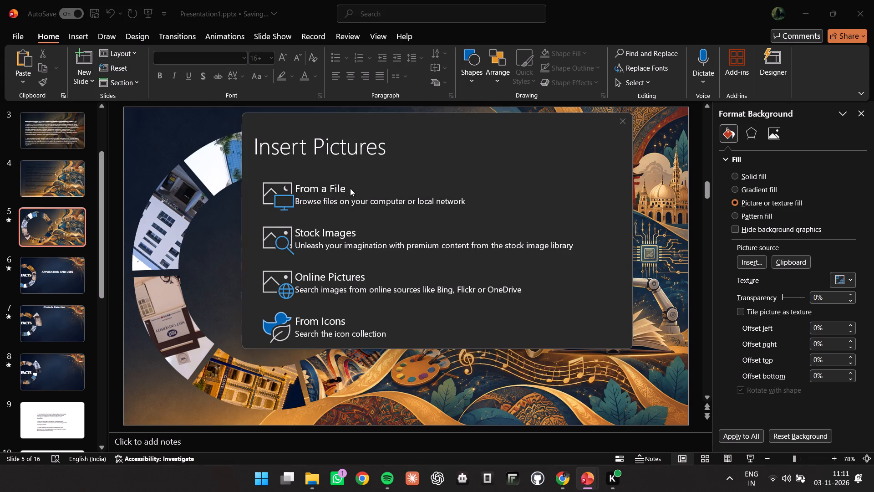
left_click(147, 136)
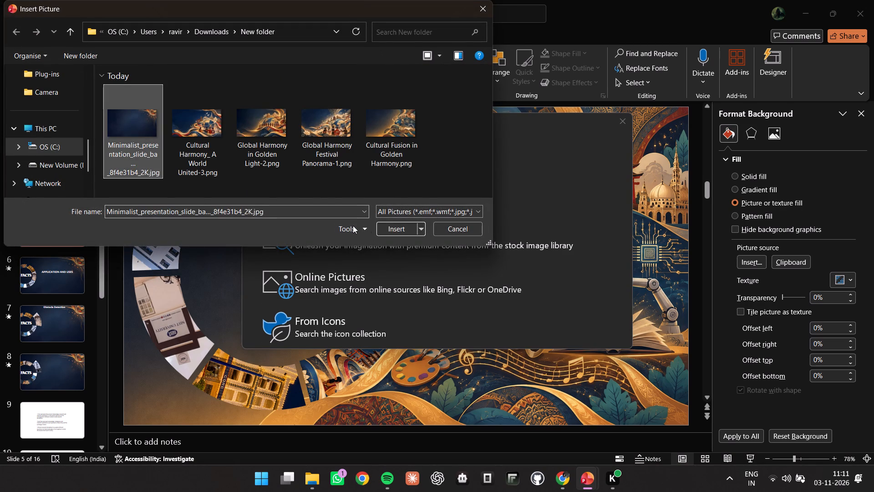
left_click(391, 231)
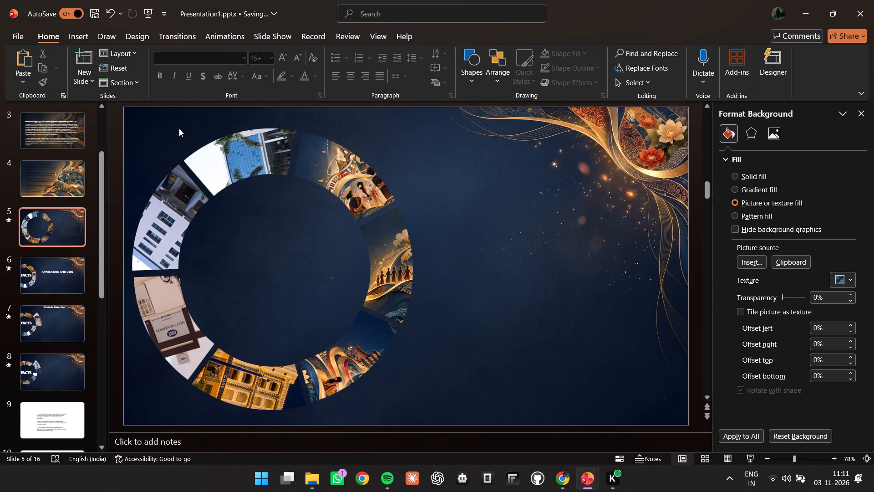
Move all the ring's picture segments on slide 5 together towards the middle of the slide.
left_click(181, 137)
key("ctrl+a")
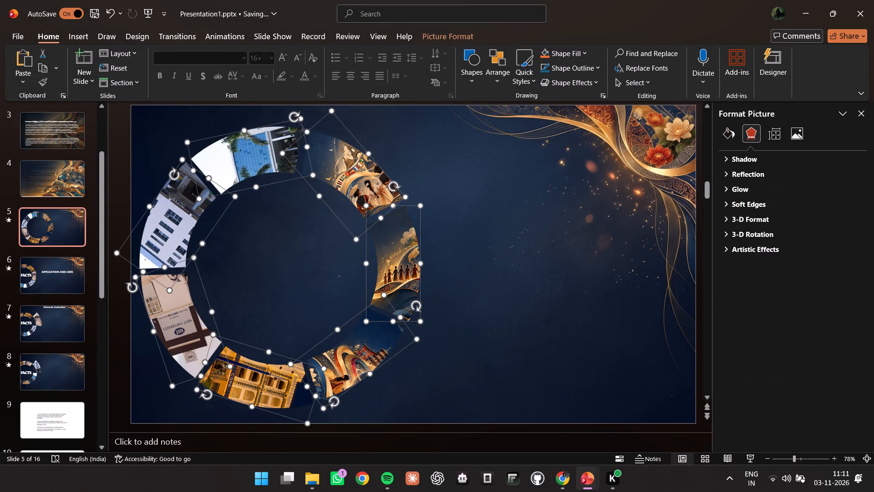
left_click_drag(212, 162, 324, 168)
left_click(666, 254)
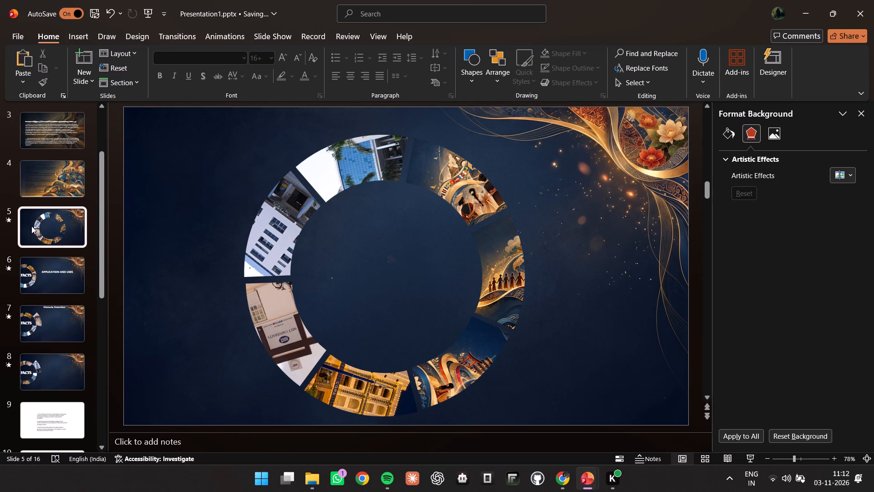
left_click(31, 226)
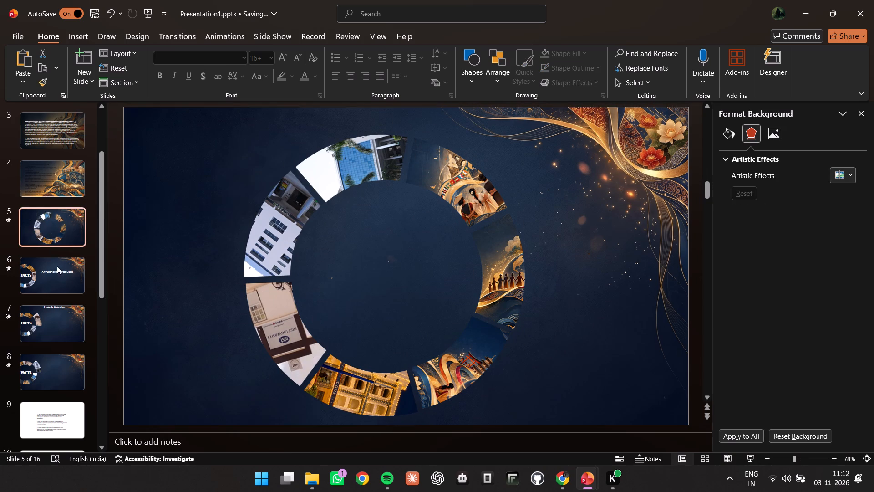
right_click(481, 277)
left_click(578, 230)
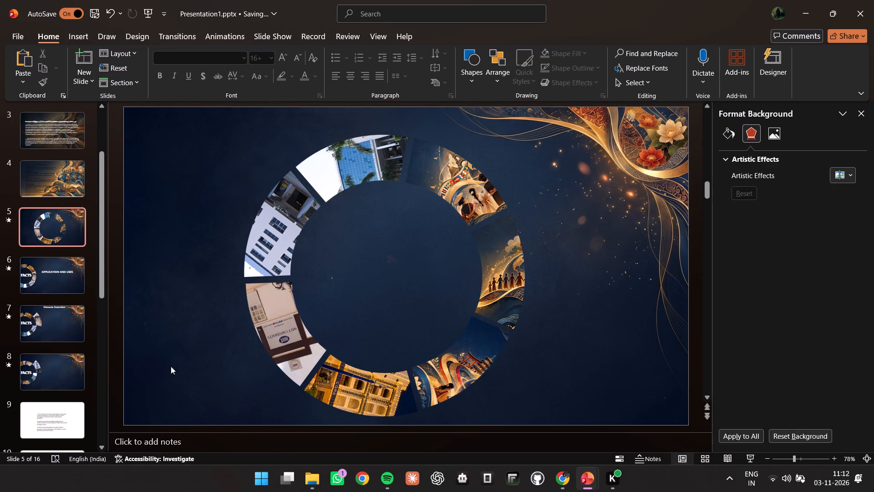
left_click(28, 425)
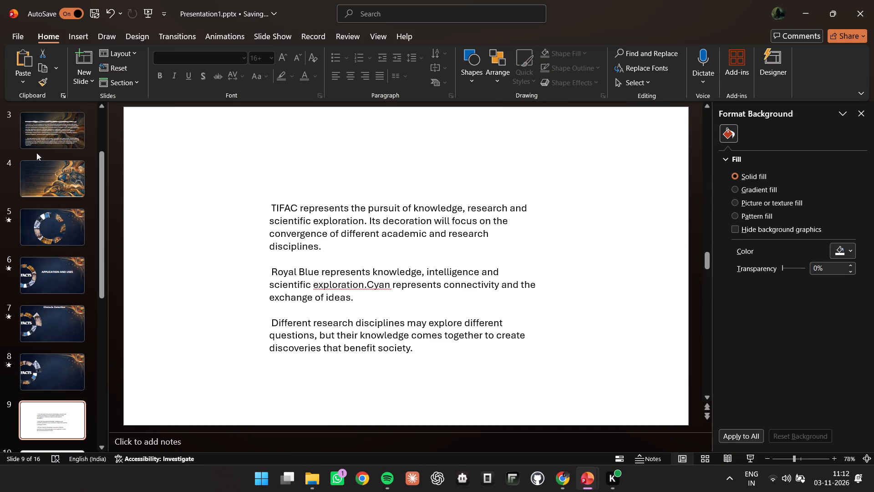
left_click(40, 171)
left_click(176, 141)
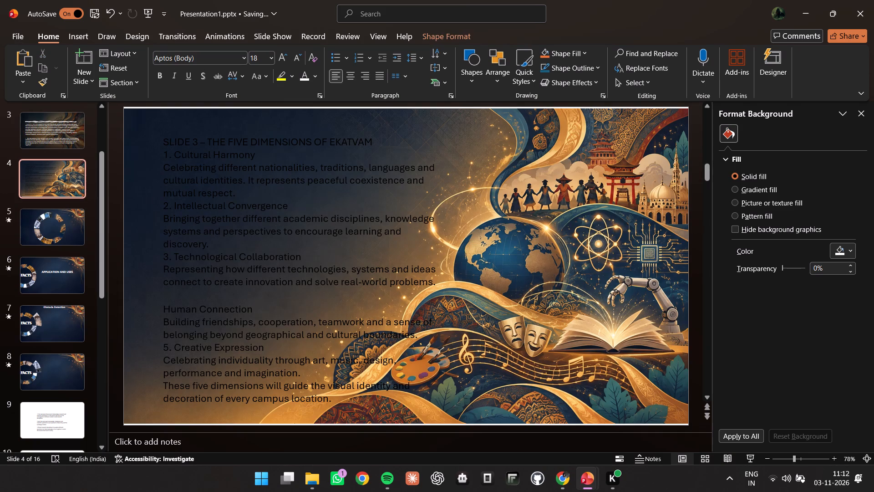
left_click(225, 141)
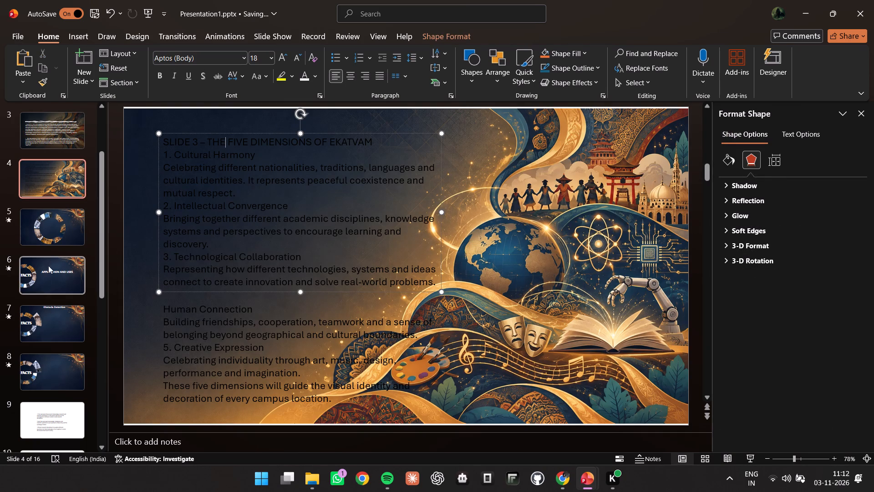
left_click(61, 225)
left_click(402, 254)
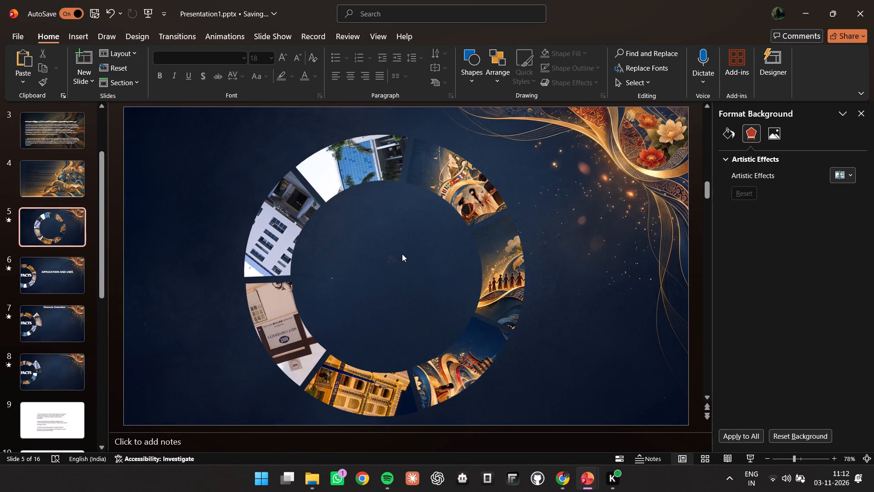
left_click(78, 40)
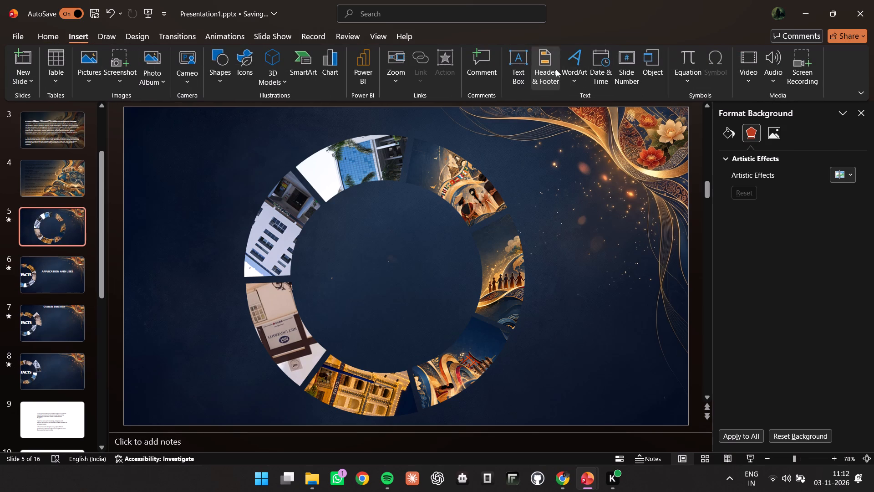
Copy the EKATVAM title text from slide 1 and paste it onto slide 5.
scroll(73, 167, "up", 13)
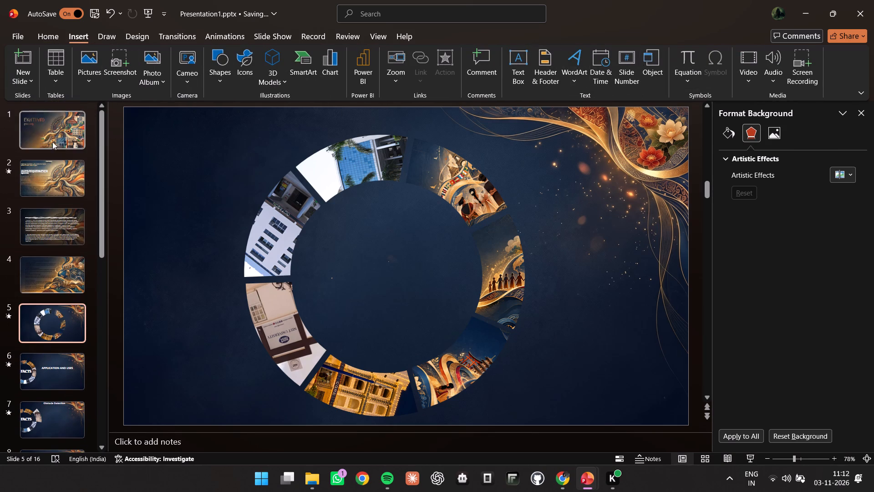
left_click(52, 142)
left_click(280, 159)
left_click_drag(158, 164, 282, 167)
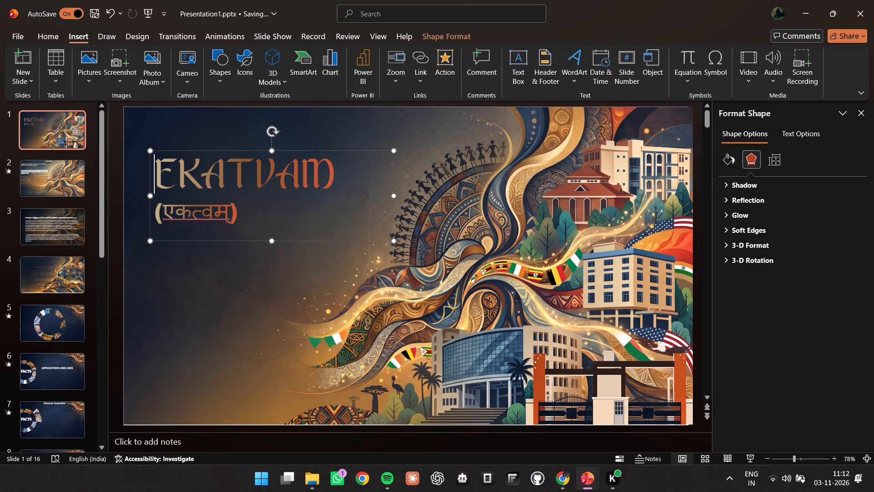
left_click_drag(282, 167, 328, 168)
right_click(323, 169)
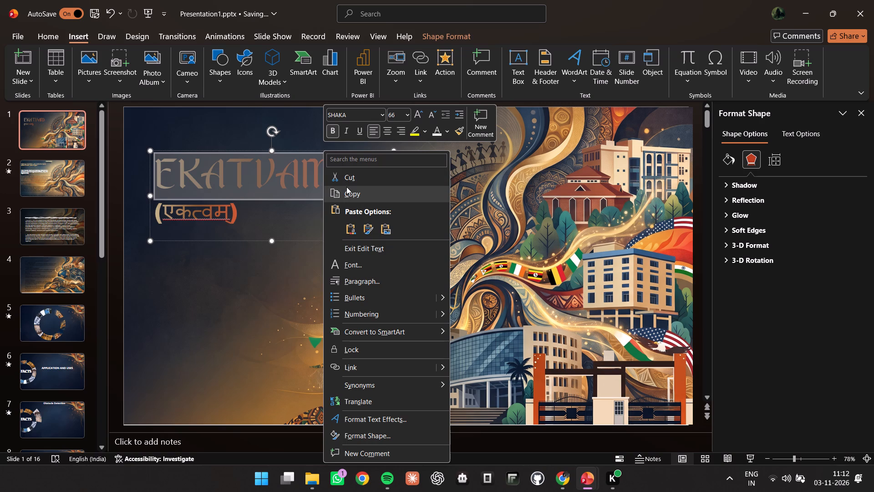
left_click(346, 187)
left_click(46, 317)
right_click(378, 245)
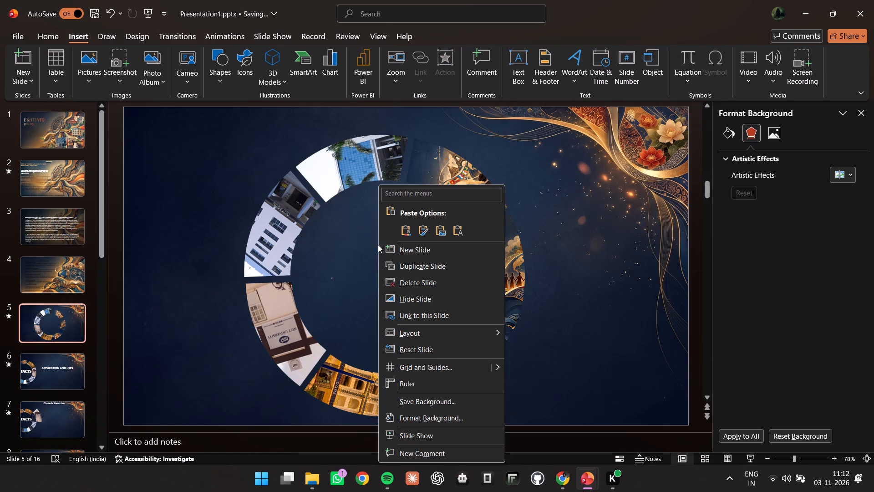
left_click(407, 236)
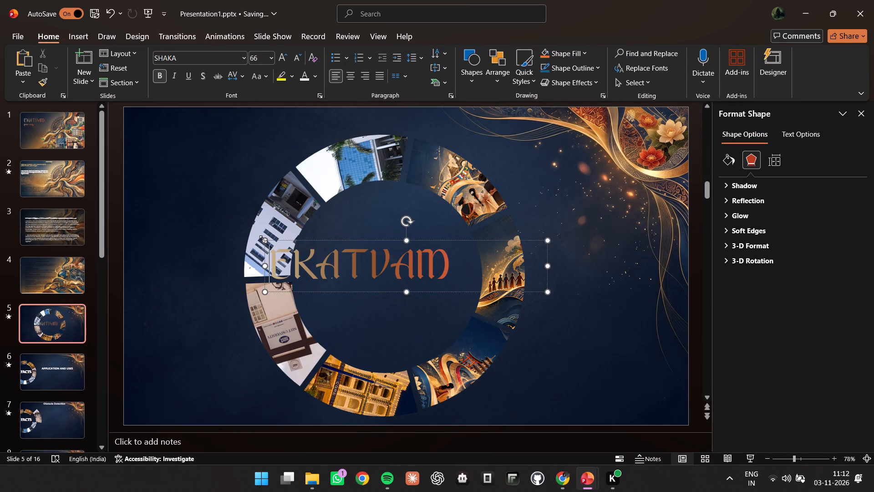
Centre the EKATVAM text inside slide 5's picture ring and narrow its text box to fit the word on one line.
left_click_drag(379, 240, 407, 239)
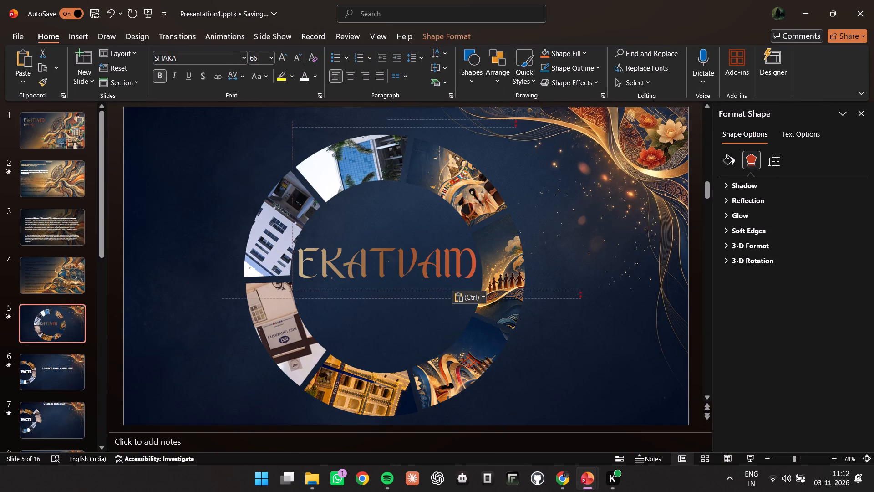
left_click_drag(407, 239, 406, 249)
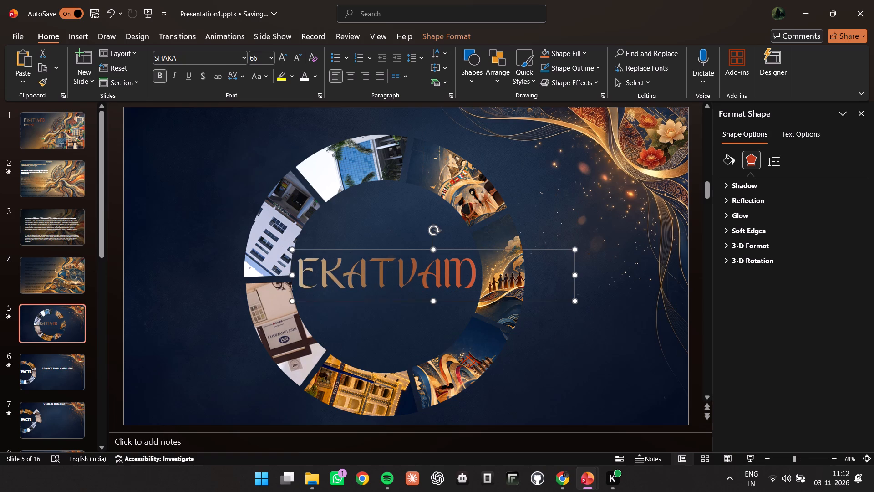
left_click_drag(578, 274, 473, 282)
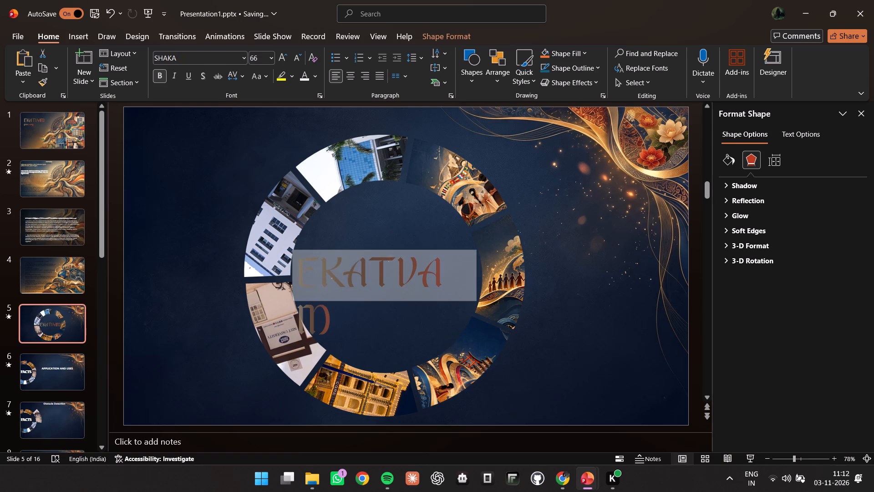
left_click_drag(473, 282, 487, 280)
left_click(410, 224)
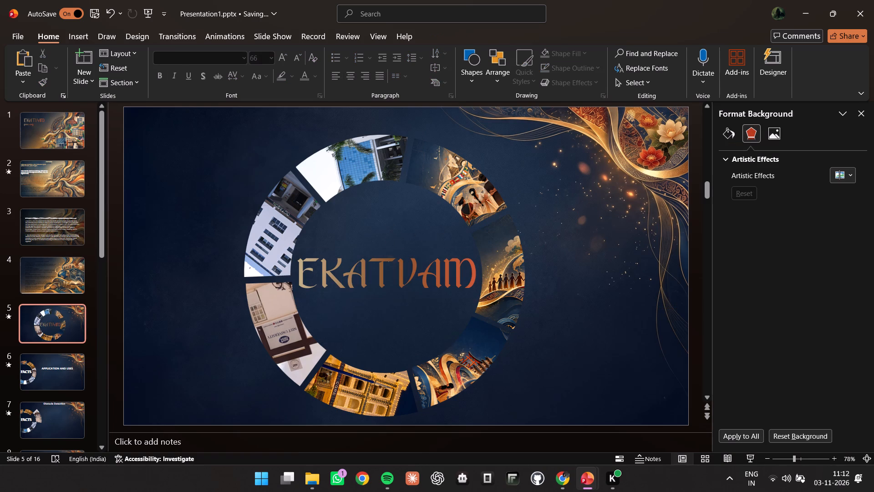
left_click(319, 260)
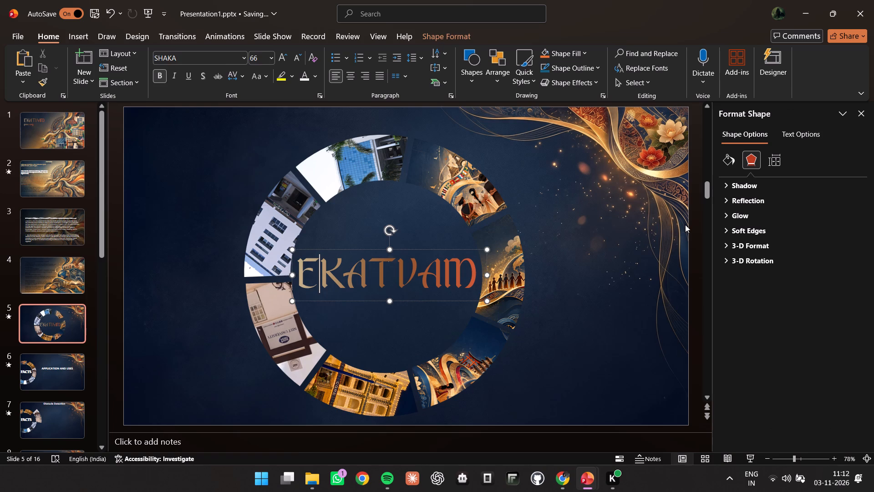
left_click(611, 235)
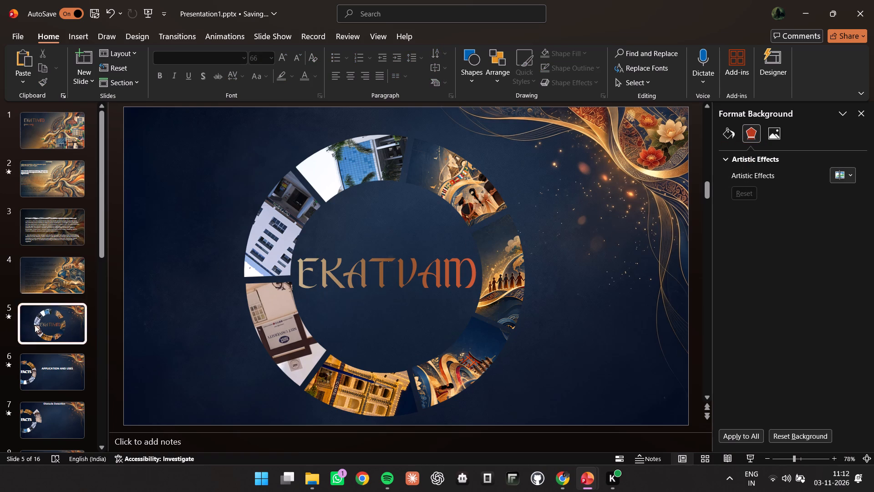
Replace the FACTS text box inside slide 6's ring with a copy of slide 5's EKATVAM text box.
left_click(37, 354)
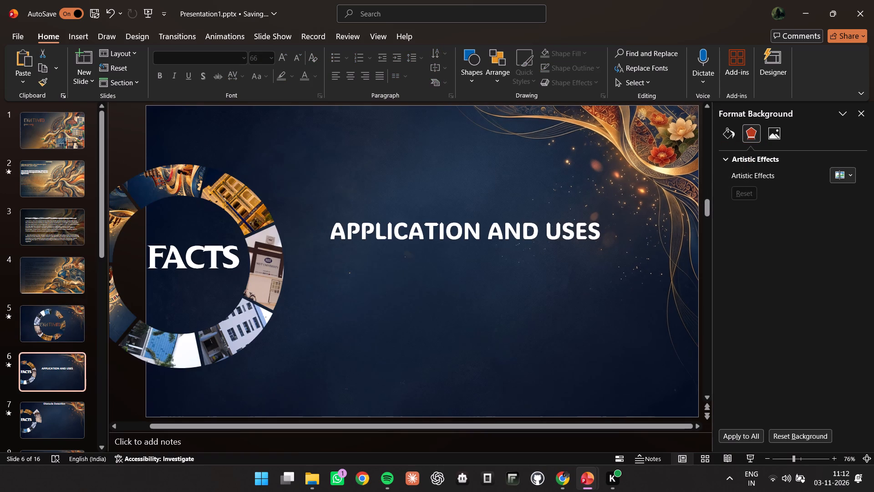
left_click(69, 326)
left_click(330, 265)
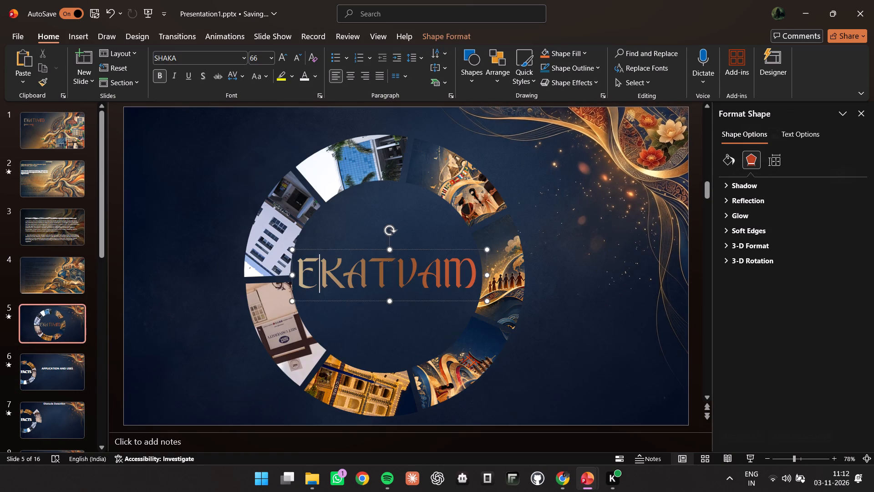
right_click(346, 248)
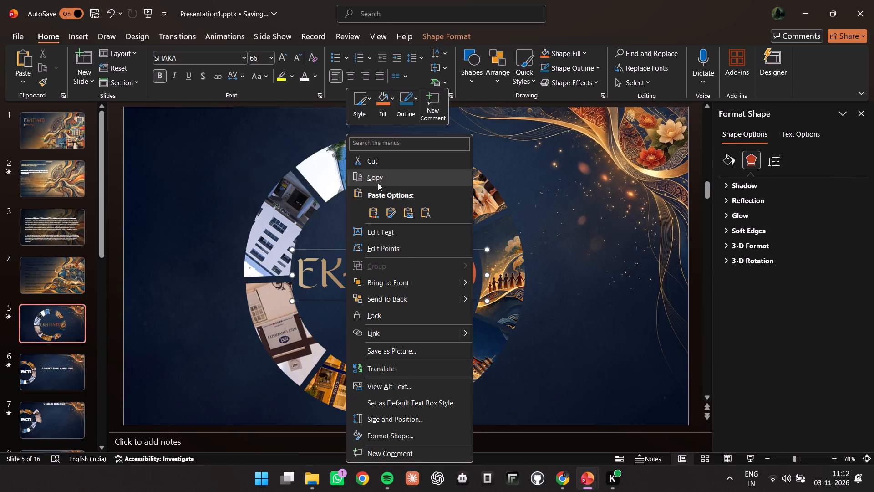
left_click(378, 183)
left_click(46, 384)
left_click(187, 263)
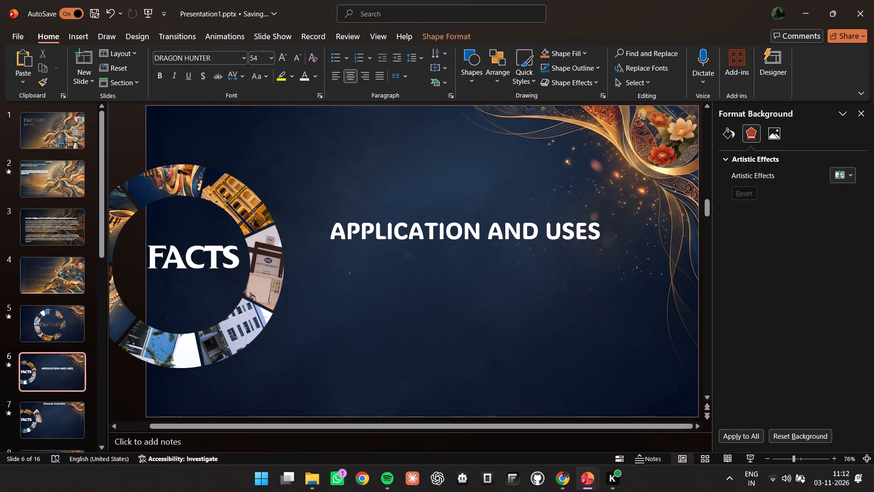
left_click(179, 238)
right_click(179, 238)
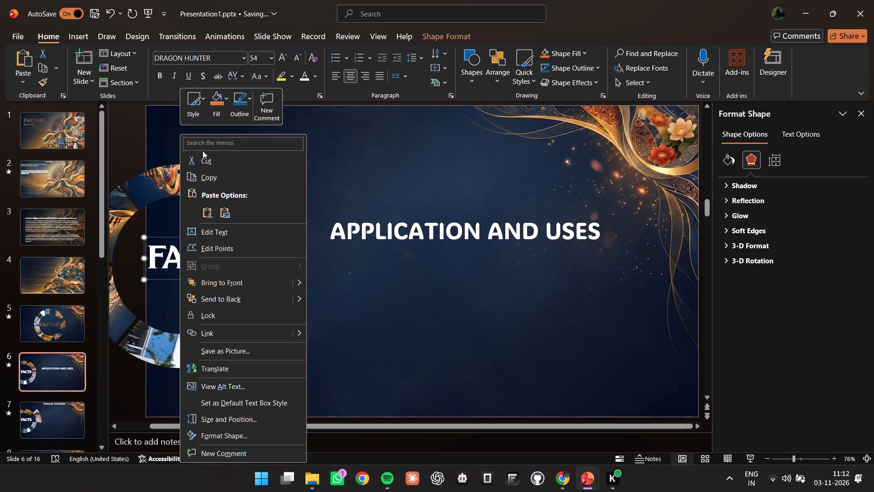
left_click(143, 231)
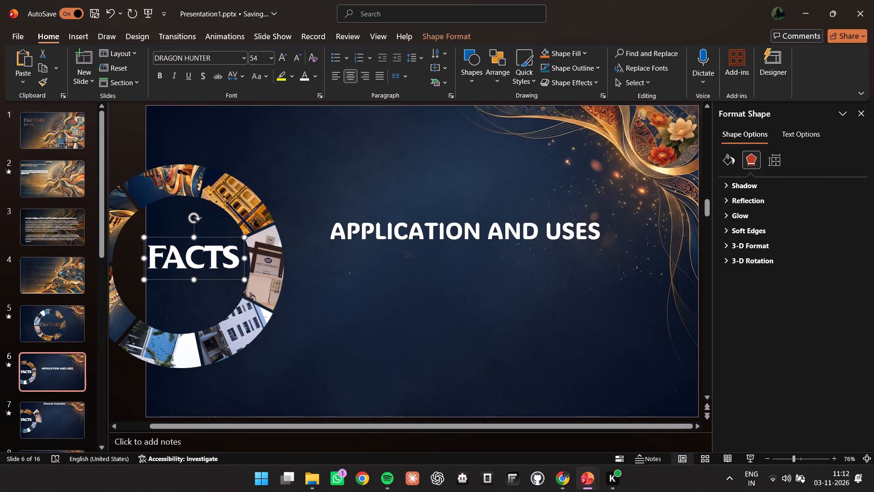
left_click(148, 237)
key("Delete")
right_click(148, 237)
left_click(178, 238)
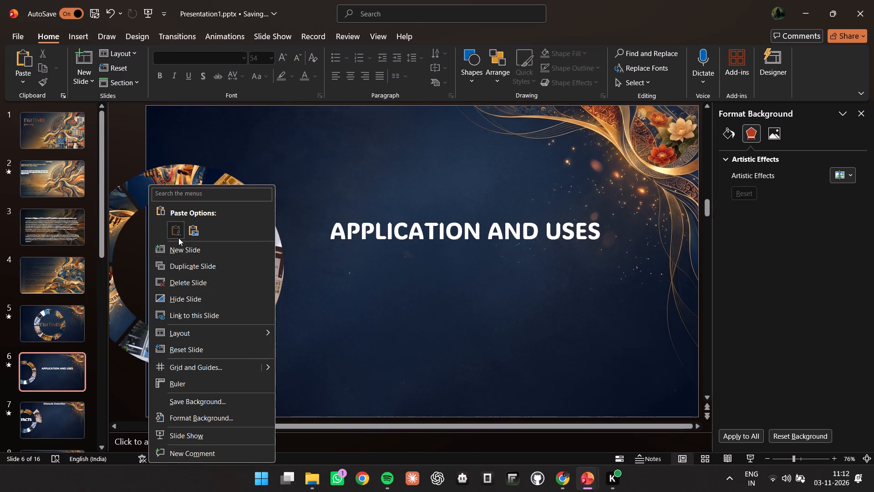
Move the pasted EKATVAM text inside slide 6's ring and reduce its font size to 48.
left_click_drag(396, 244, 196, 240)
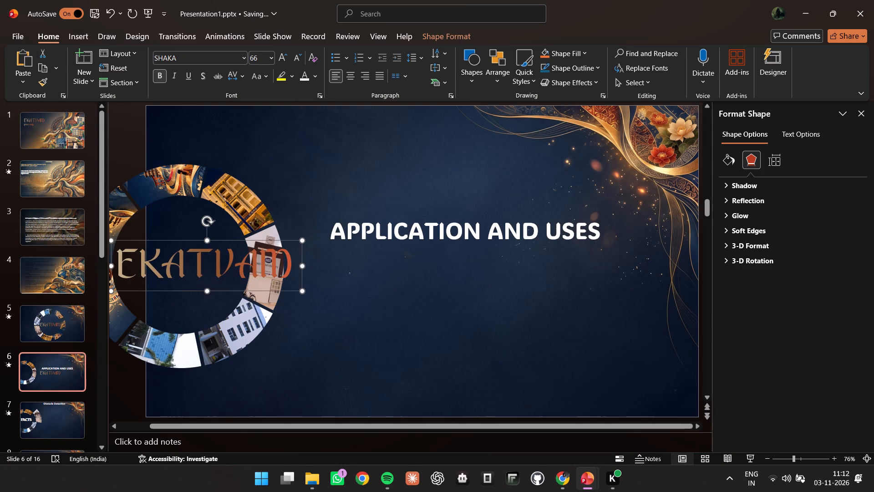
left_click_drag(287, 266, 123, 267)
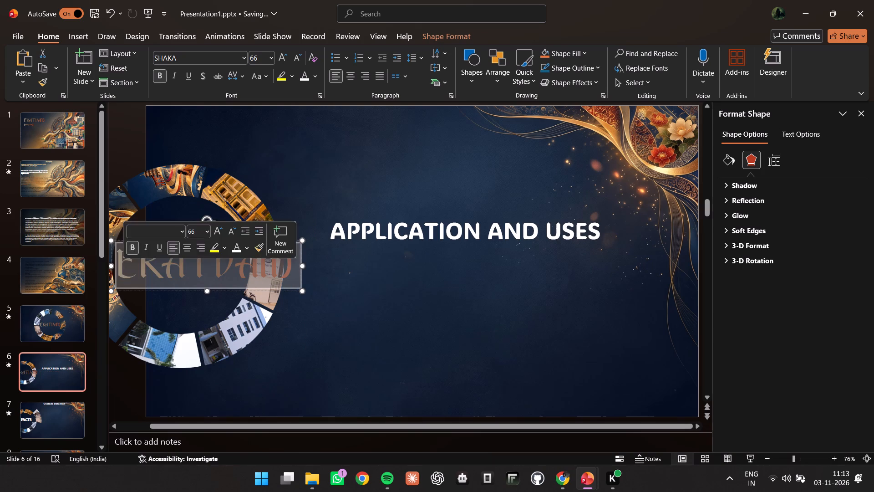
left_click(269, 56)
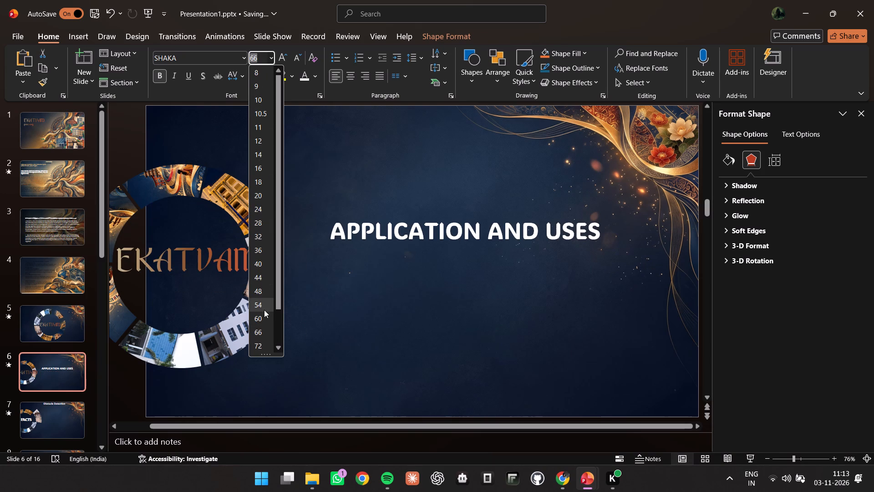
left_click(262, 293)
left_click(344, 290)
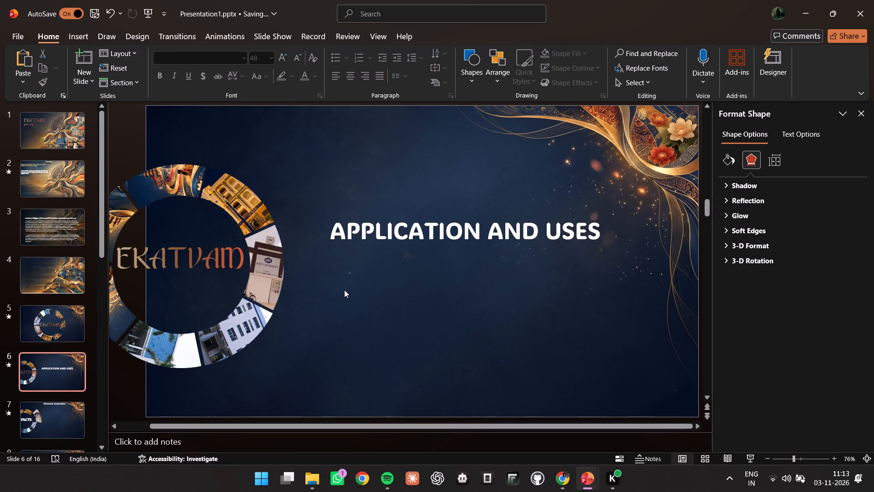
left_click(228, 259)
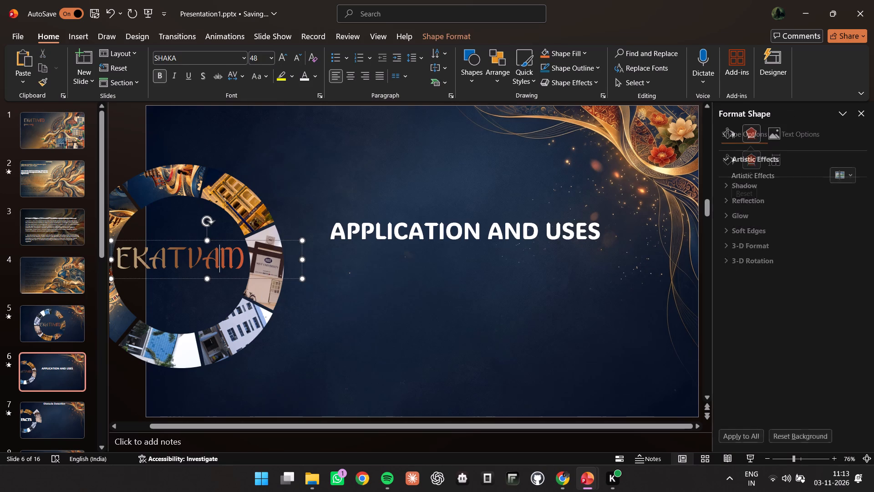
Preview slide 6 as a full-screen slide show, including its transition from the previous slide.
left_click(754, 462)
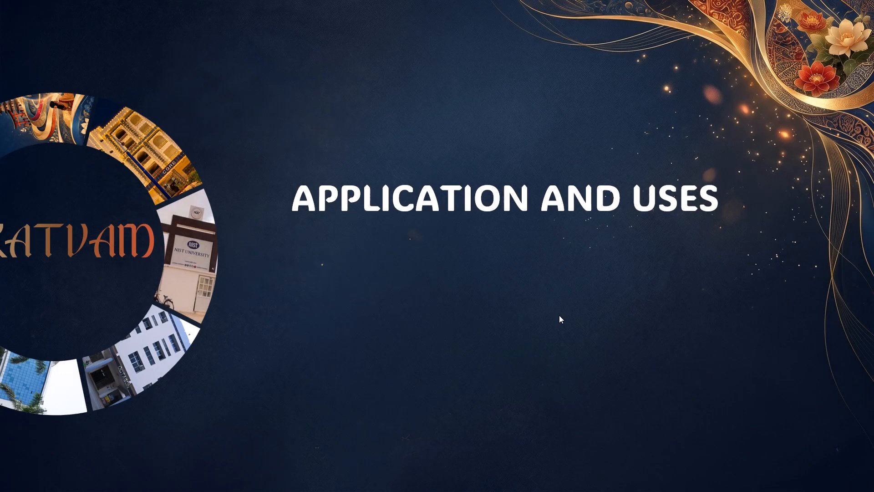
key("Left")
key("Right")
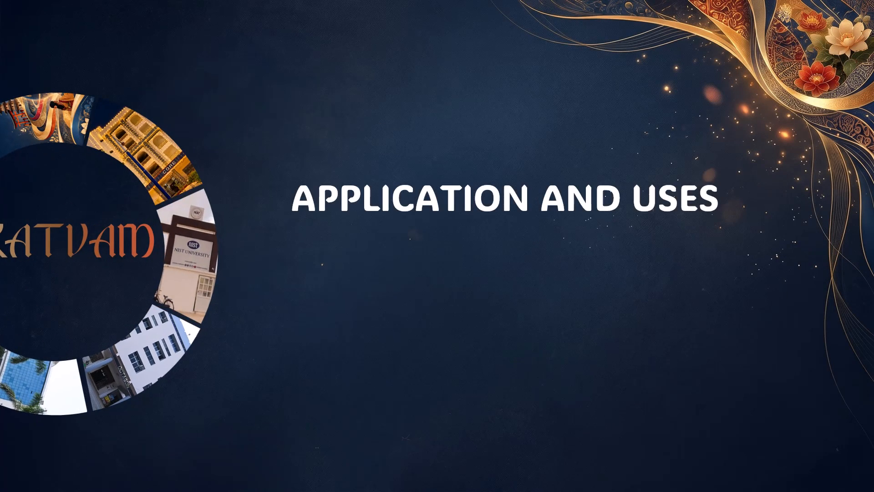
key("Escape")
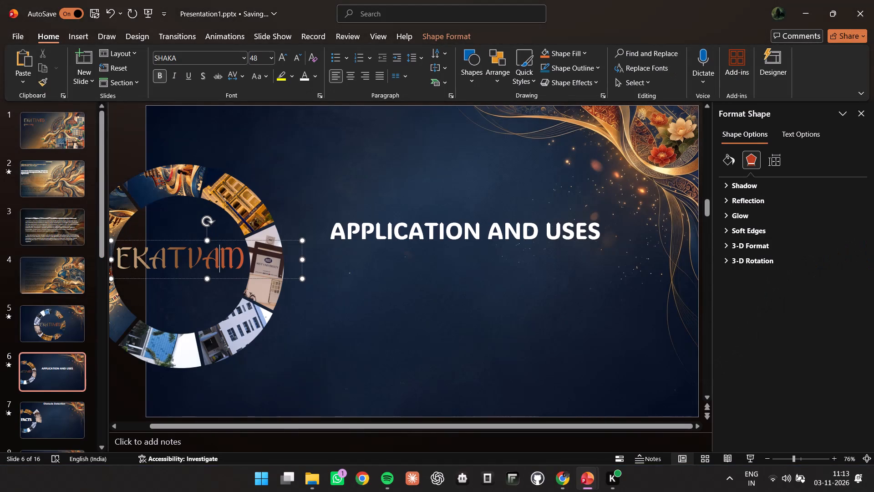
Replace slide 6's APPLICATION AND USES heading with THE FIVE DIMENSIONS OF EKATVAM copied from slide 4, and widen its text box slightly.
left_click(50, 256)
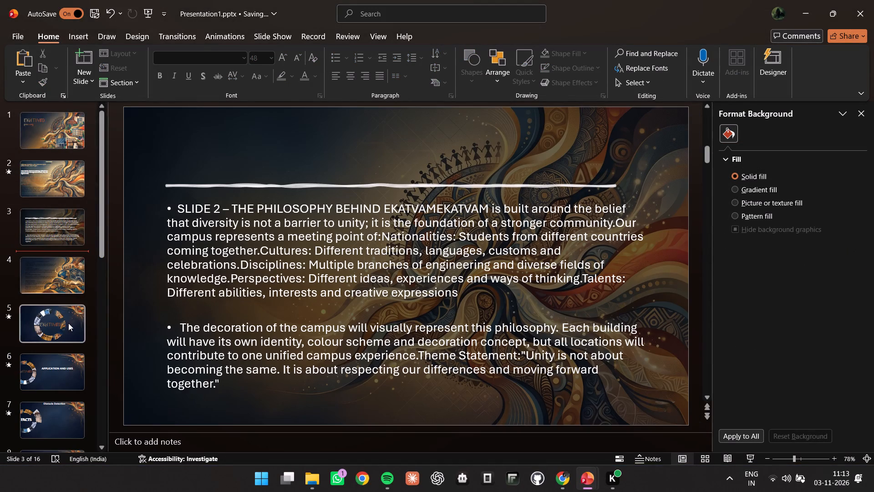
left_click(68, 323)
left_click(54, 273)
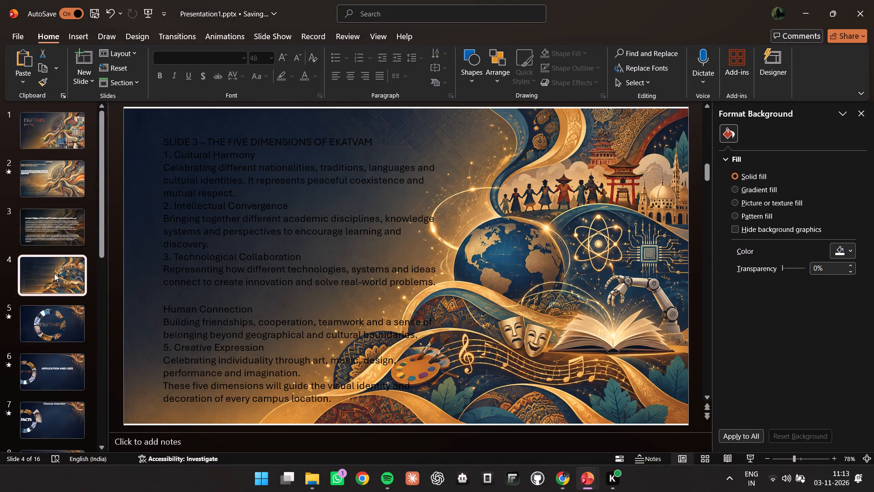
left_click(184, 147)
left_click_drag(209, 142, 353, 140)
right_click(353, 140)
left_click(382, 184)
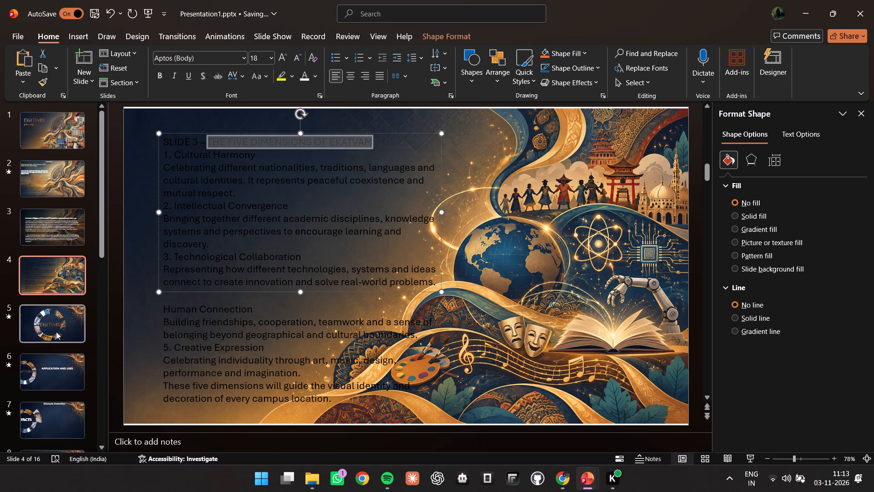
left_click(44, 374)
left_click(421, 229)
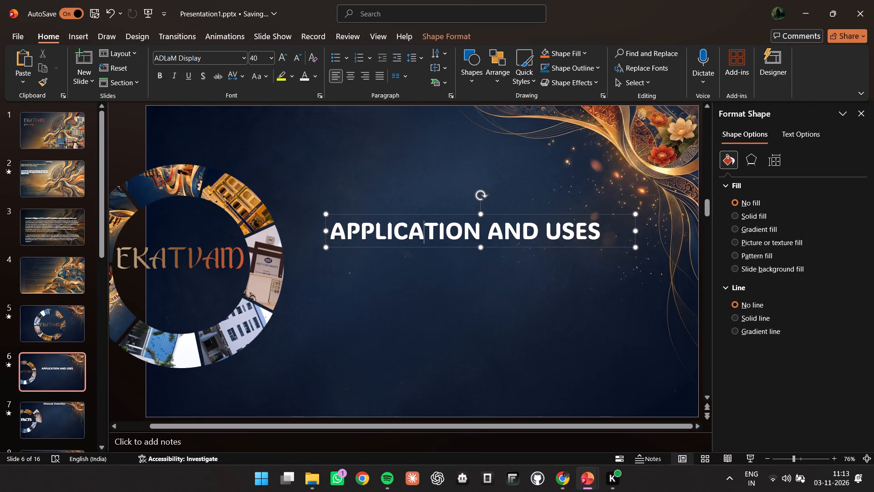
left_click_drag(334, 223, 630, 227)
key("ctrl+v")
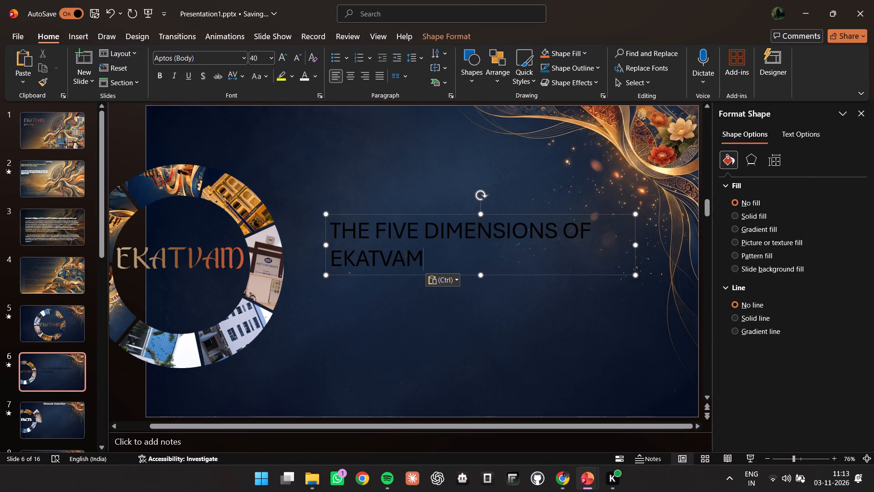
left_click_drag(636, 242, 654, 242)
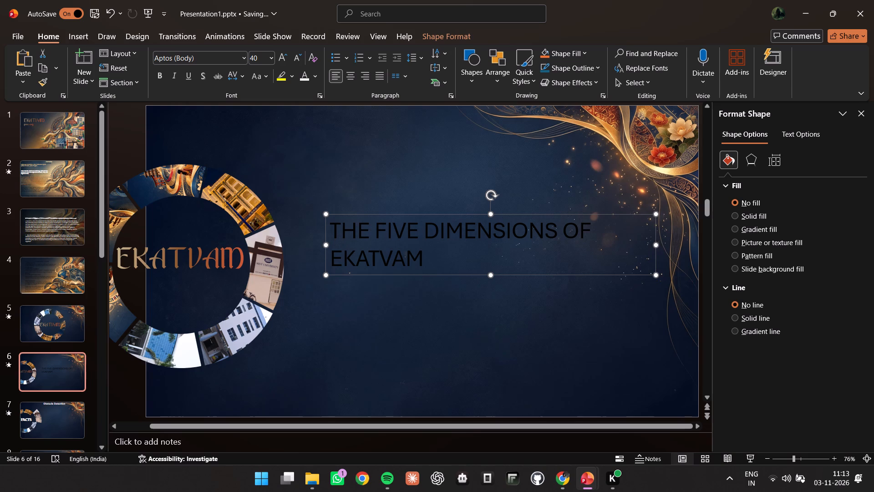
Change the font of slide 6's THE FIVE DIMENSIONS OF EKATVAM heading to SHAKA.
left_click_drag(425, 257, 342, 208)
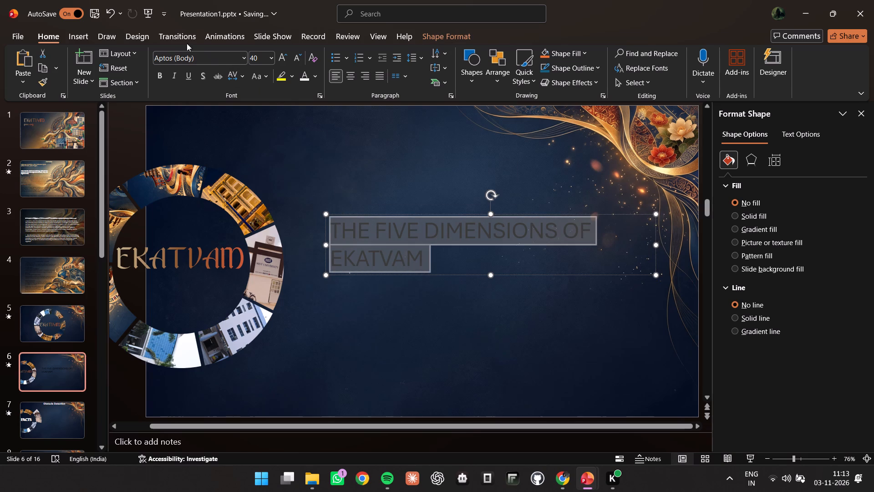
left_click(226, 56)
left_click(243, 60)
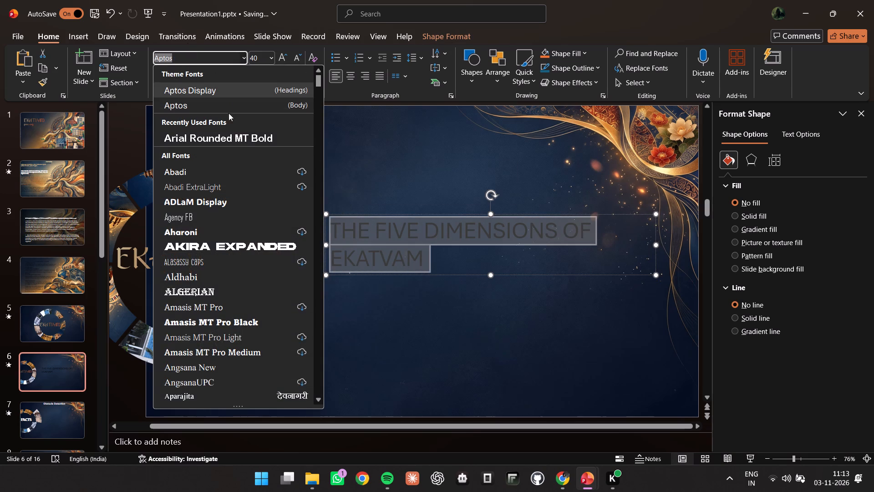
scroll(211, 89, "up", 2)
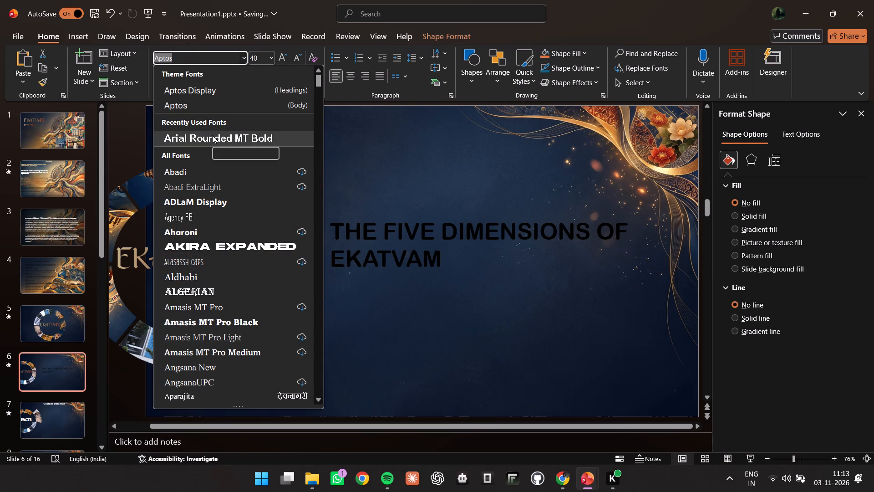
type("sha")
key("Return")
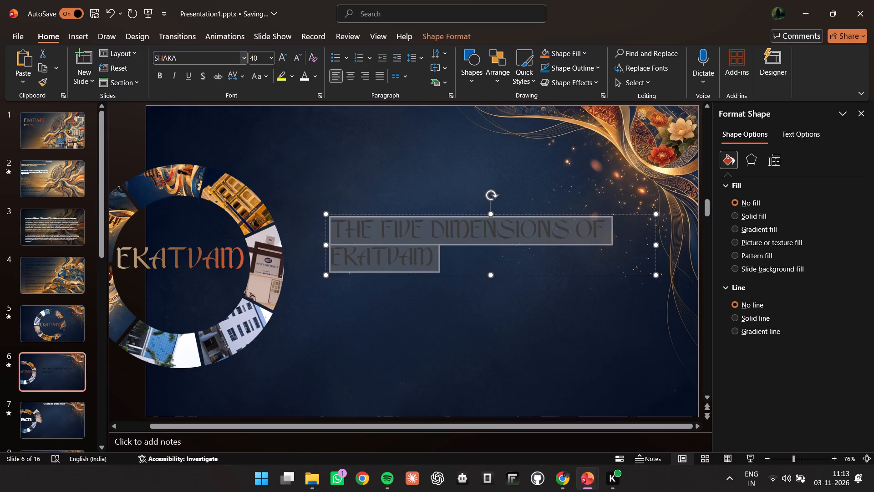
Give the text of slide 6's heading the gold-to-orange gradient fill, leaving its text box without a shape fill.
left_click(427, 38)
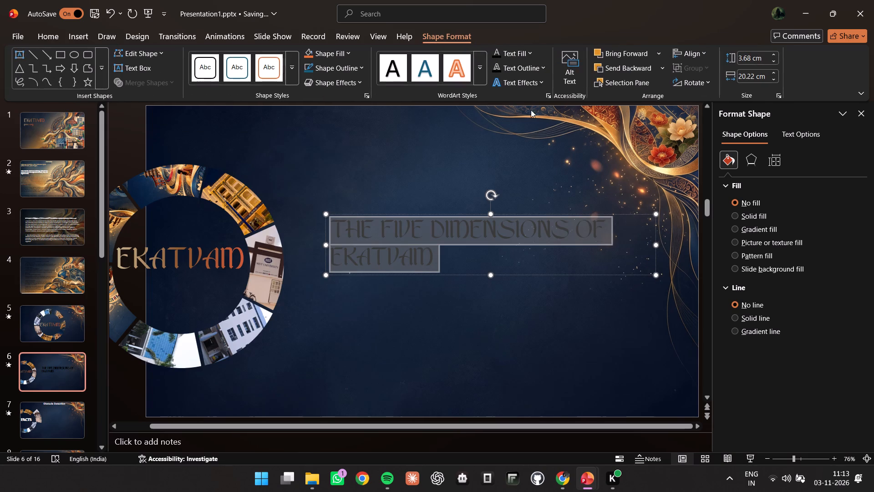
left_click(748, 228)
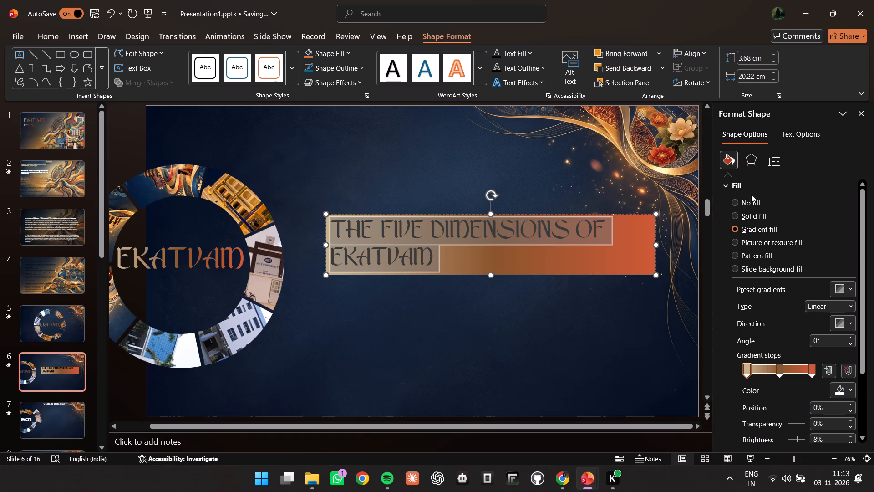
left_click(740, 200)
left_click(799, 121)
left_click(799, 131)
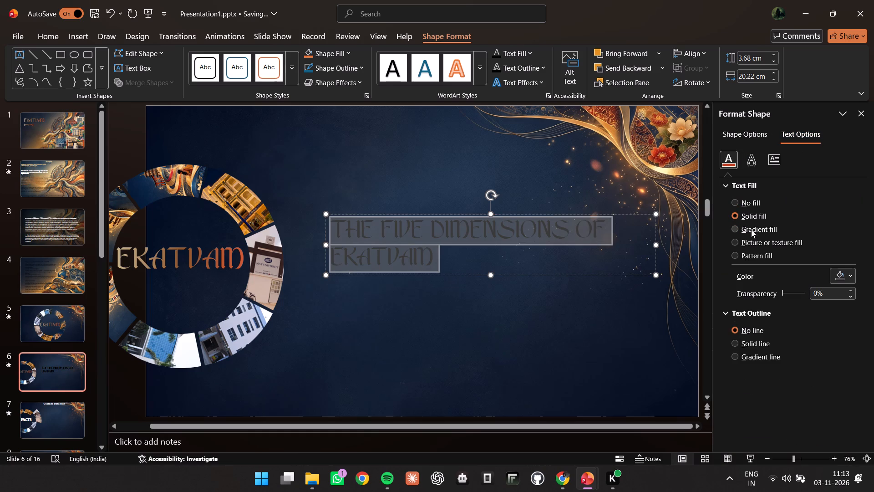
left_click(738, 231)
left_click(631, 343)
Move slide 6's heading slightly down and closer to the picture ring.
left_click(384, 242)
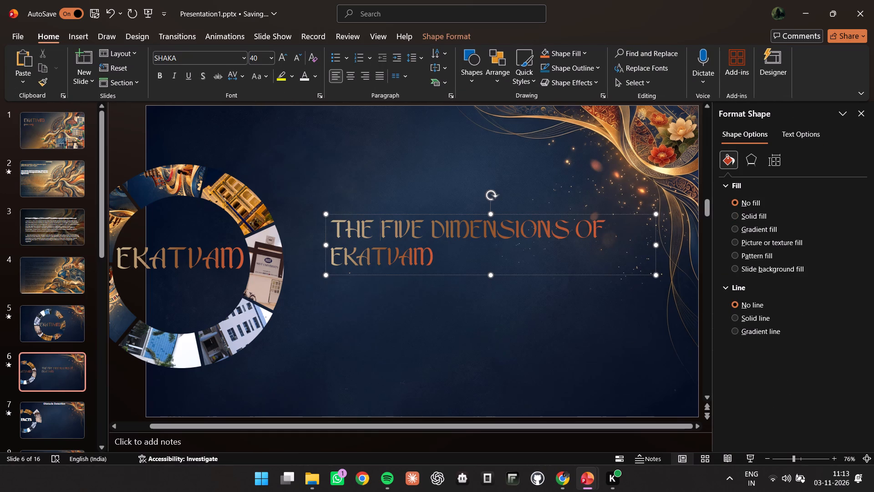
left_click_drag(424, 214, 407, 231)
left_click(397, 352)
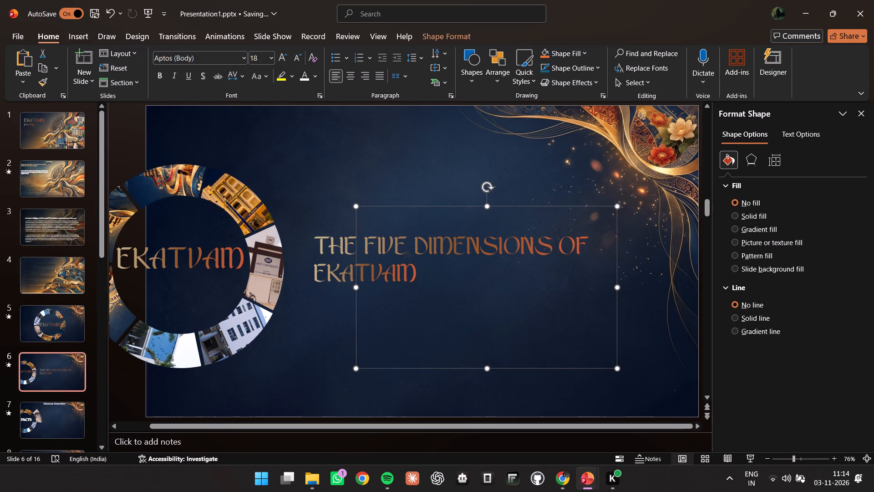
Move slide 7's Obstacle Detection heading down from the slide's top edge to the open area beside the ring.
left_click(74, 414)
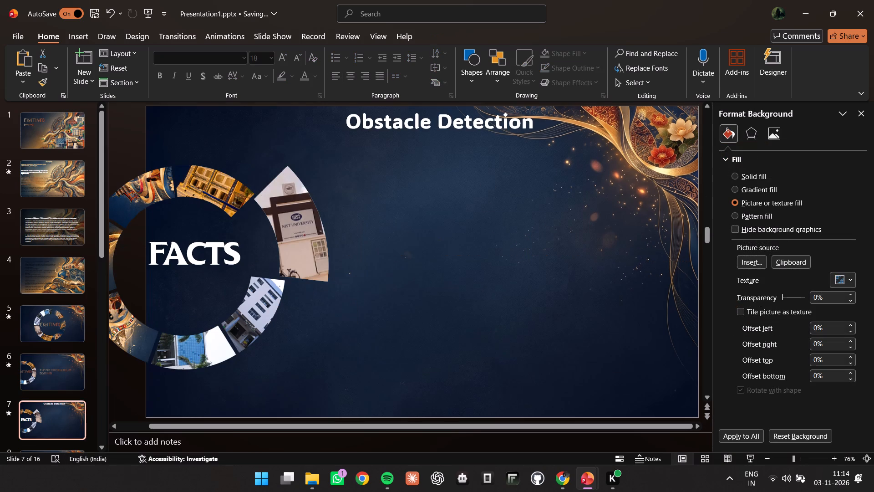
left_click(401, 121)
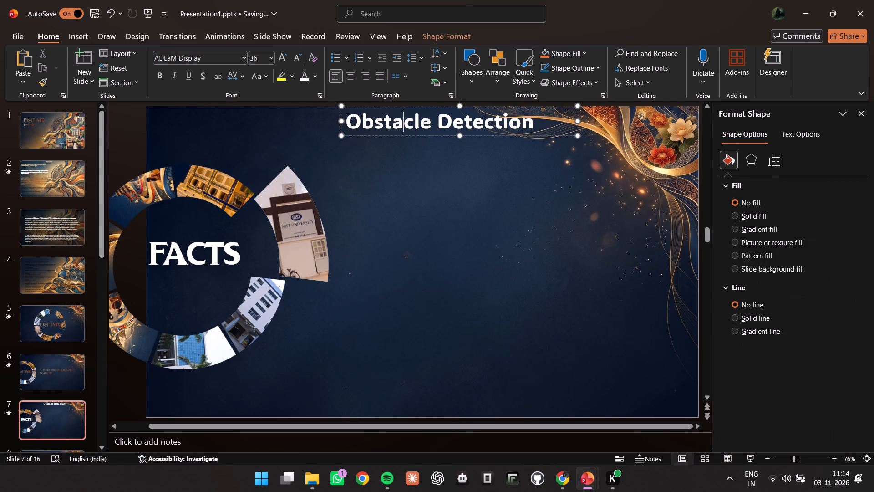
left_click_drag(377, 105, 415, 197)
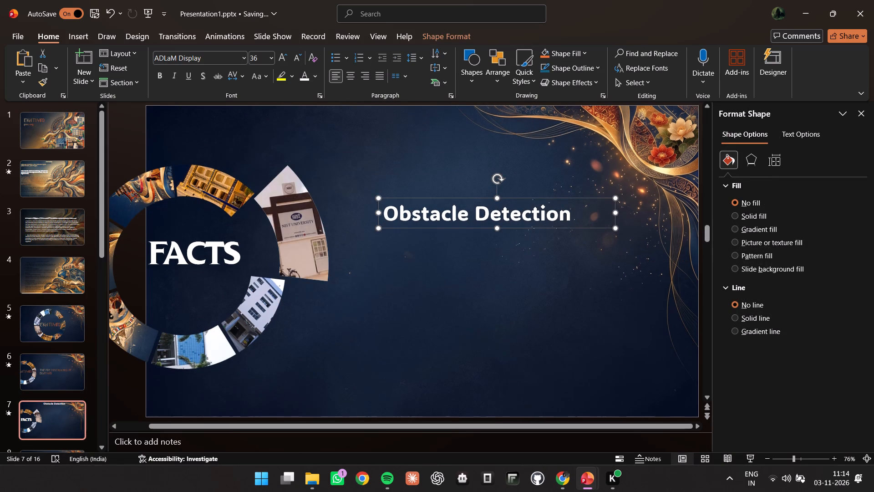
Copy the 1. Cultural Harmony title and its description from slide 4's text.
left_click(60, 259)
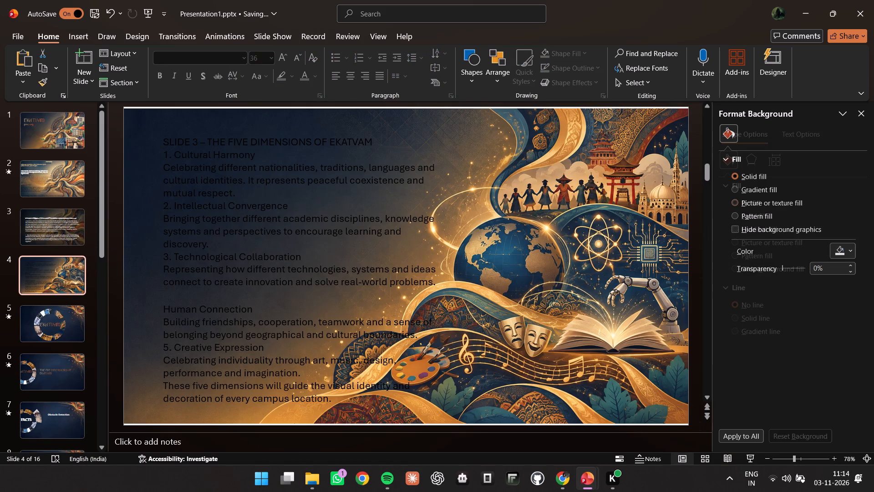
left_click_drag(165, 154, 239, 189)
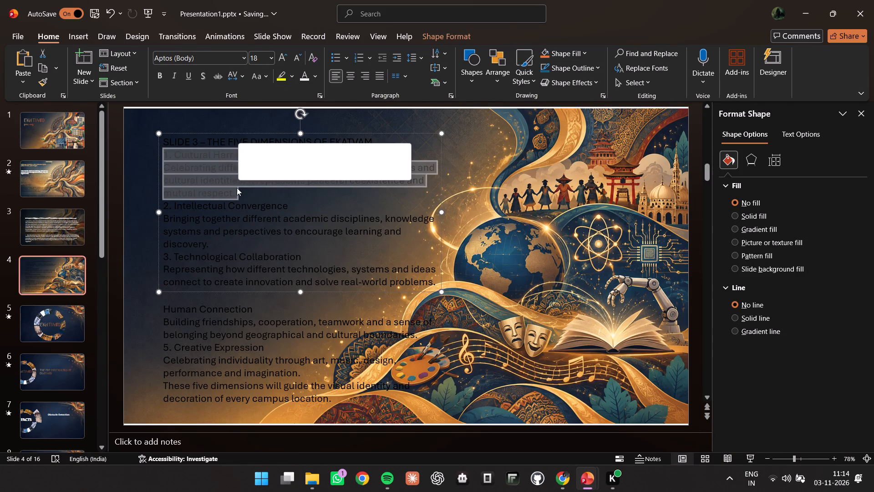
right_click(222, 163)
left_click(263, 187)
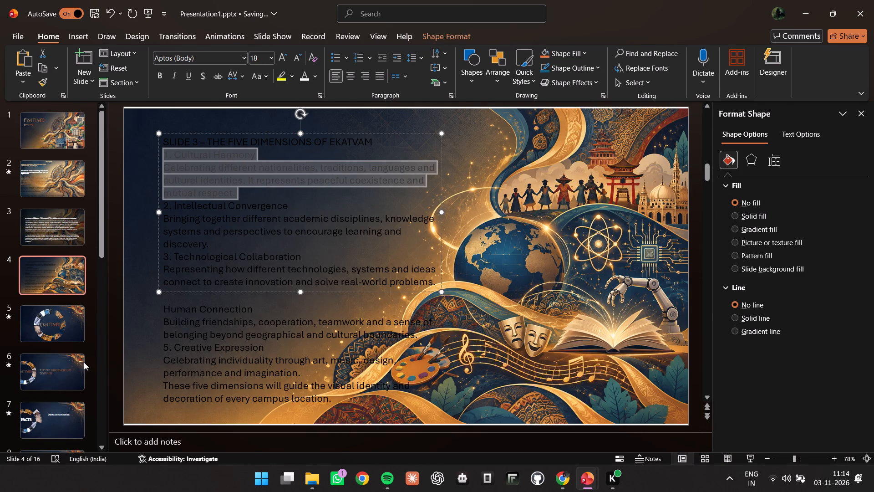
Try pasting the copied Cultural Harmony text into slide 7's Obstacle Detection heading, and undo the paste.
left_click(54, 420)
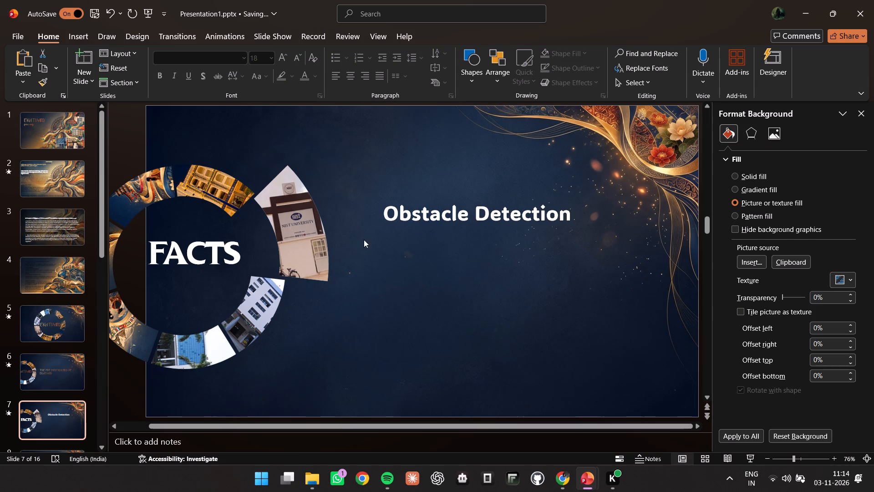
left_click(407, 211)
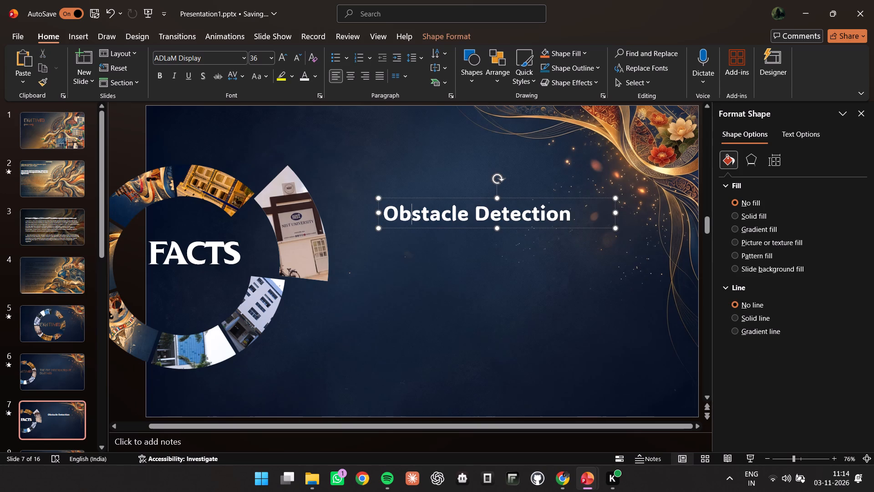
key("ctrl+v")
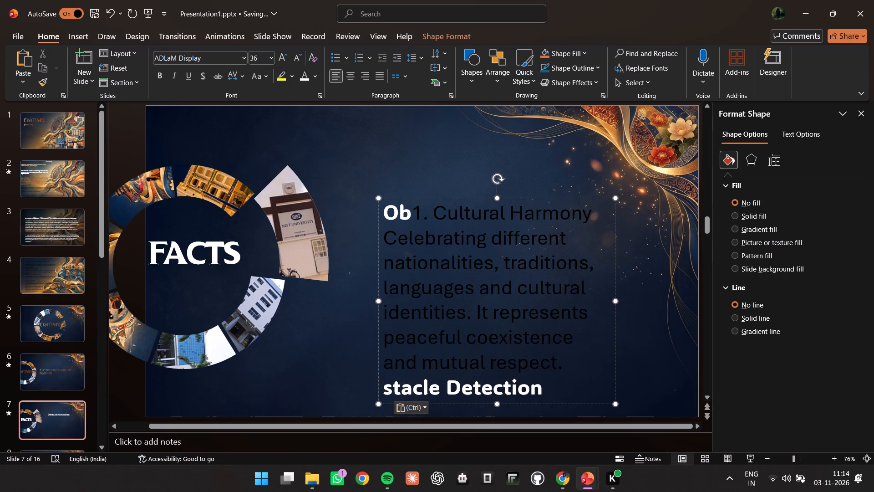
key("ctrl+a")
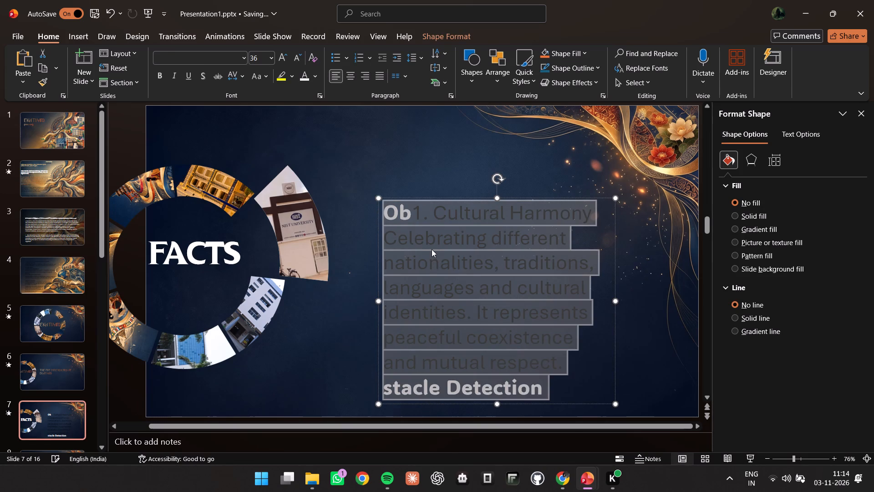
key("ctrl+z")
Shift slide 7's Obstacle Detection heading slightly closer to the ring and replace its text with the copied Cultural Harmony title and description.
left_click_drag(574, 221, 429, 229)
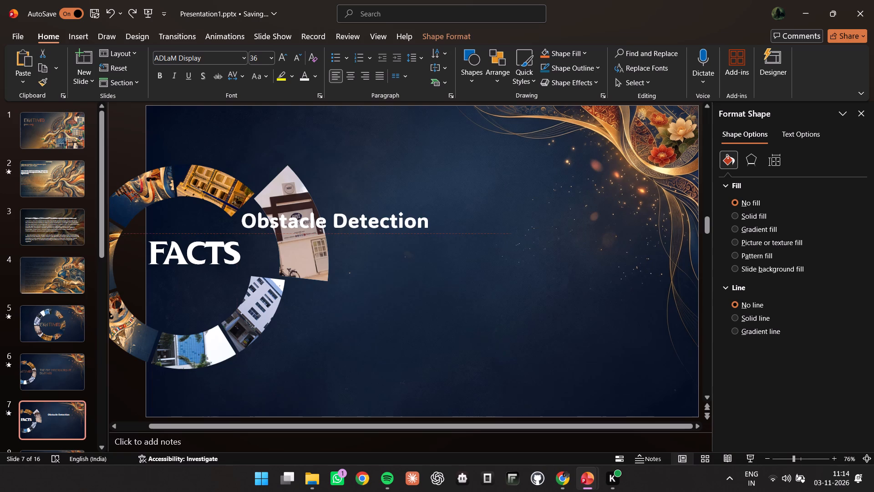
left_click_drag(429, 229, 554, 223)
left_click(552, 215)
left_click(546, 215)
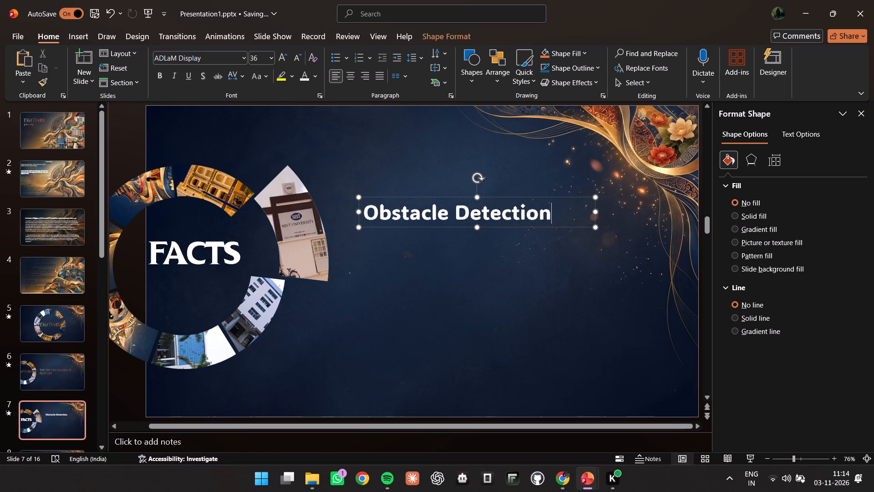
left_click_drag(546, 215, 392, 218)
key("ctrl+v")
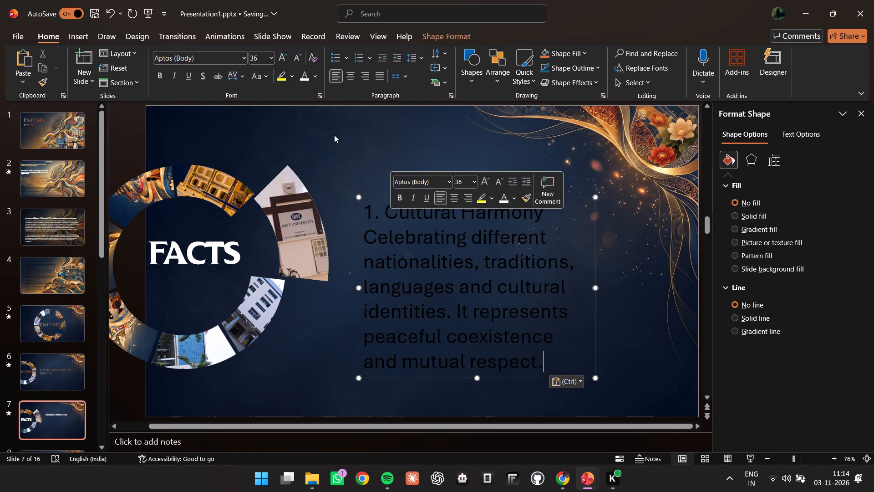
Set the font size of all the Cultural Harmony text on slide 7 to 20.
left_click(268, 61)
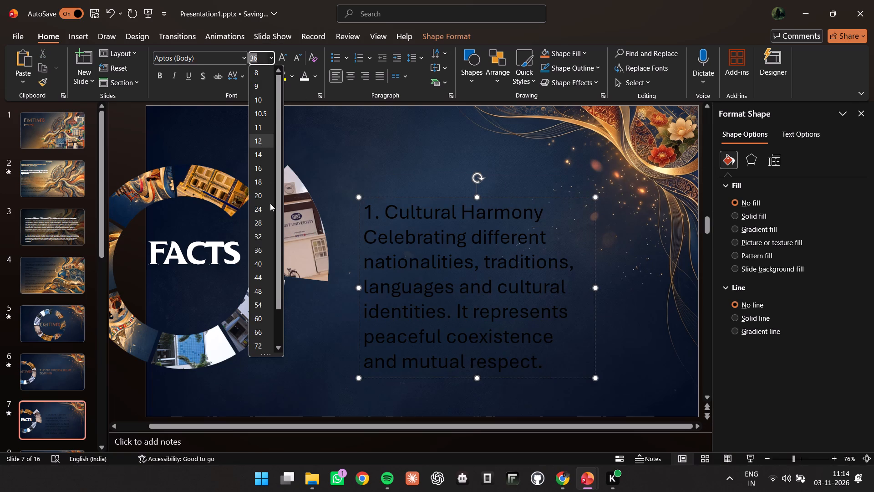
left_click(256, 121)
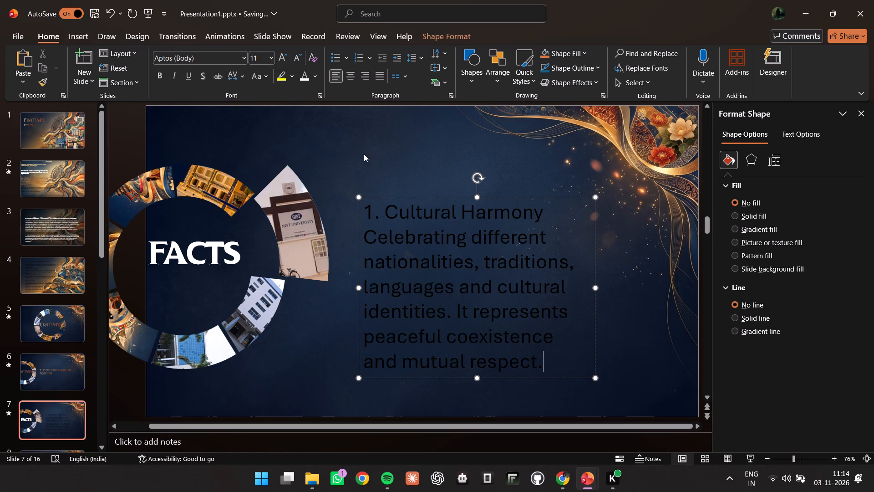
key("ctrl+a")
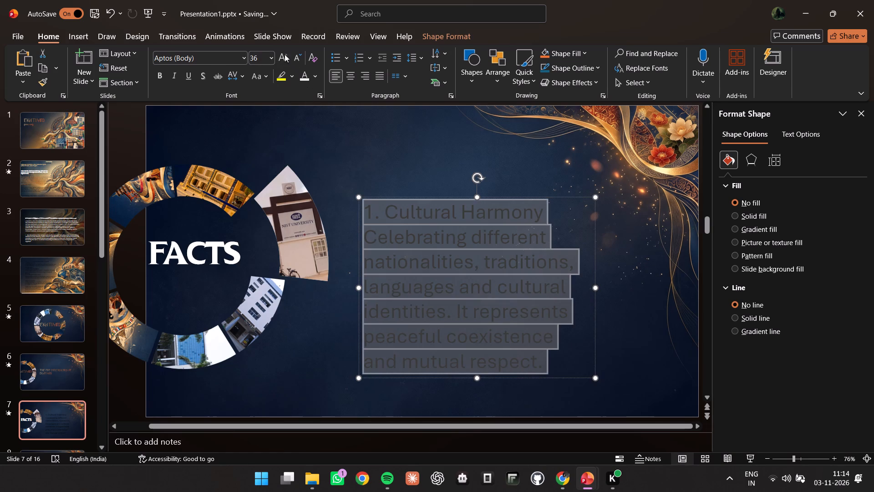
left_click(271, 51)
left_click(266, 59)
left_click(272, 58)
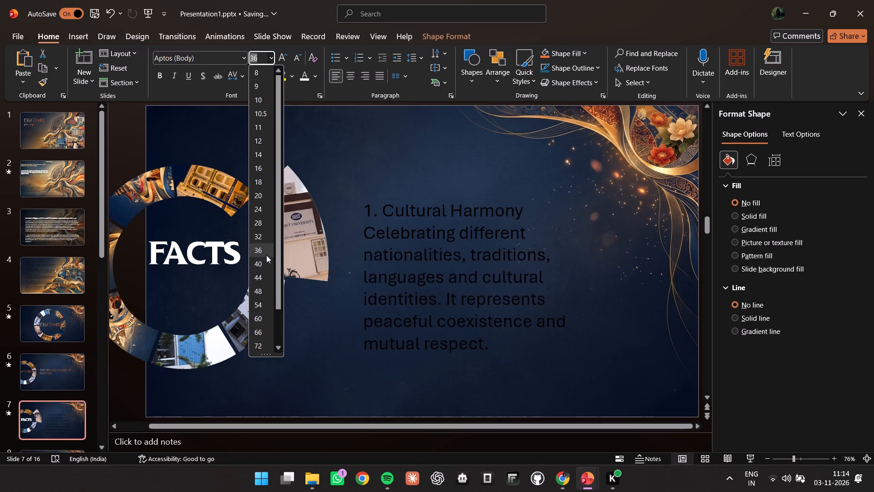
left_click(263, 190)
Set the font colour of the 1. Cultural Harmony title line on slide 7 to white.
left_click(470, 202)
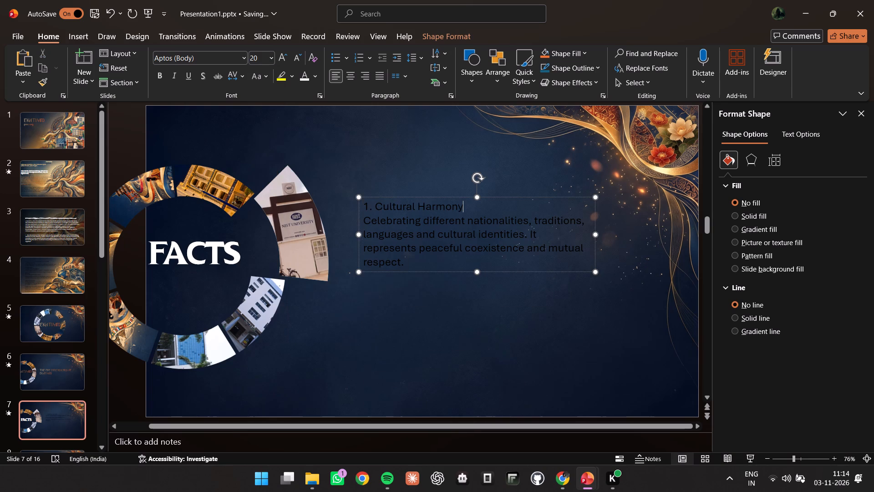
left_click_drag(470, 202, 354, 205)
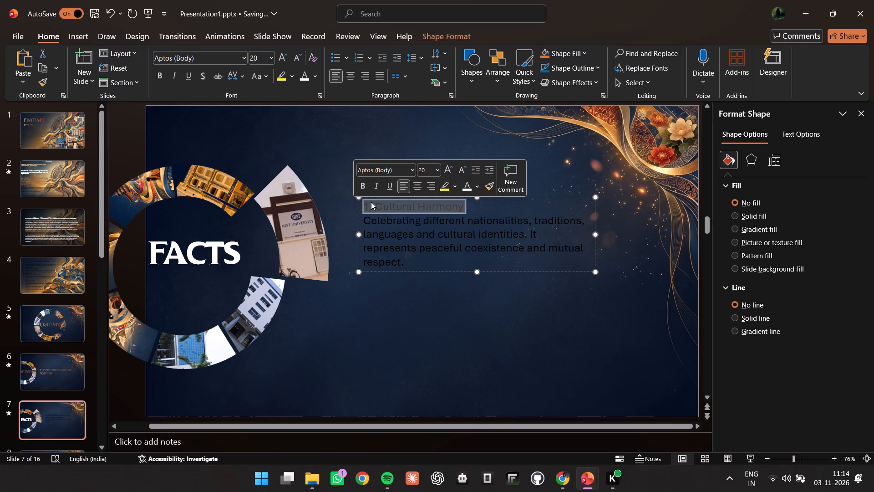
left_click(371, 203)
left_click_drag(371, 204, 351, 204)
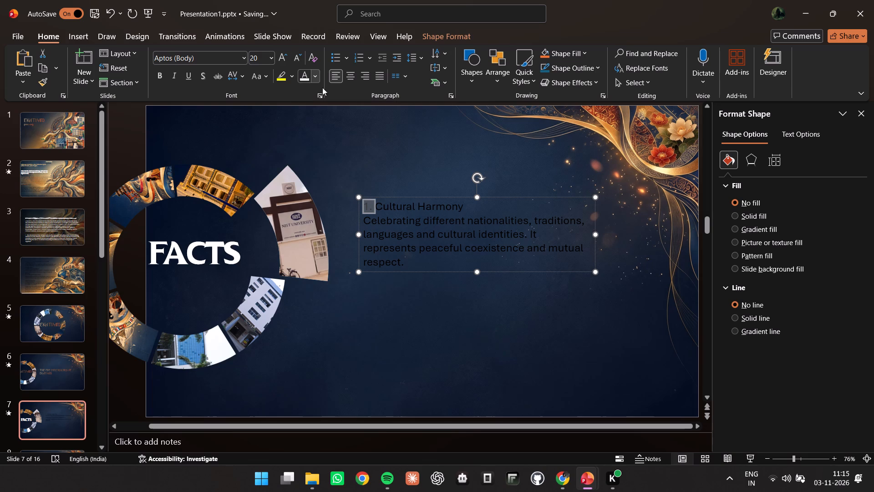
left_click_drag(464, 211, 356, 205)
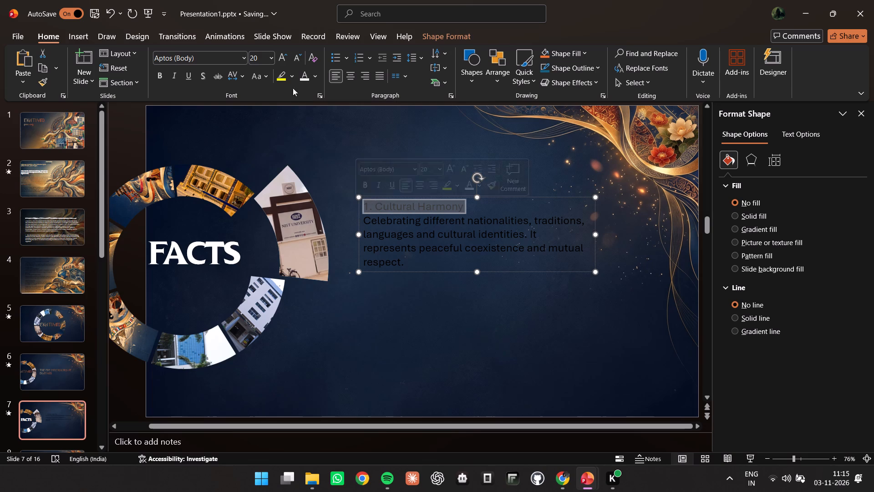
left_click(304, 72)
left_click(415, 211)
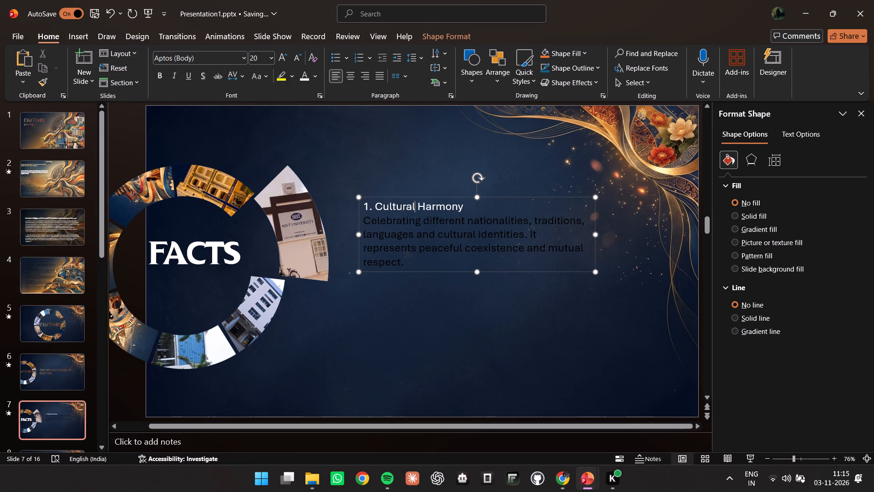
left_click_drag(363, 219, 515, 286)
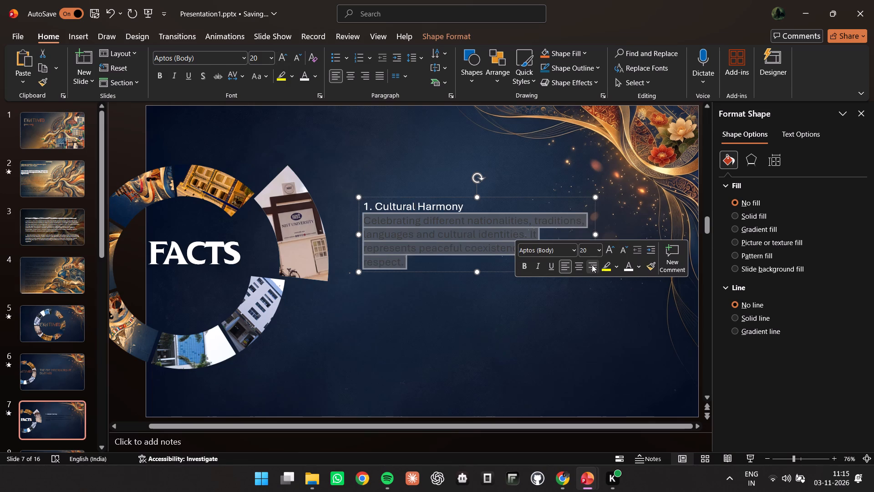
left_click(470, 207)
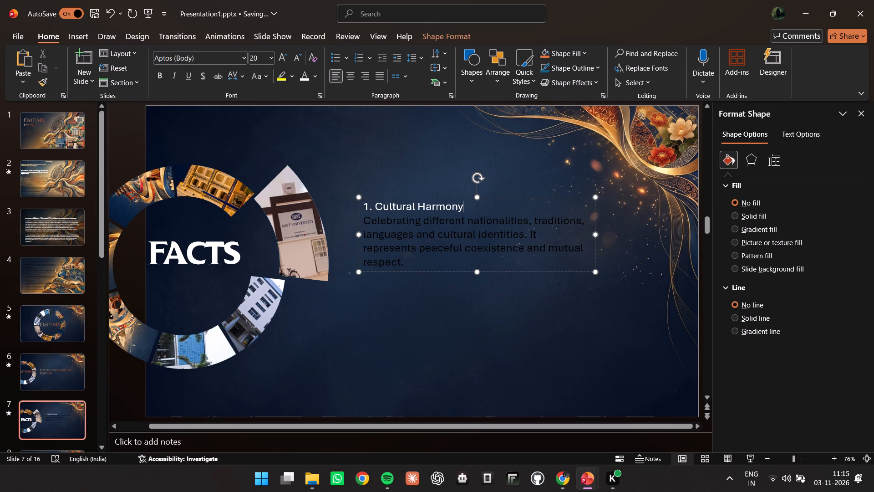
Replace the FACTS label inside slide 7's picture ring with a copy of the EKATVAM title from slide 6.
left_click(187, 253)
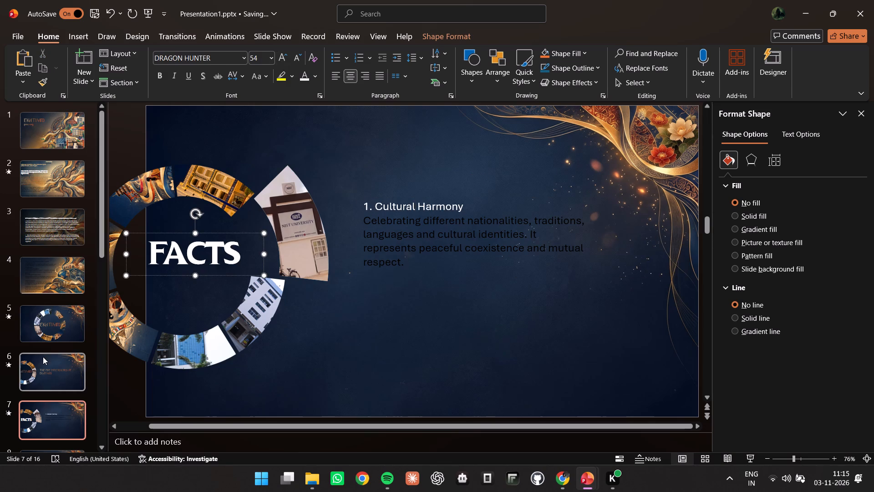
left_click(43, 357)
left_click(178, 250)
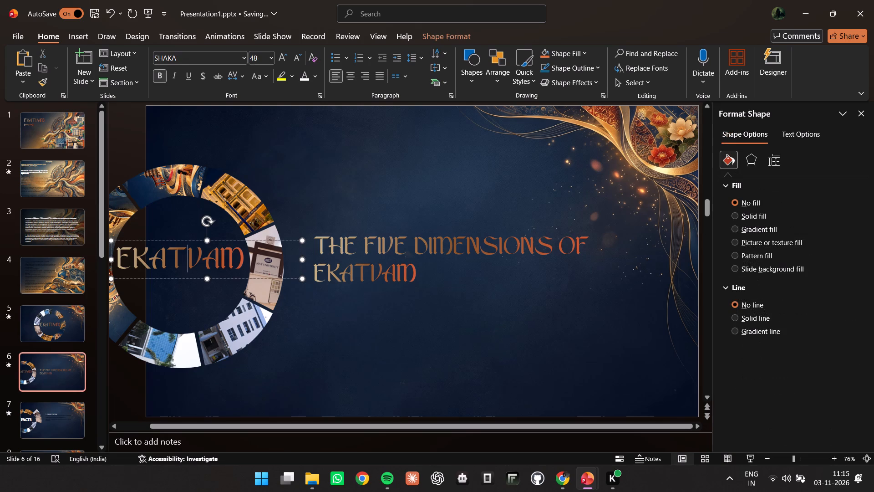
left_click(177, 240)
right_click(177, 240)
left_click(200, 183)
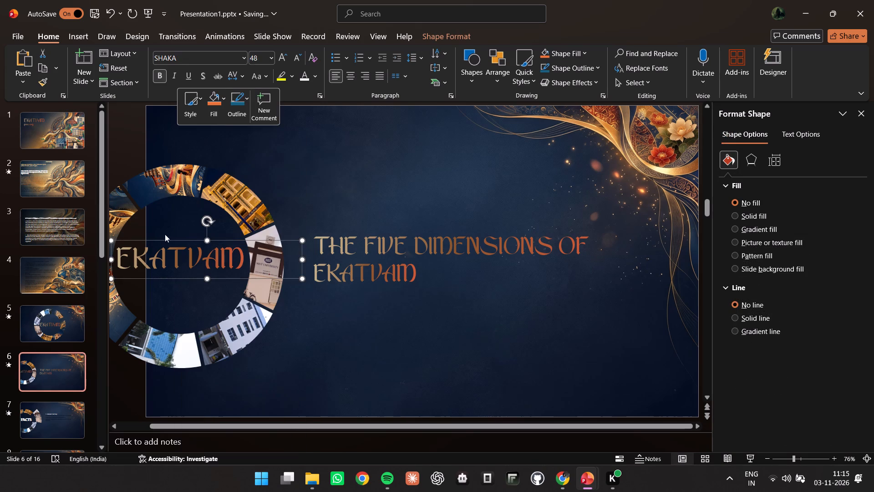
left_click(60, 430)
left_click(195, 244)
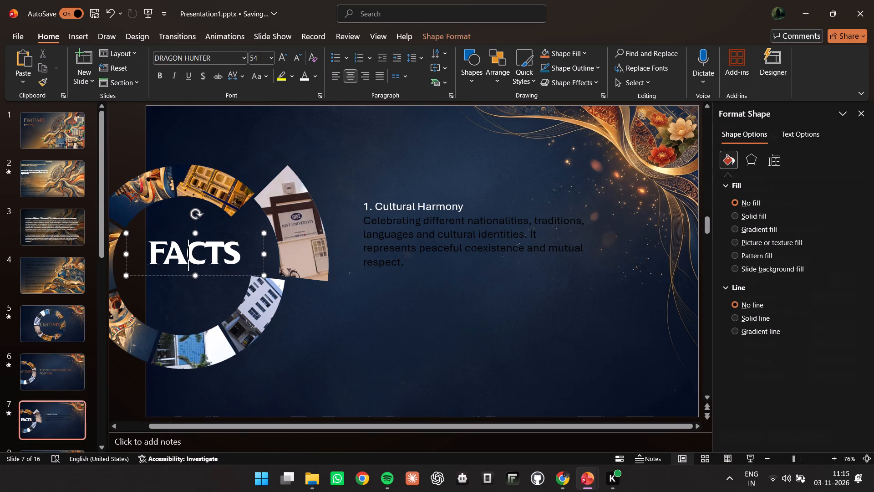
left_click(182, 232)
key("Delete")
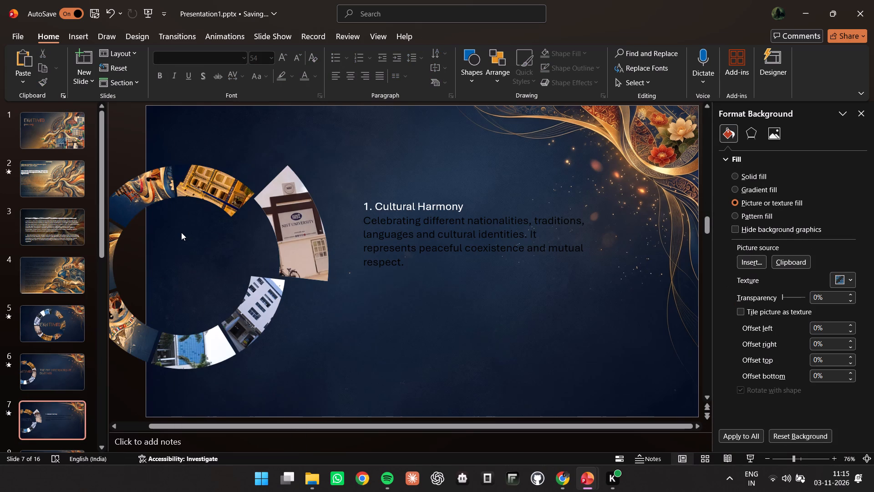
key("ctrl+v")
left_click(354, 343)
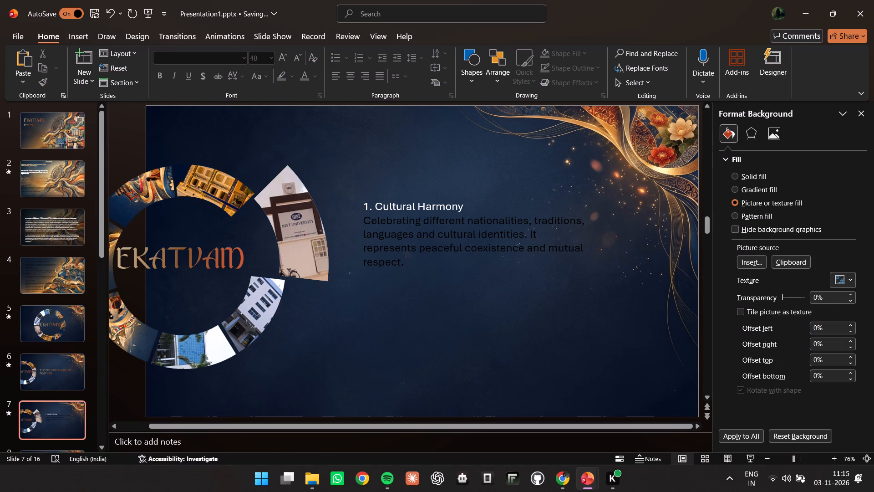
Apply a gold-to-orange gradient text fill to the Cultural Harmony description, undoing any gradient applied to the text box itself.
left_click_drag(366, 220, 491, 274)
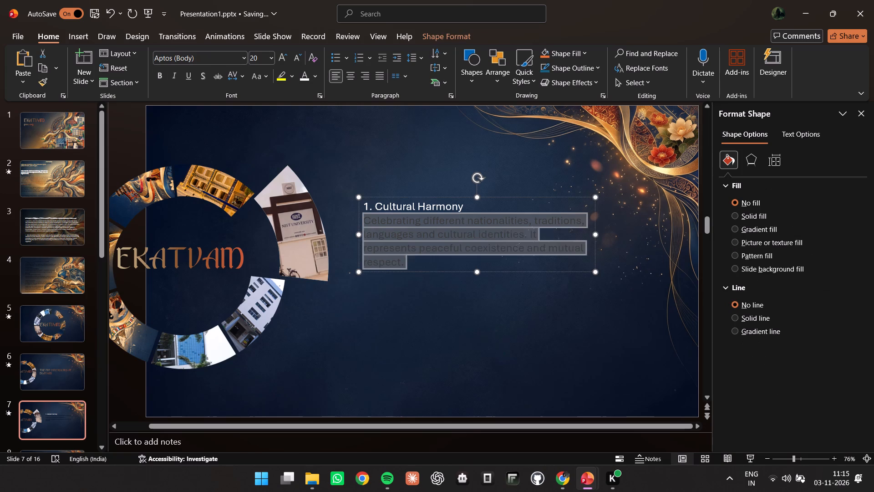
left_click_drag(491, 274, 489, 274)
left_click(743, 231)
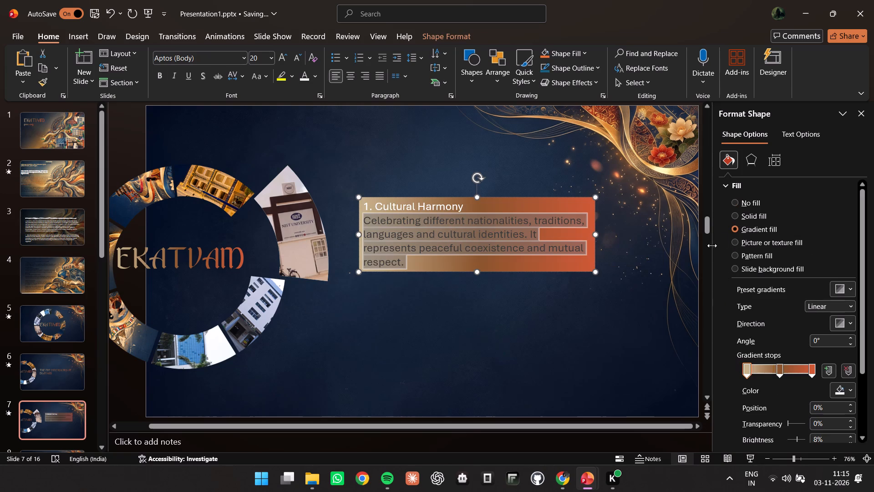
key("ctrl+z")
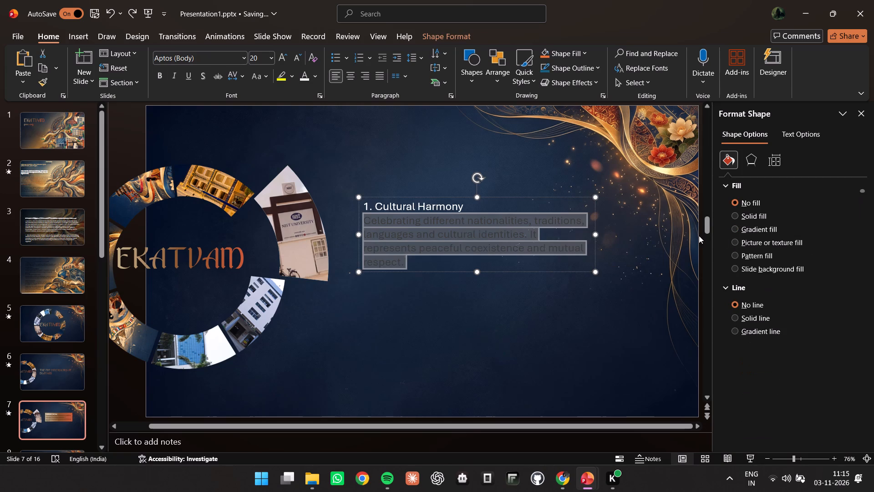
left_click(795, 128)
left_click(744, 231)
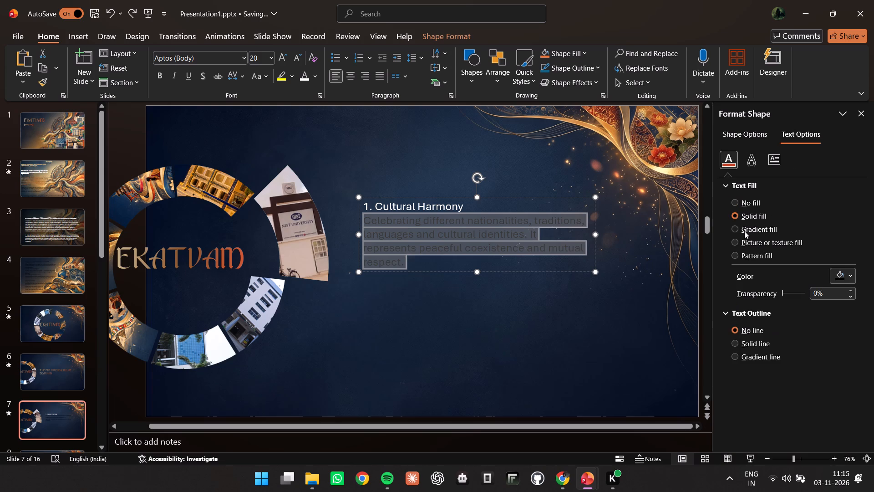
left_click(616, 372)
left_click(436, 227)
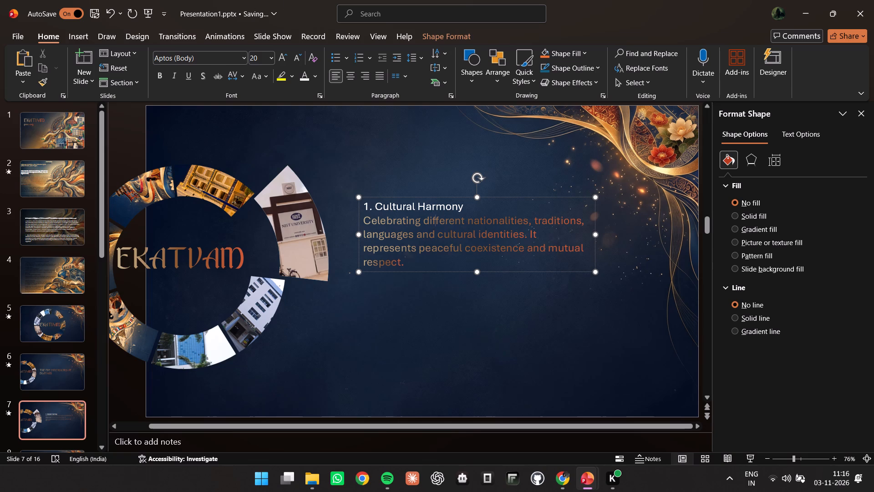
Set the font size of the 1. Cultural Harmony title line to 40.
left_click_drag(466, 205, 316, 195)
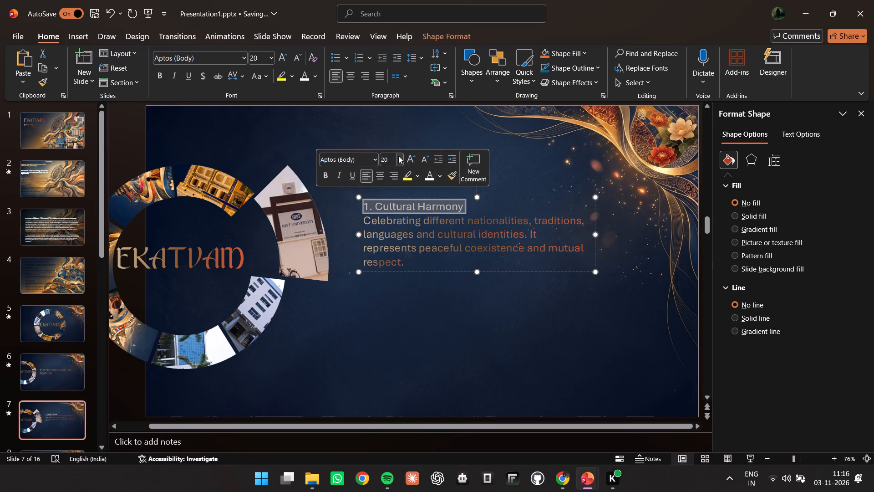
left_click(398, 156)
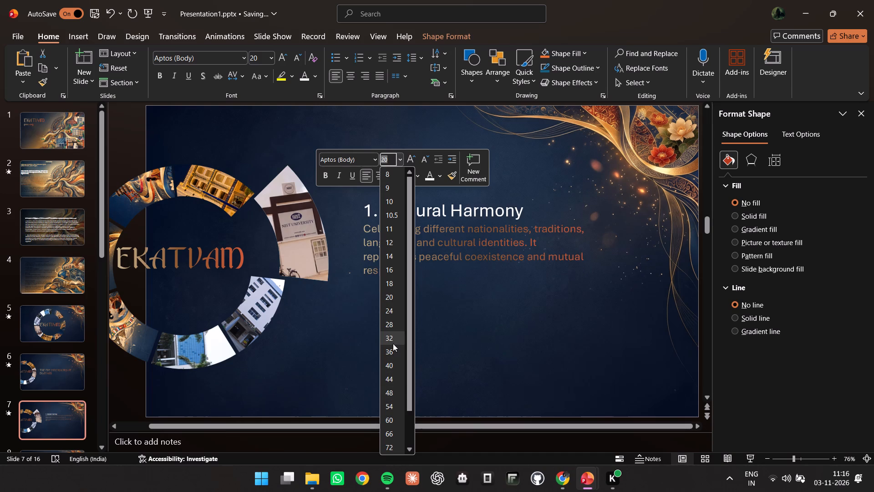
left_click(395, 361)
left_click(438, 369)
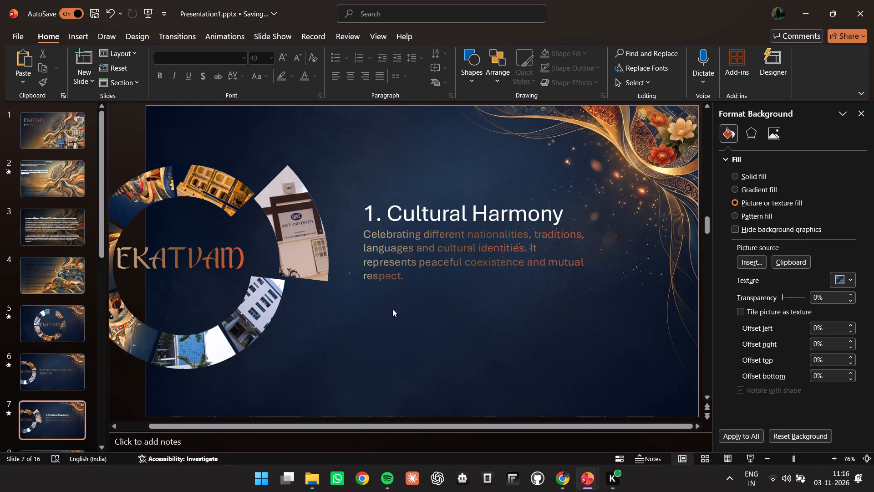
Duplicate slide 8, the ring slide with the FACTS label, directly after itself.
scroll(63, 367, "down", 2)
left_click(63, 368)
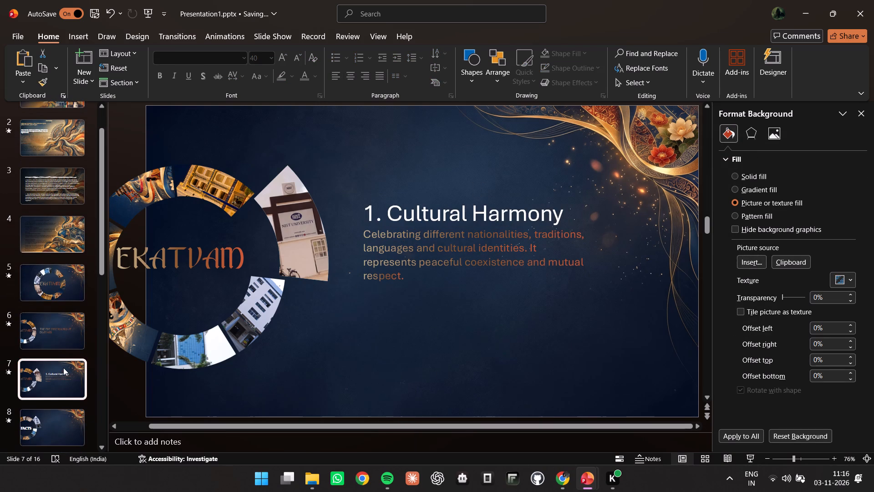
left_click(66, 440)
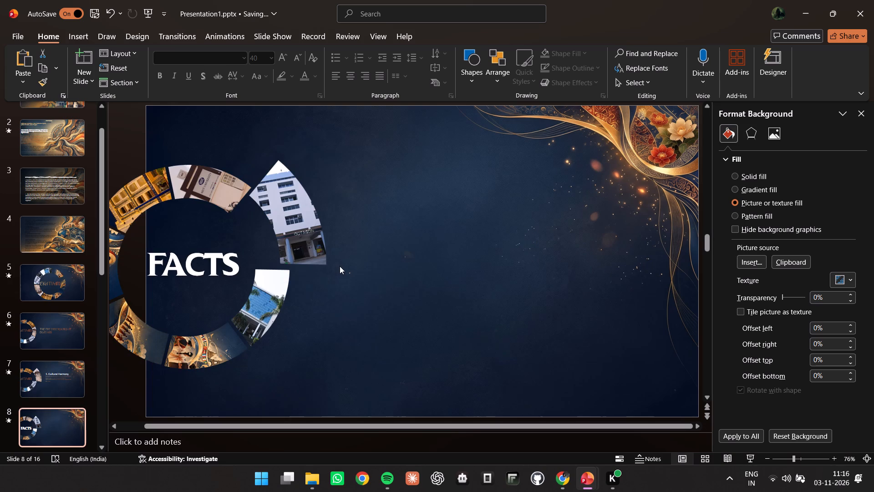
scroll(102, 354, "down", 4)
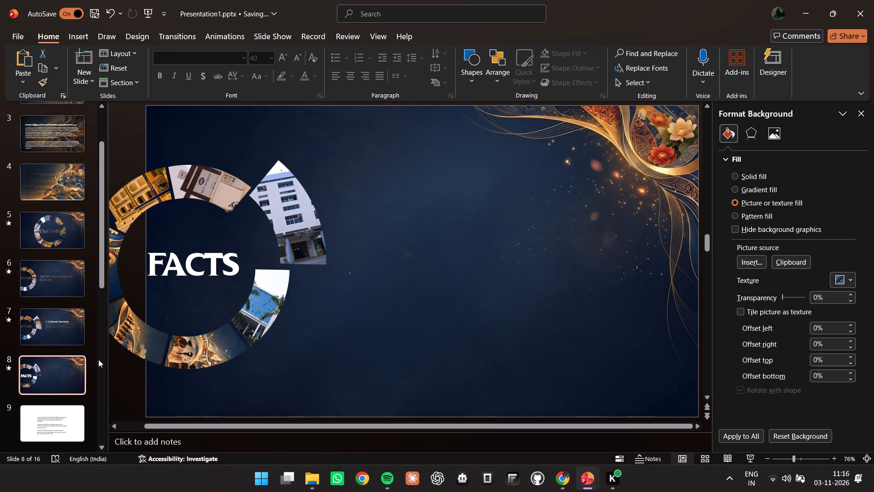
right_click(34, 342)
left_click(79, 181)
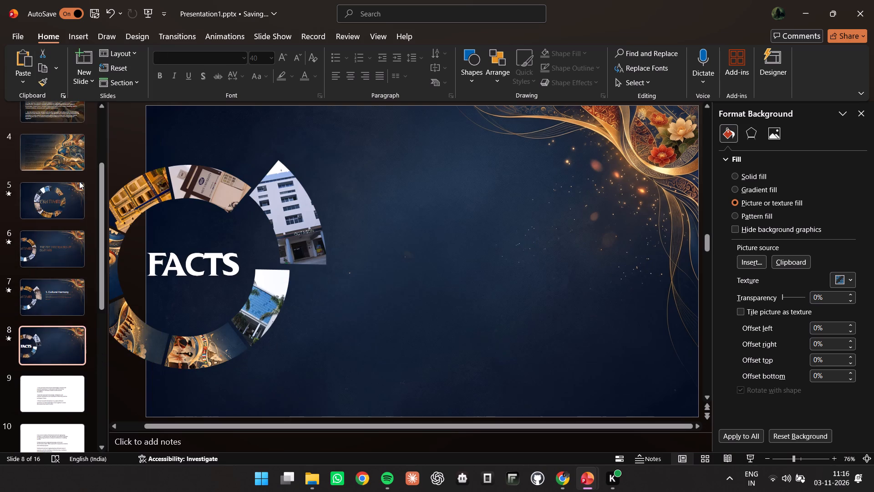
left_click(71, 338)
left_click(63, 391)
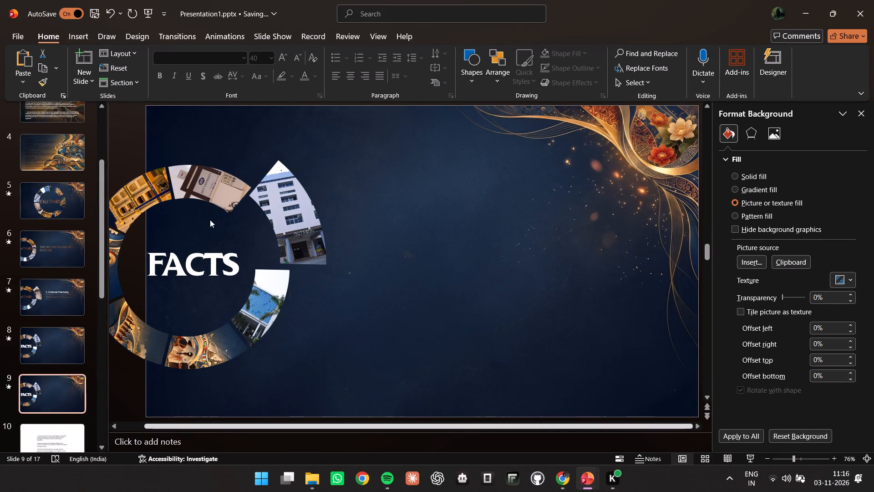
Delete the FACTS label from inside the picture ring on slide 9.
left_click_drag(312, 326, 300, 323)
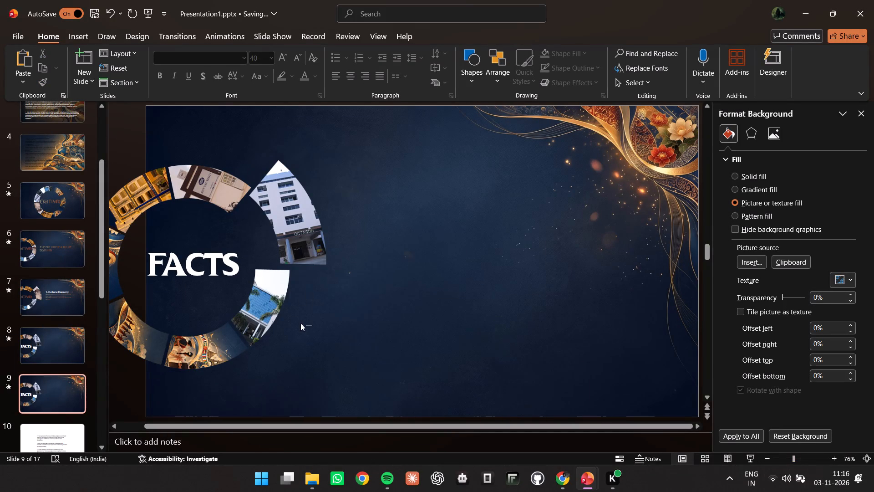
left_click_drag(300, 323, 299, 322)
left_click(185, 267)
key("Delete")
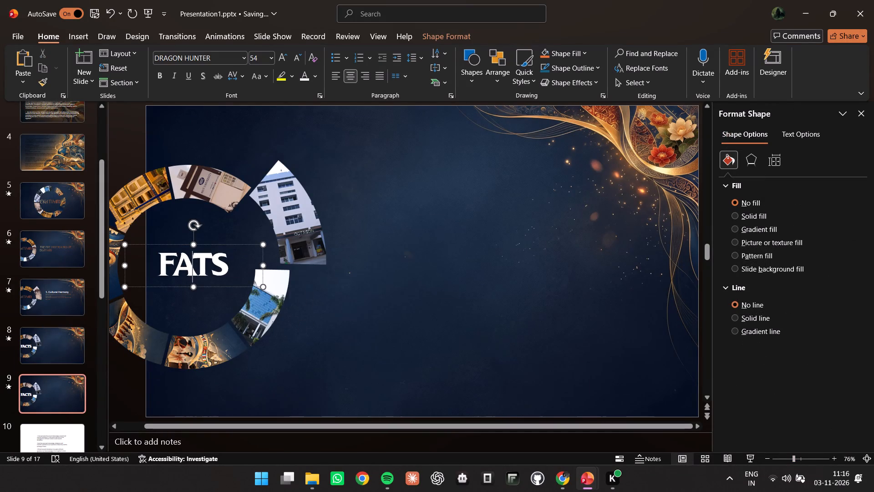
left_click(207, 247)
left_click(205, 245)
key("Delete")
Delete the FACTS label from inside the picture ring on slide 8.
left_click(32, 341)
left_click(207, 263)
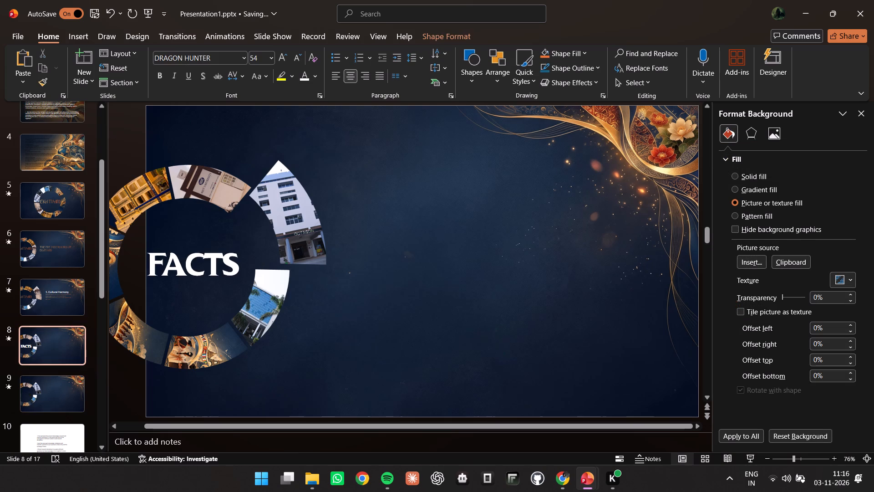
left_click(203, 243)
key("Delete")
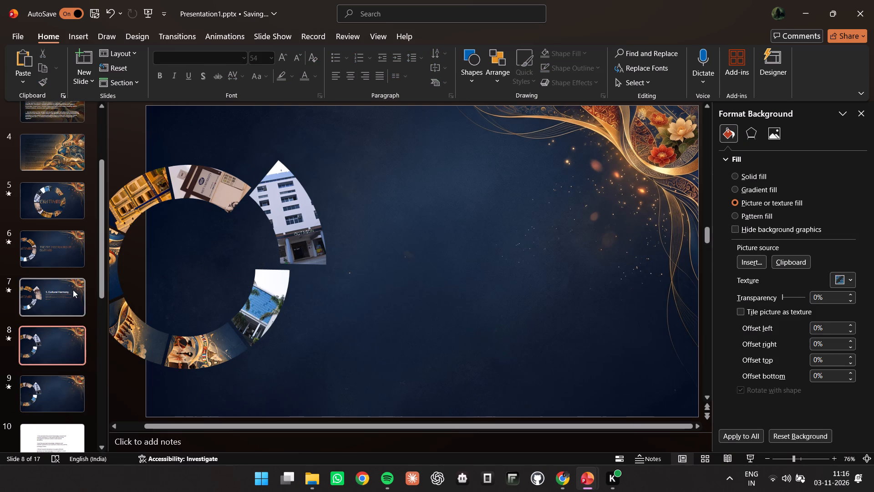
Copy the EKATVAM title from slide 6 onto slide 8 and position it in the centre of the picture ring.
left_click(66, 269)
left_click(79, 261)
right_click(172, 268)
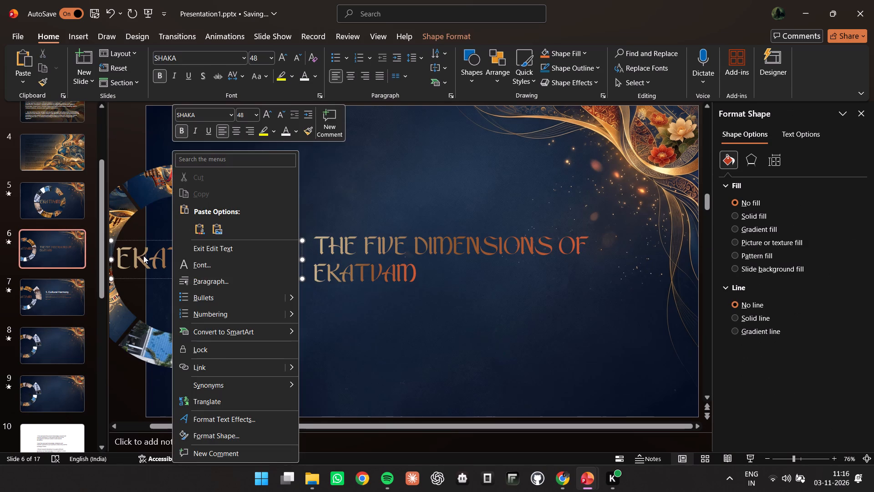
left_click(142, 245)
right_click(142, 242)
left_click(181, 180)
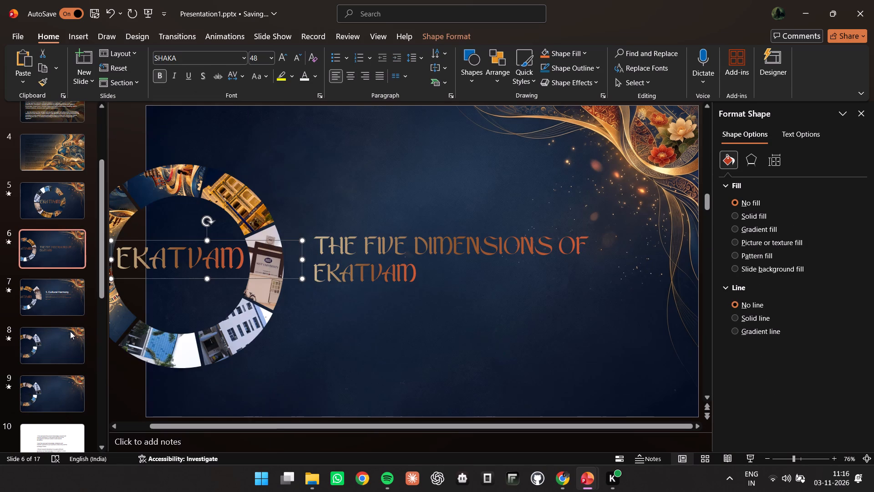
left_click(58, 352)
right_click(186, 281)
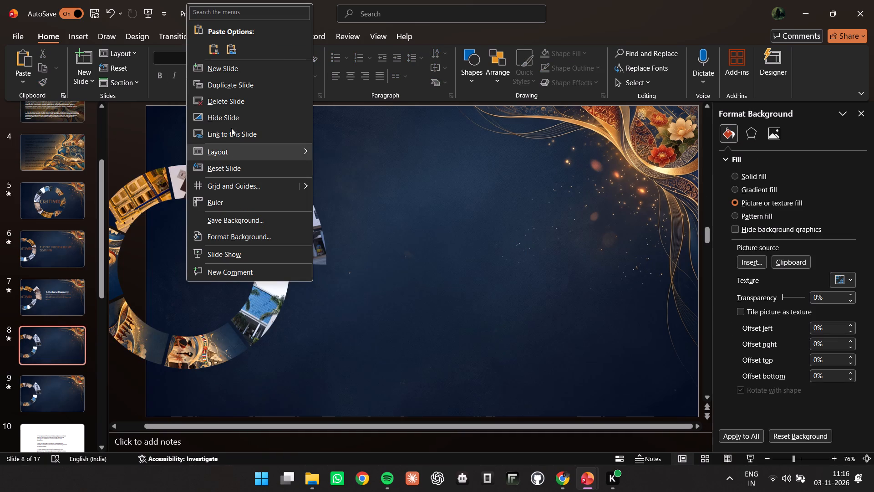
left_click(220, 49)
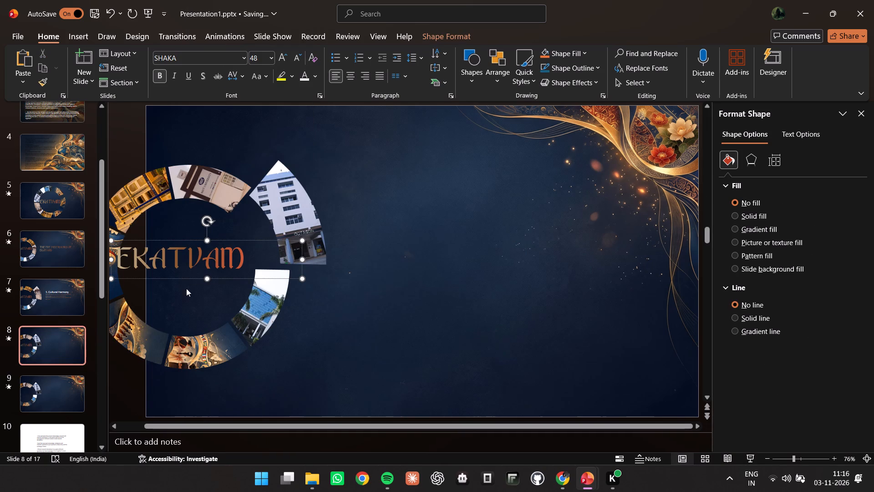
left_click_drag(158, 240, 162, 245)
Paste the EKATVAM title onto slide 9 and move it down into the centre of the picture ring.
left_click(57, 392)
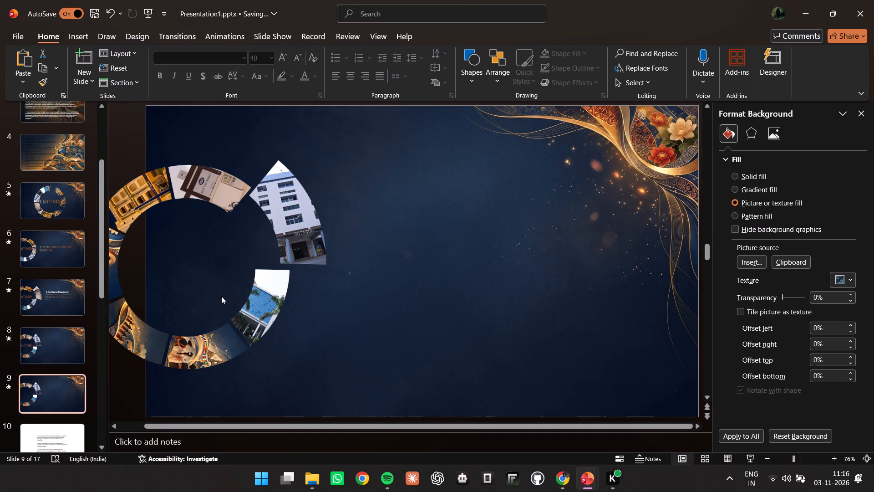
right_click(225, 279)
left_click(254, 51)
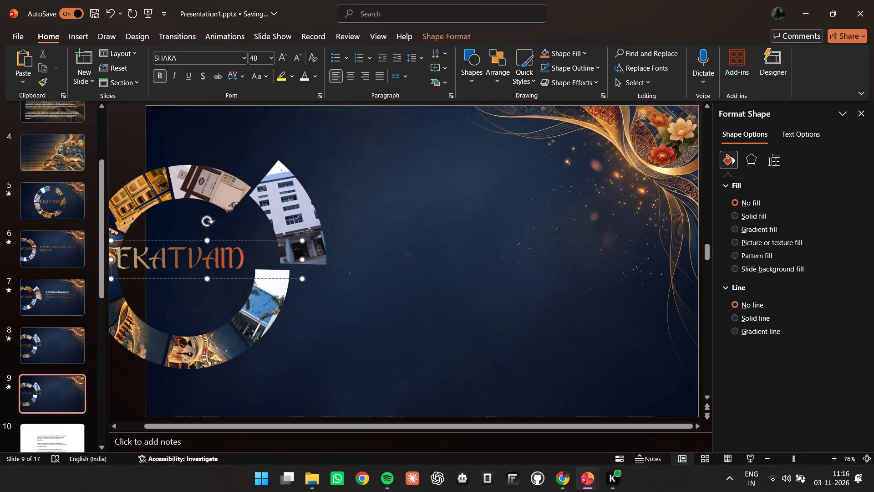
left_click_drag(147, 239, 152, 246)
left_click(152, 246)
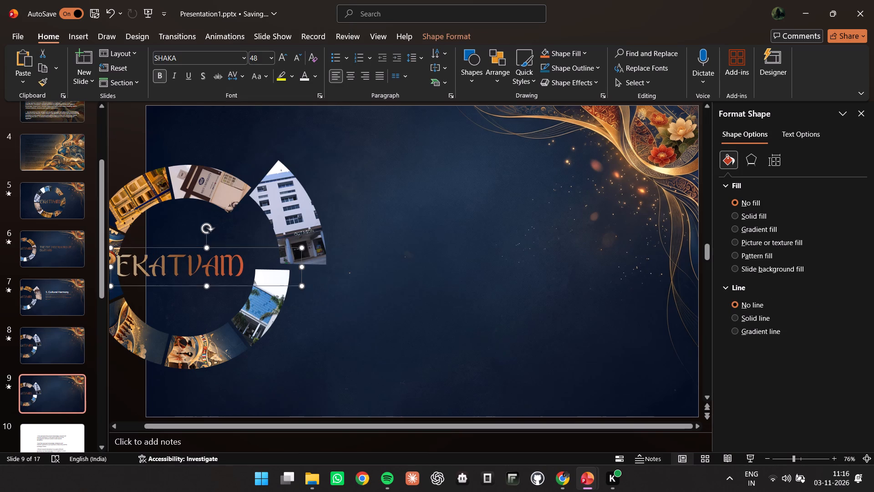
left_click(177, 249)
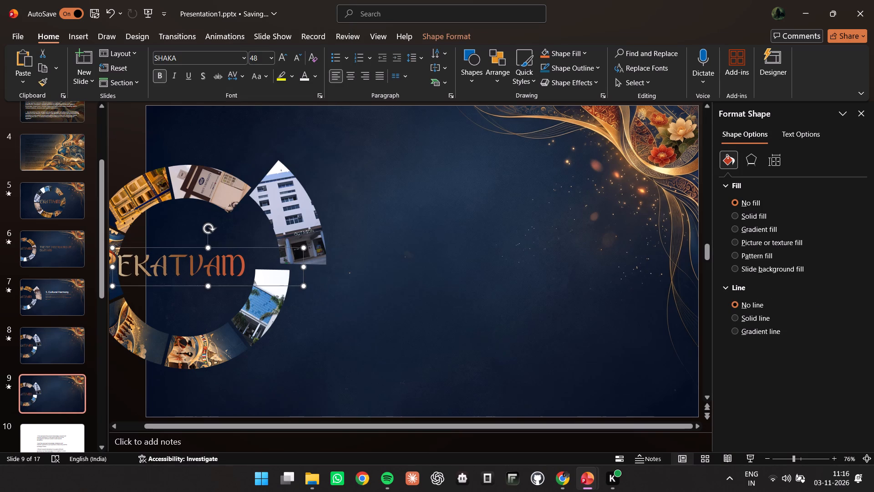
left_click(345, 328)
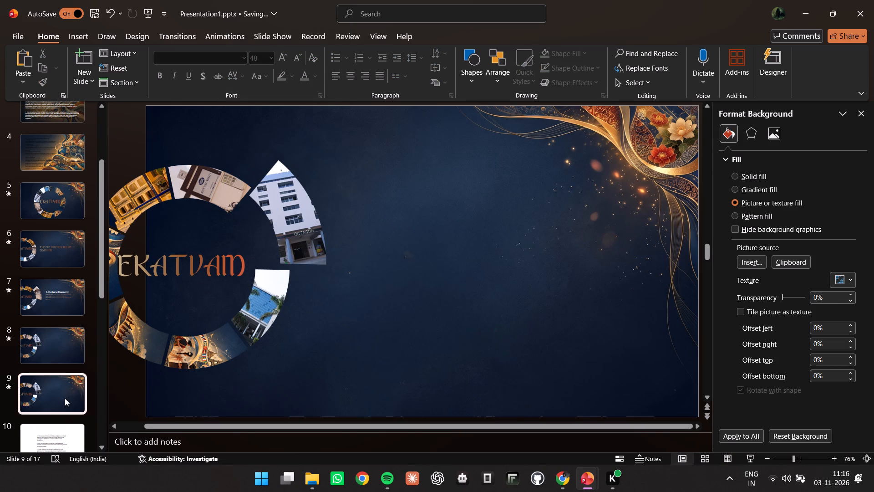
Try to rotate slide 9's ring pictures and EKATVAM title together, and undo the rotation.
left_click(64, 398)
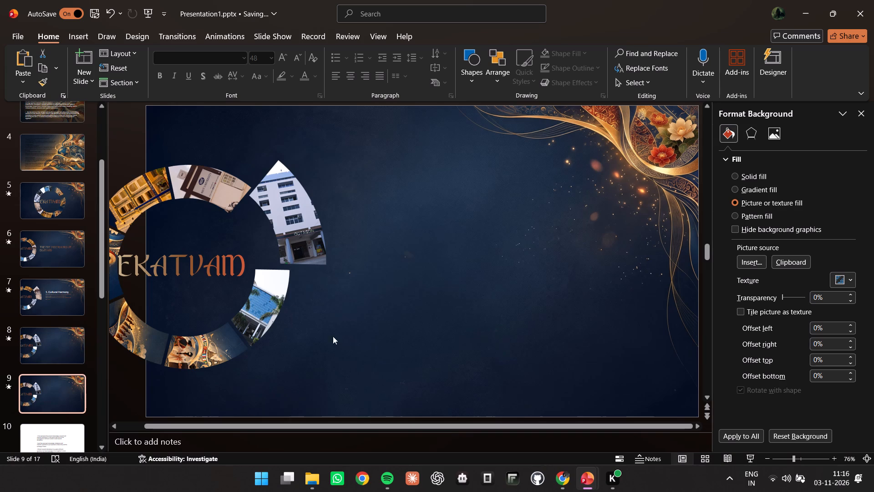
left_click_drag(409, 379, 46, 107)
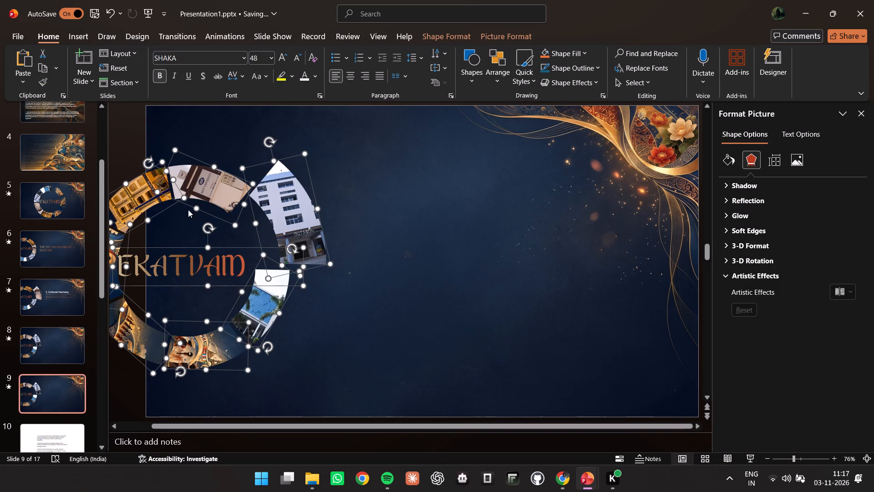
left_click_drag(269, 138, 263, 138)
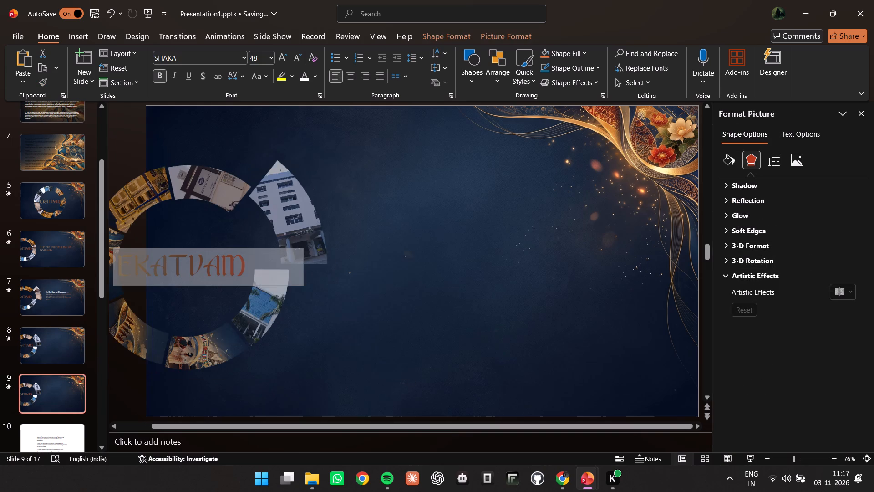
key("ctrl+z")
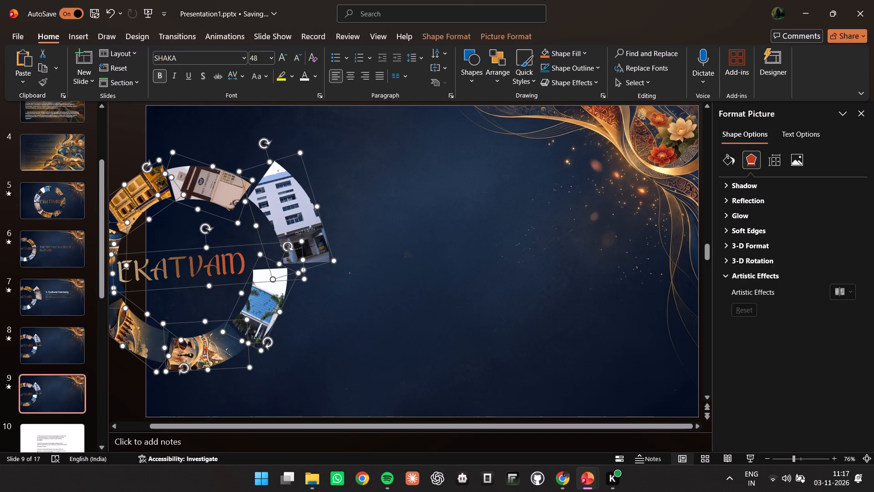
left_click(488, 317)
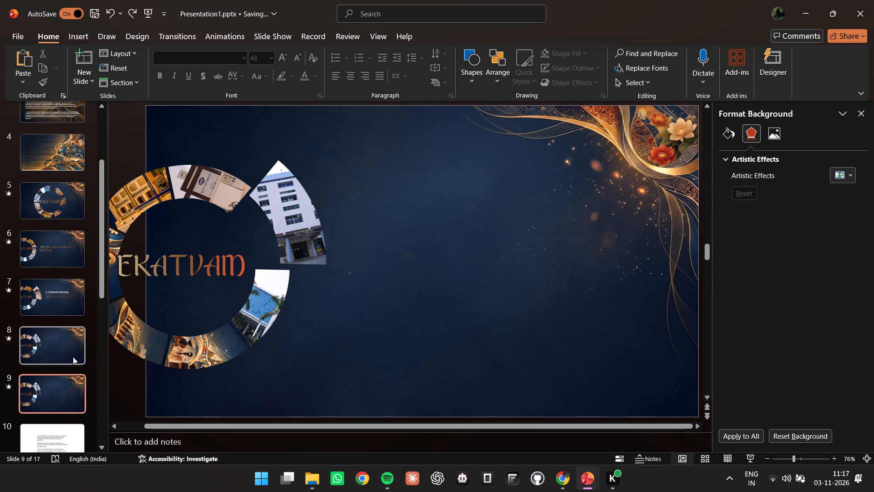
Compare slides 8 and 9 and shift slide 9's EKATVAM title within the ring to match slide 8.
left_click(66, 351)
left_click(62, 378)
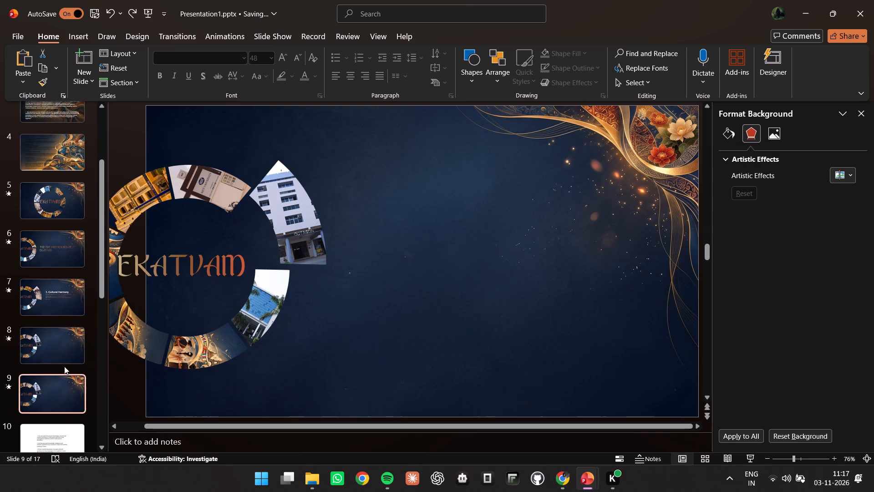
left_click(71, 335)
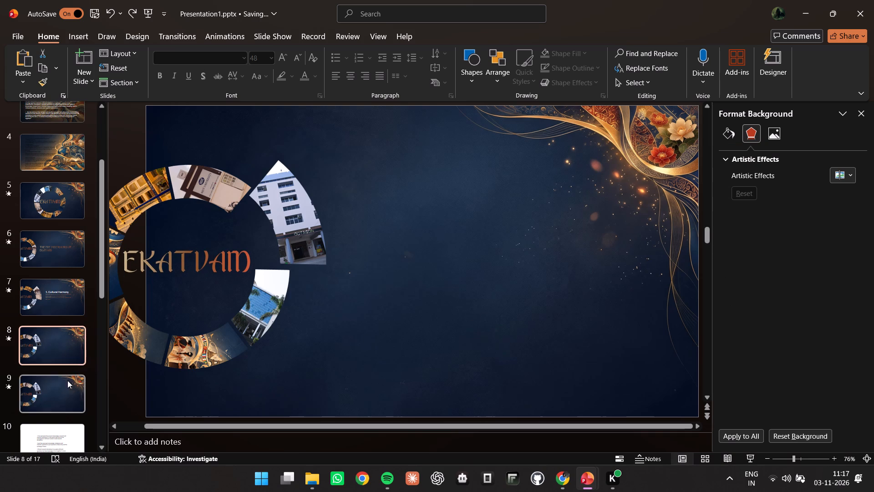
left_click(63, 339)
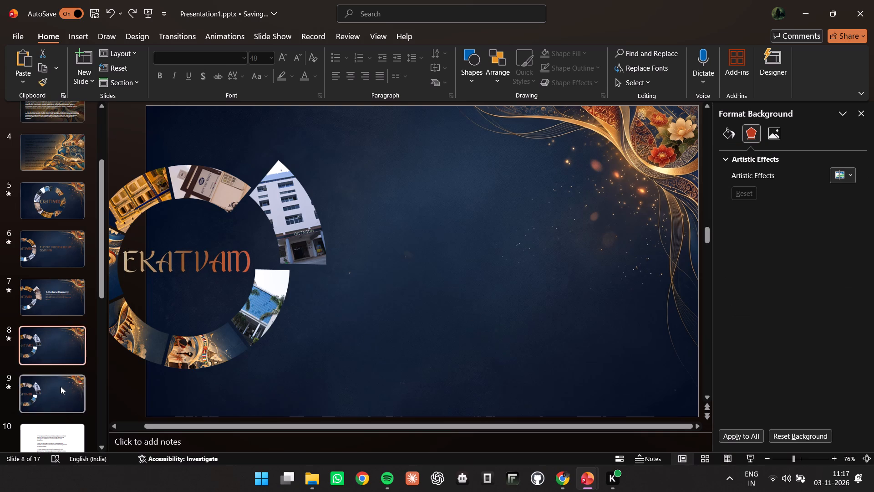
left_click(61, 386)
left_click(184, 267)
left_click_drag(177, 249, 178, 249)
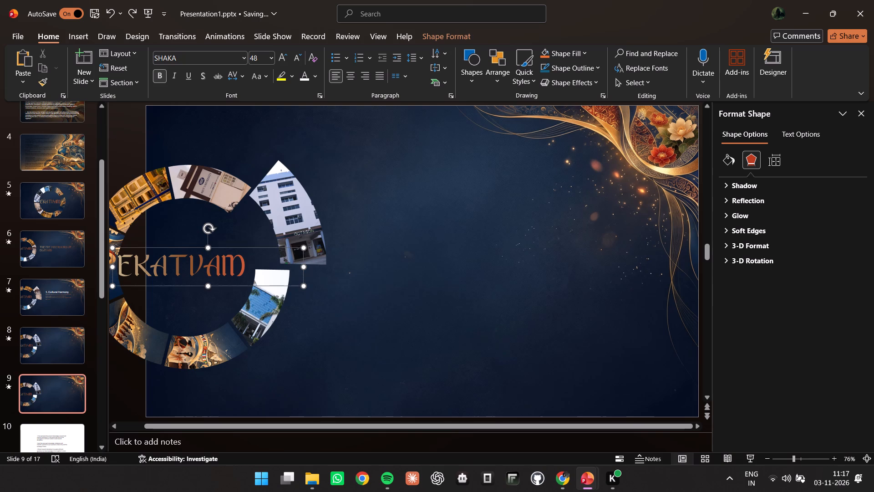
left_click_drag(178, 249, 181, 246)
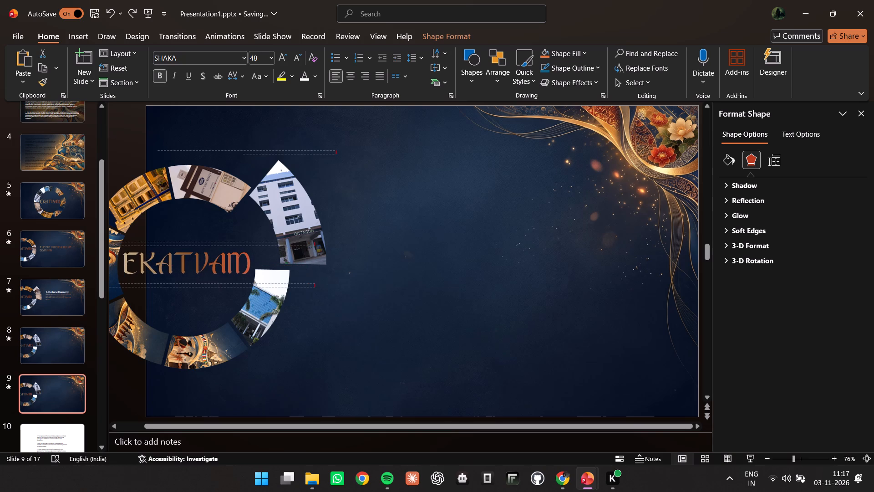
left_click_drag(181, 246, 181, 246)
left_click(354, 317)
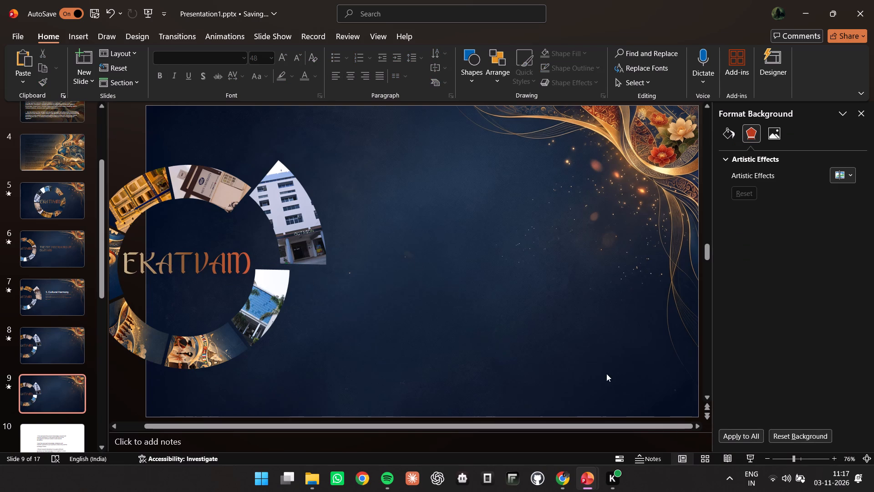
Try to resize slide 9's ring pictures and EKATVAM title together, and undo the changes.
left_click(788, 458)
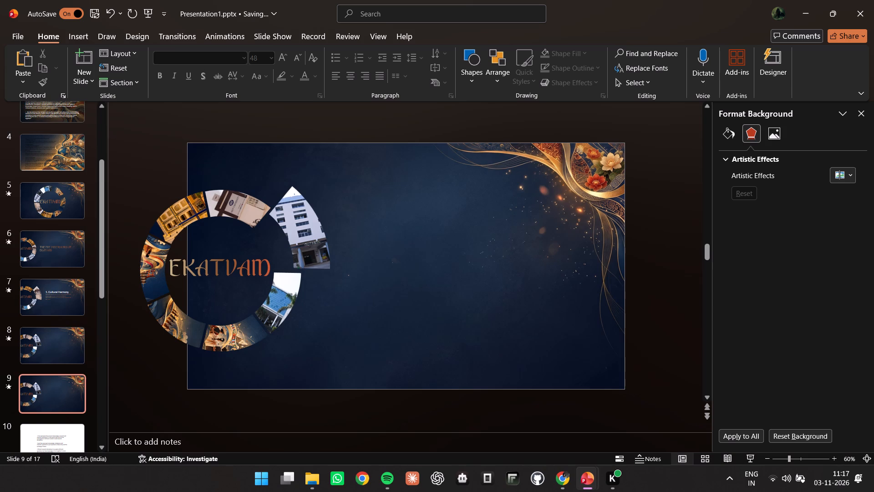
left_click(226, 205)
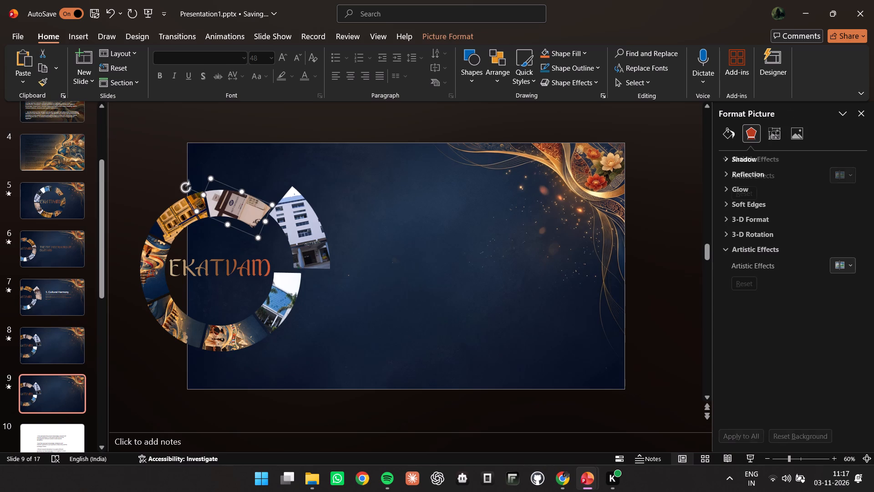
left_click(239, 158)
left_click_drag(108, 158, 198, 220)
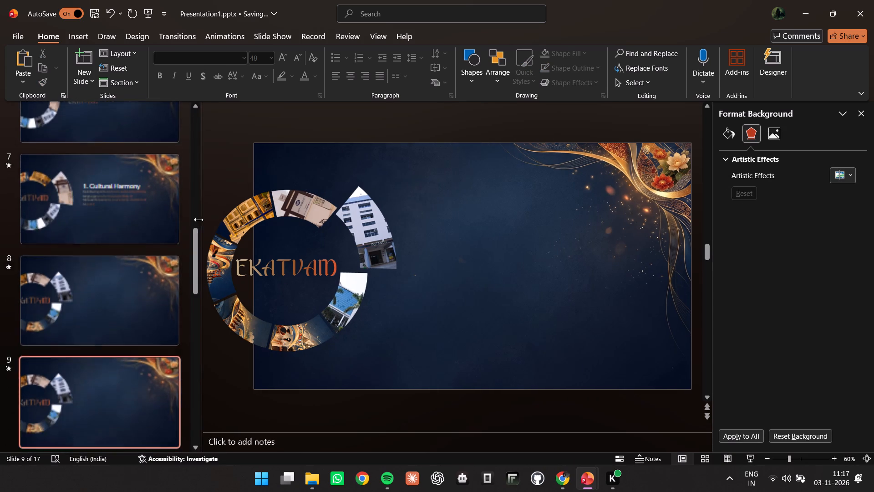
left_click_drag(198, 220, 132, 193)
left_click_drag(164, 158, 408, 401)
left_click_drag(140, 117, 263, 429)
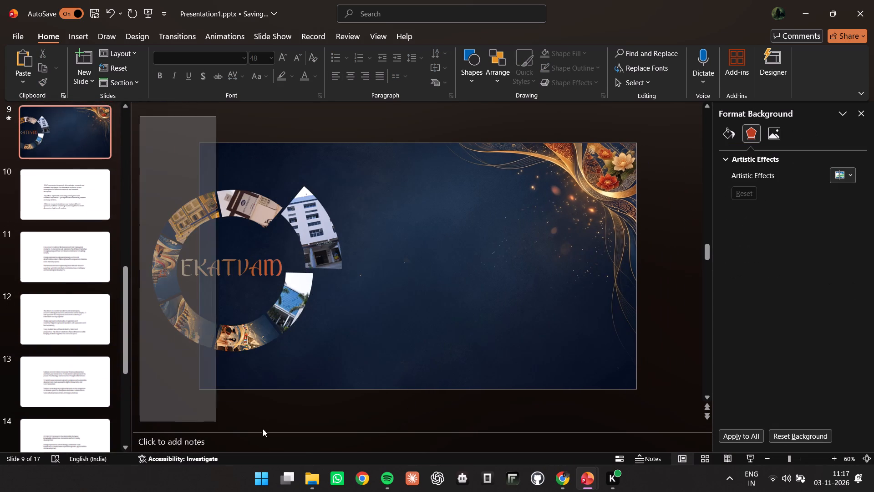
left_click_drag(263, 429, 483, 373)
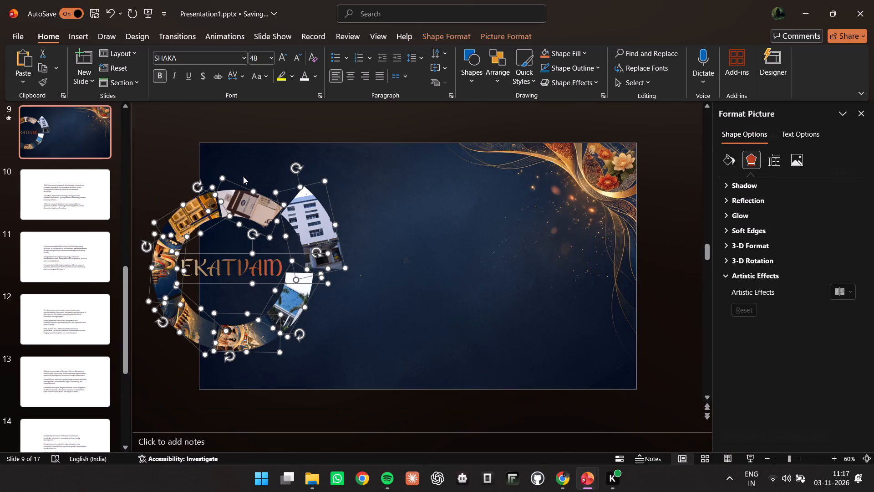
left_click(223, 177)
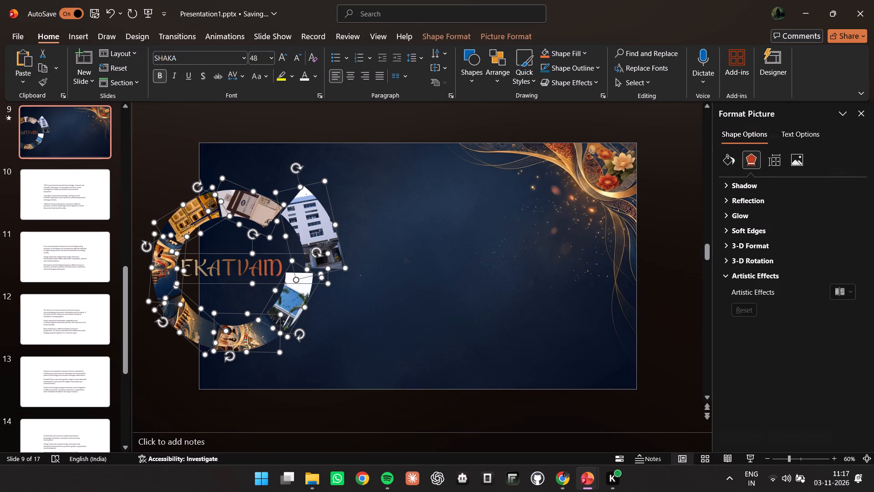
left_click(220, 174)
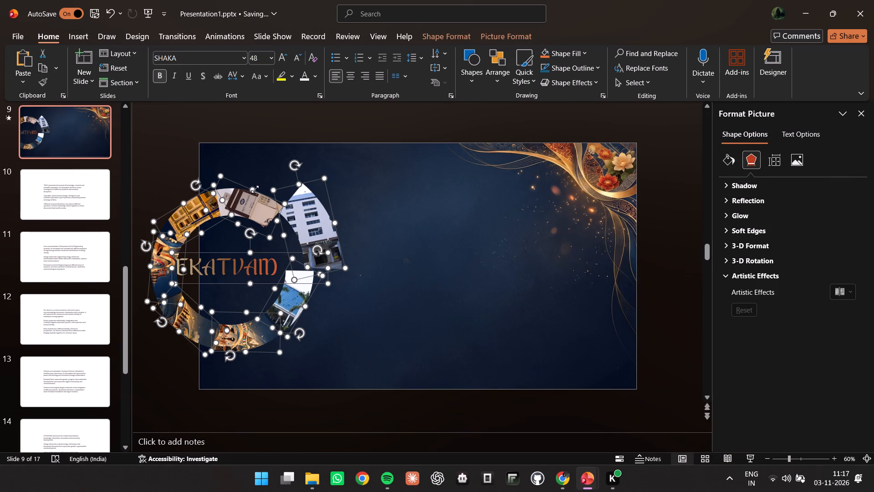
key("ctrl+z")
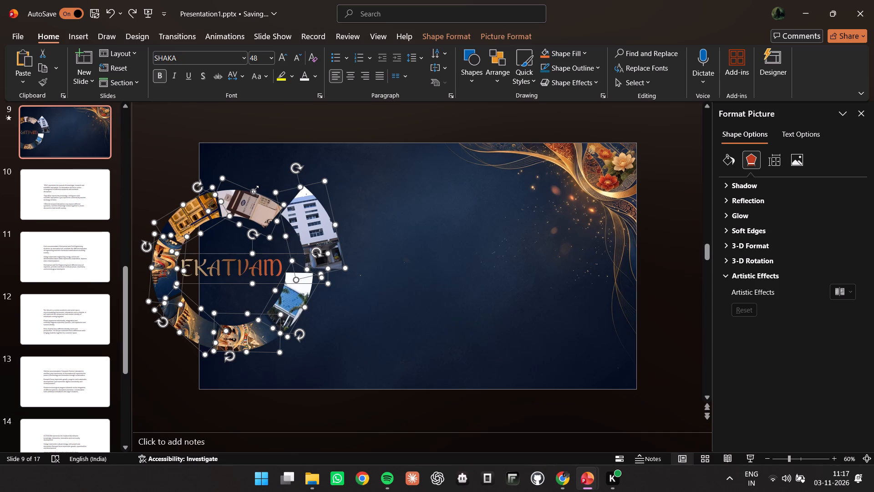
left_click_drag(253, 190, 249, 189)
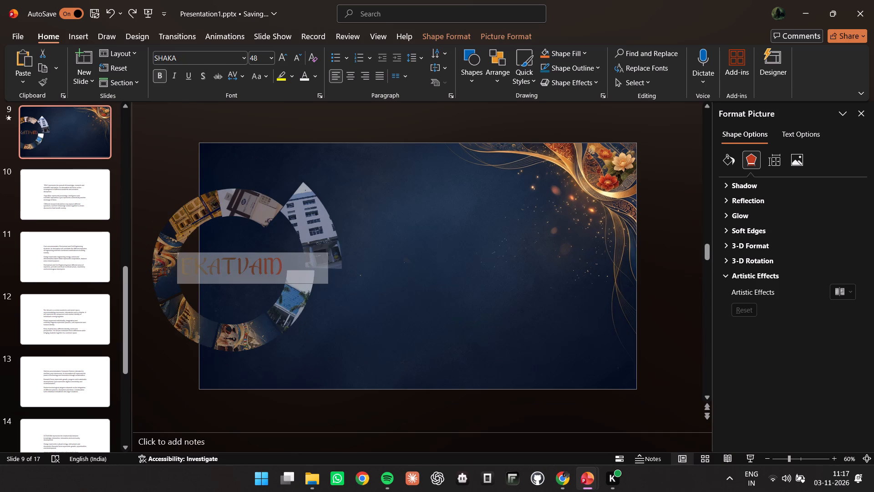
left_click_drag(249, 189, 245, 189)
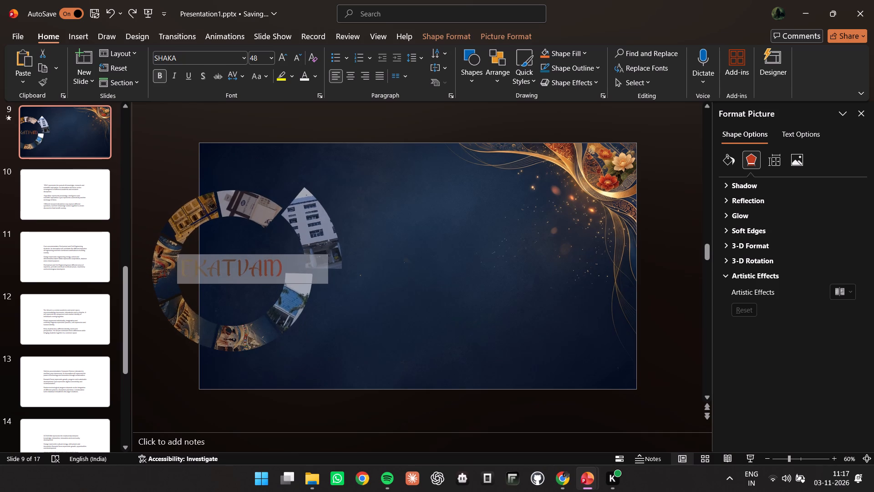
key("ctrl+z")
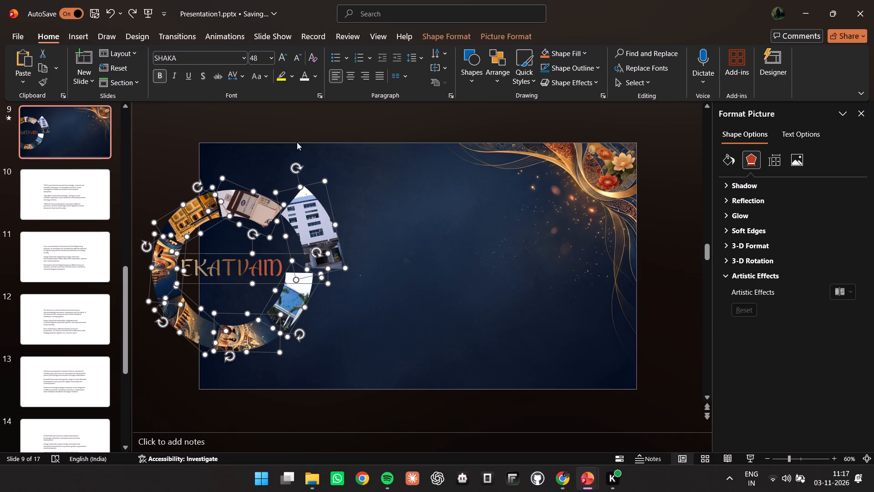
Delete the EKATVAM title from the centre of the picture ring on slide 9.
left_click(465, 37)
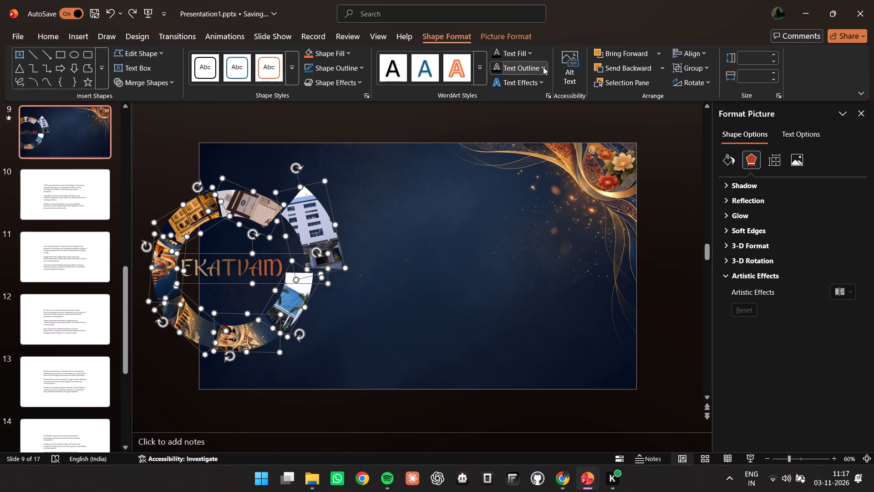
left_click(252, 258)
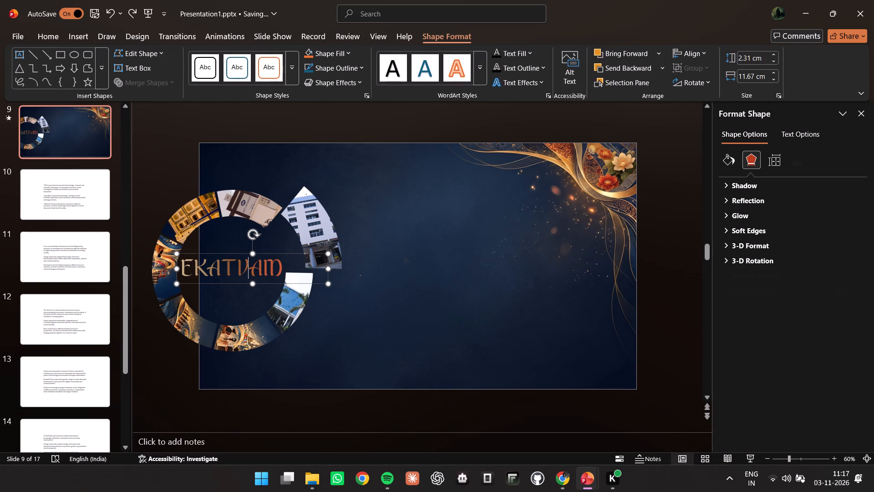
left_click(249, 255)
left_click(240, 251)
key("Delete")
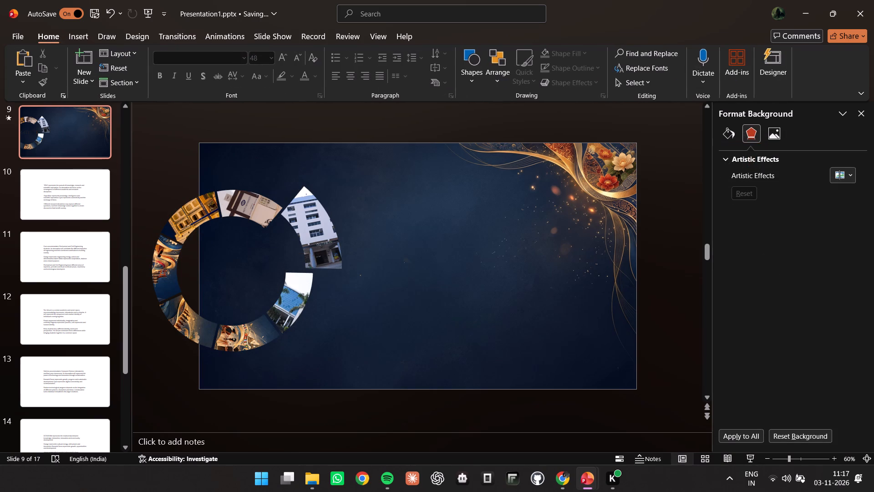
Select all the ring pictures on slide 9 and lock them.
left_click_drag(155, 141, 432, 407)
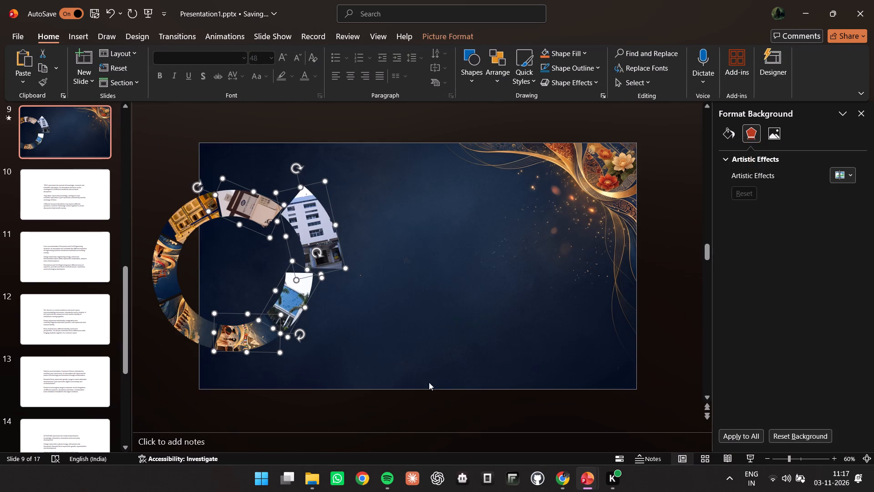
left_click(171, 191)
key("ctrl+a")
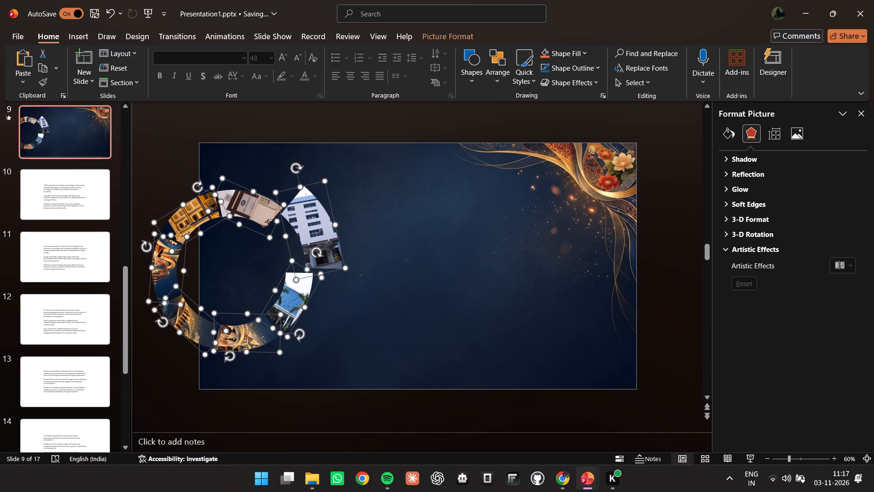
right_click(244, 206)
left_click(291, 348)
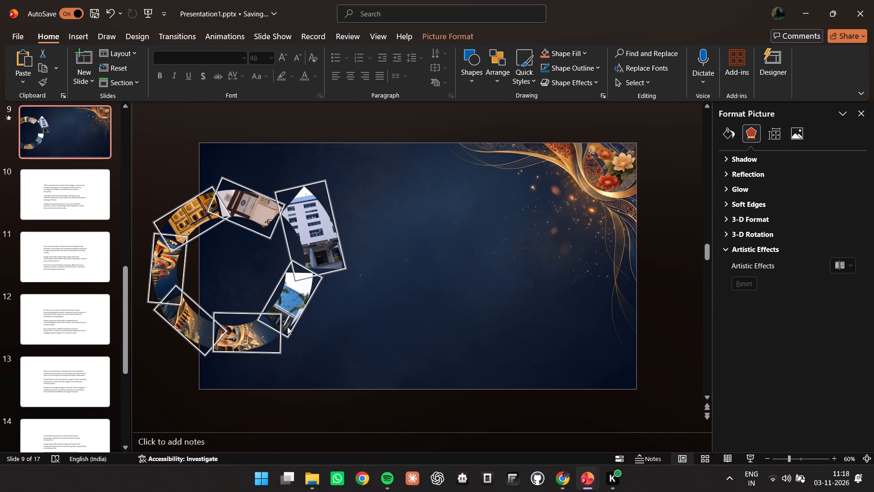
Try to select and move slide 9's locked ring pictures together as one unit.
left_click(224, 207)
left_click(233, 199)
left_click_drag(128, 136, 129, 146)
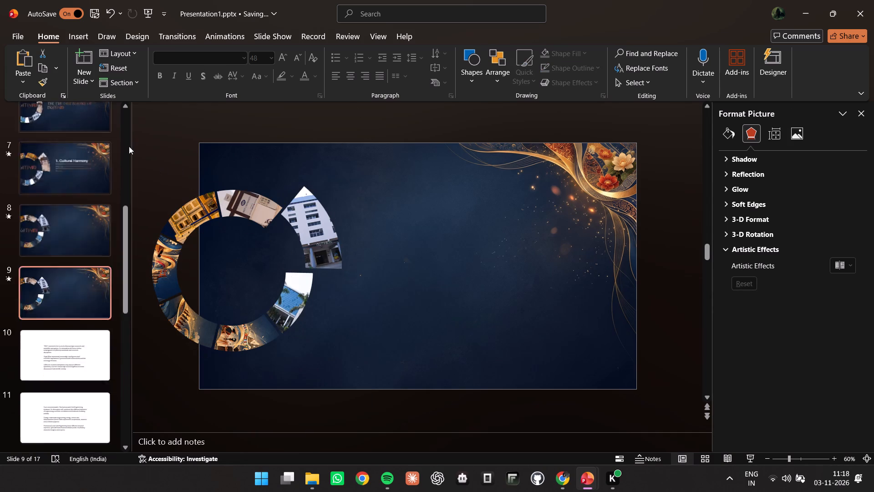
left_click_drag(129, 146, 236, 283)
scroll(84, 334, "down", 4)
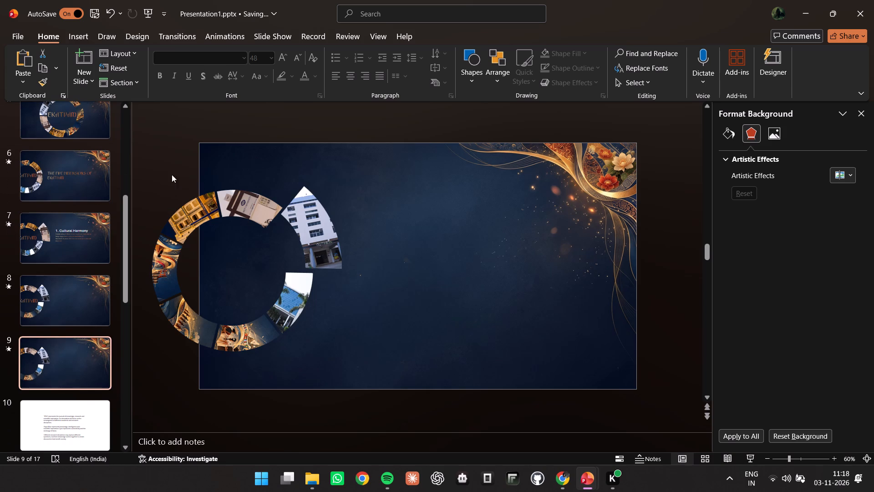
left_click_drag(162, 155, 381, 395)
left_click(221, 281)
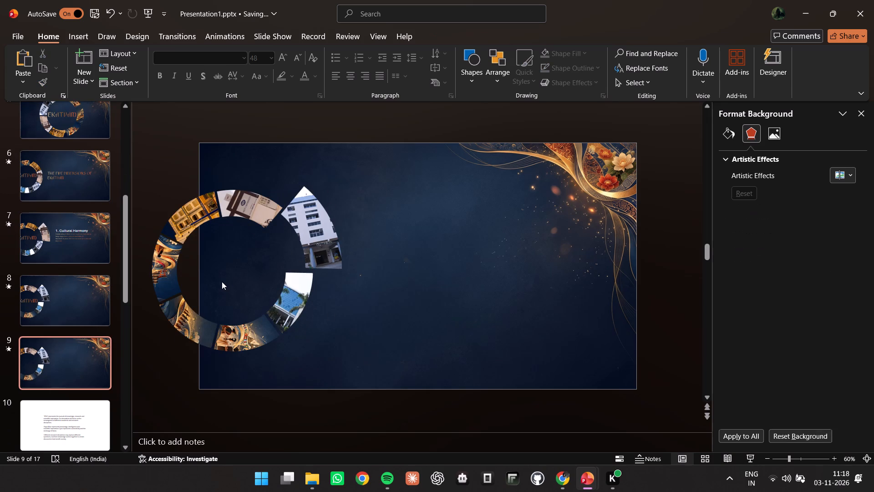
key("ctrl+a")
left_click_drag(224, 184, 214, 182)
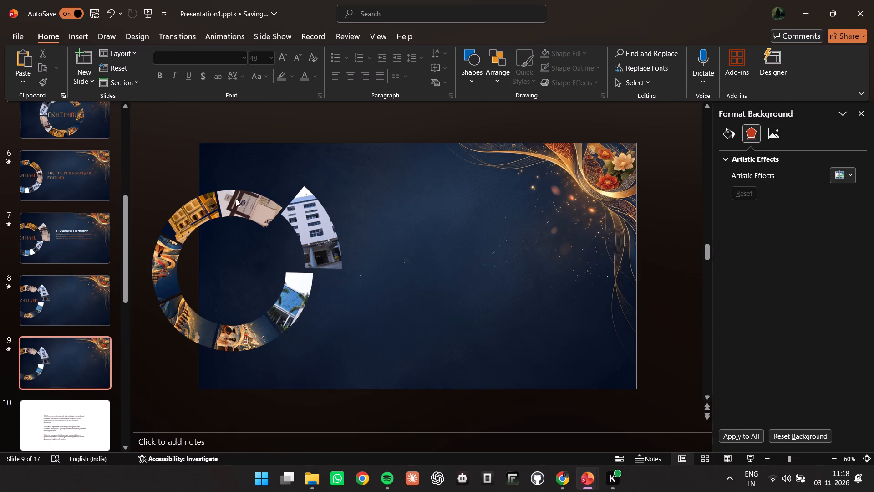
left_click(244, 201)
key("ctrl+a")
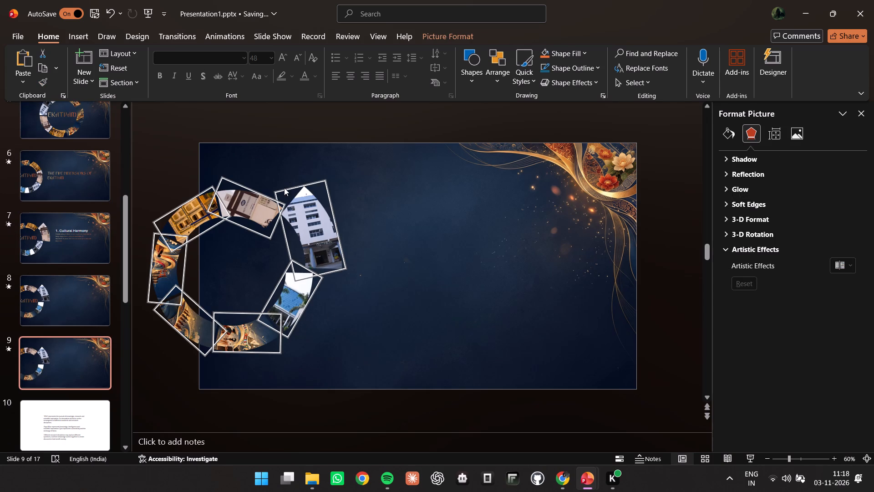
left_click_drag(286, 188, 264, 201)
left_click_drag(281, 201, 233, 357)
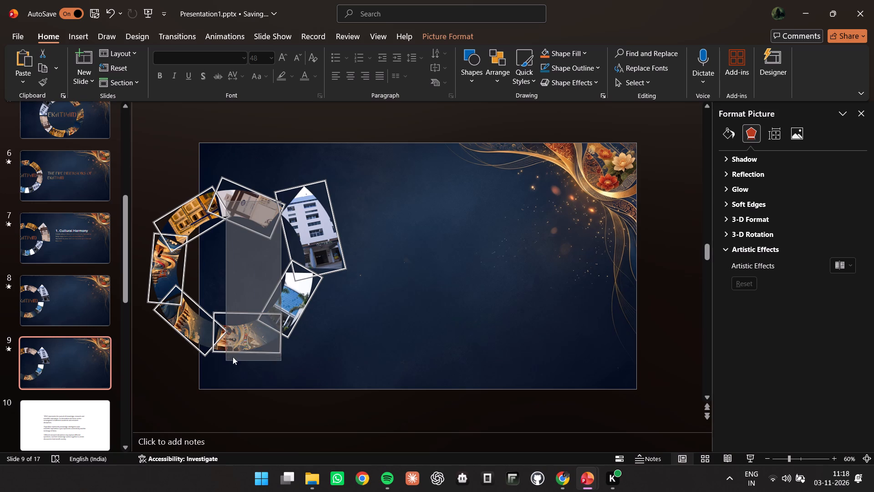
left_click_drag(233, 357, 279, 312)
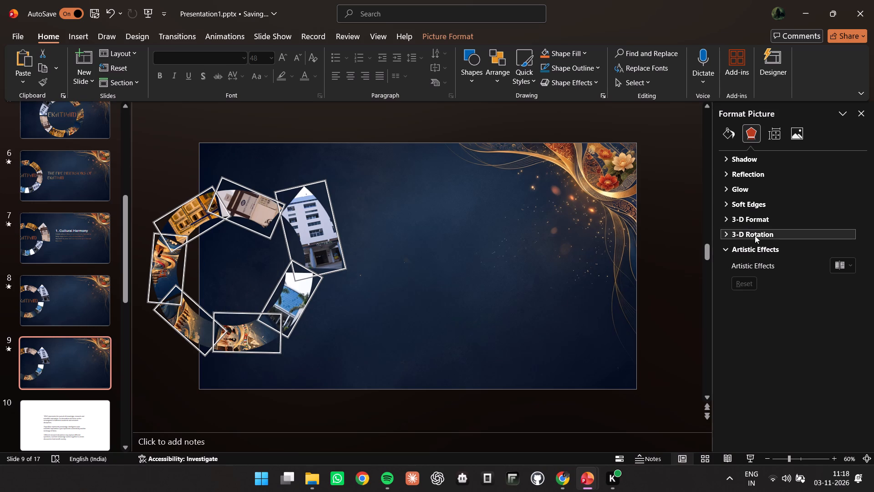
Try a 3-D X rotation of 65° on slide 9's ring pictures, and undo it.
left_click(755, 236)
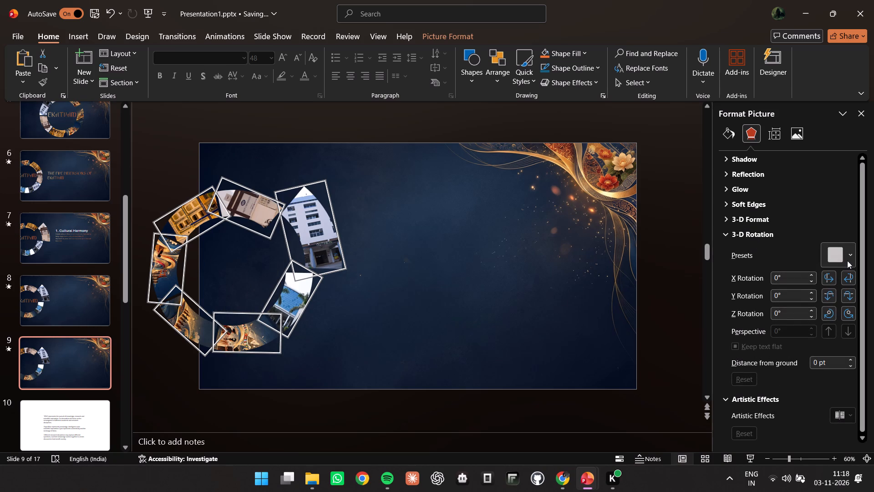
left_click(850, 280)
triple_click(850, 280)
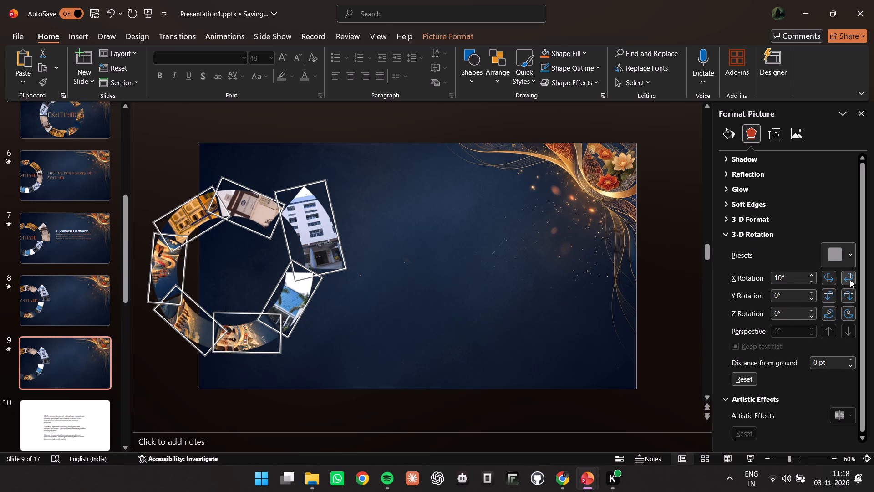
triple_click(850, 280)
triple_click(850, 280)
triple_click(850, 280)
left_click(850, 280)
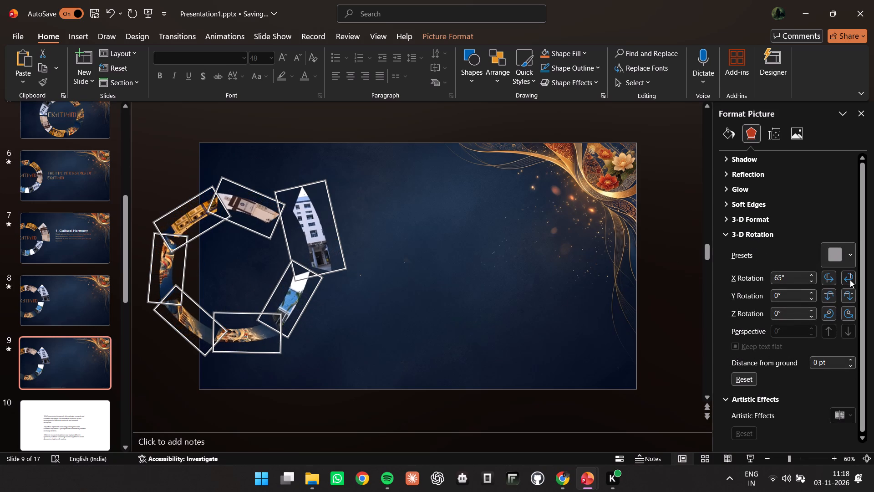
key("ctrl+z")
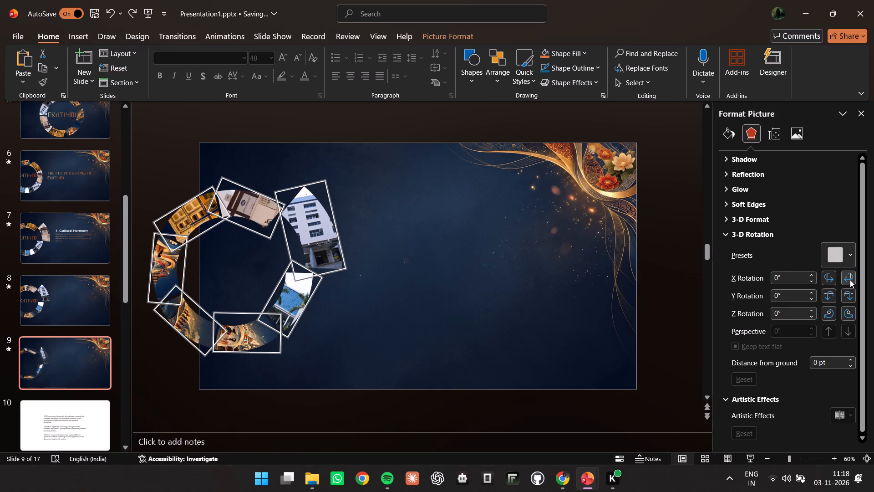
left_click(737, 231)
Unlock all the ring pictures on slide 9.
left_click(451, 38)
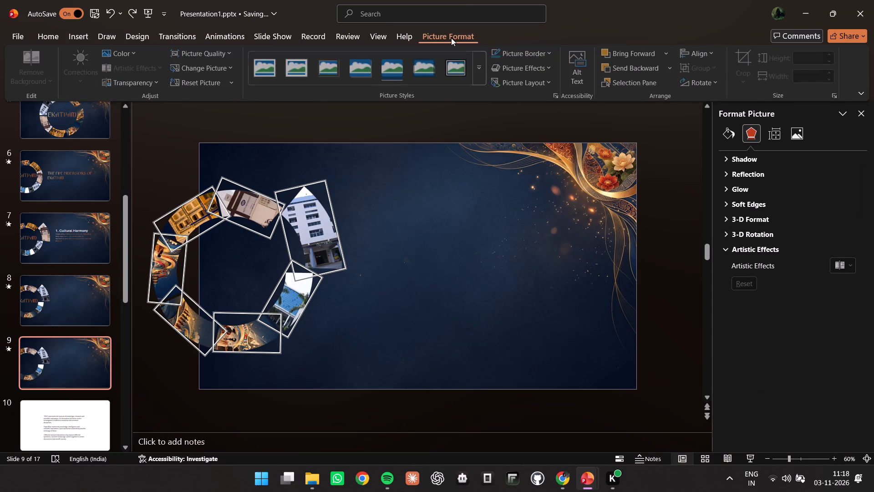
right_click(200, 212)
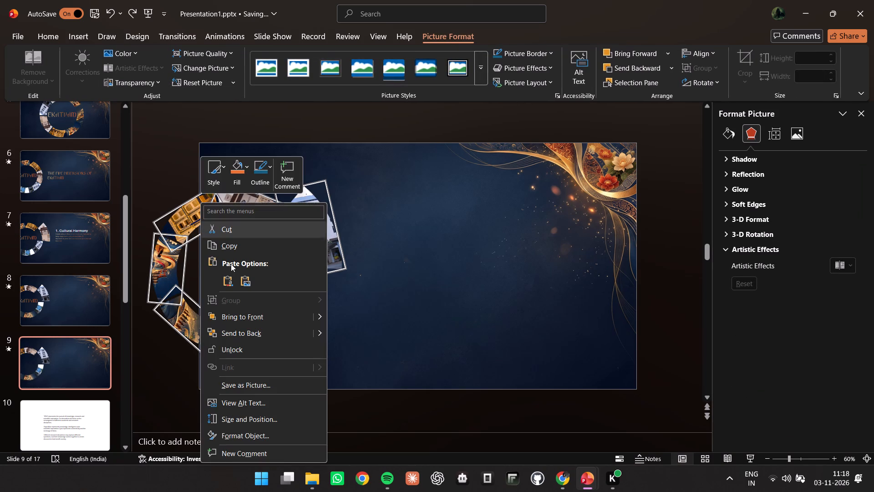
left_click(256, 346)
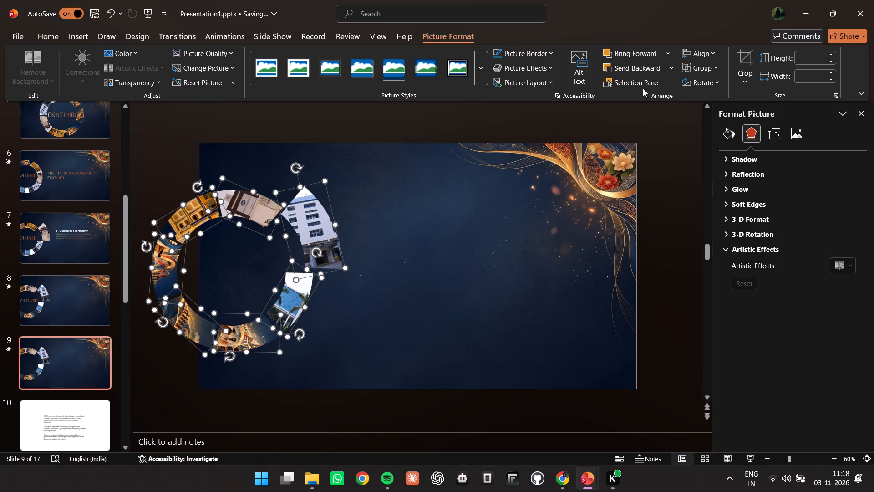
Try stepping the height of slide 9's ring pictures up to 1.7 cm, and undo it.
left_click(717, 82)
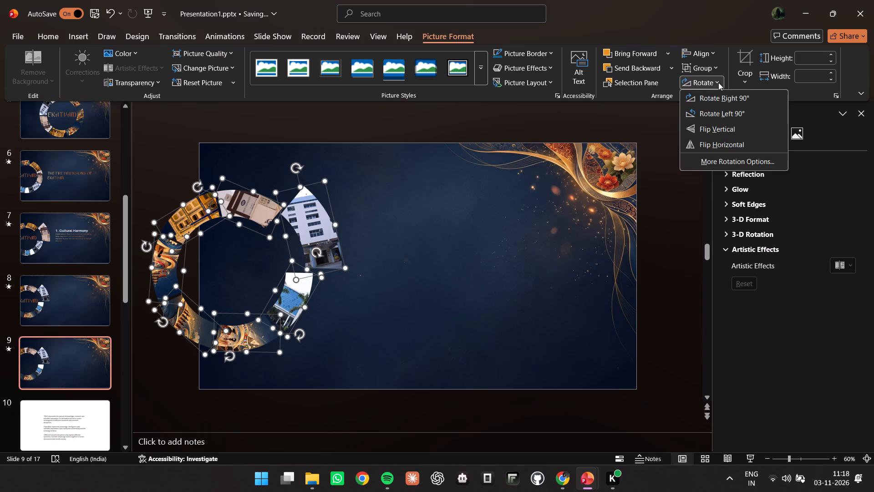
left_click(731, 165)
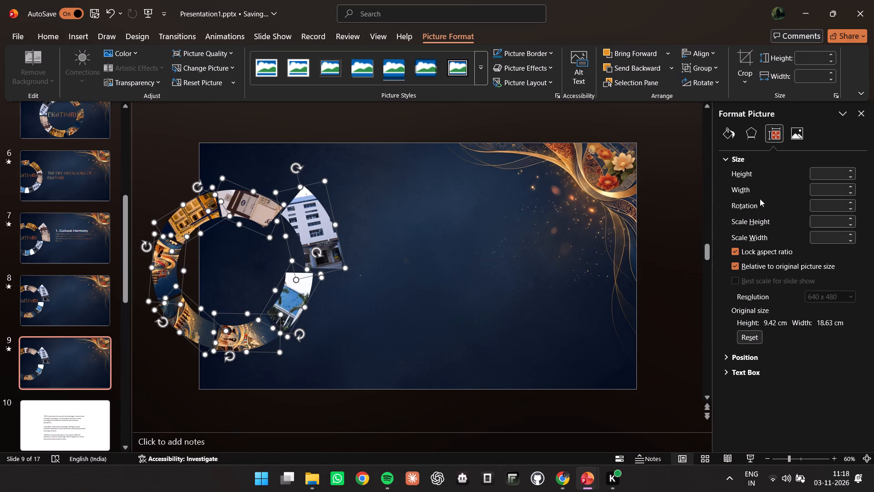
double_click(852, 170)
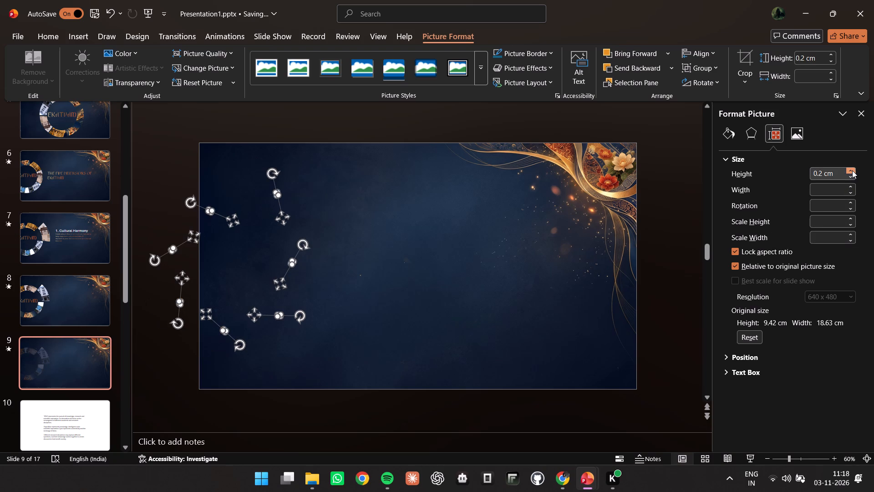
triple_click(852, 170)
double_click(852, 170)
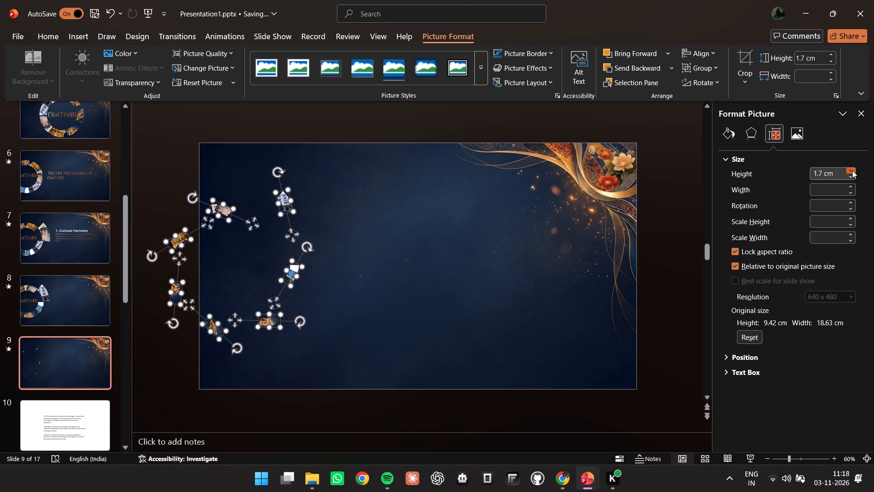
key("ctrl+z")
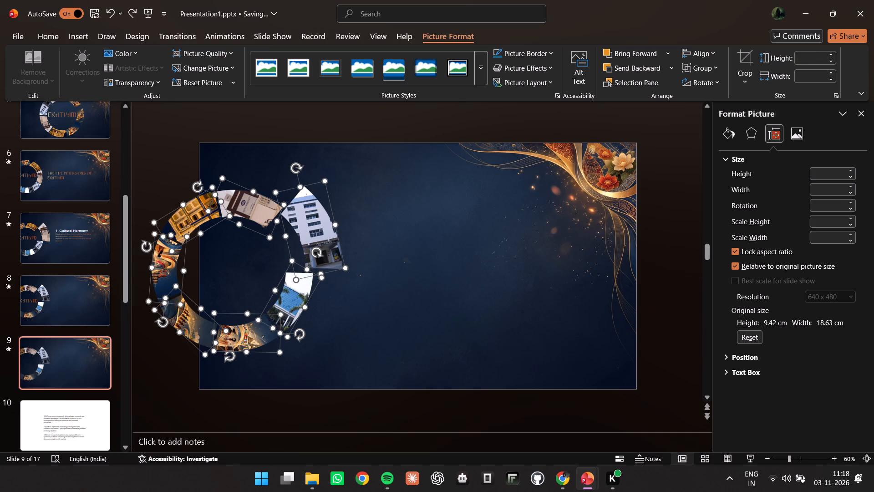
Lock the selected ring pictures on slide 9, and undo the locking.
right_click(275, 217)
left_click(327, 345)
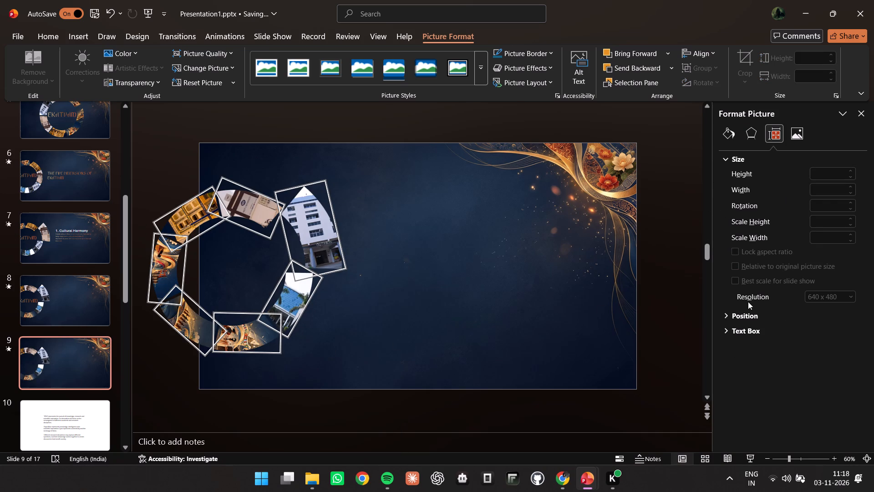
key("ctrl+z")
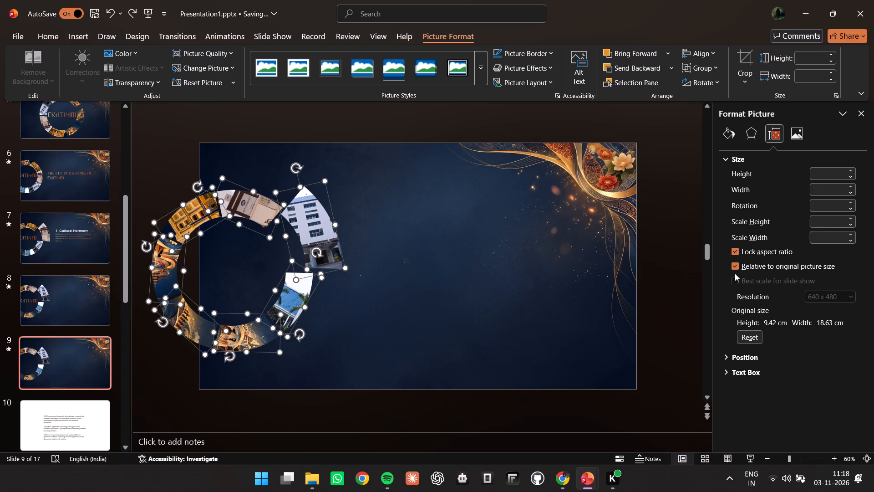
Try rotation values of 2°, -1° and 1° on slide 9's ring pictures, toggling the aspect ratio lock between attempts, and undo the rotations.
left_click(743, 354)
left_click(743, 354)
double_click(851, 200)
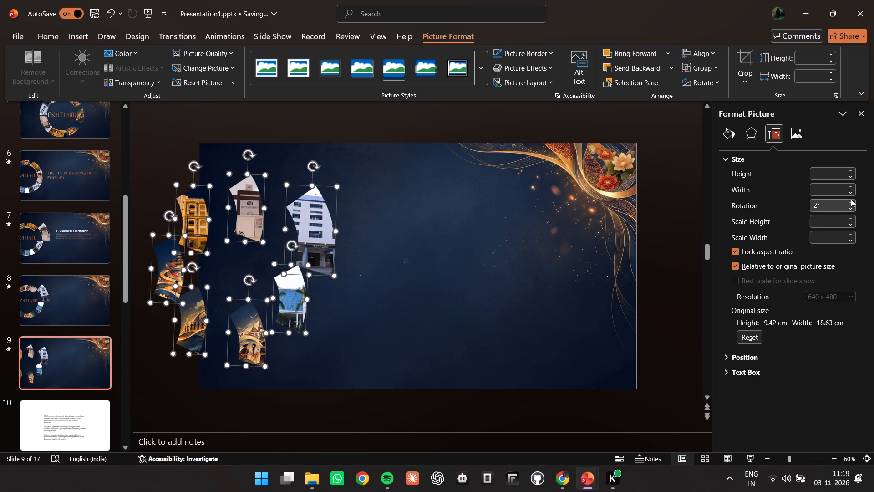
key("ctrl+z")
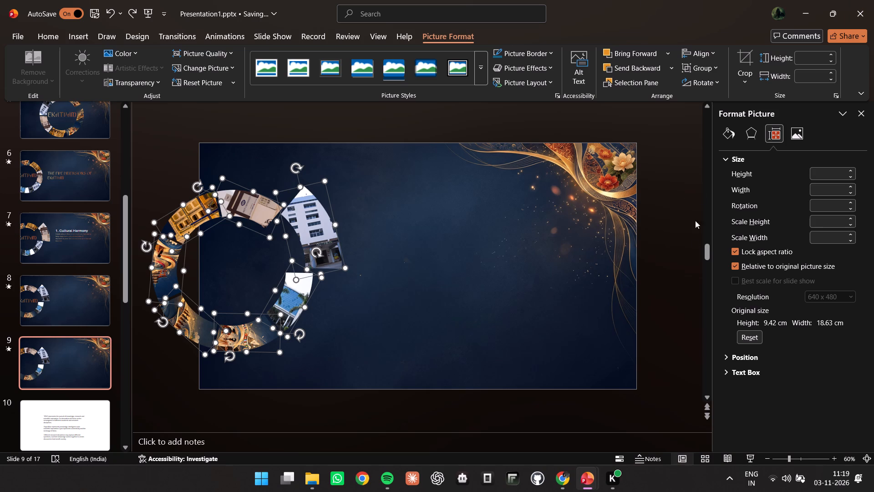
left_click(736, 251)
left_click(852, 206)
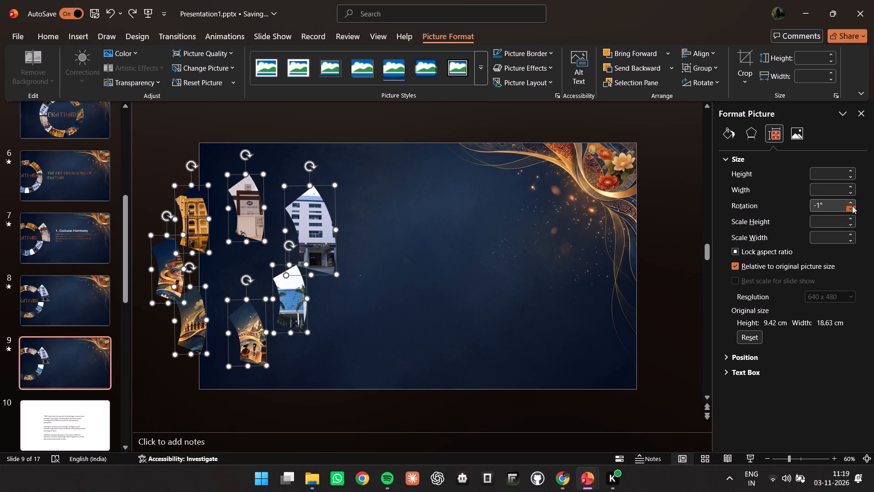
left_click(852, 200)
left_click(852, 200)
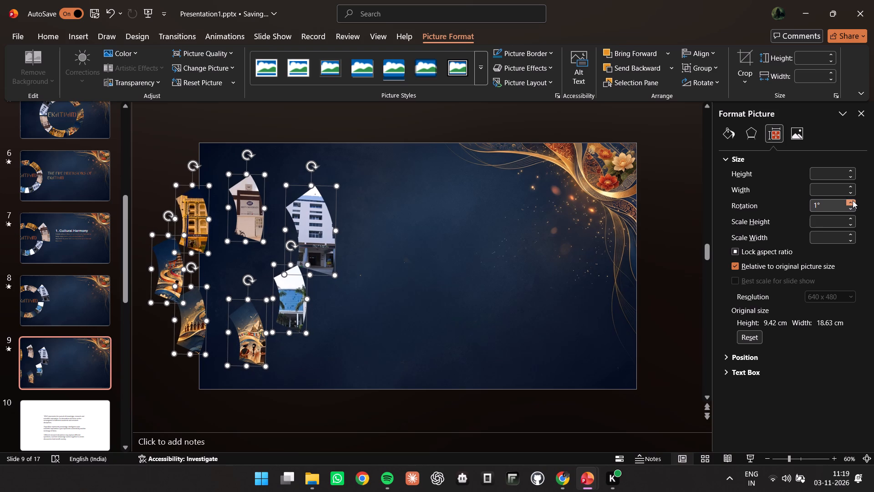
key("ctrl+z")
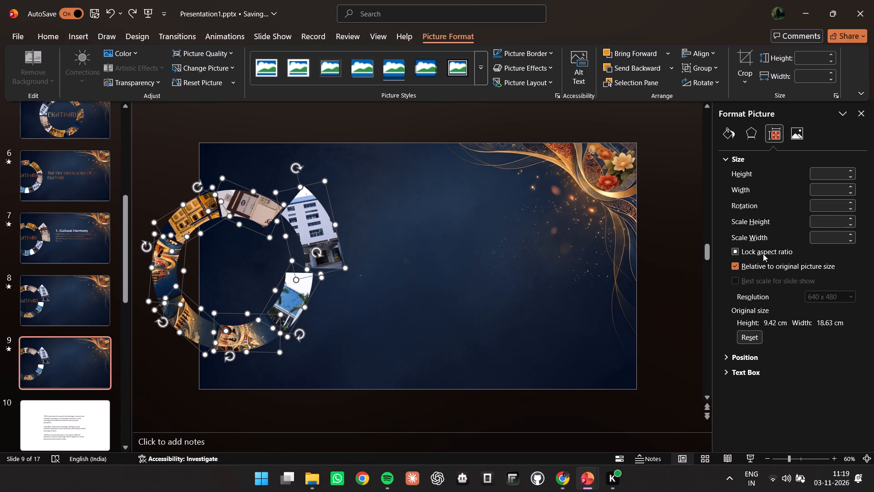
Turn the ring pictures' aspect ratio lock fully on and disable sizing relative to the original picture size.
left_click(737, 251)
left_click(736, 251)
left_click(736, 263)
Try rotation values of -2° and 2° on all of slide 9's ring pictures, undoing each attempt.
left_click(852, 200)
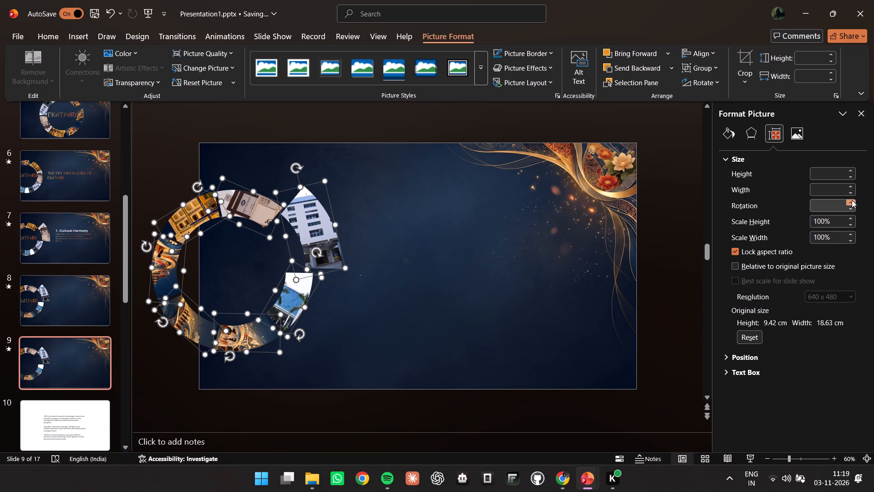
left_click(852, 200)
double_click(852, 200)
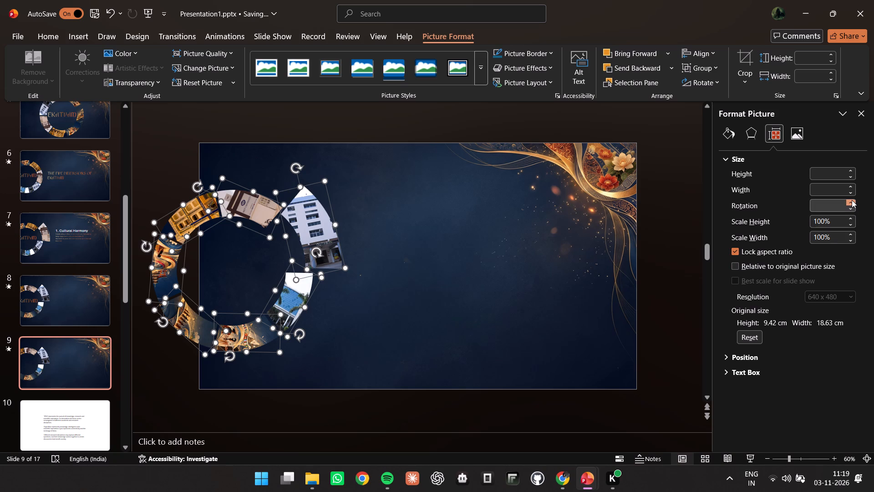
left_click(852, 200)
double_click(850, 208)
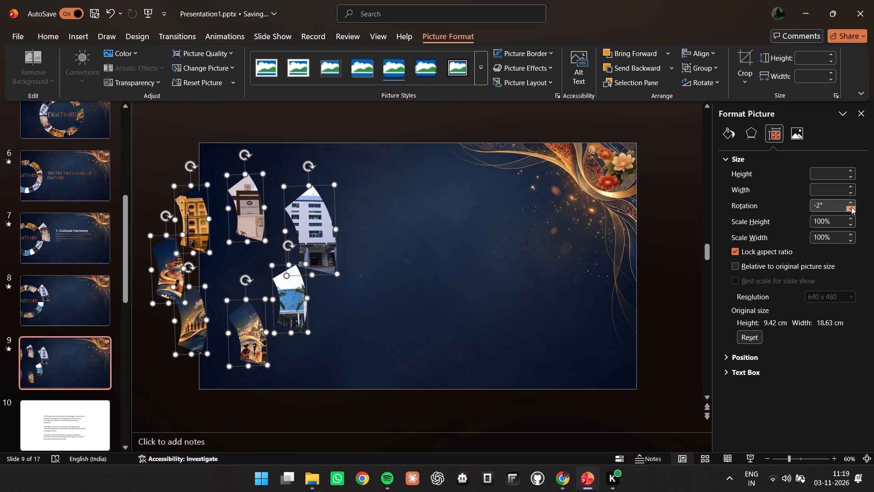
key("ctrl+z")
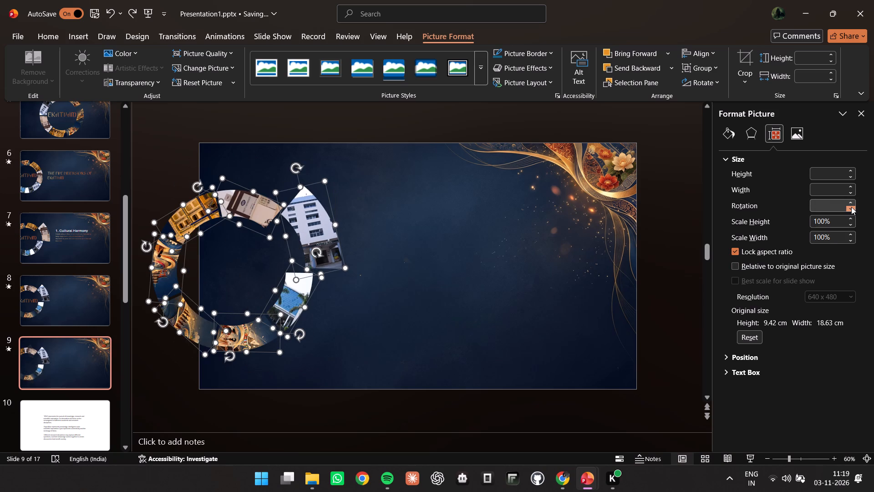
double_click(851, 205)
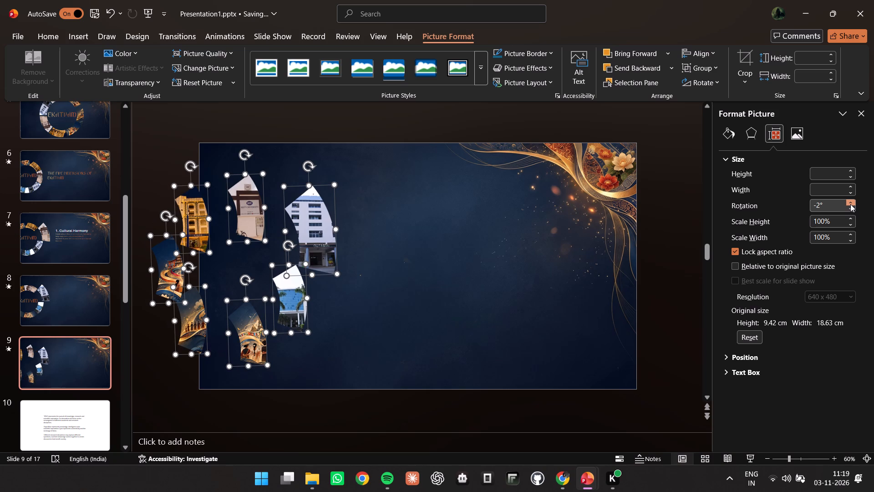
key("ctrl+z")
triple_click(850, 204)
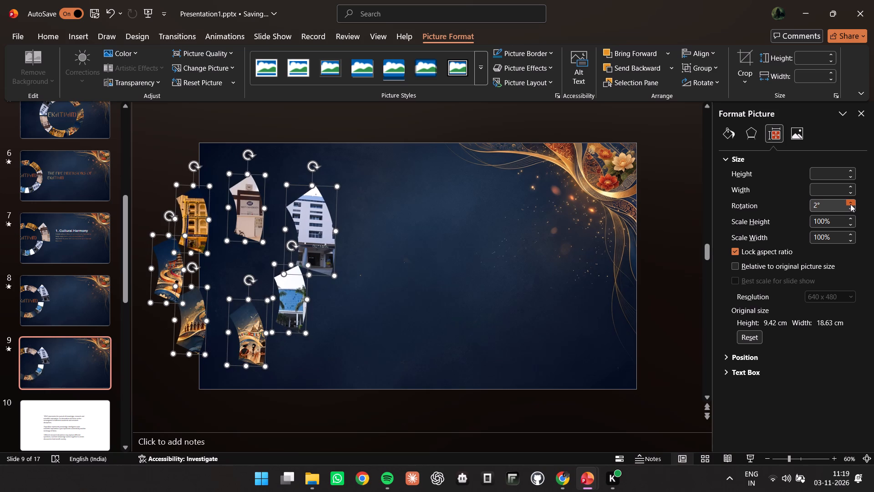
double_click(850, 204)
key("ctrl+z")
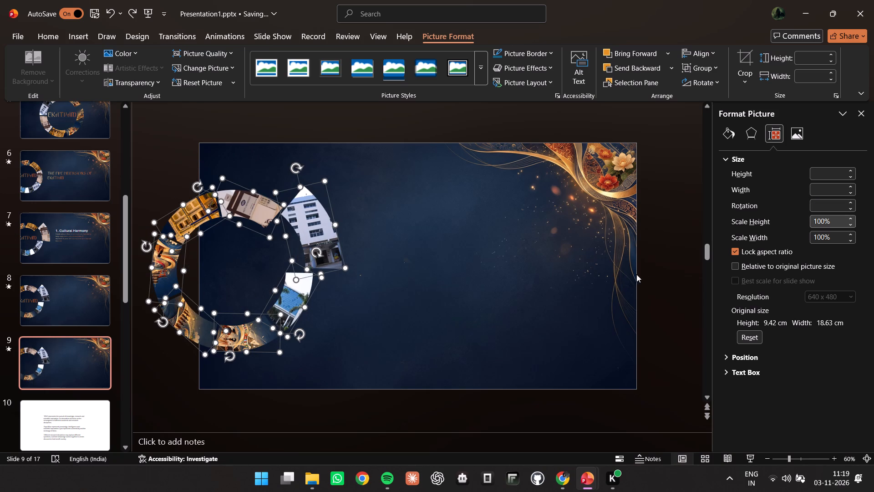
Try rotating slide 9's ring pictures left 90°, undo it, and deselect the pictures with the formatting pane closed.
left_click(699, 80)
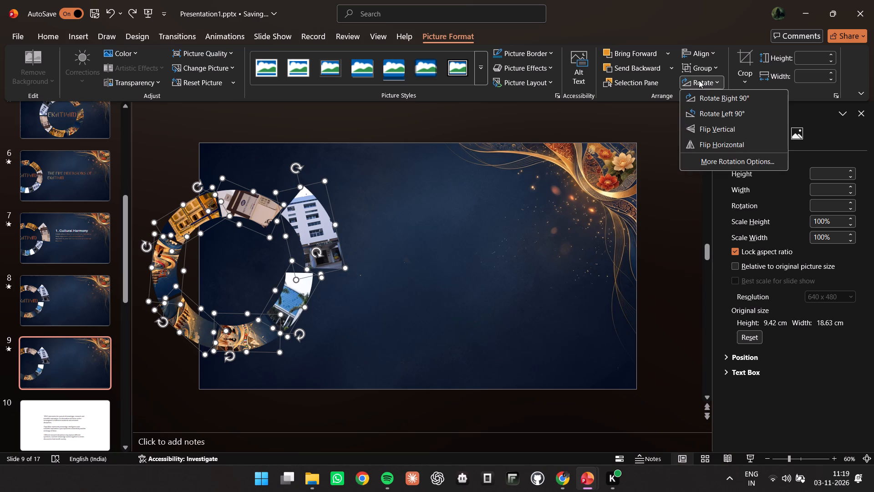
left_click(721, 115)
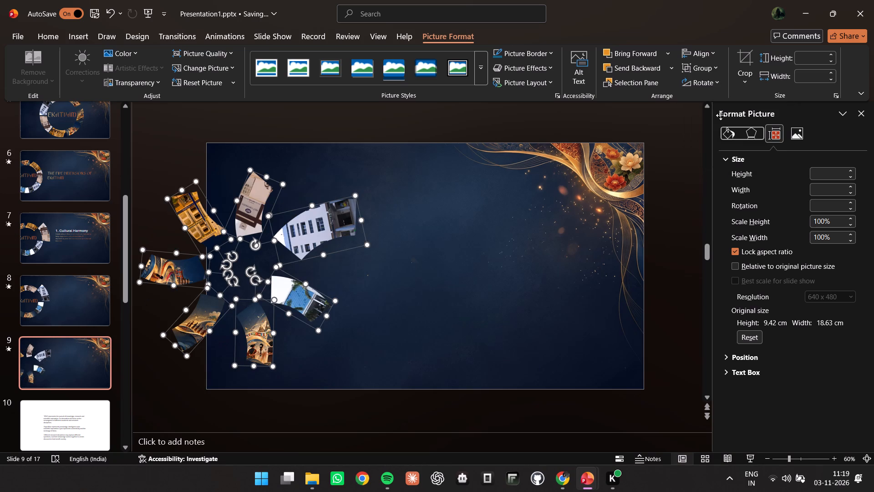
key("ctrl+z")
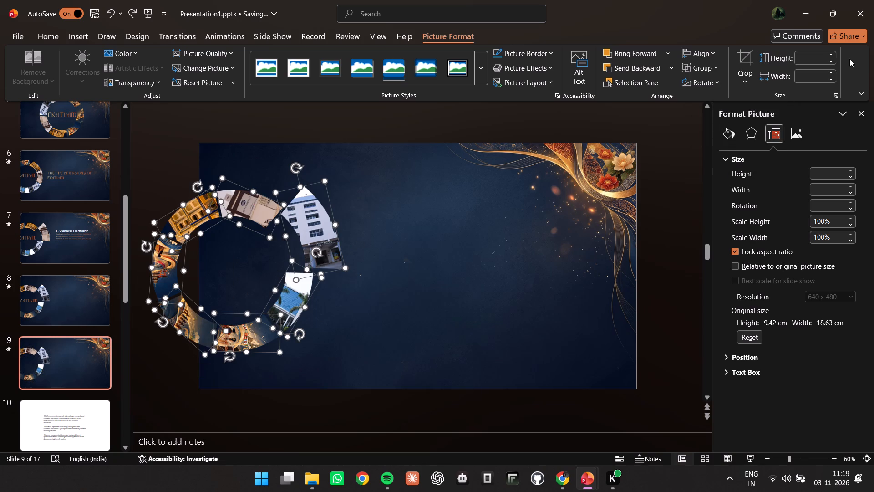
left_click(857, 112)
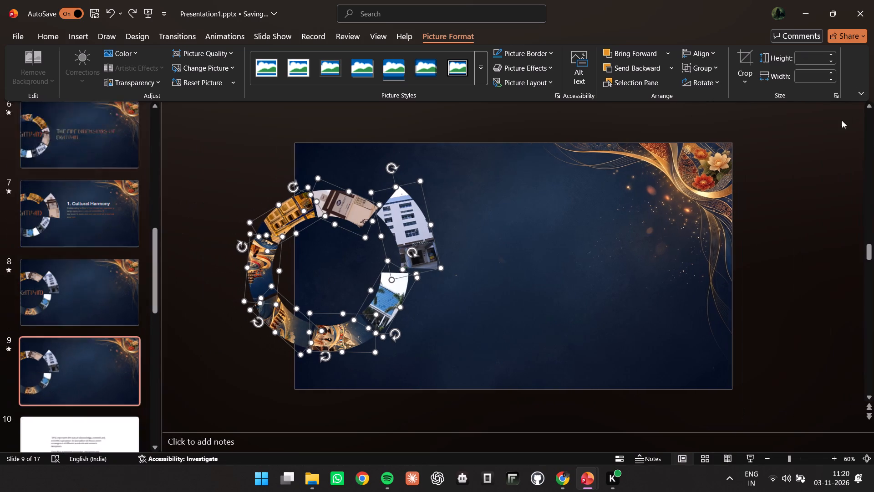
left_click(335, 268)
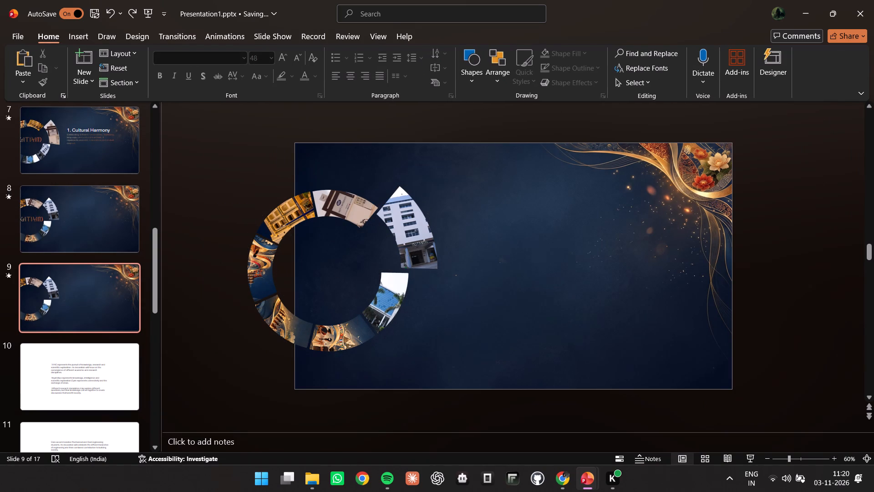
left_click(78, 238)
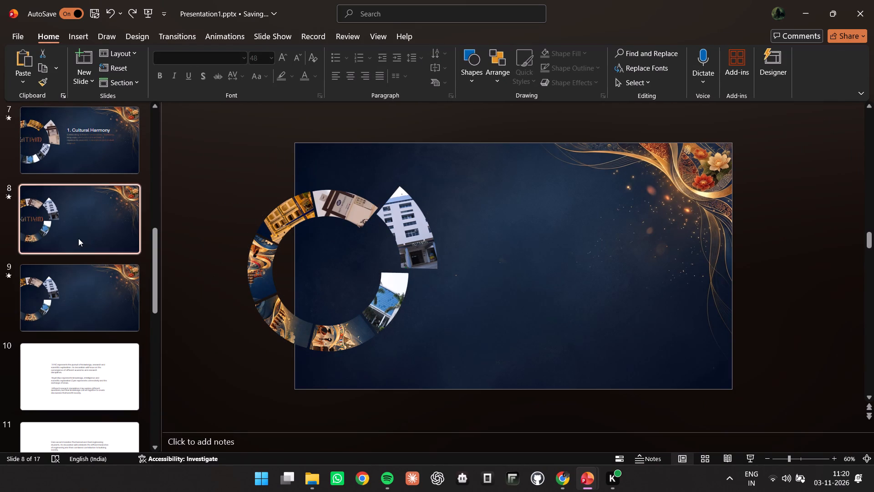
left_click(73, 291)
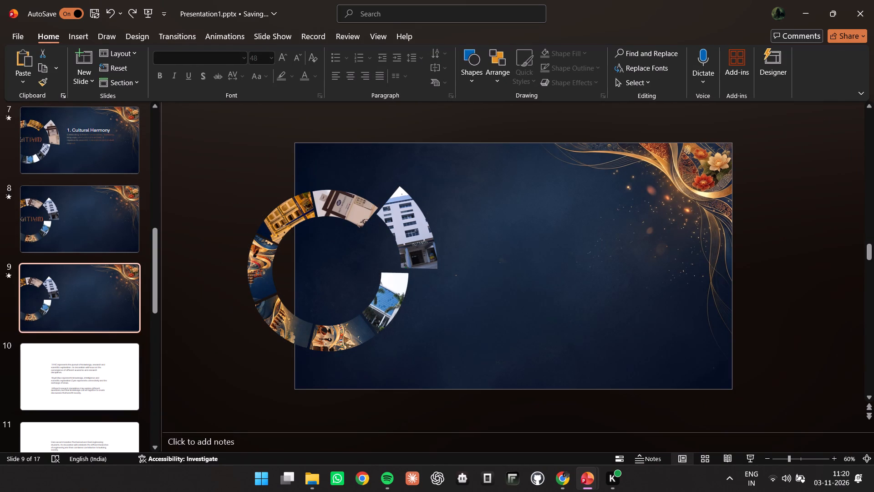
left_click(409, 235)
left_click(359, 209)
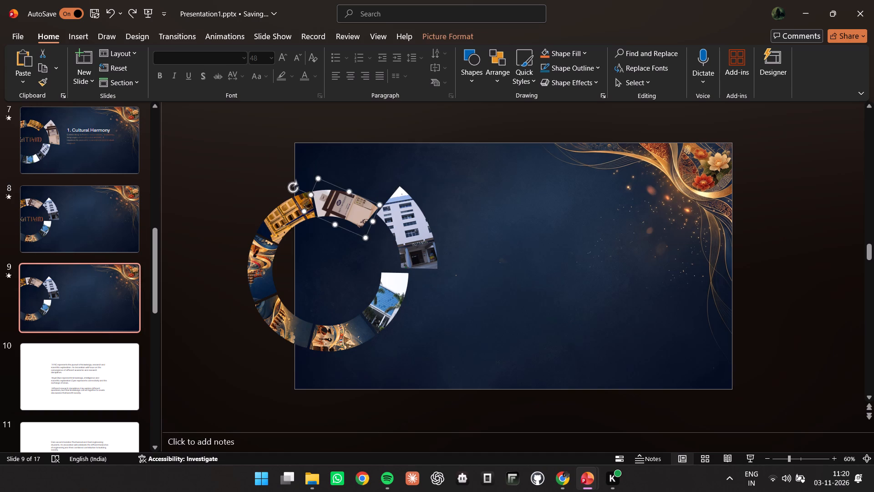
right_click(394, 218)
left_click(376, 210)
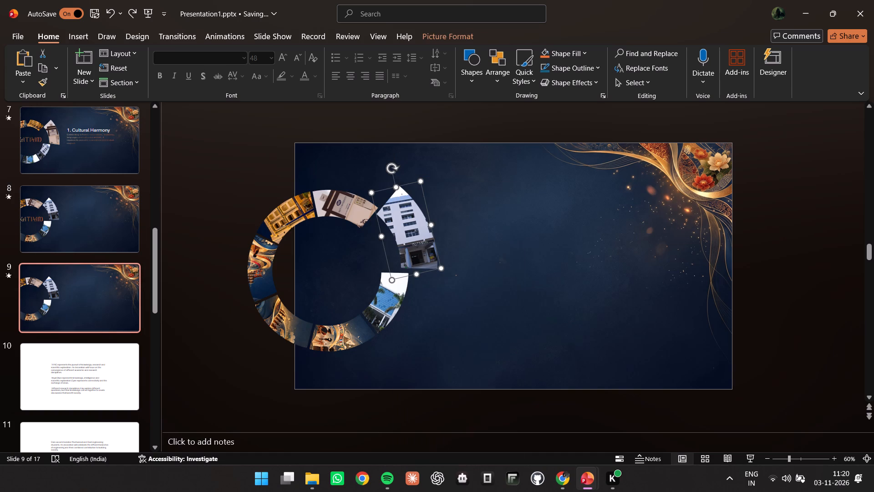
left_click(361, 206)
Nudge slide 9's lower-right blue building ring piece slightly outward, just beneath the enlarged ring piece.
left_click_drag(407, 286, 409, 283)
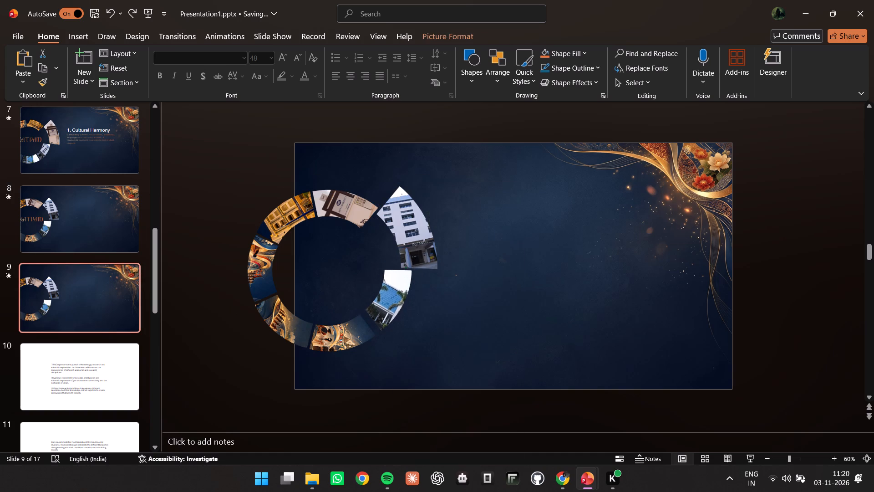
left_click_drag(409, 283, 413, 287)
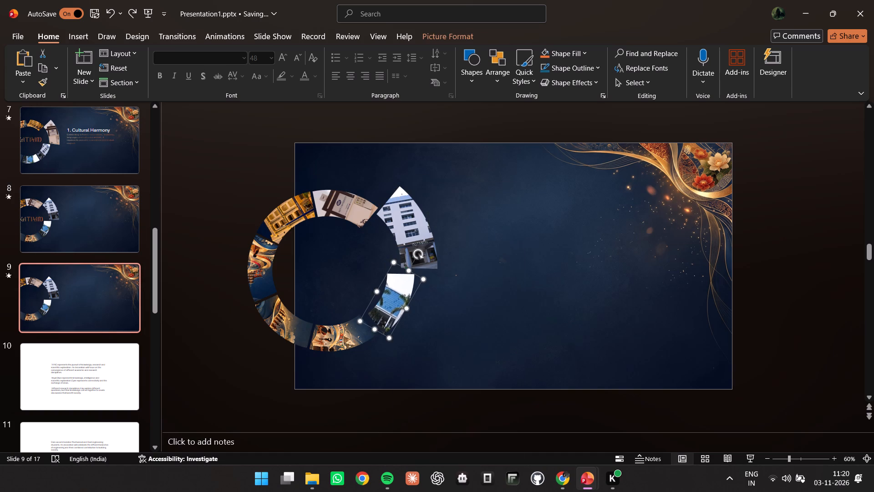
left_click(410, 241)
left_click(399, 306)
left_click_drag(397, 307, 393, 306)
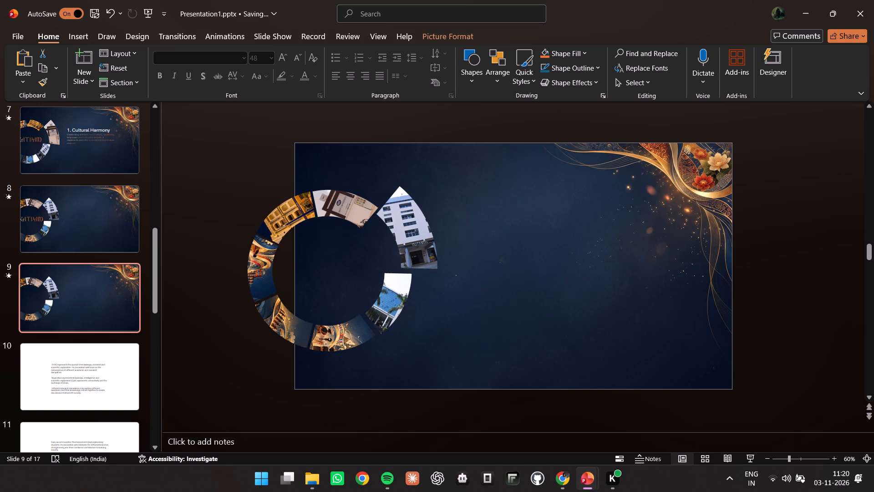
left_click_drag(393, 306, 393, 305)
left_click(394, 305)
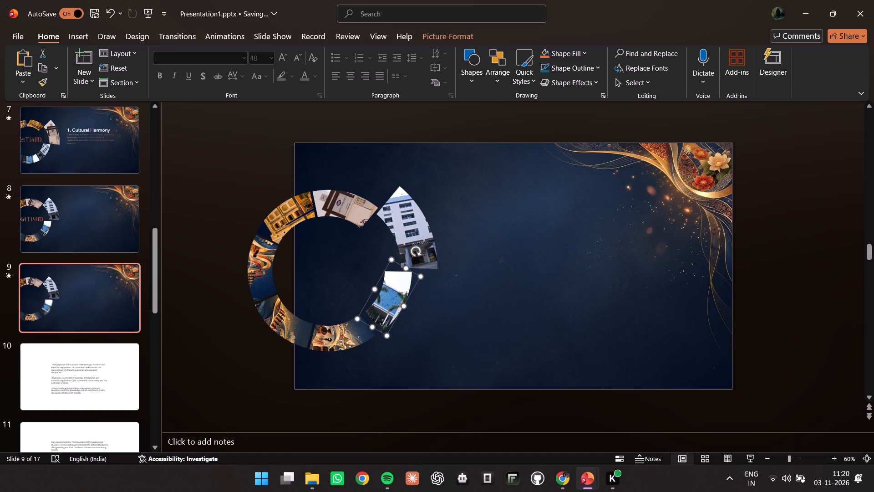
left_click(412, 225)
left_click(390, 293)
Replace the picture in slide 9's enlarged ring piece with Screenshot 2026-11-02 192217.png from the college folder in Pictures.
left_click(411, 237)
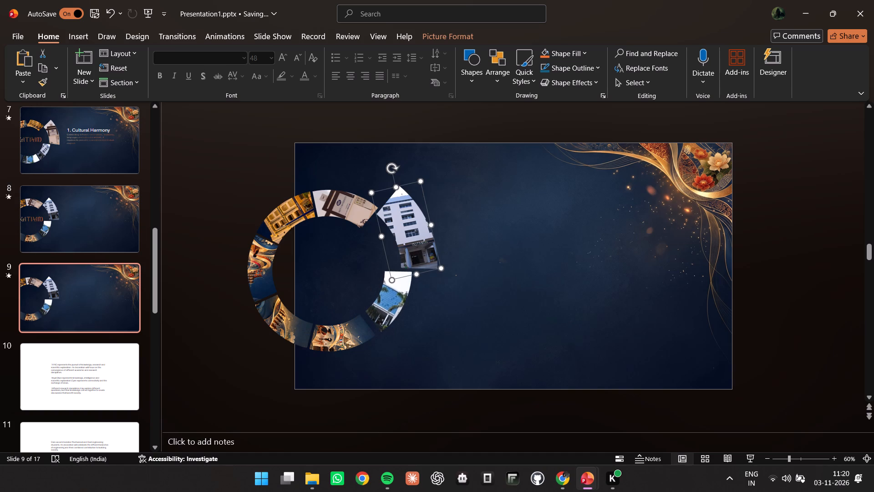
right_click(411, 237)
left_click(564, 281)
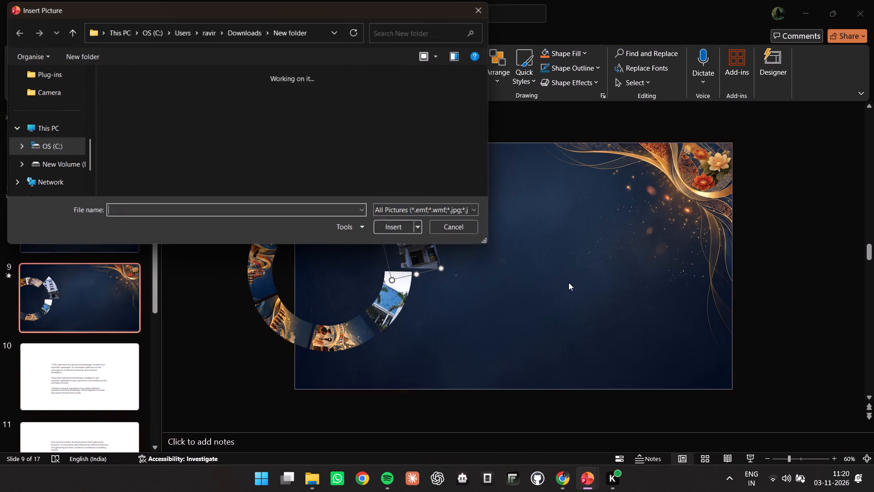
scroll(50, 143, "up", 4)
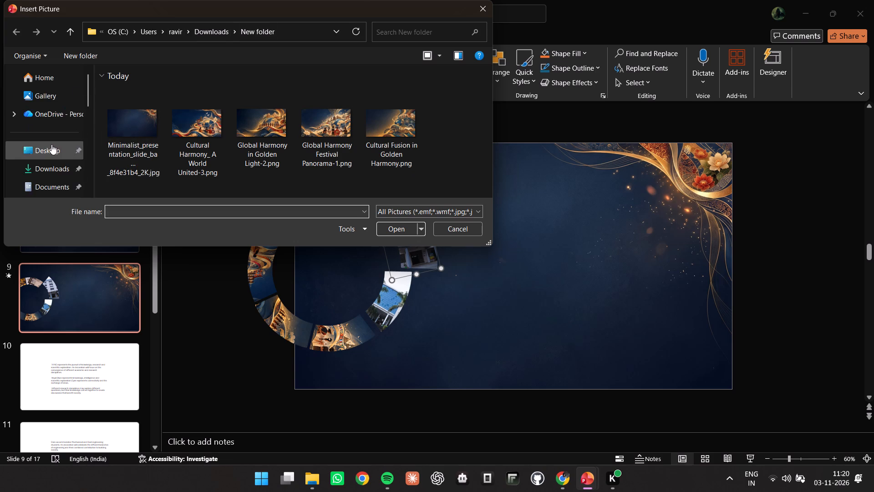
scroll(51, 161, "down", 3)
scroll(56, 118, "up", 1)
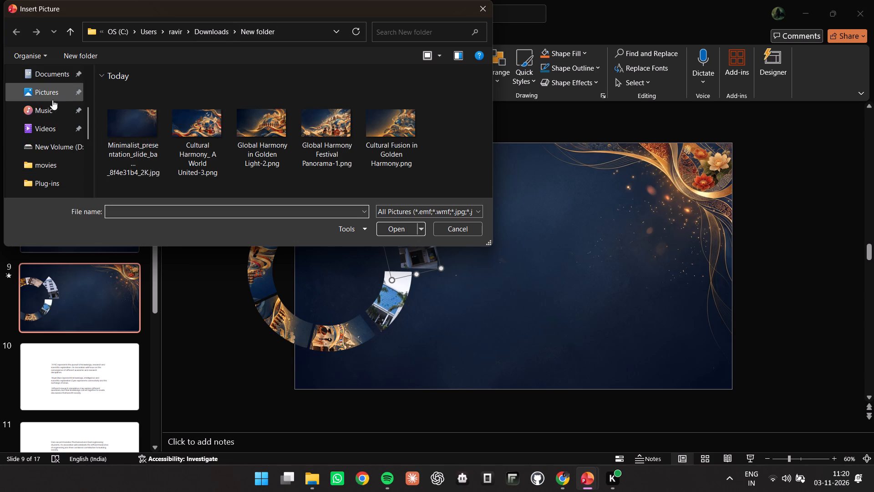
left_click(52, 100)
double_click(200, 106)
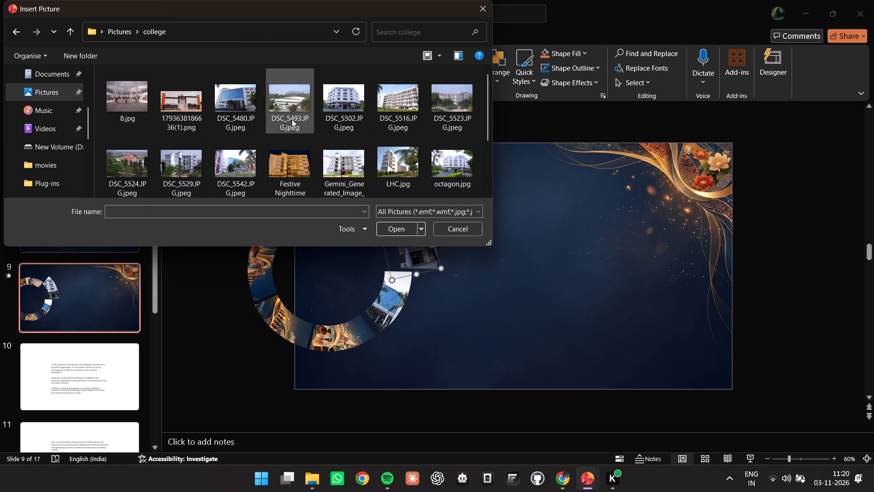
scroll(359, 148, "down", 4)
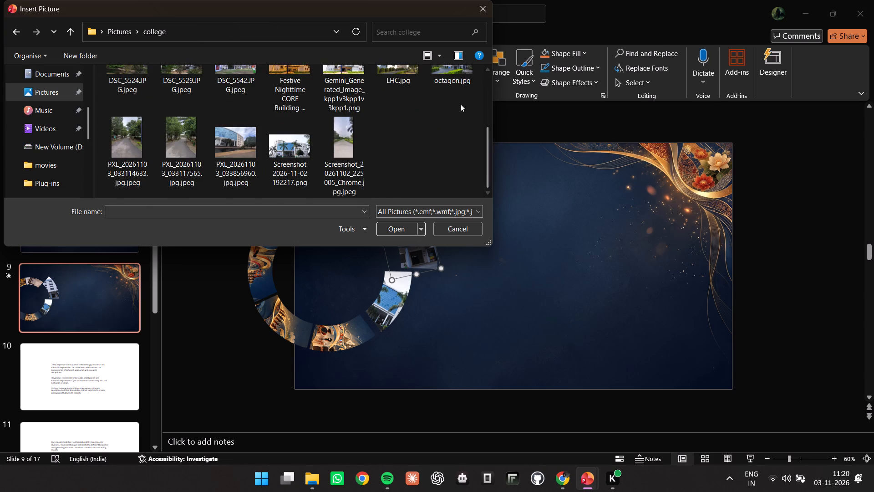
scroll(460, 105, "up", 1)
left_click(300, 163)
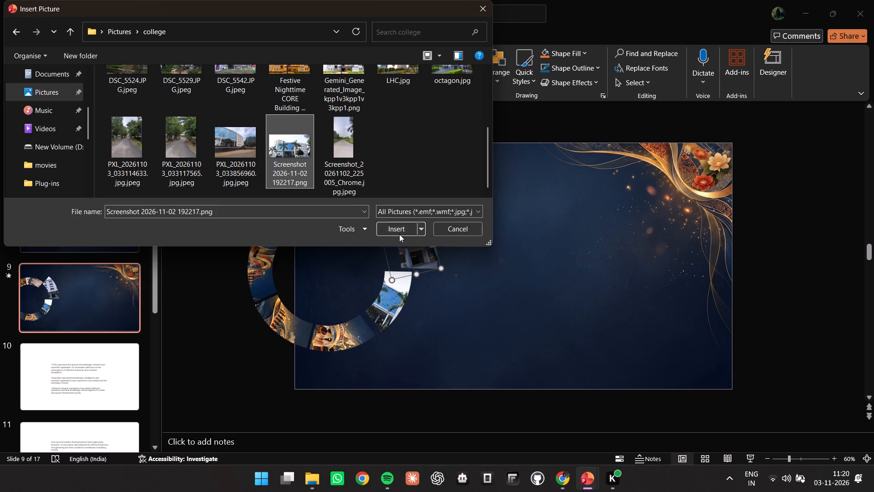
left_click(400, 233)
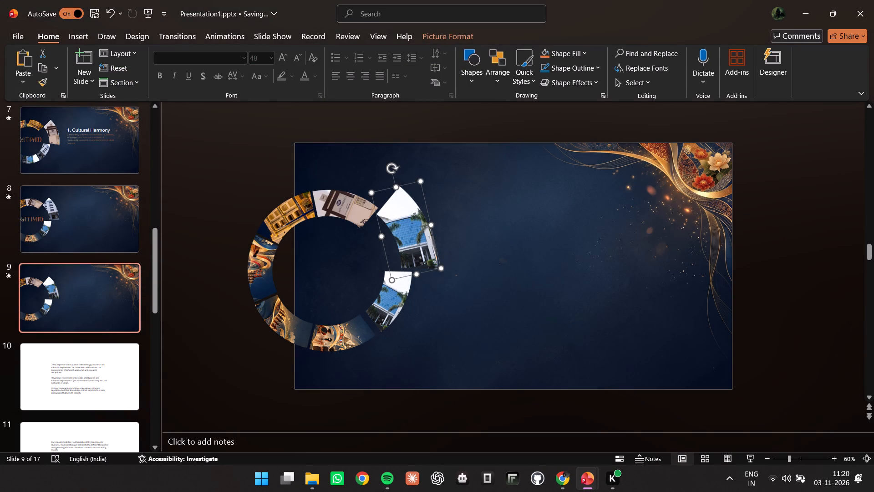
Replace the picture in the ring's top piece on slide 9 with DSC_5502.JPG.jpeg from the college folder.
left_click(344, 210)
right_click(344, 210)
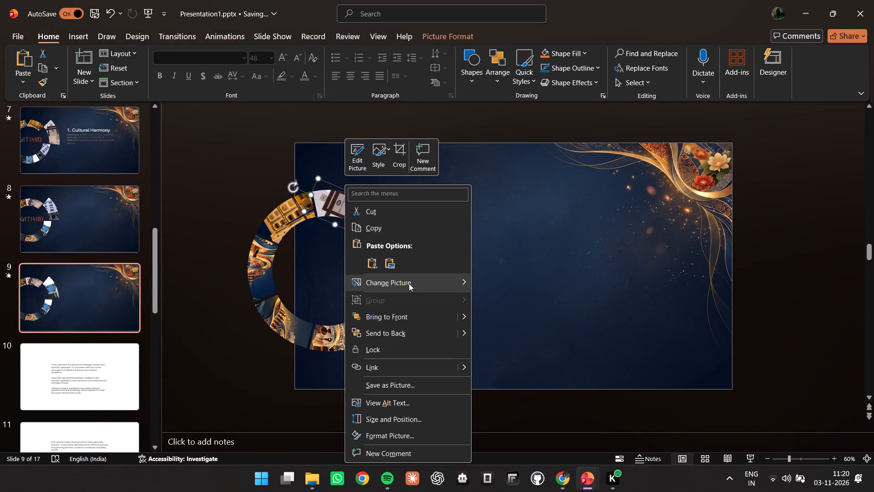
left_click(409, 283)
left_click(493, 279)
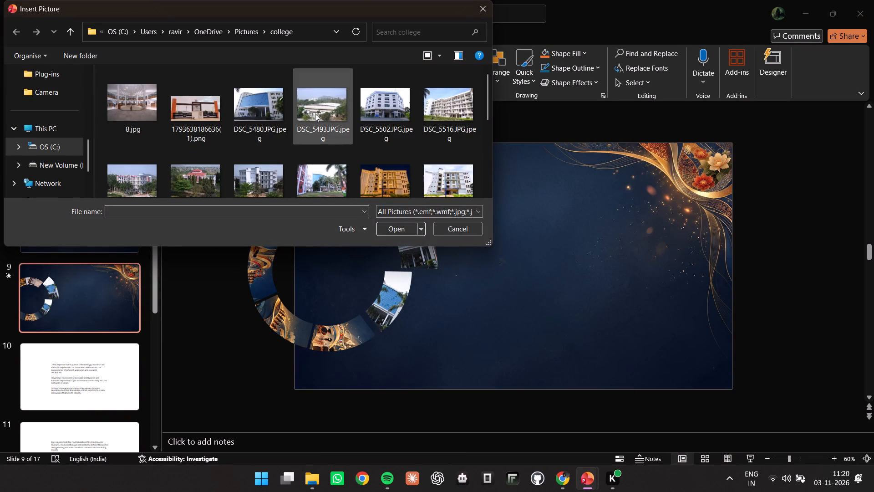
left_click(374, 113)
left_click(398, 224)
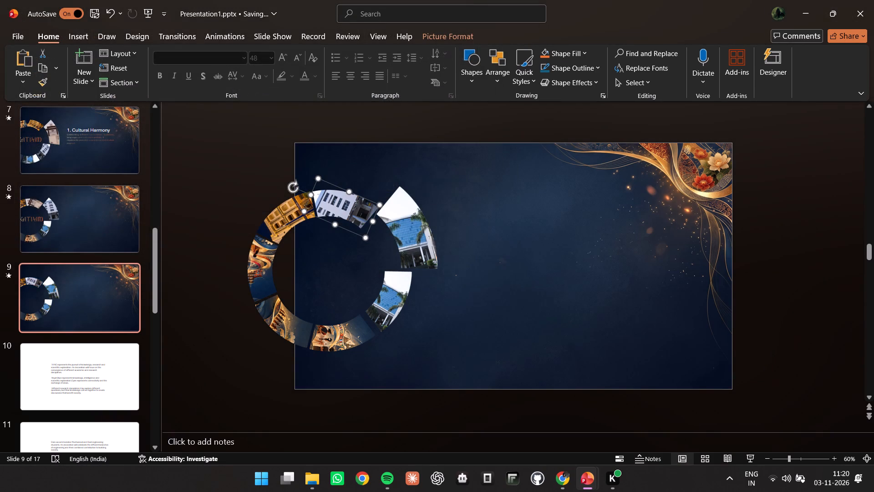
left_click(274, 213)
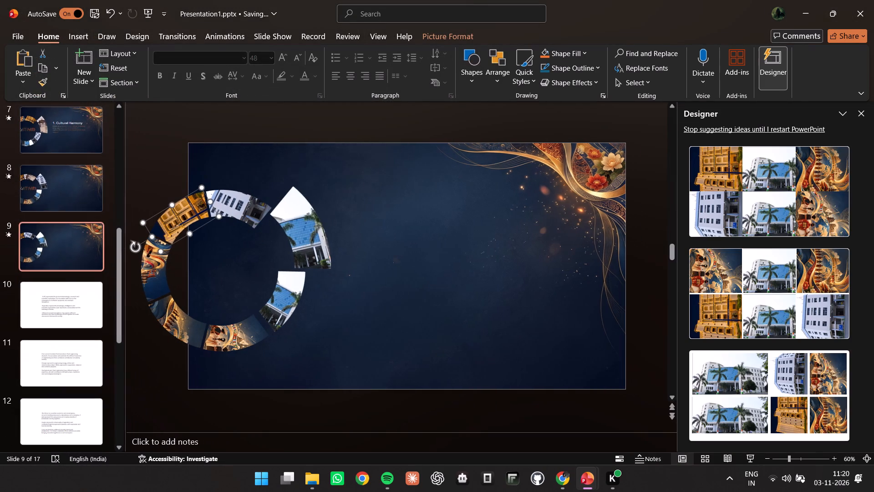
left_click(860, 108)
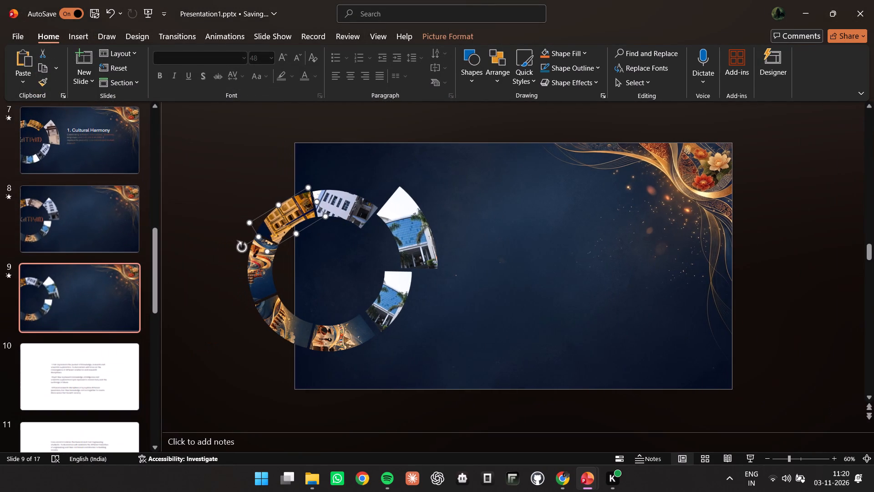
left_click(296, 218)
right_click(296, 218)
left_click(363, 281)
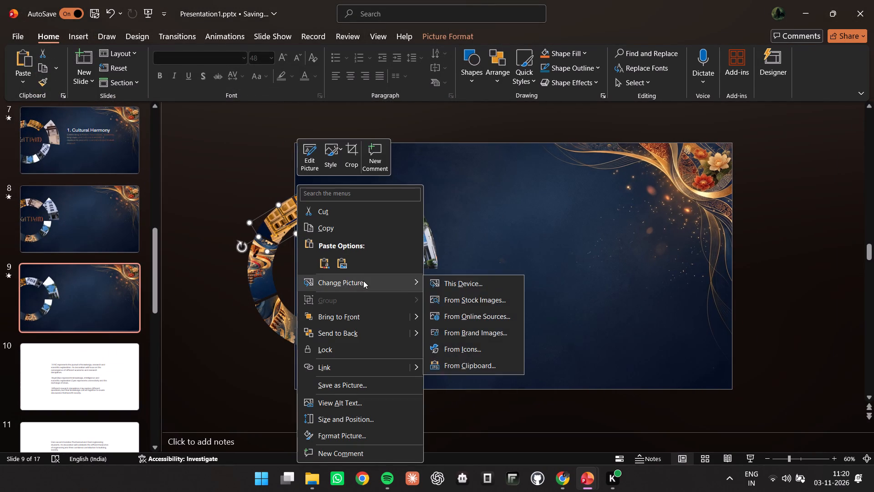
left_click(452, 282)
scroll(255, 146, "down", 3)
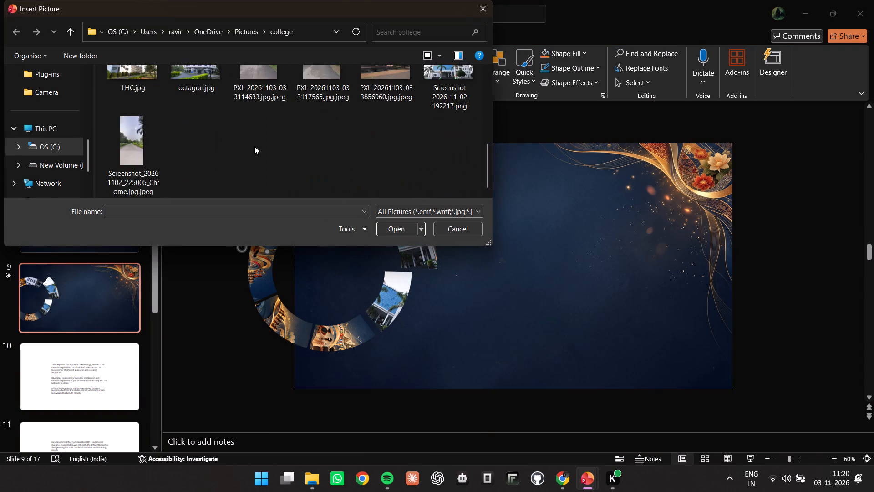
scroll(254, 146, "up", 2)
scroll(202, 131, "up", 3)
left_click(200, 102)
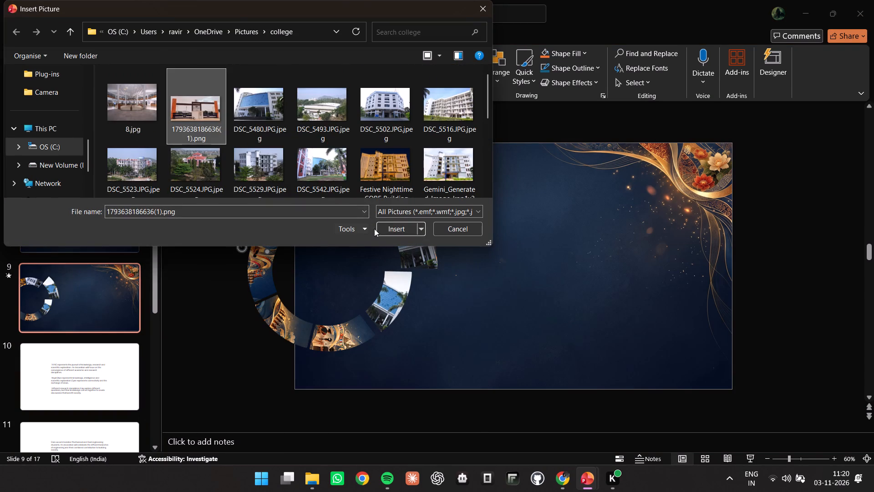
left_click(380, 228)
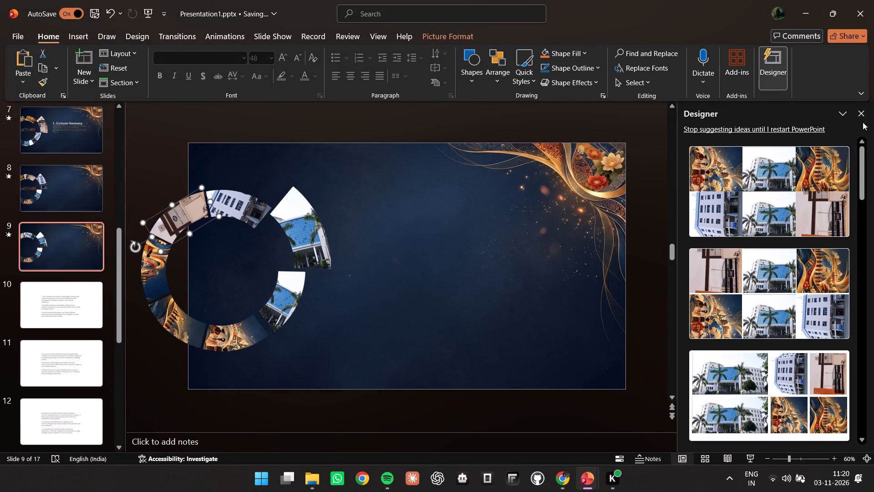
left_click(861, 109)
Replace the picture in the ring's leftmost piece with the Festive Nighttime CORE Building image from the college folder.
left_click(254, 275)
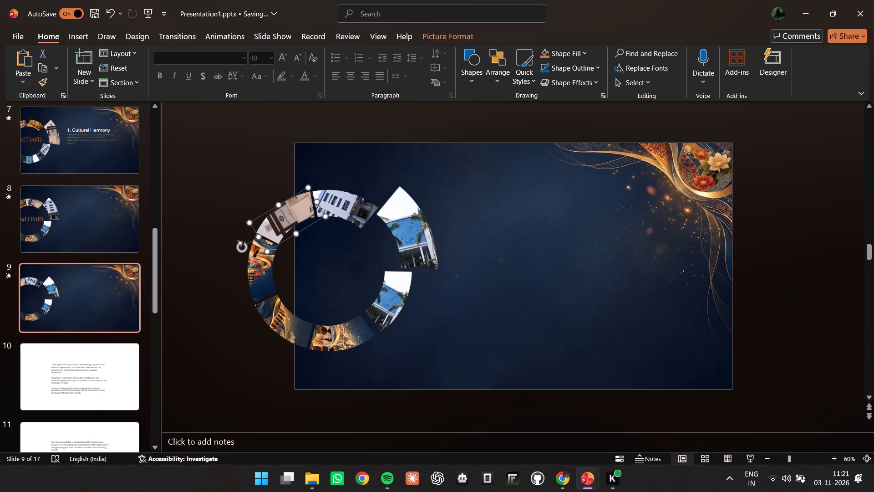
right_click(254, 275)
left_click(300, 283)
left_click(429, 282)
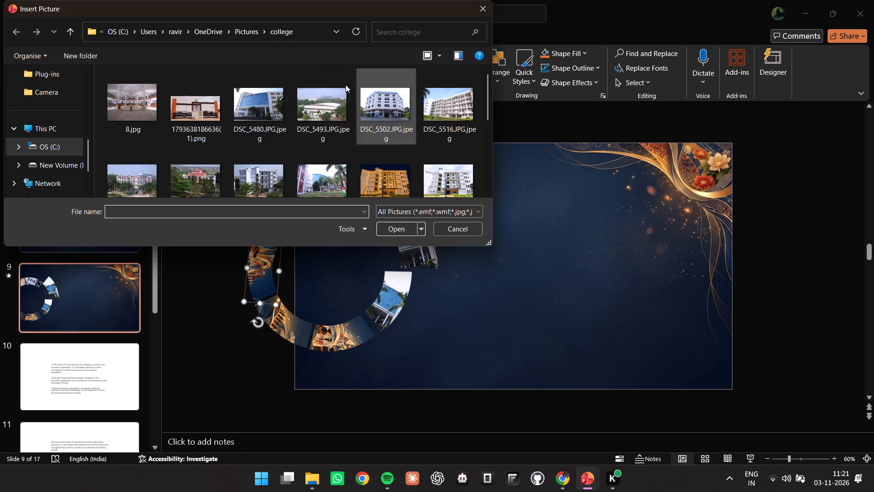
left_click(377, 183)
left_click(402, 227)
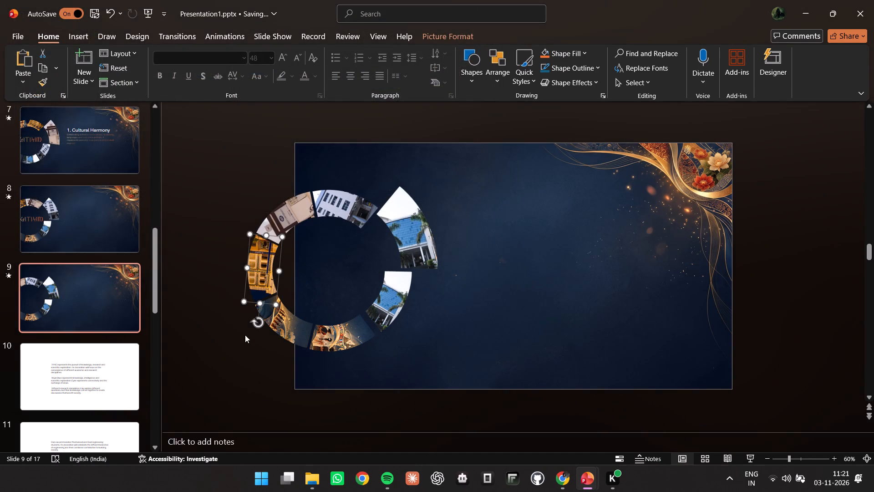
Start changing the picture in the ring's lower-left piece, browsing the ppt folder in Pictures and the Downloads folder for an image.
left_click(280, 332)
left_click(289, 324)
left_click(283, 383)
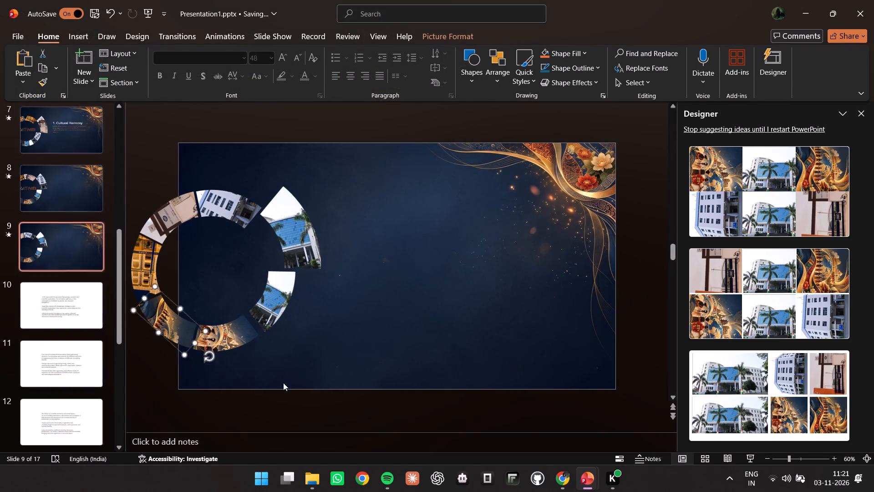
left_click(857, 113)
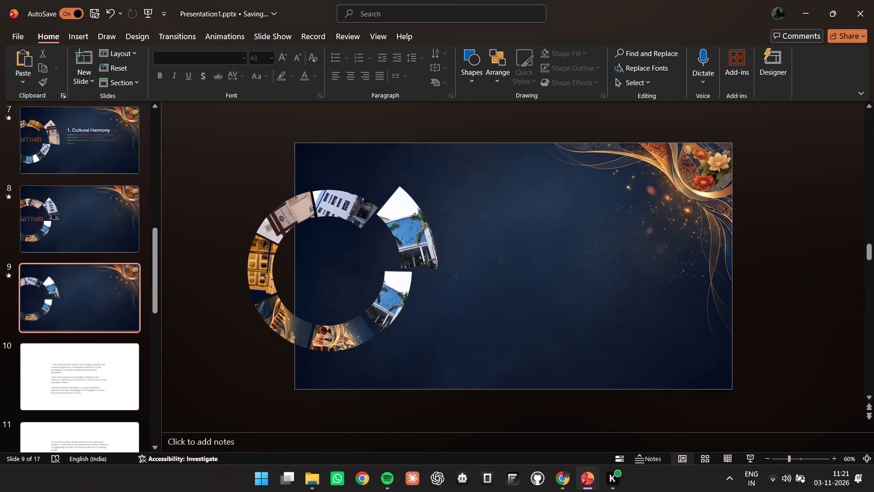
left_click(285, 329)
right_click(285, 329)
left_click(447, 150)
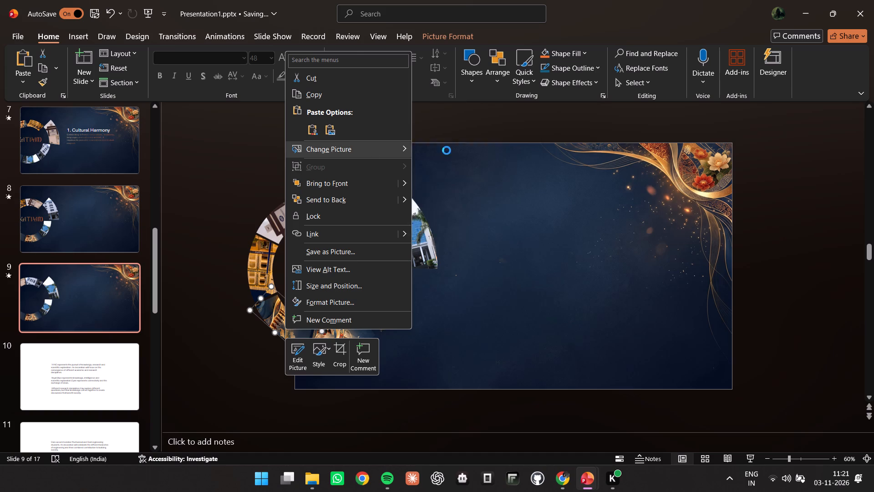
left_click(242, 34)
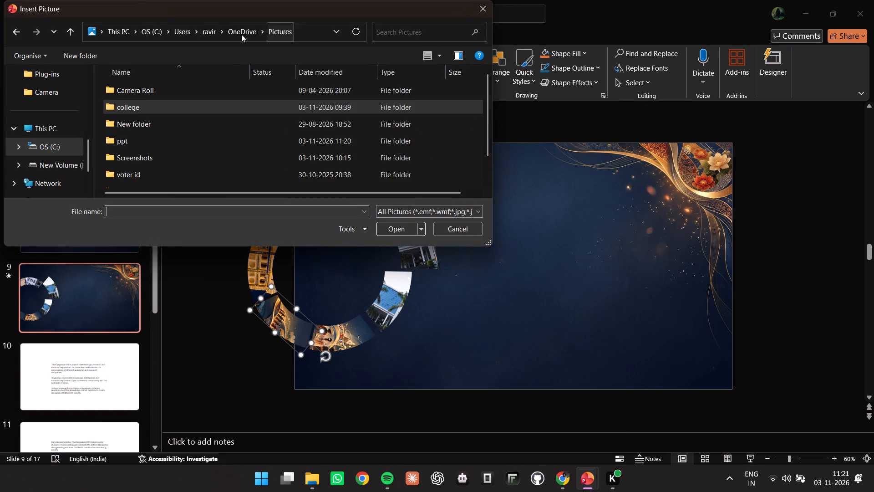
double_click(132, 135)
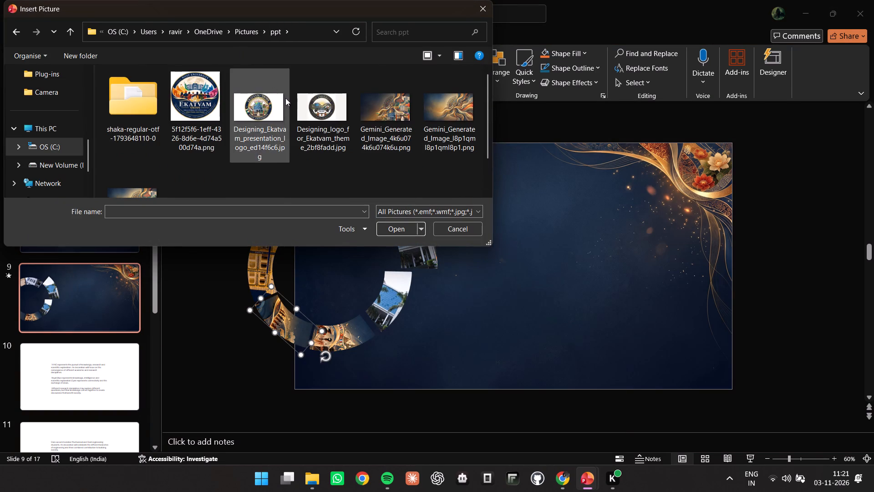
scroll(50, 119, "up", 3)
left_click(52, 115)
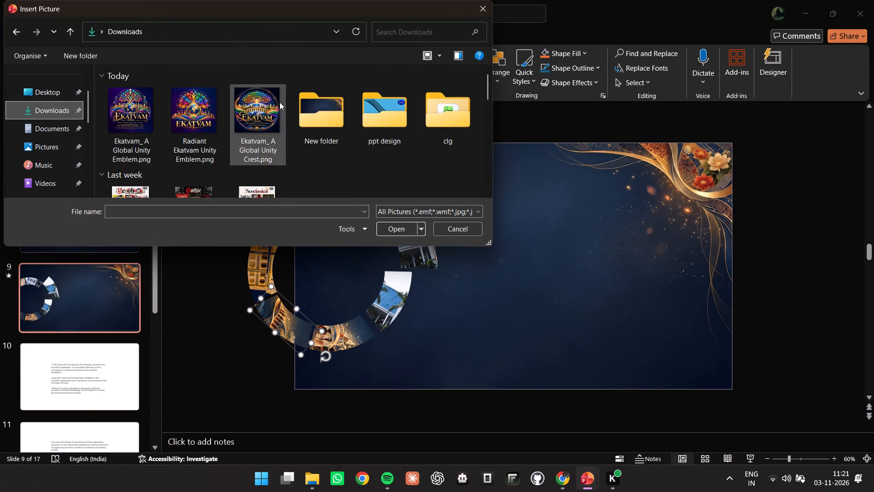
Move the New folder of design images from Downloads into the ppt folder in Pictures using File Explorer.
left_click(313, 482)
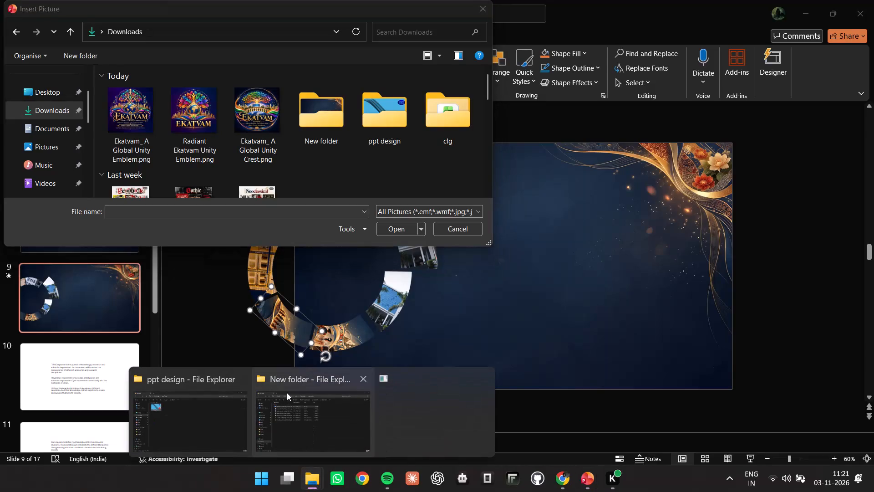
left_click(204, 427)
left_click(71, 180)
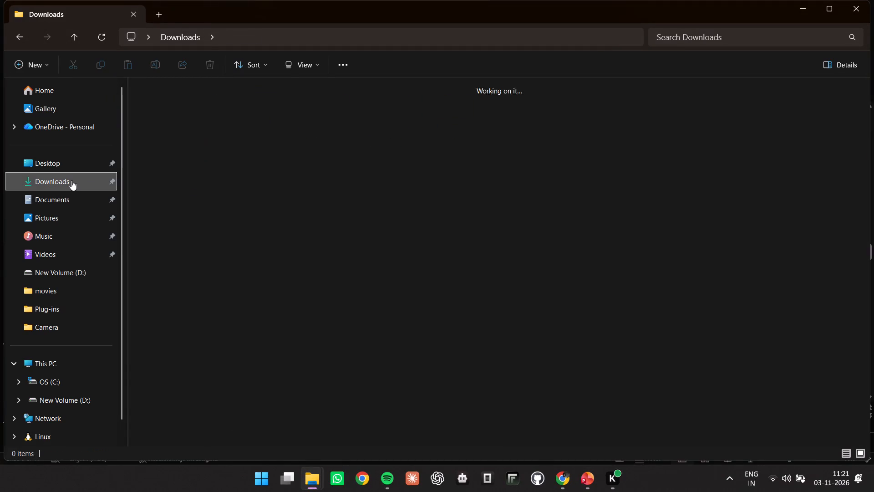
double_click(411, 125)
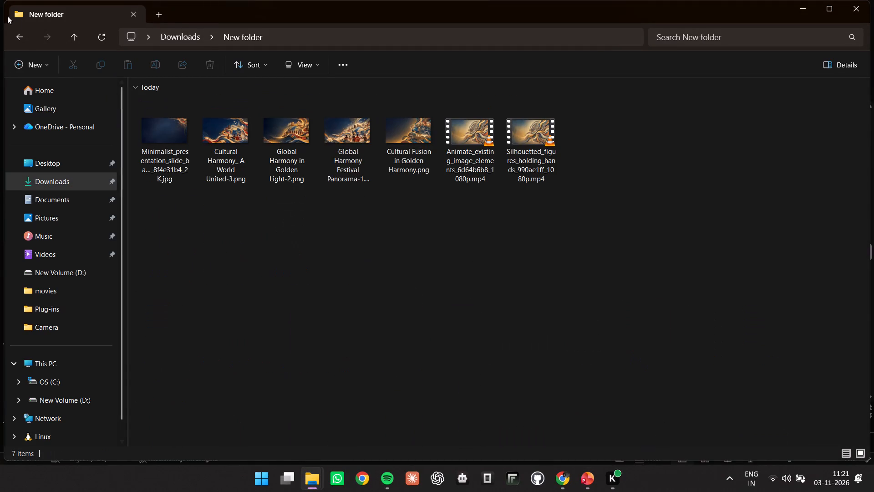
left_click(22, 28)
right_click(426, 136)
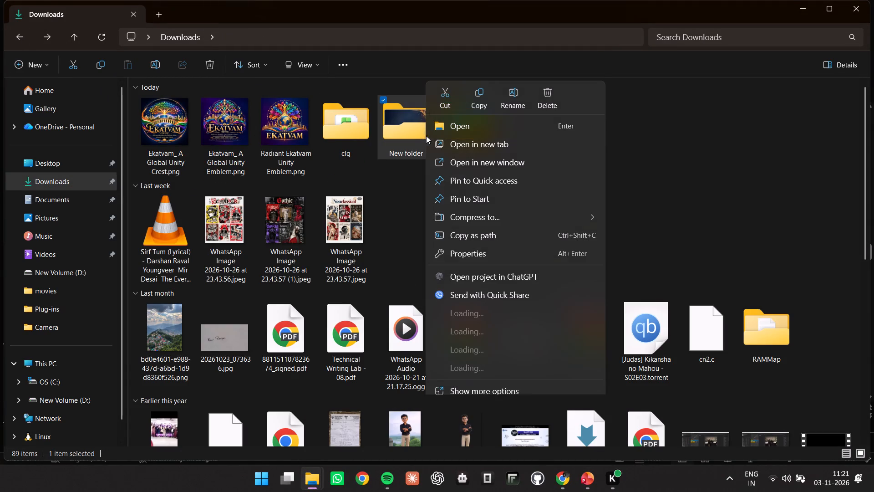
left_click(448, 95)
left_click(58, 215)
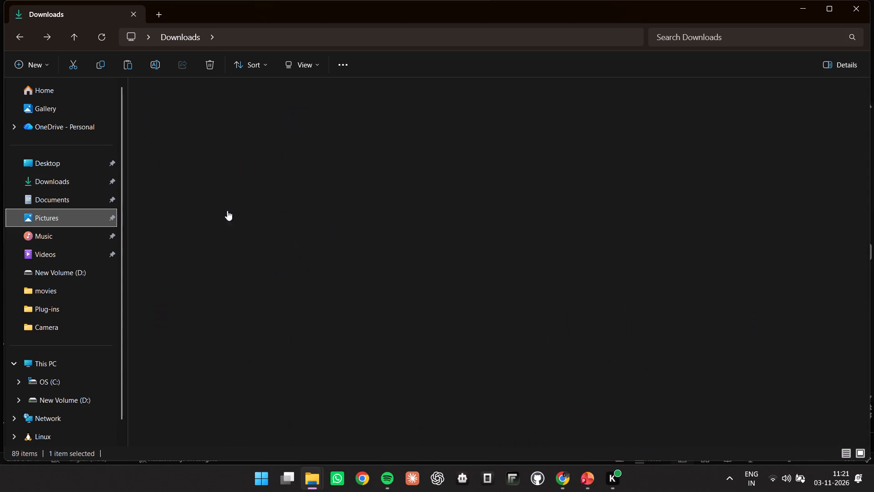
double_click(336, 132)
right_click(341, 230)
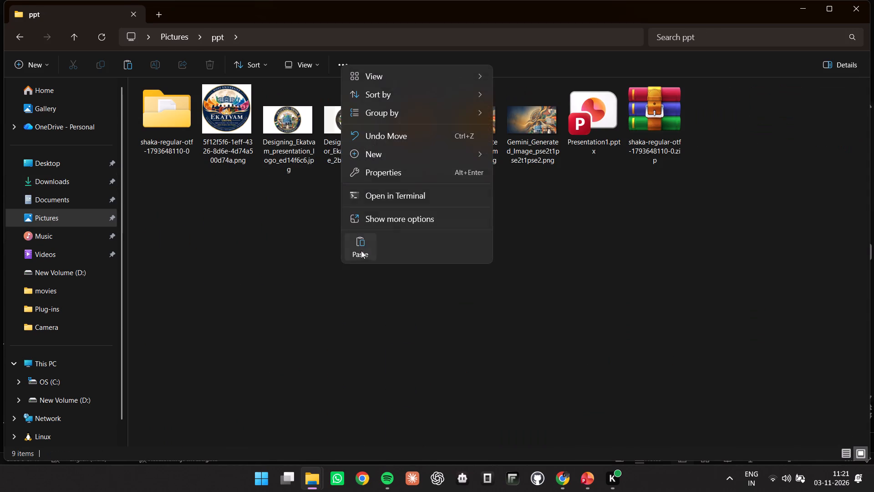
left_click(361, 251)
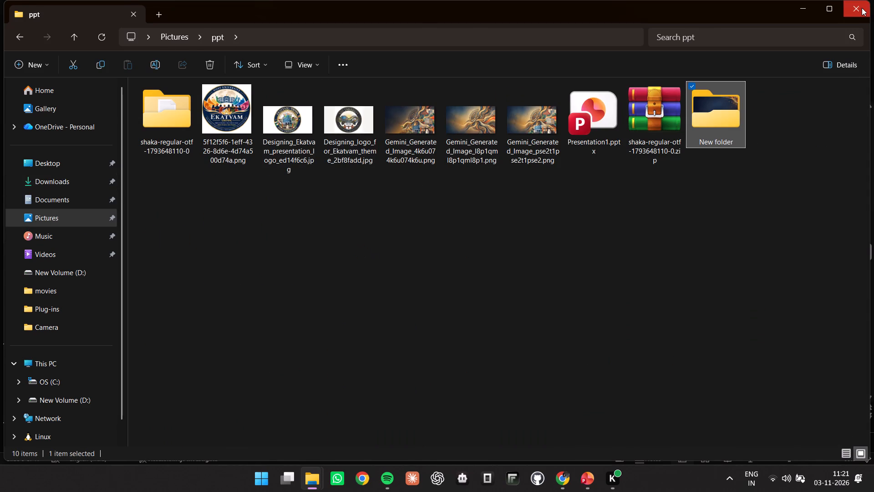
left_click(860, 8)
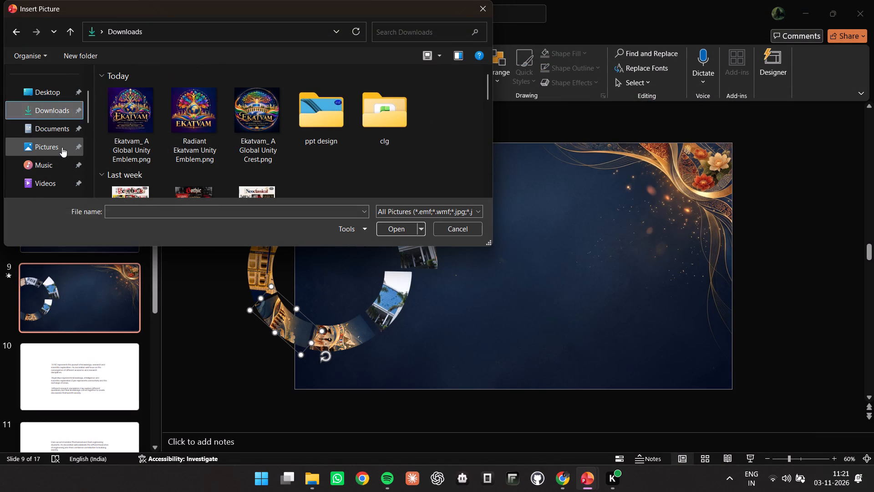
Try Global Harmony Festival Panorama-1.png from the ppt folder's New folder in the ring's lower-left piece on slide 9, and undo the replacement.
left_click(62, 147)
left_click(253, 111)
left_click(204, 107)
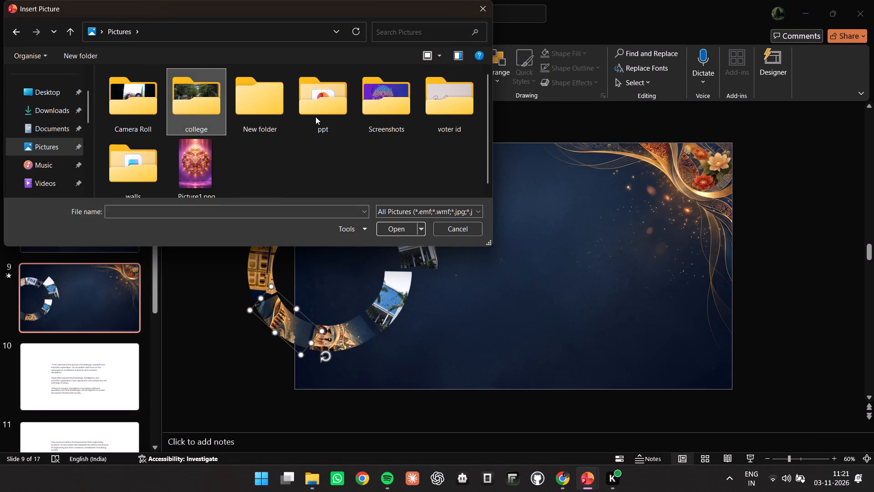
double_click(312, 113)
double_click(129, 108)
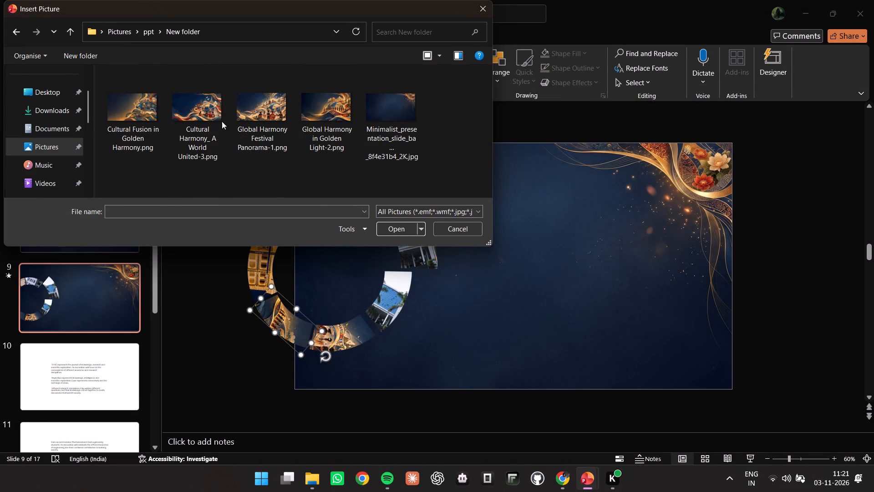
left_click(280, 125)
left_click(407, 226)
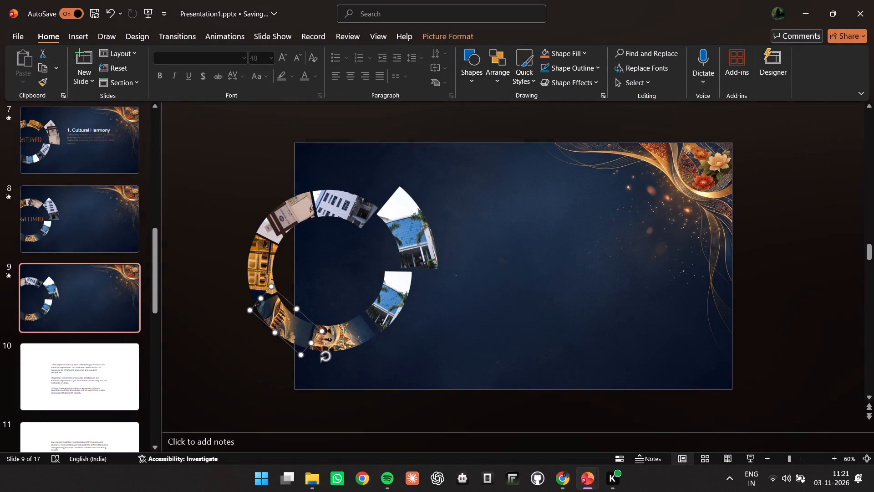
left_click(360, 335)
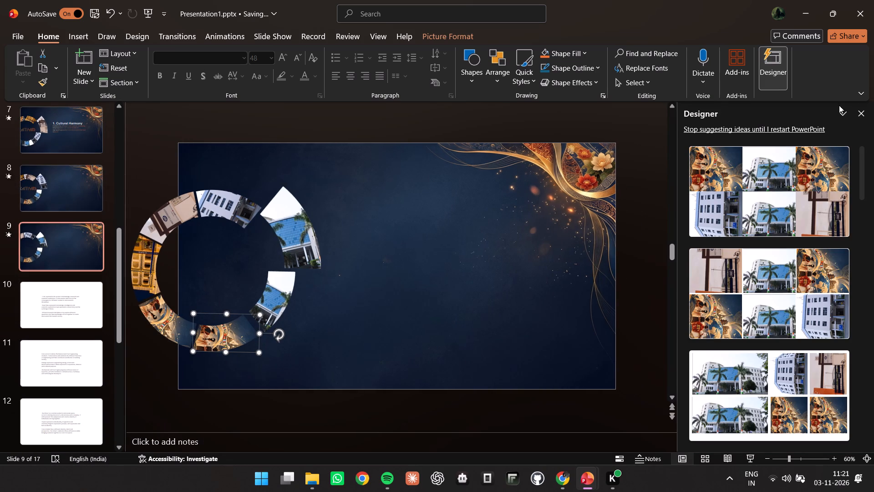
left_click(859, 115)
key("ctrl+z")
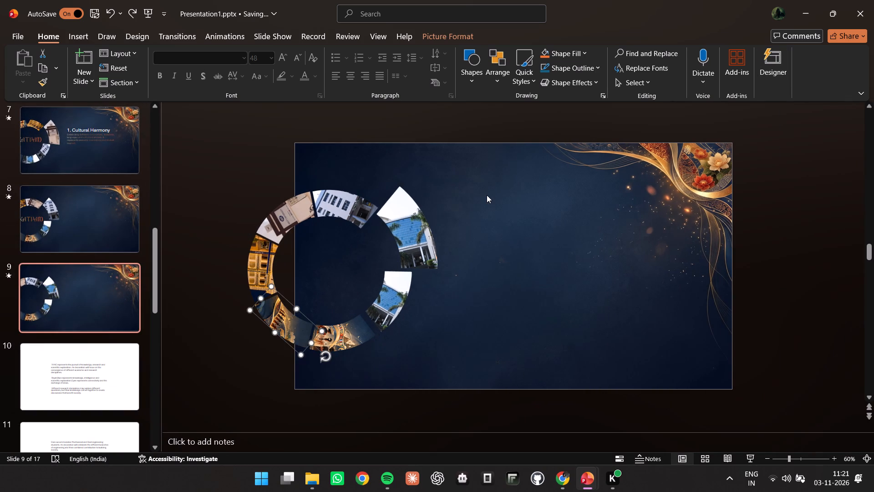
Compare slides 8 and 9 and replace slide 9's lower-left ring picture with Cultural Harmony_ A World United-3.png from ppt's New folder.
scroll(487, 195, "up", 1)
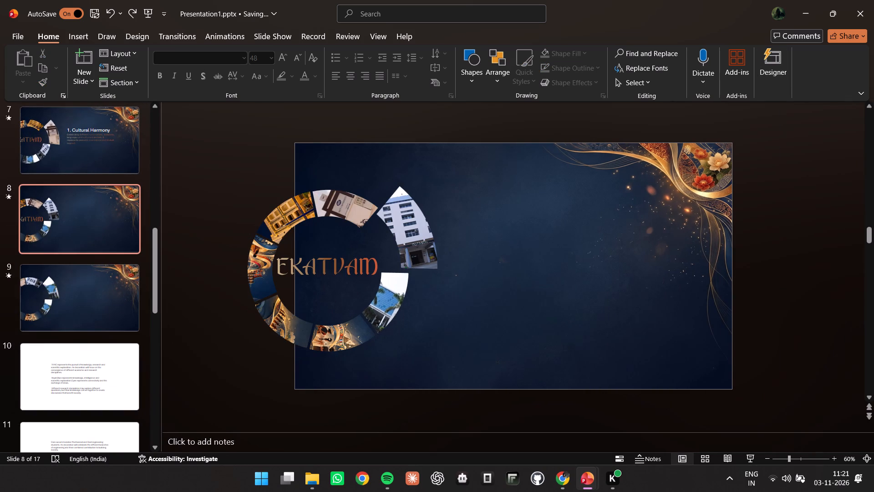
left_click(90, 305)
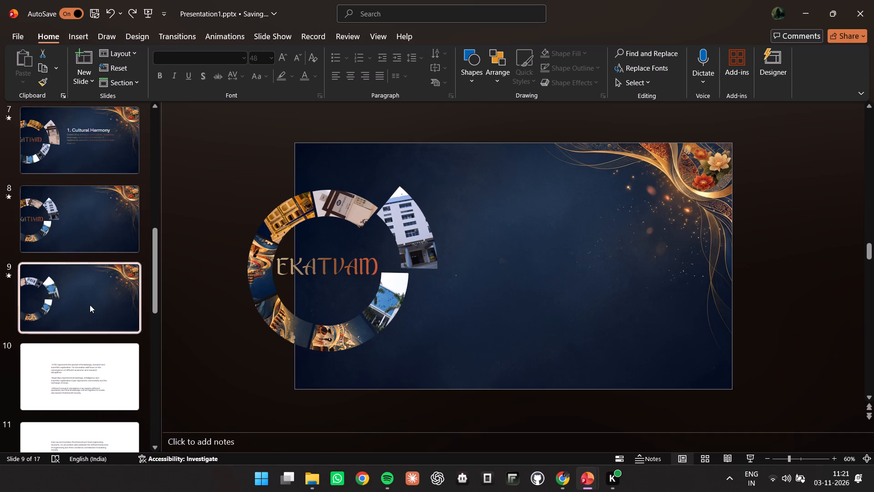
left_click(102, 209)
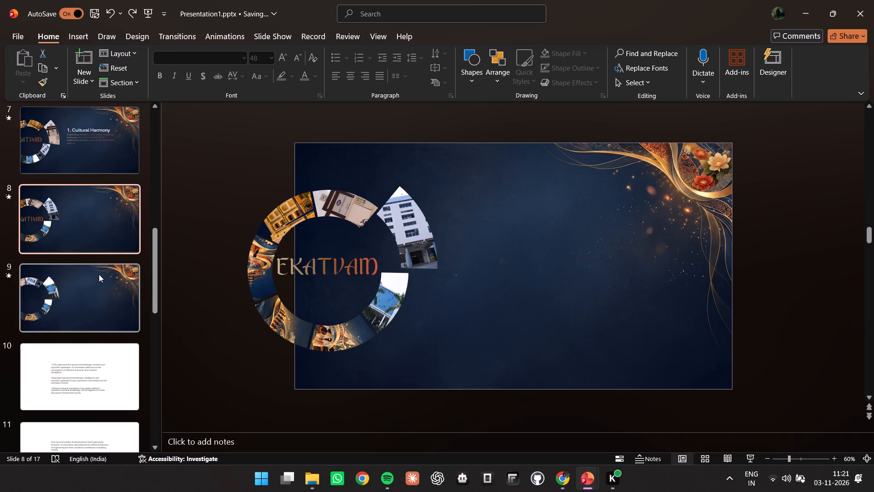
left_click(99, 287)
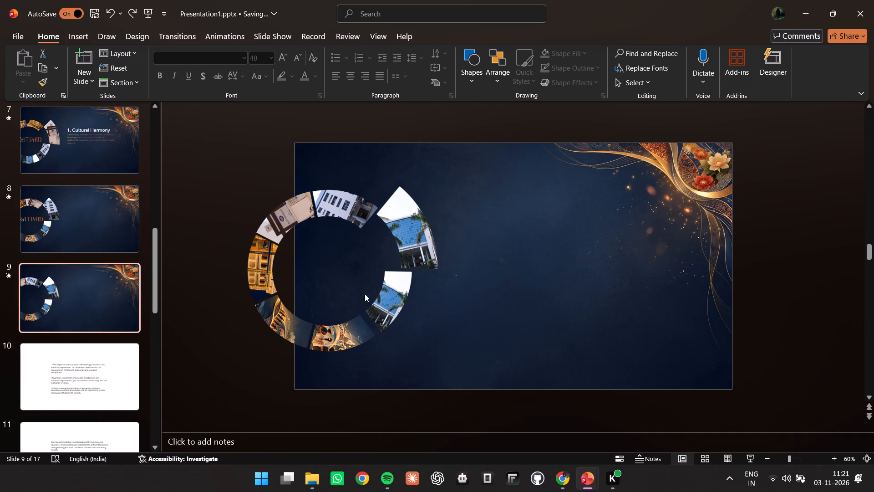
left_click(285, 318)
right_click(285, 318)
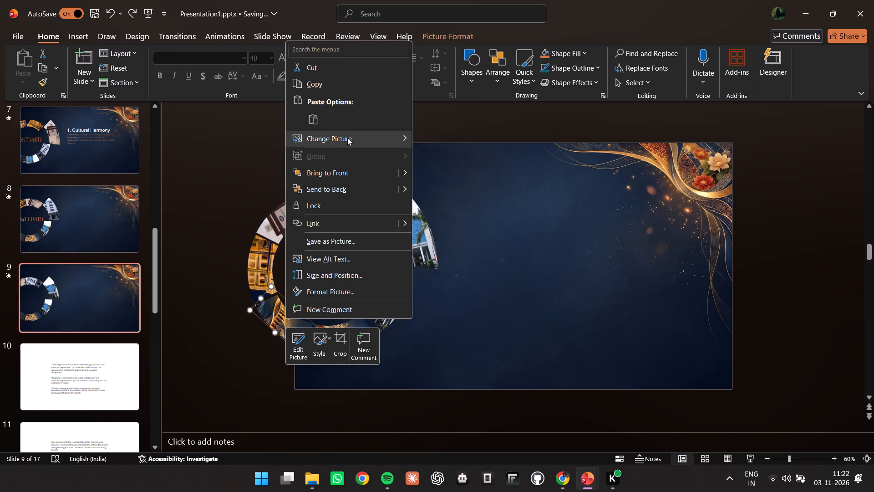
left_click(347, 138)
left_click(453, 143)
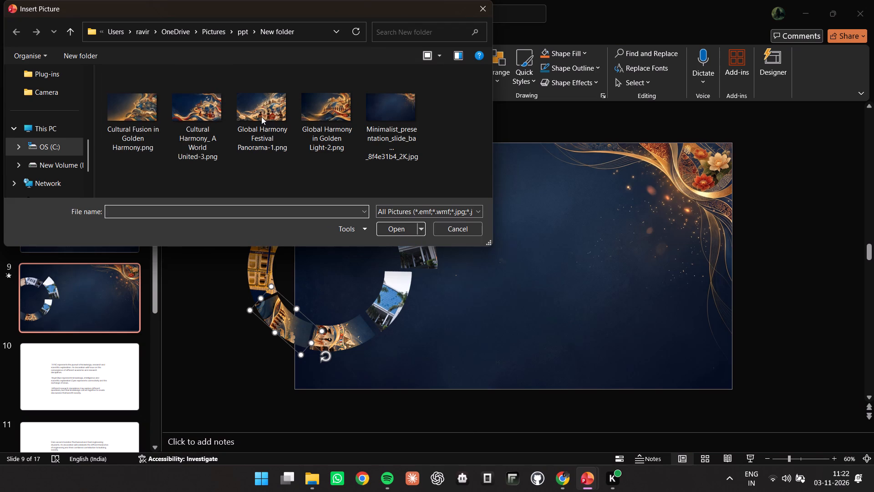
left_click(215, 111)
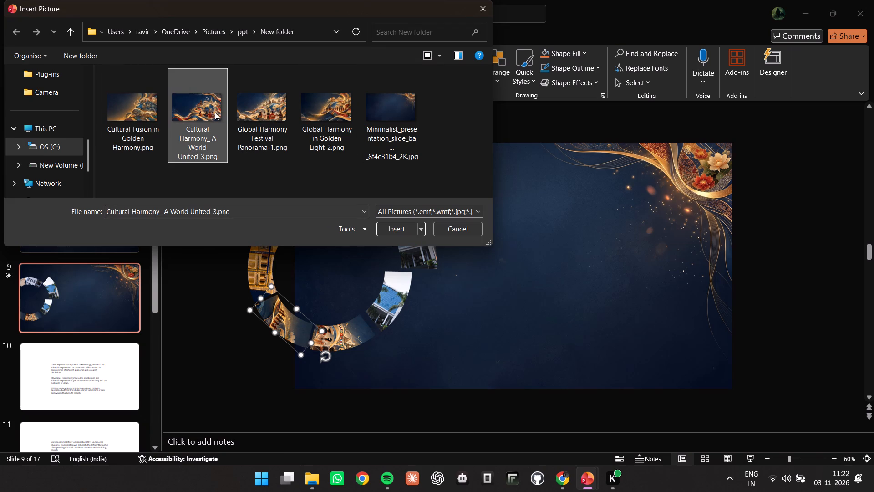
left_click(394, 231)
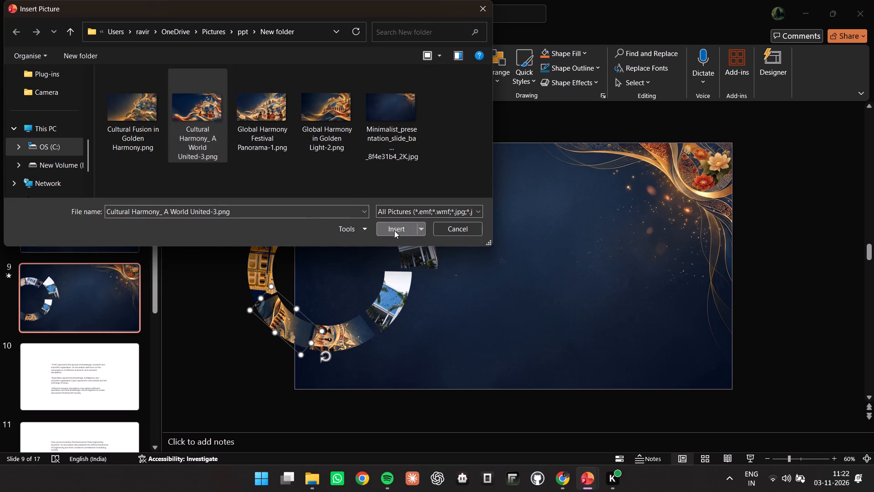
Replace the picture in the ring's bottom piece on slide 9 with Global Harmony in Golden Light-2.png from the same folder.
left_click(332, 332)
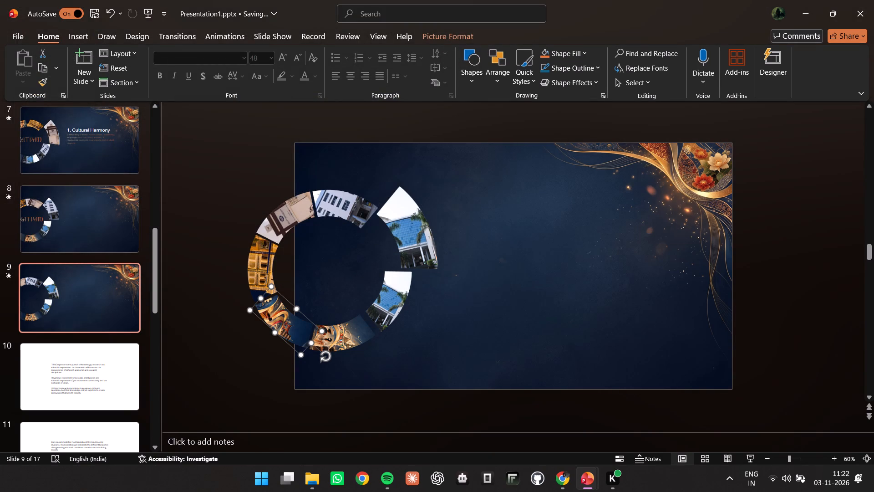
right_click(227, 330)
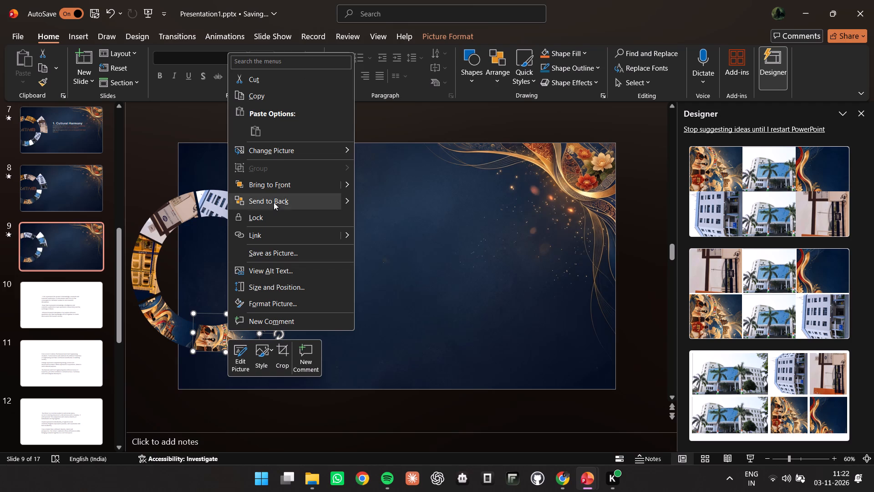
left_click(282, 142)
left_click(347, 146)
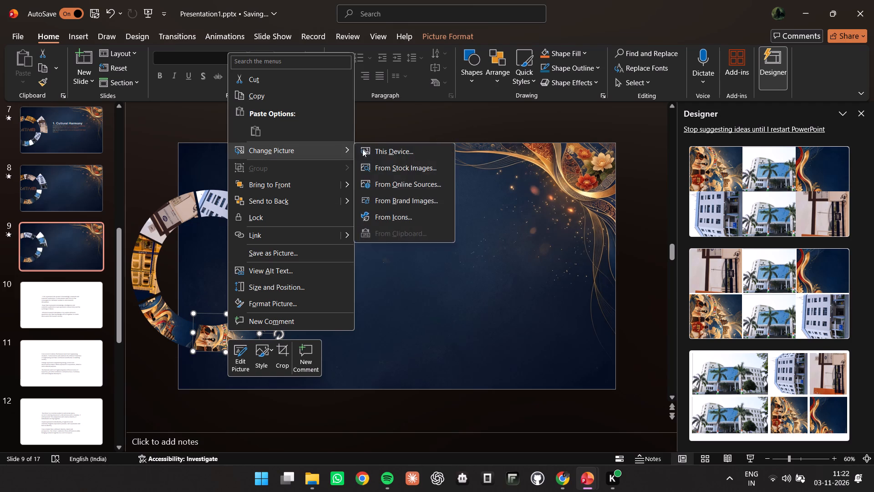
left_click(374, 149)
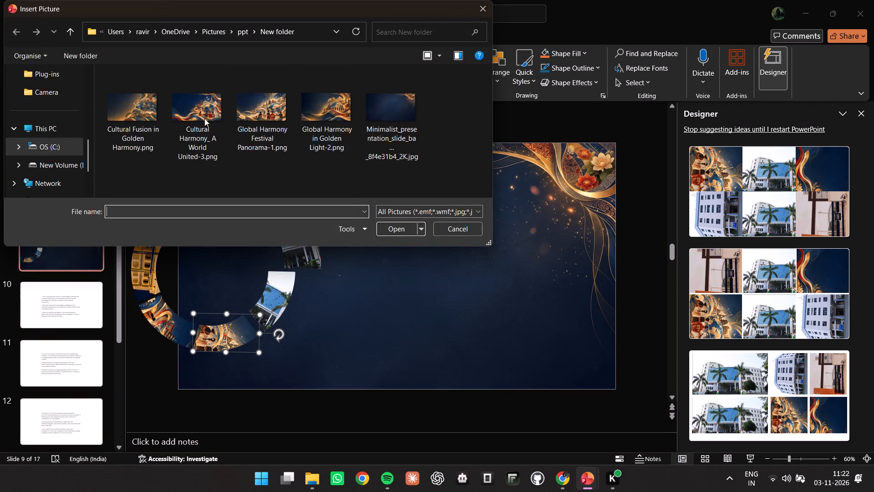
left_click(346, 132)
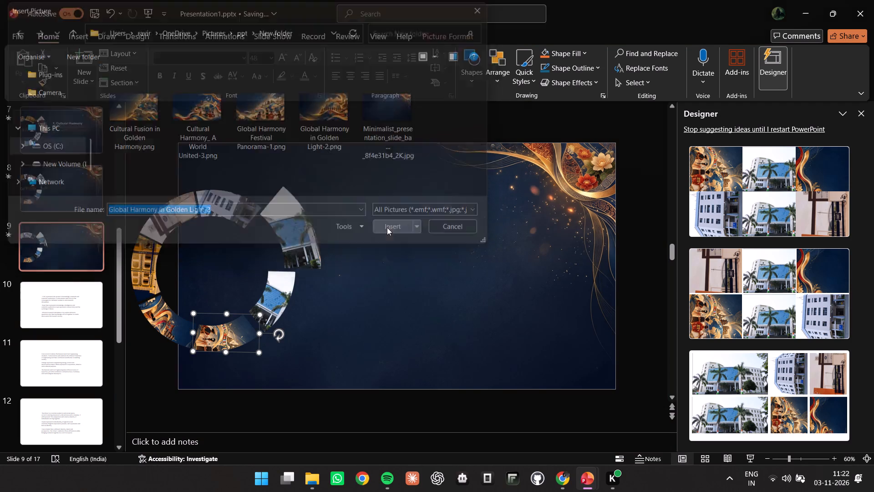
Replace the picture in the ring's lower-right piece with Global Harmony Festival Panorama-1.png and close the Designer suggestions.
left_click(281, 290)
right_click(281, 290)
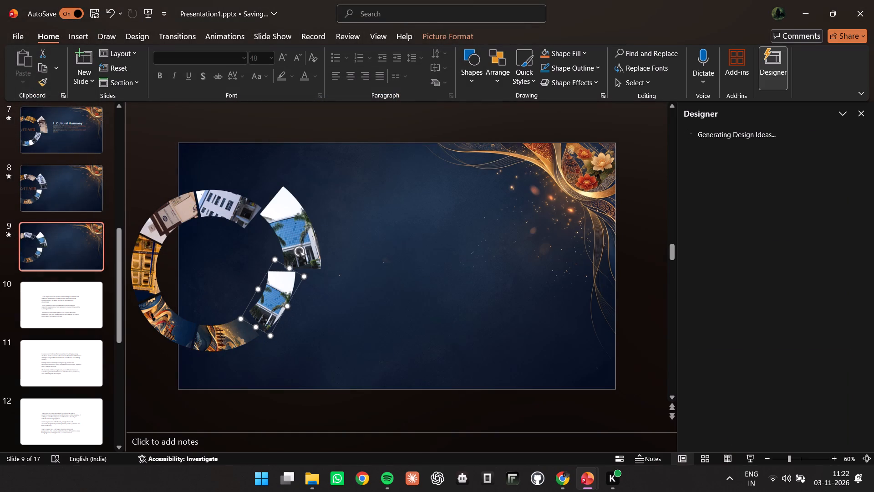
right_click(277, 303)
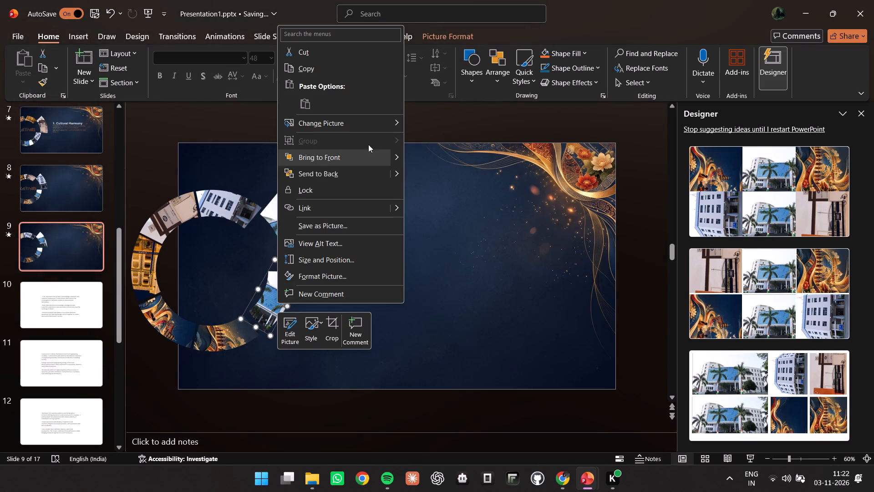
left_click(369, 126)
left_click(441, 126)
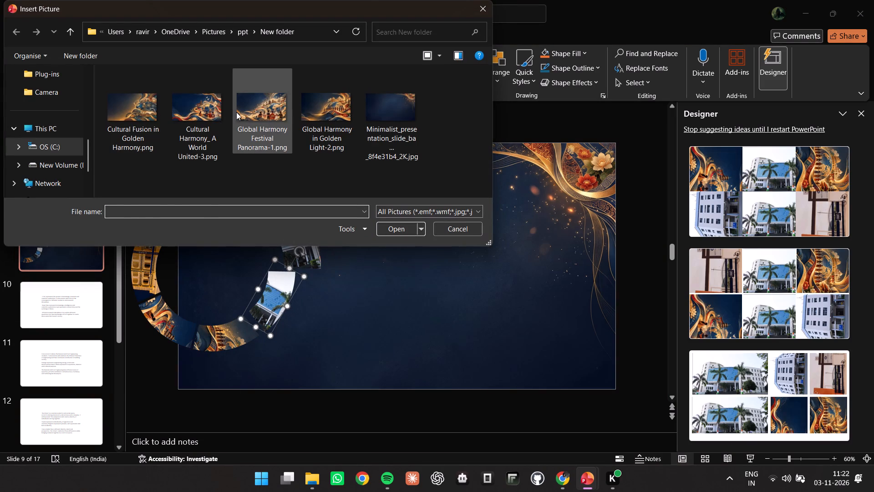
left_click(236, 112)
left_click(389, 232)
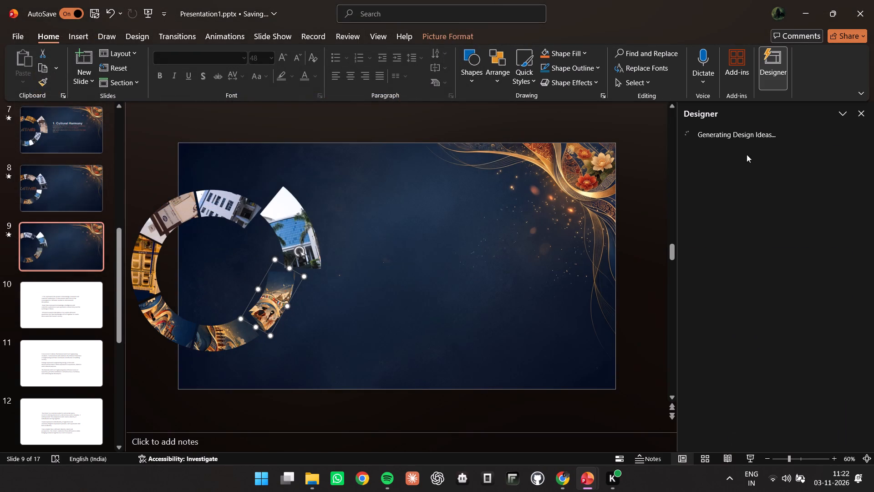
left_click(860, 111)
Preview the slide show from slide 8 to slide 9 to check the ring rotation.
left_click(90, 207)
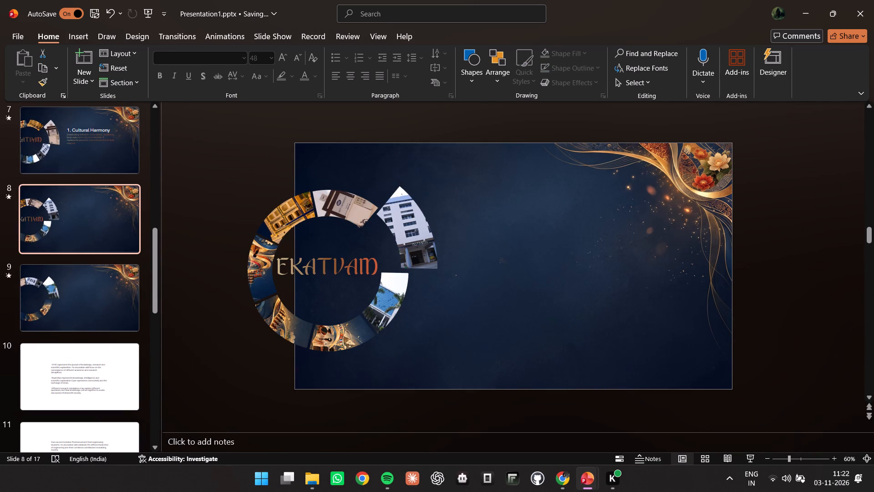
left_click(745, 459)
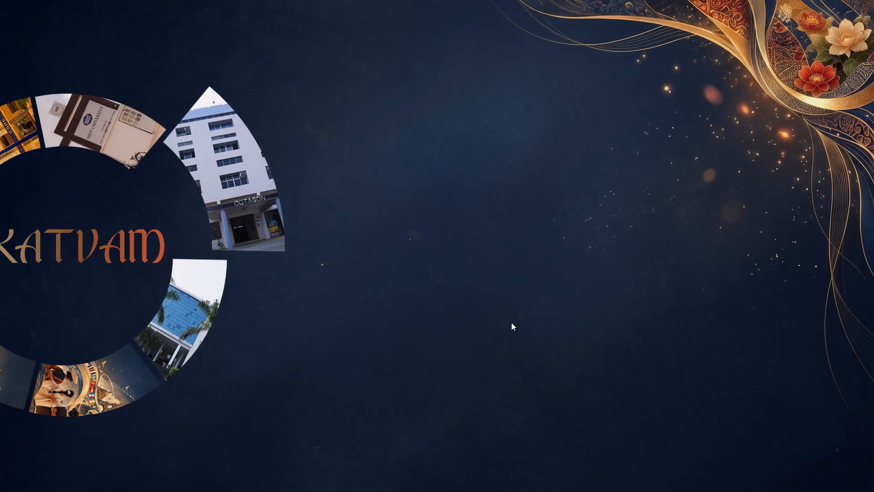
key("space")
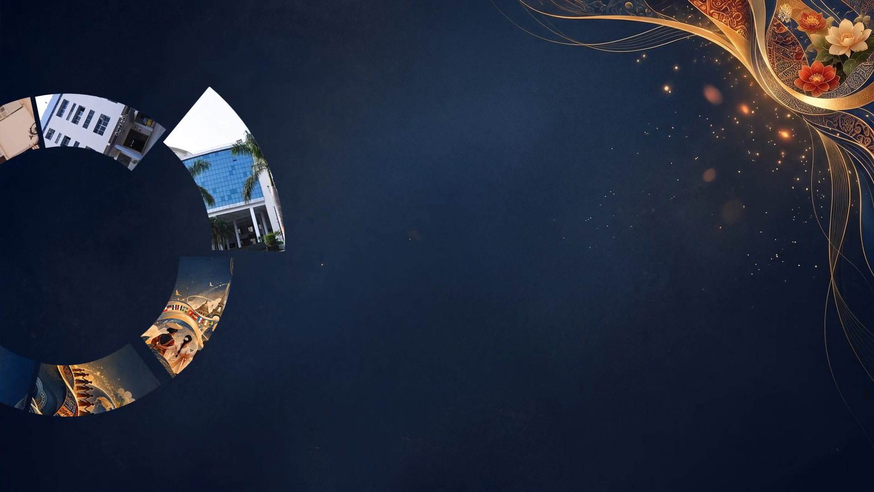
key("Left")
key("Right")
key("Escape")
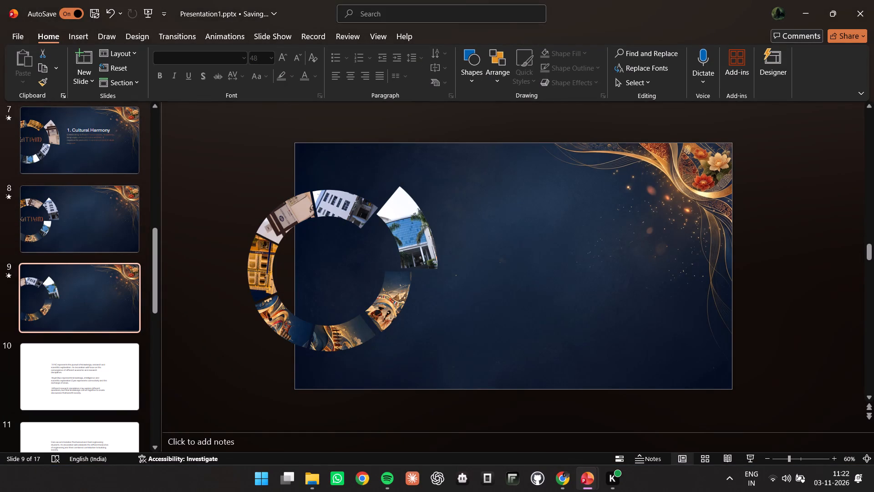
Set the Morph transition duration to 00.50 on slides 8 and 9.
left_click(79, 282)
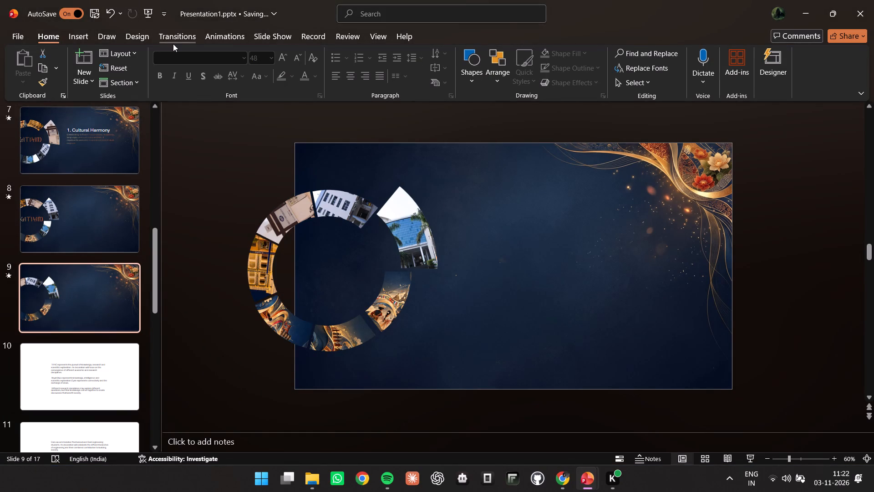
left_click(175, 42)
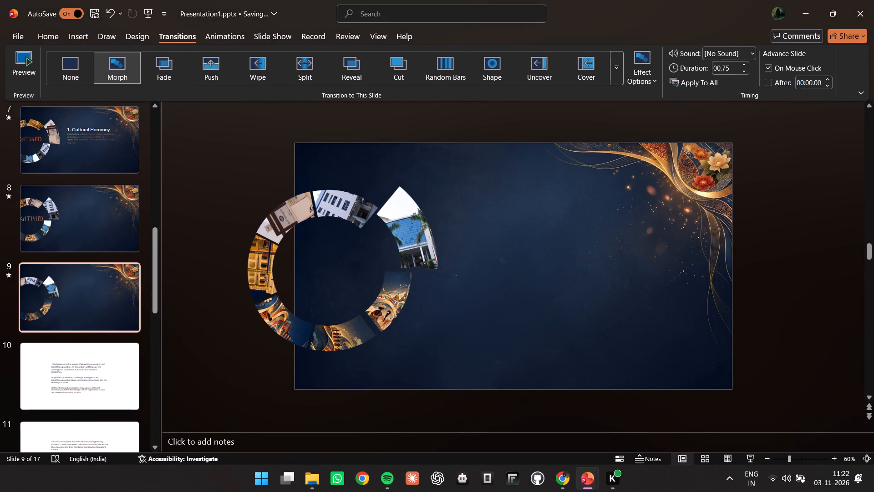
left_click(743, 71)
left_click(743, 71)
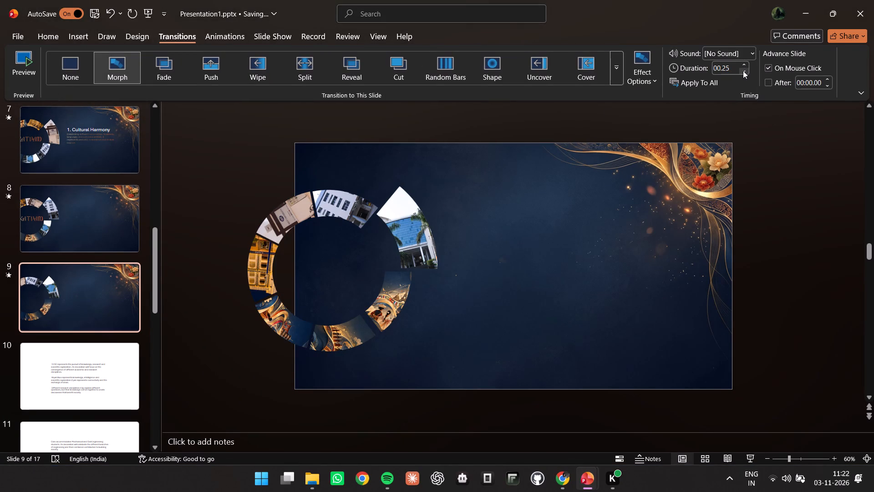
left_click(73, 220)
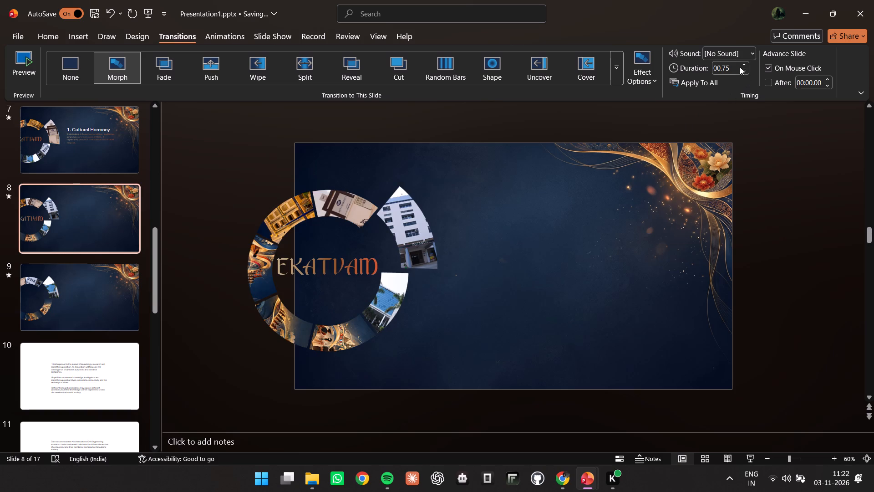
left_click(741, 67)
double_click(742, 68)
left_click(50, 278)
left_click(61, 226)
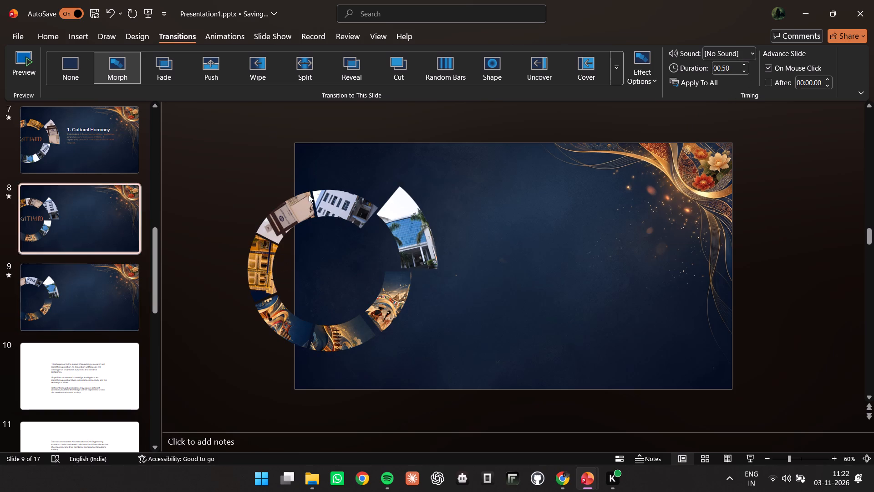
left_click(54, 296)
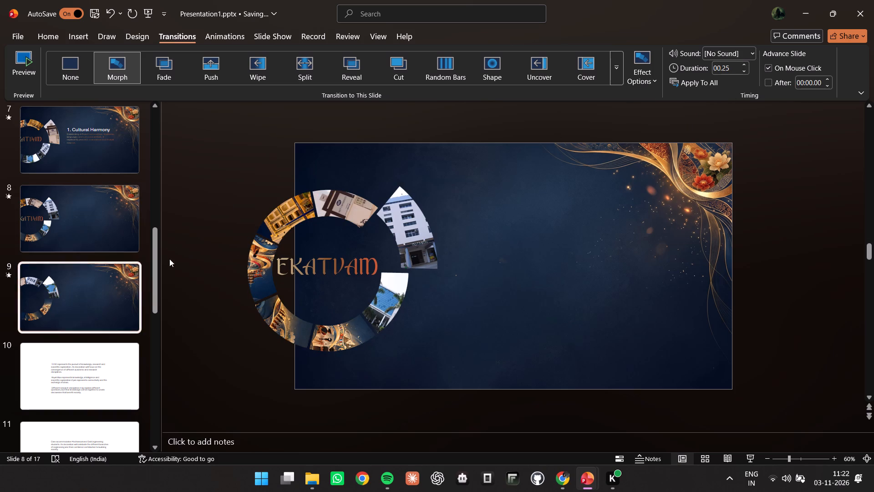
left_click(742, 67)
Change the transition of slide 5, the centred EKATVAM ring slide, to Fade.
scroll(117, 151, "up", 1)
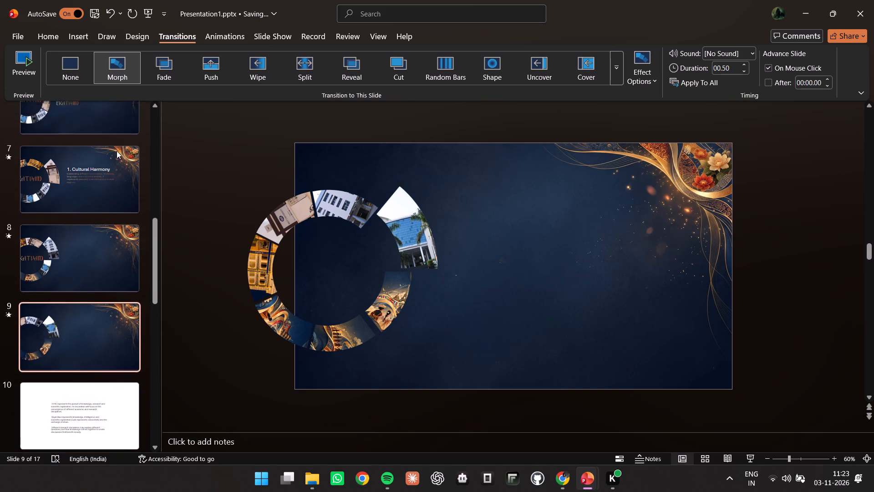
scroll(117, 151, "up", 5)
left_click(99, 217)
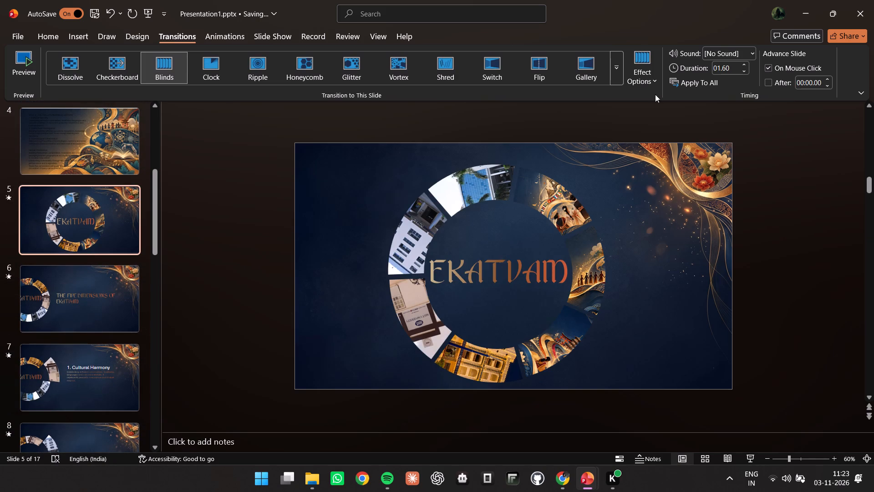
left_click(71, 287)
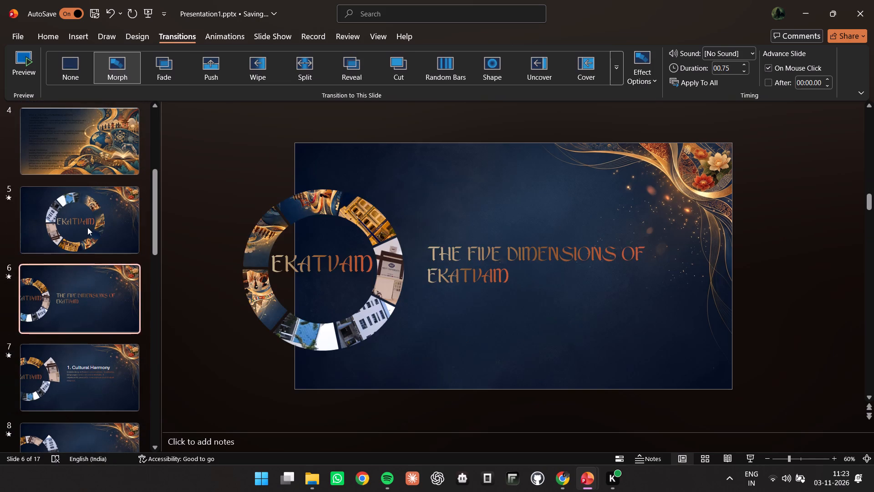
left_click(87, 227)
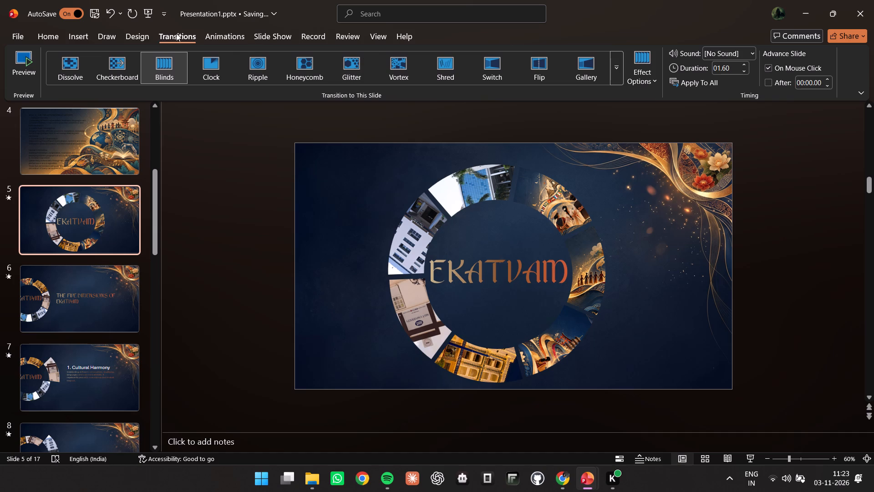
left_click(71, 39)
left_click(165, 33)
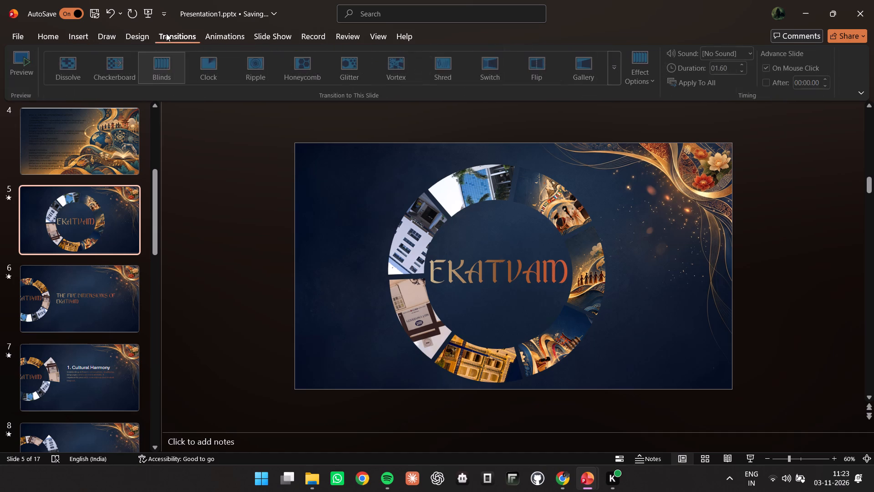
left_click(616, 73)
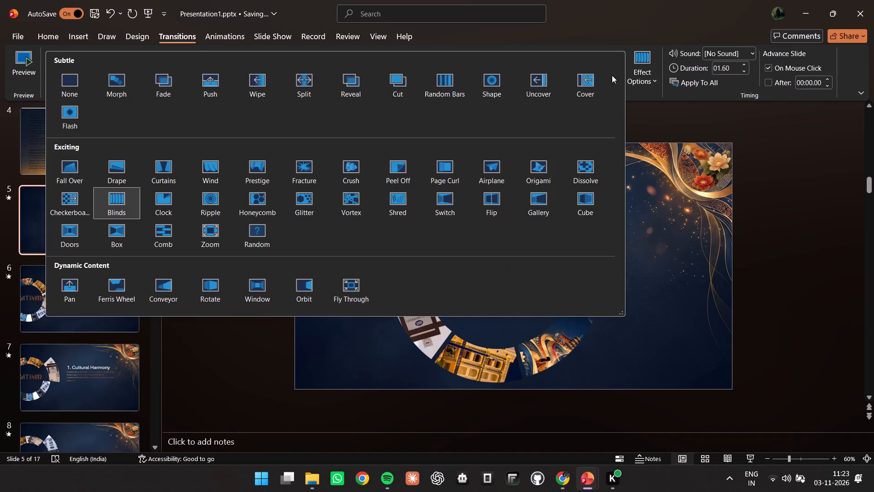
scroll(309, 211, "up", 4)
scroll(273, 154, "down", 4)
scroll(264, 150, "up", 3)
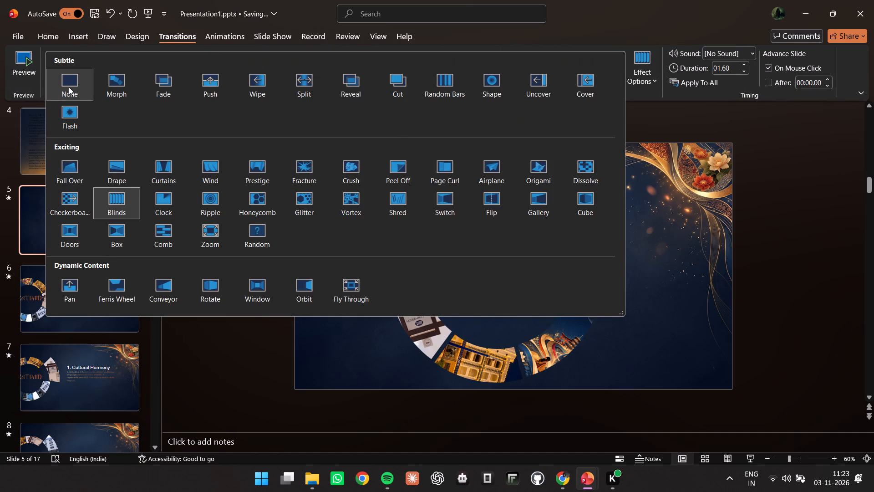
left_click(173, 85)
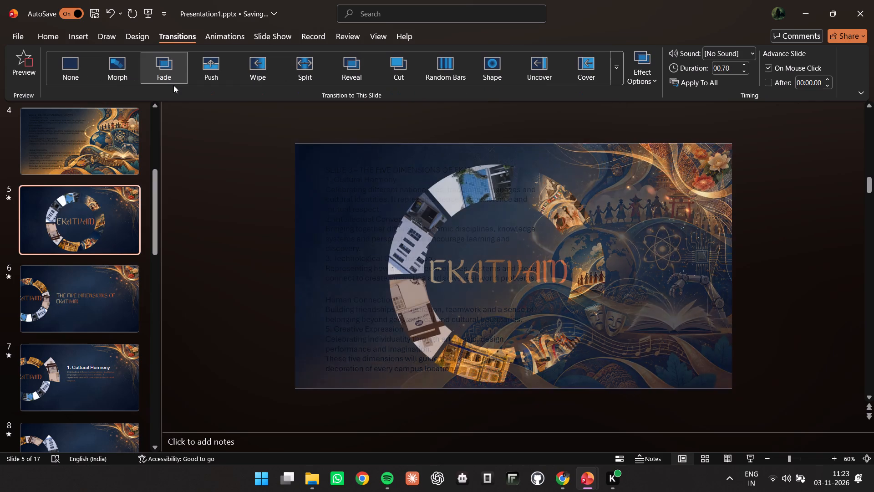
Set the Morph transition duration to 00.50 on slides 6 and 7 and check slide 8's duration.
left_click(71, 286)
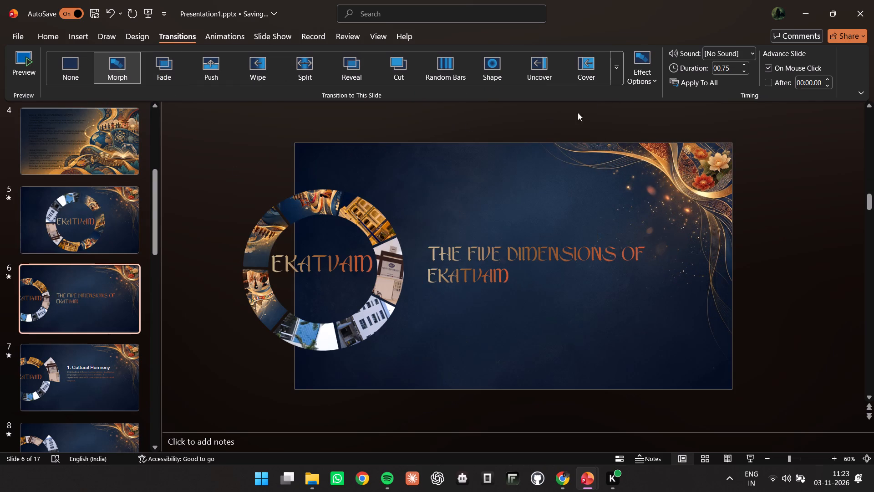
left_click(743, 69)
left_click(72, 362)
left_click(744, 71)
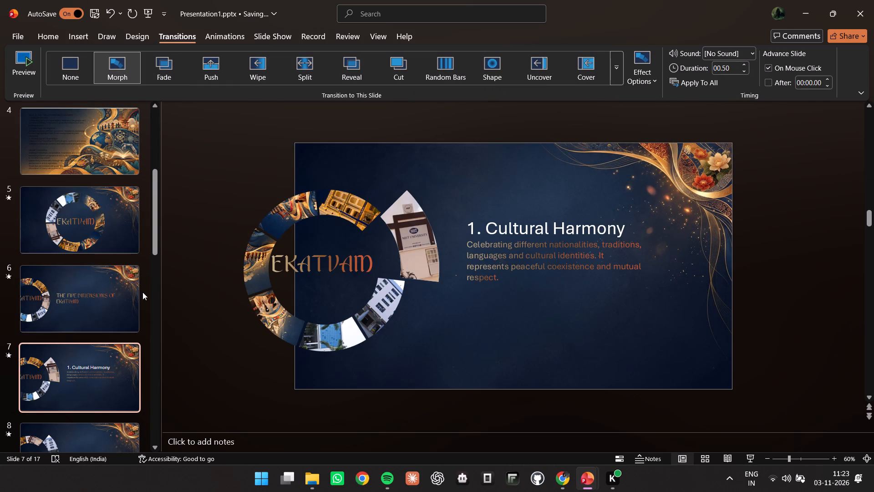
scroll(92, 327, "down", 1)
left_click(82, 396)
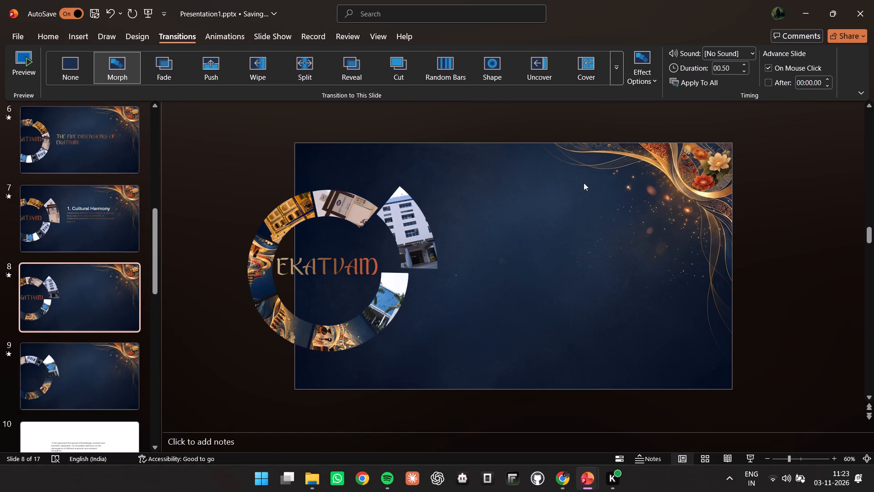
Preview the slide show from slide 6 through slide 9 to check the faster Morph transitions.
scroll(49, 153, "up", 1)
left_click(49, 153)
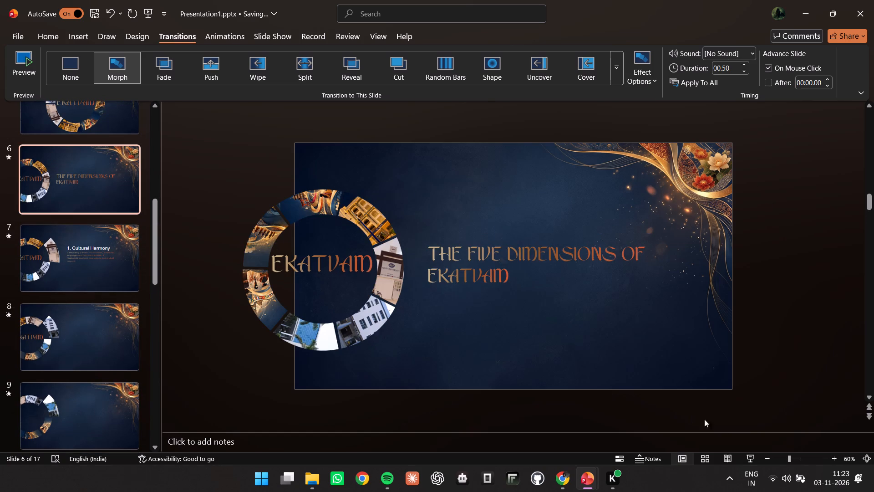
left_click(748, 454)
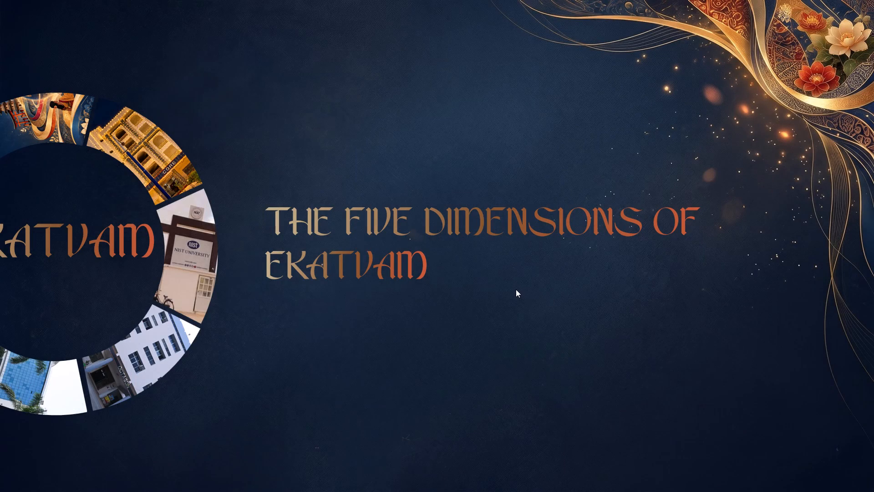
key("space")
key("space")
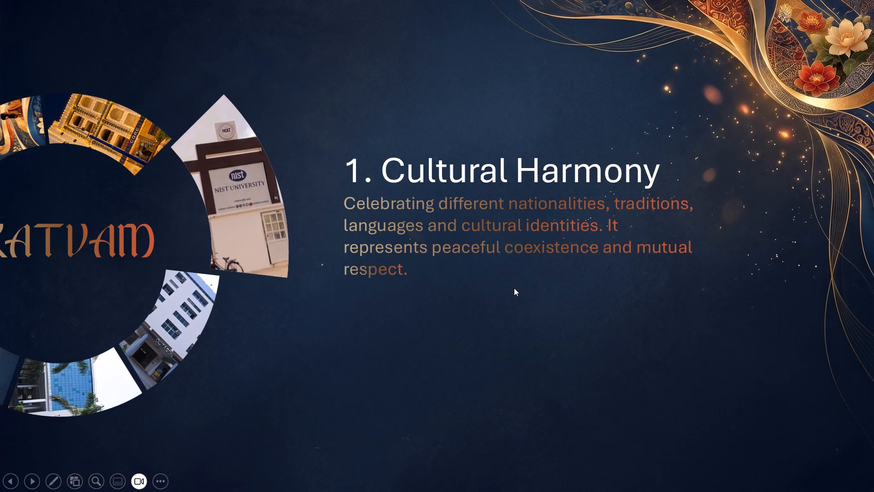
key("space")
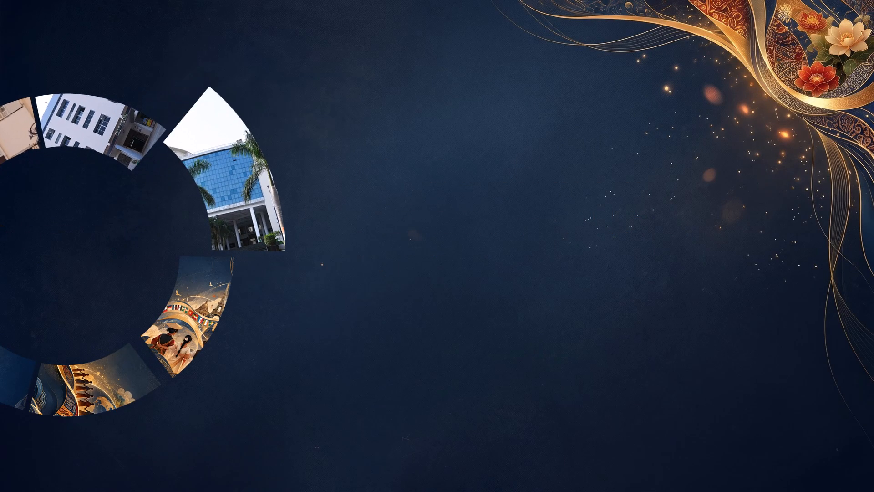
key("Escape")
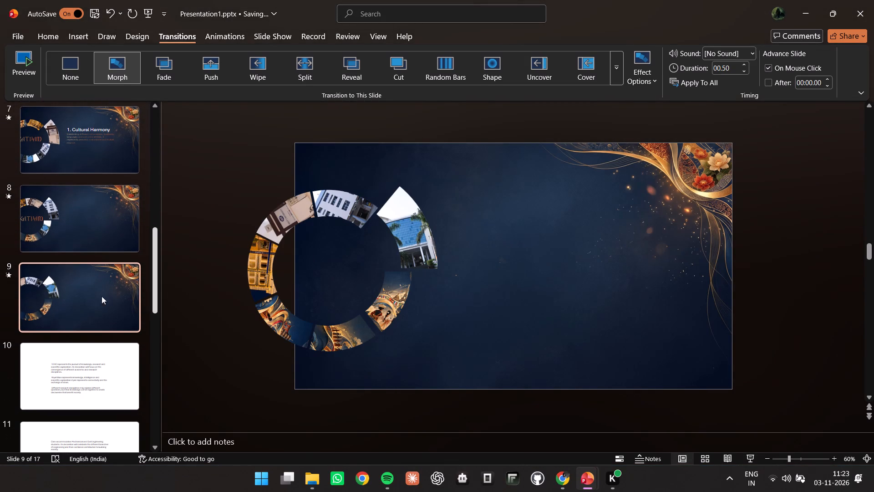
Compare slides 7 to 9 and duplicate slide 9 as the next ring slide.
scroll(93, 281, "up", 3)
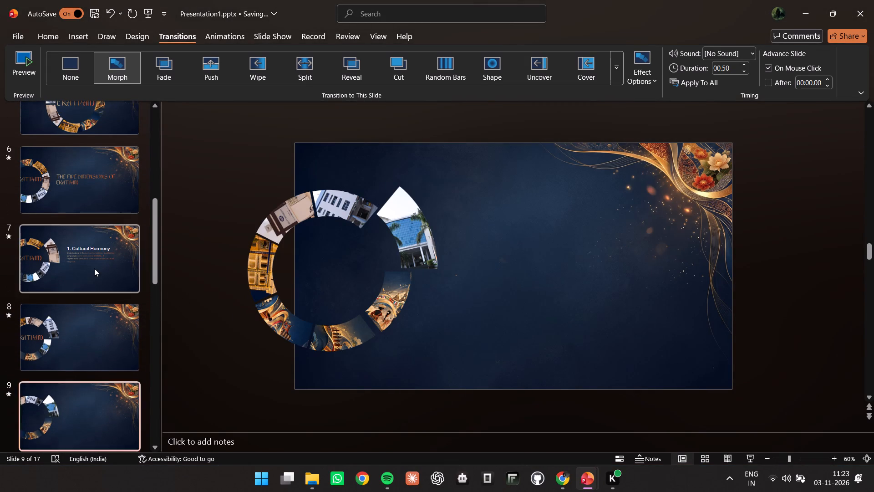
left_click(94, 268)
left_click(97, 362)
left_click(105, 412)
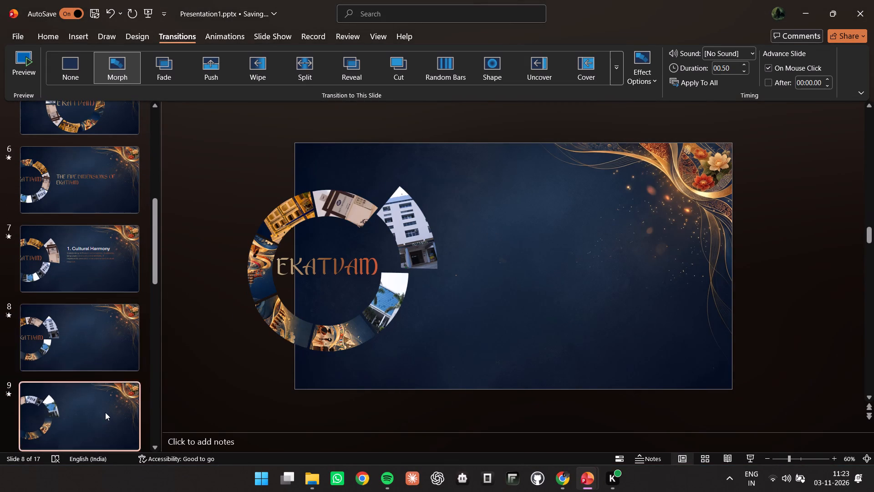
right_click(78, 304)
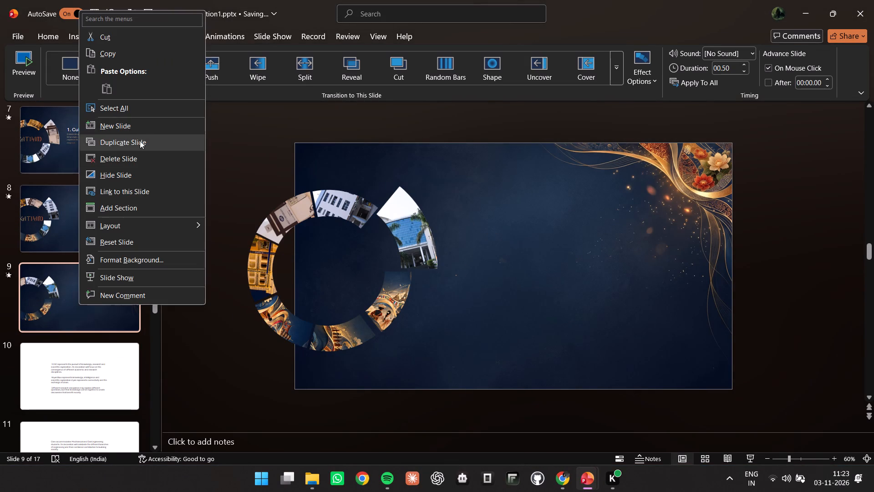
left_click(140, 141)
scroll(97, 287, "up", 1)
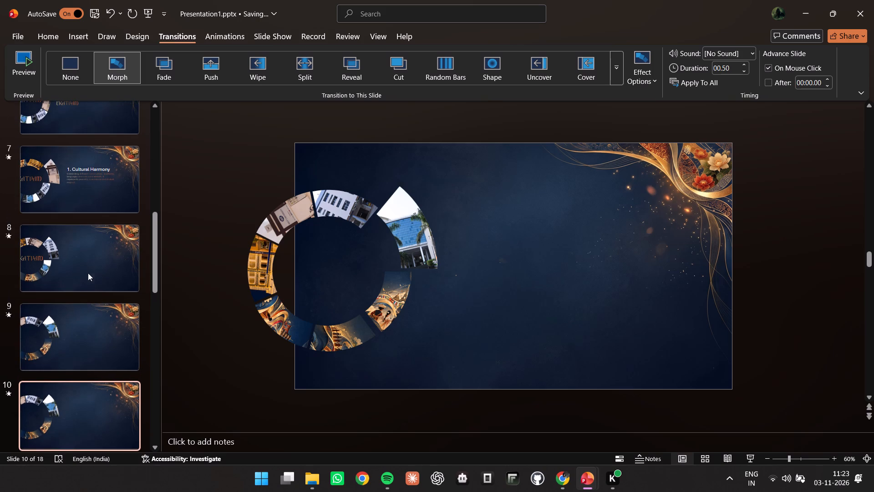
Duplicate slide 10, the ring slide with the blue-glass building segment enlarged, to add another ring slide after it.
scroll(90, 351, "down", 2)
right_click(90, 353)
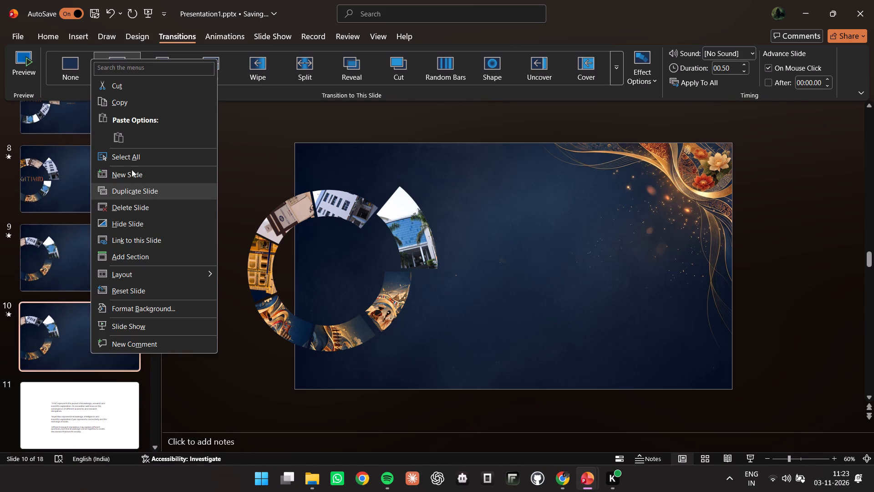
left_click(137, 198)
scroll(137, 237, "down", 1)
scroll(135, 241, "up", 4)
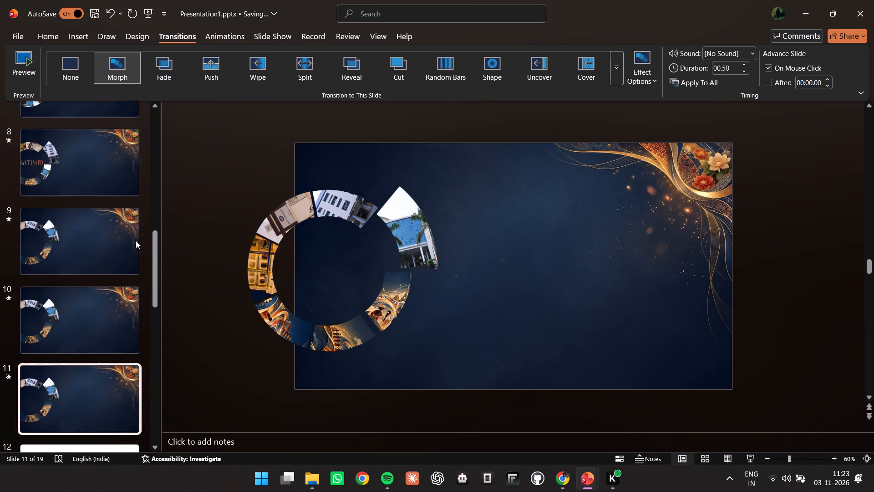
scroll(122, 219, "up", 2)
scroll(95, 261, "down", 5)
scroll(97, 270, "up", 2)
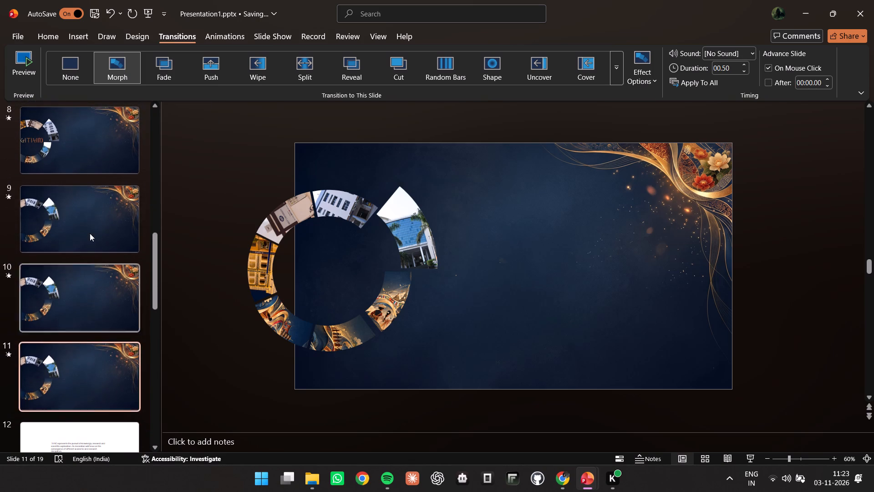
On slide 10, replace the enlarged ring segment's picture with Global Harmony Festival Panorama-1.png from the New folder.
left_click(88, 212)
left_click(107, 303)
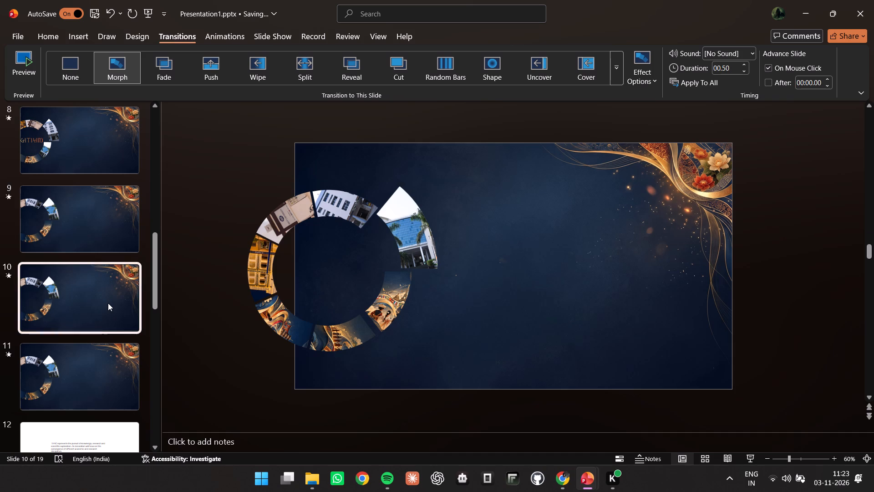
left_click(99, 215)
left_click(97, 278)
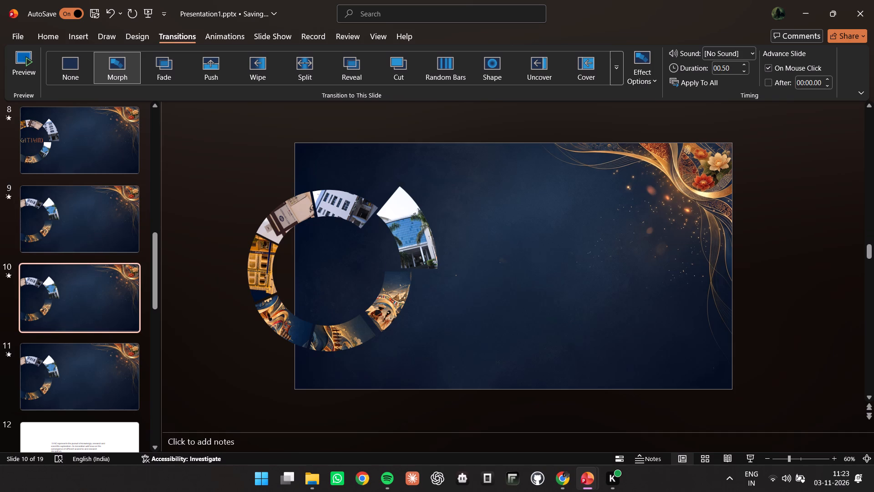
left_click(423, 225)
right_click(424, 225)
left_click(480, 282)
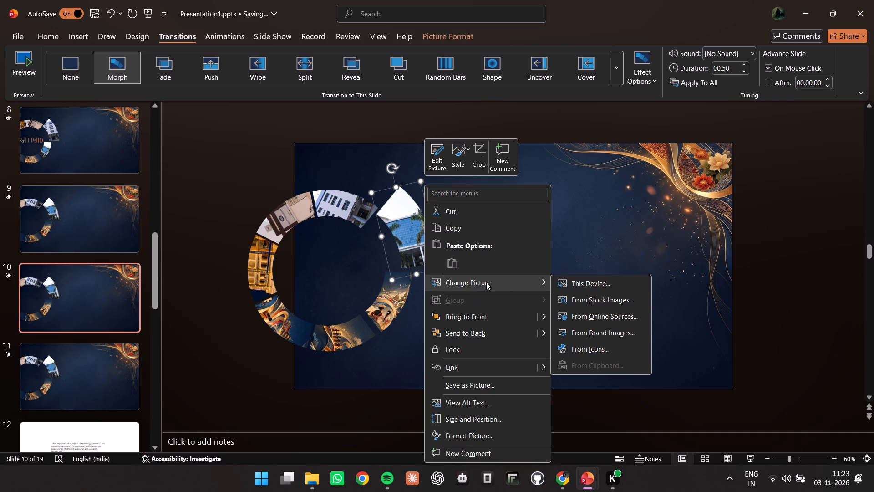
left_click(575, 280)
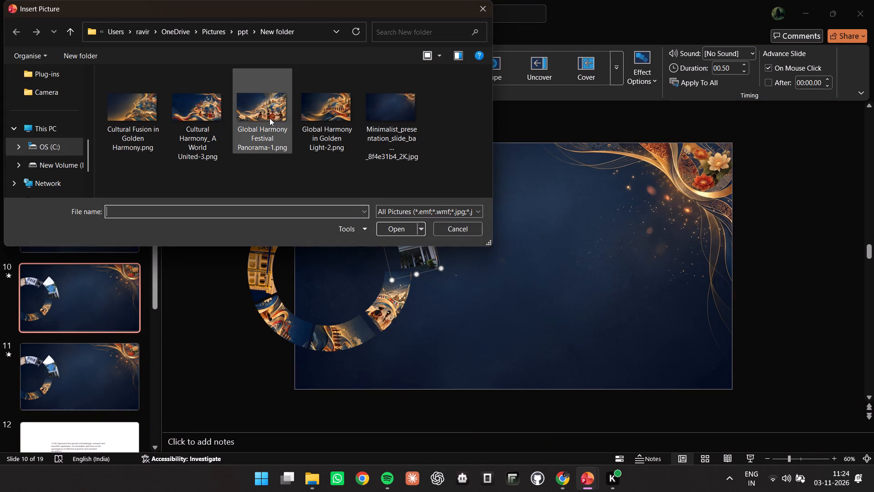
left_click(281, 130)
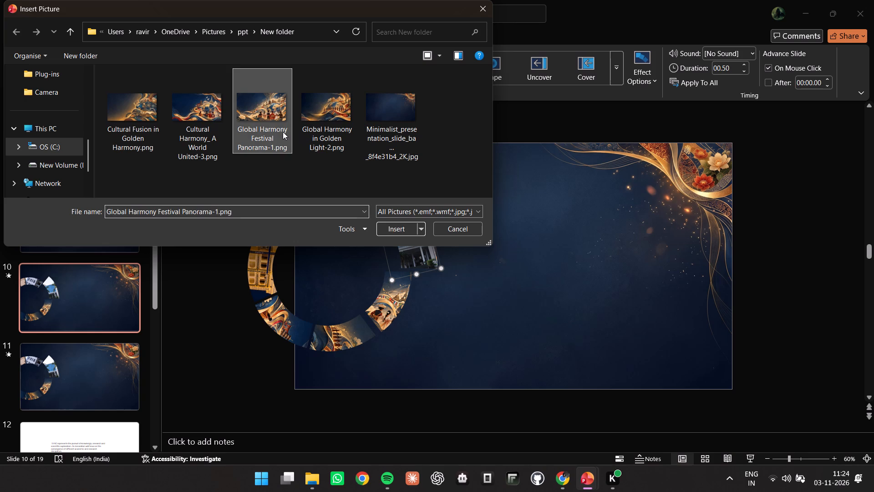
left_click(394, 226)
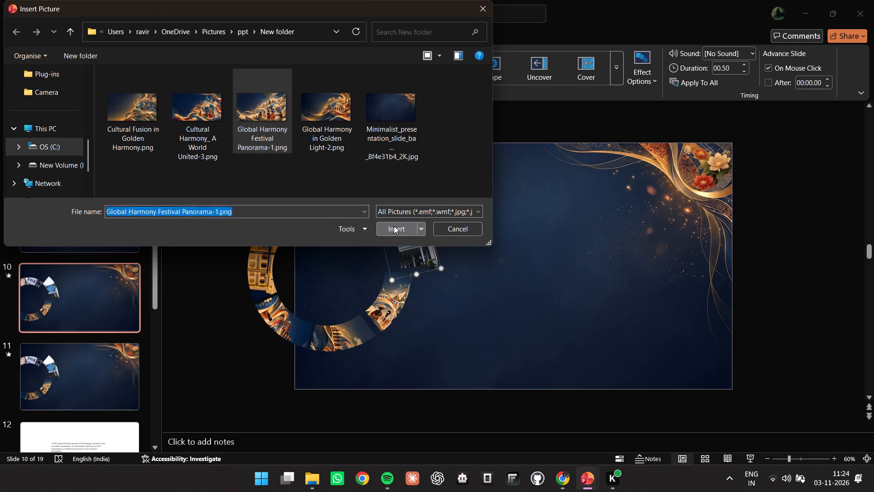
Replace the picture in slide 10's top ring segment with the blue-glass building photo from the college folder in Pictures.
left_click(351, 213)
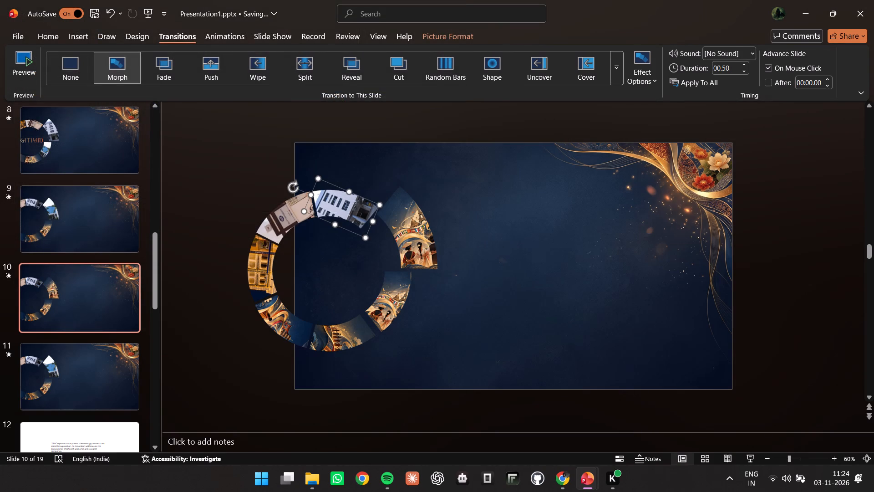
right_click(351, 213)
right_click(356, 213)
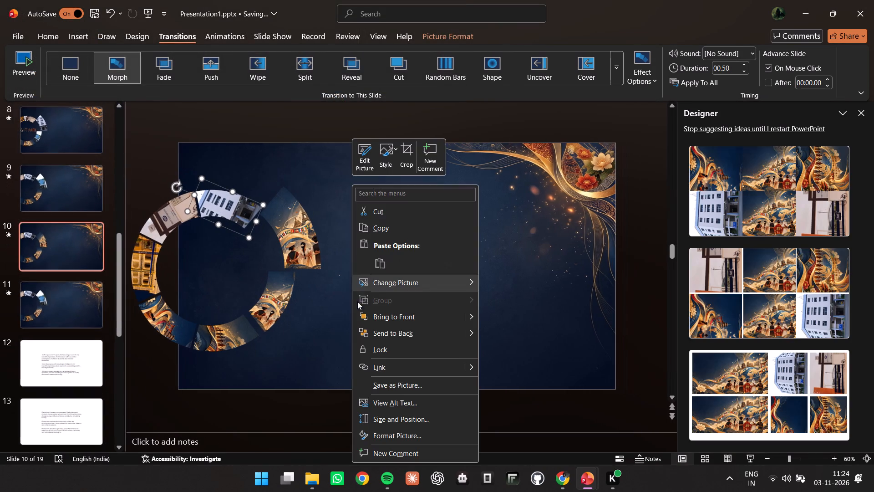
left_click(863, 118)
right_click(356, 212)
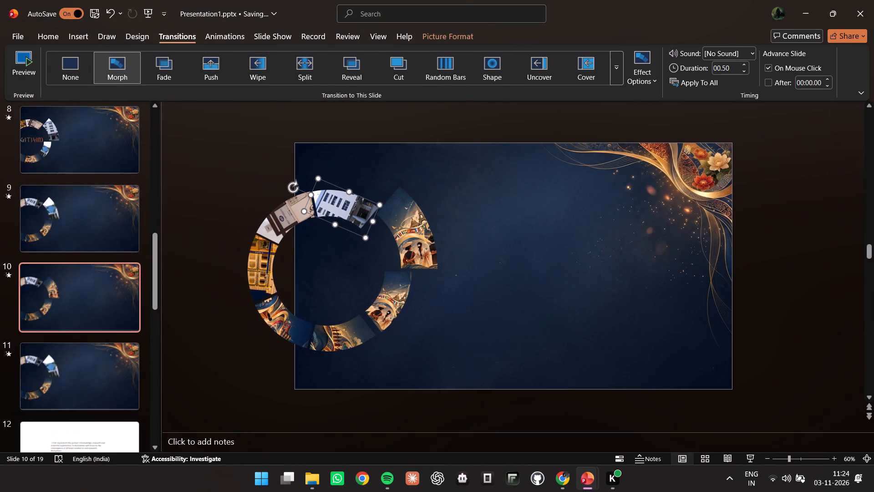
left_click(514, 287)
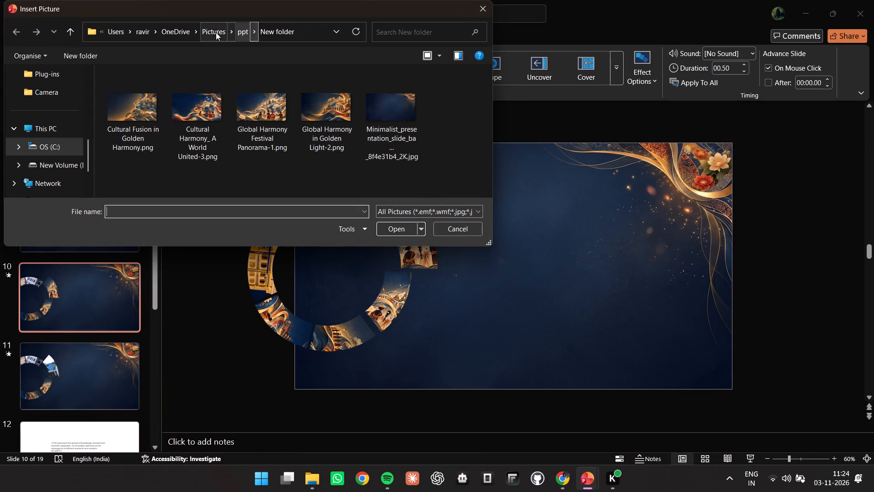
left_click(214, 31)
scroll(142, 144, "down", 2)
scroll(142, 146, "up", 3)
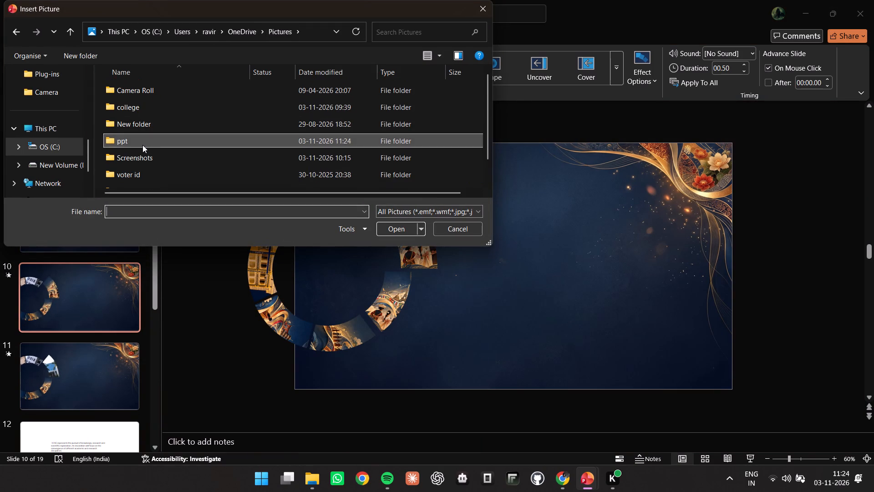
scroll(142, 145, "up", 1)
double_click(132, 108)
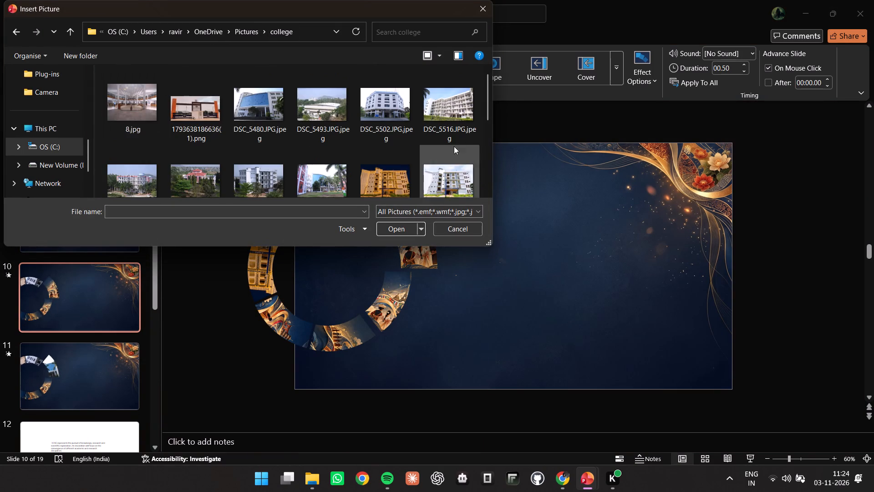
scroll(454, 147, "down", 6)
scroll(442, 83, "up", 2)
left_click(447, 151)
left_click(403, 223)
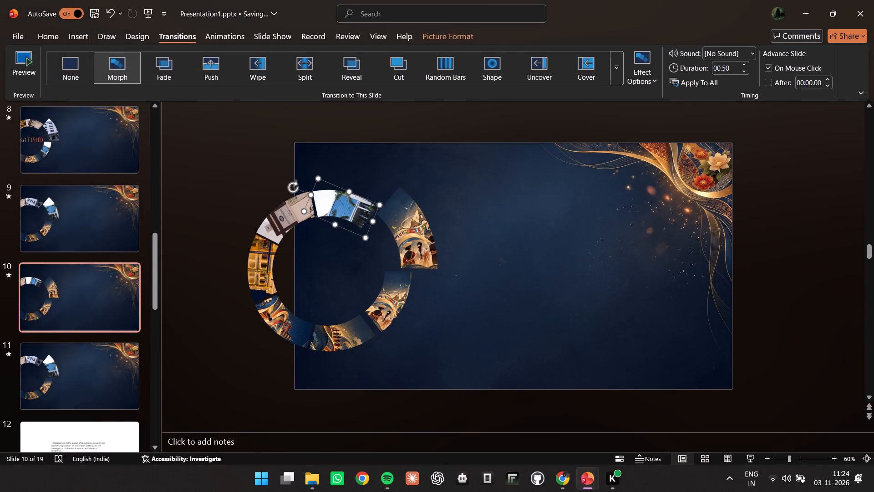
Replace the picture in slide 10's upper-left ring segment with DSC_5502.JPG.jpeg from the college folder.
right_click(285, 212)
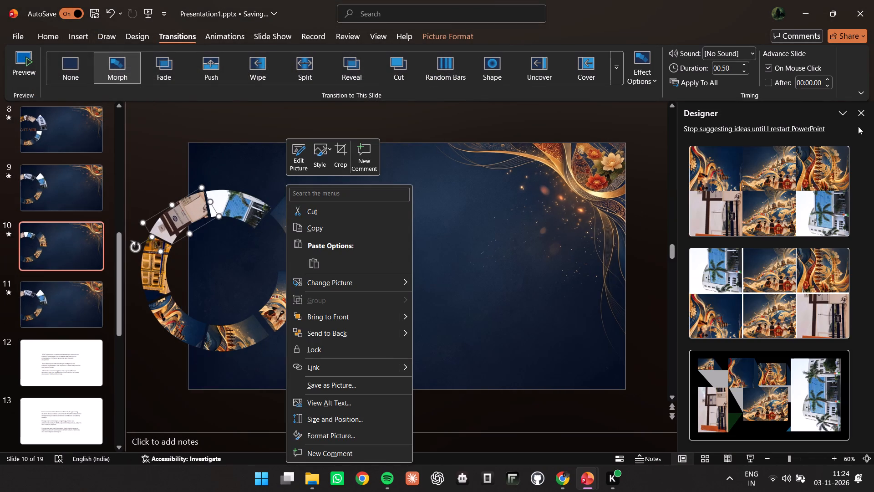
left_click(790, 126)
right_click(295, 215)
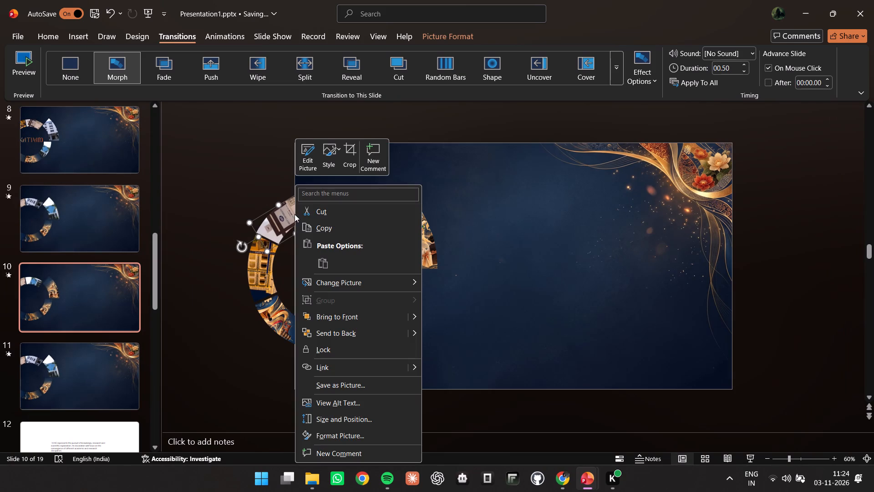
left_click(328, 279)
left_click(446, 290)
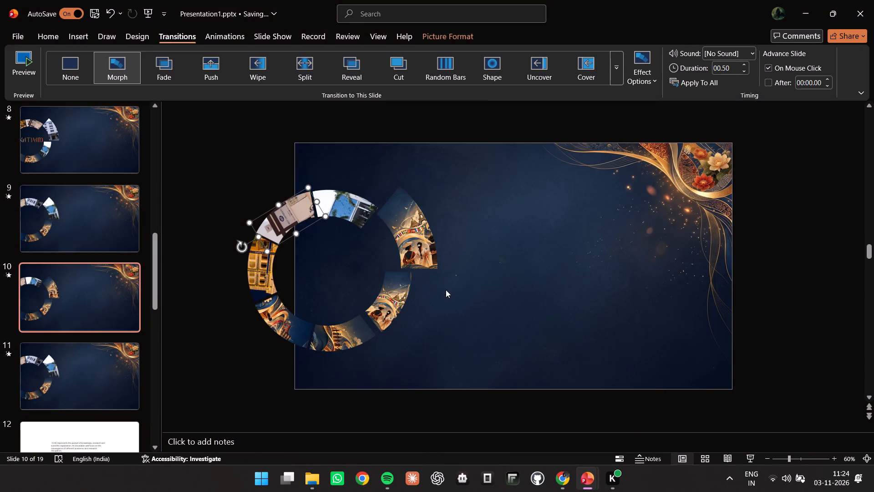
scroll(396, 142, "down", 4)
scroll(392, 137, "up", 4)
left_click(362, 108)
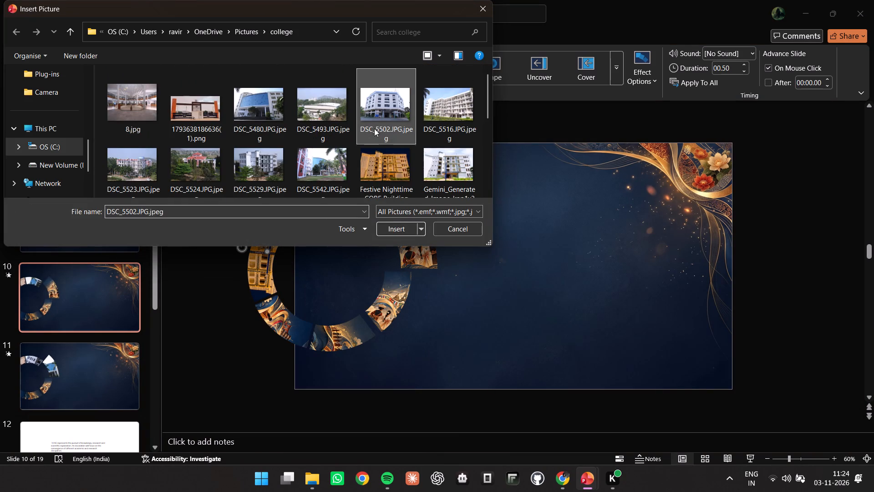
left_click(407, 225)
left_click(254, 261)
right_click(254, 261)
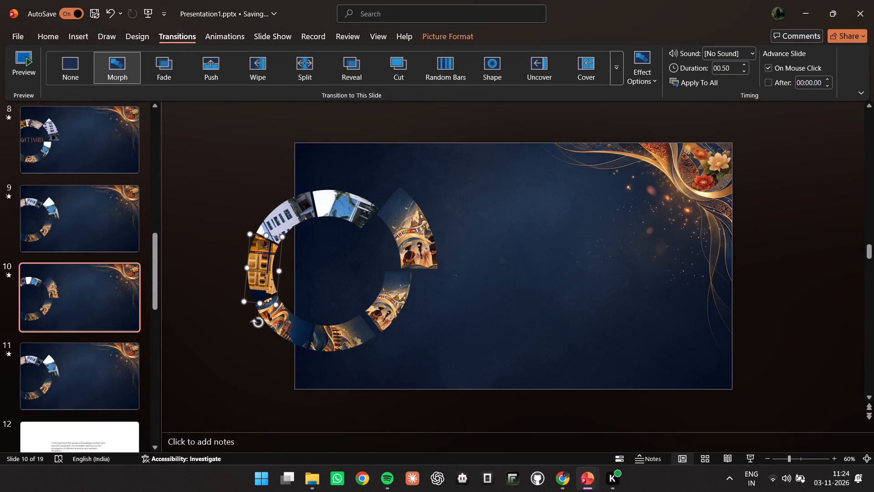
left_click(314, 289)
left_click(401, 283)
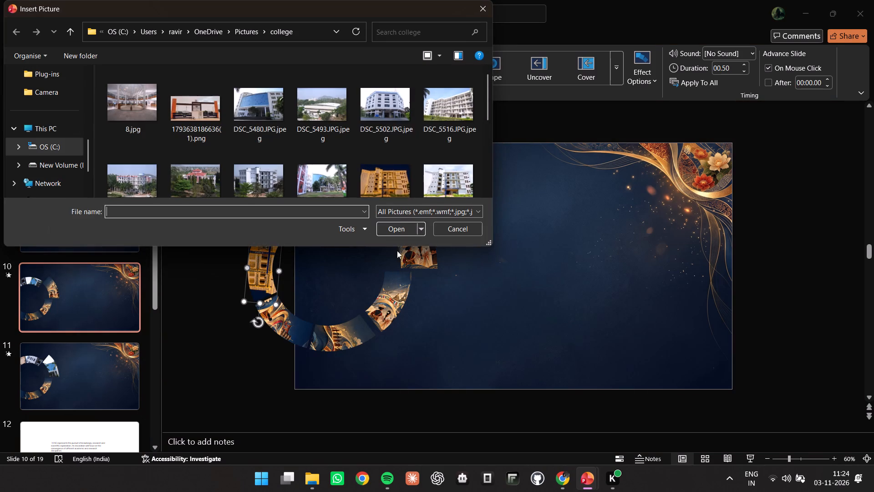
left_click(194, 124)
left_click(403, 227)
Replace the picture in slide 10's lower-left ring segment with the golden Festive Nighttime CORE Building image.
left_click(291, 320)
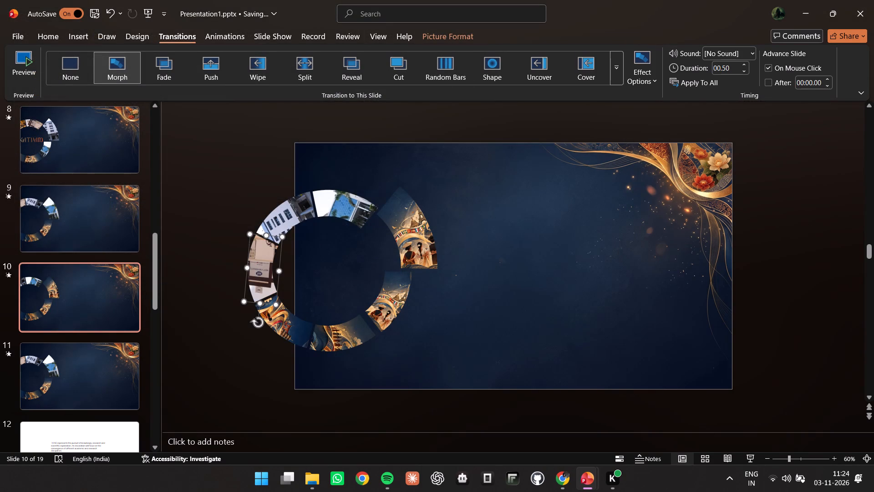
right_click(291, 321)
left_click(359, 134)
left_click(449, 146)
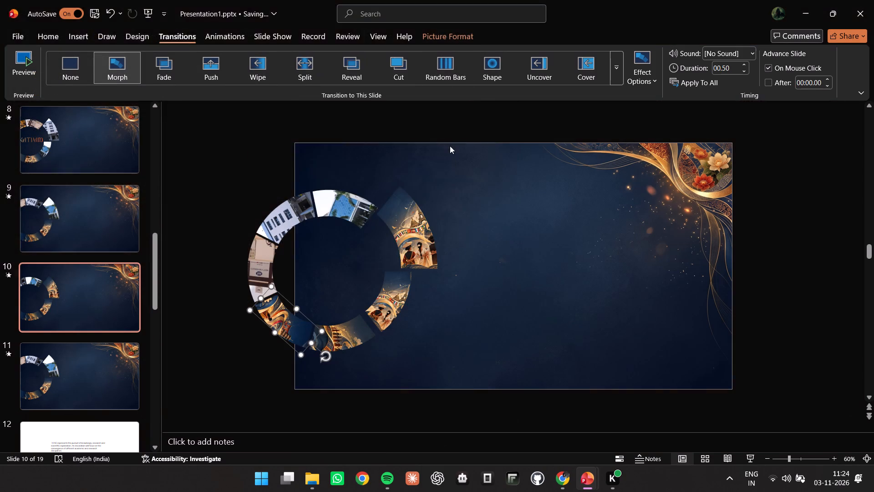
left_click(377, 179)
left_click(391, 232)
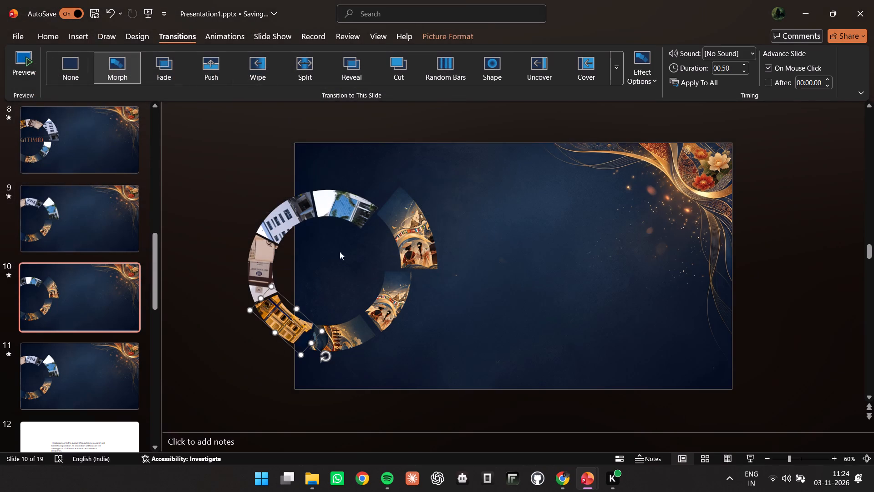
Replace the picture in slide 10's bottom ring segment with Cultural Harmony_ A World United-3.png from the New folder inside ppt.
right_click(350, 337)
left_click(440, 159)
left_click(511, 164)
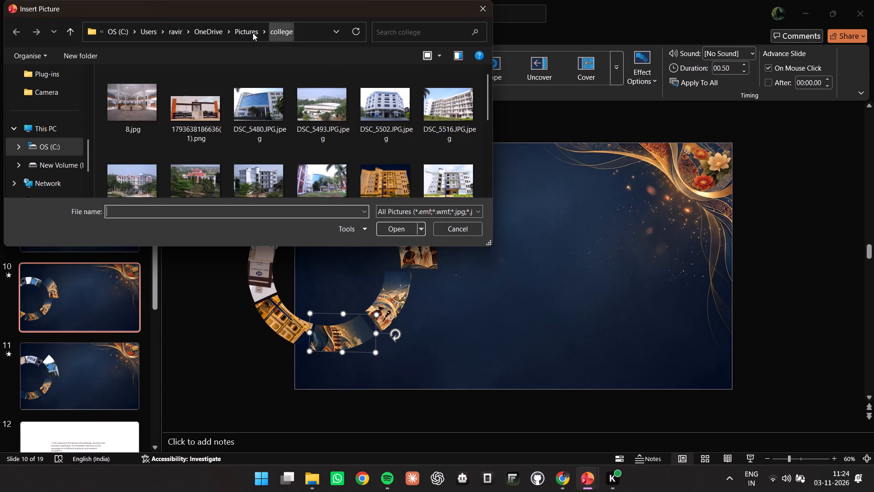
left_click(243, 33)
double_click(147, 143)
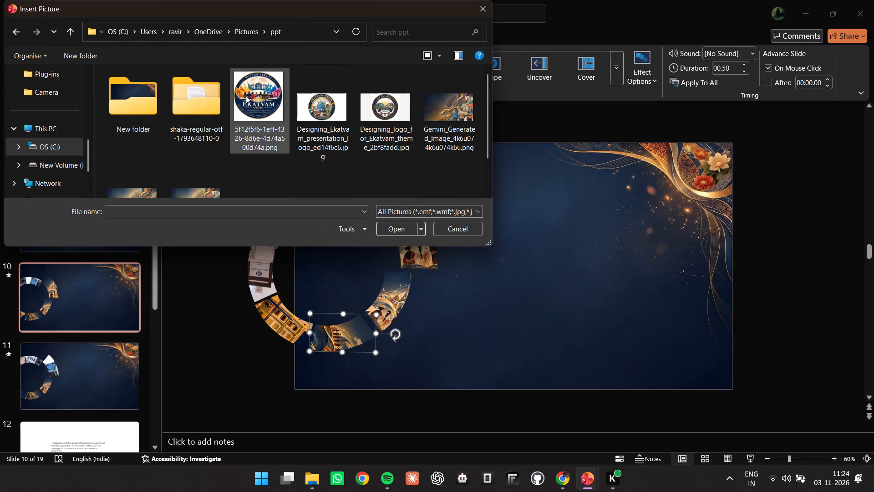
double_click(147, 98)
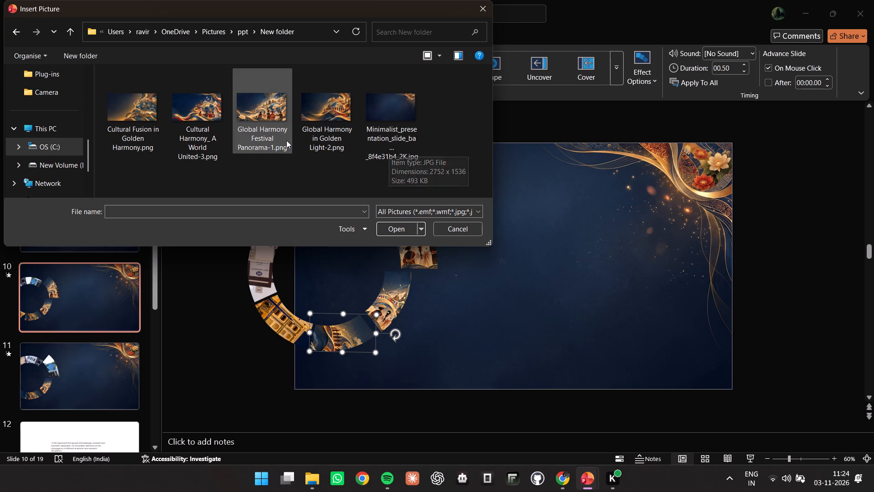
left_click(184, 119)
left_click(394, 226)
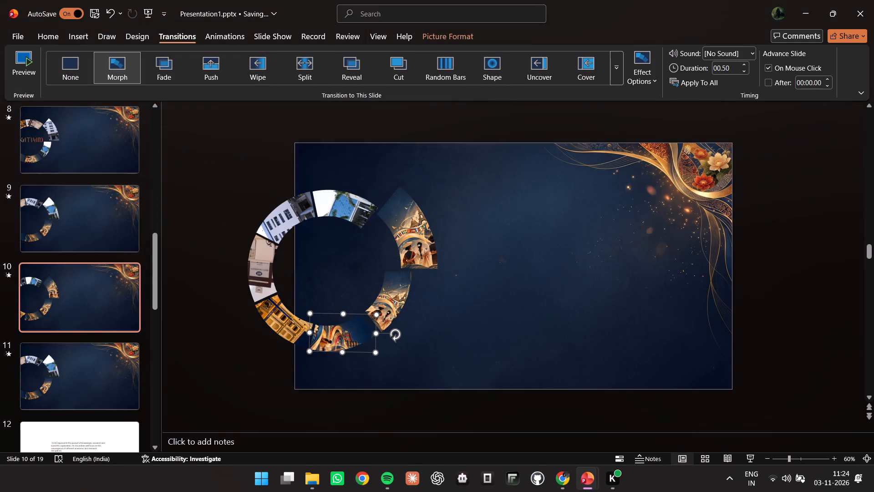
Replace the picture in slide 10's lower-right ring segment with Global Harmony in Golden Light-2.png.
left_click(389, 299)
right_click(389, 299)
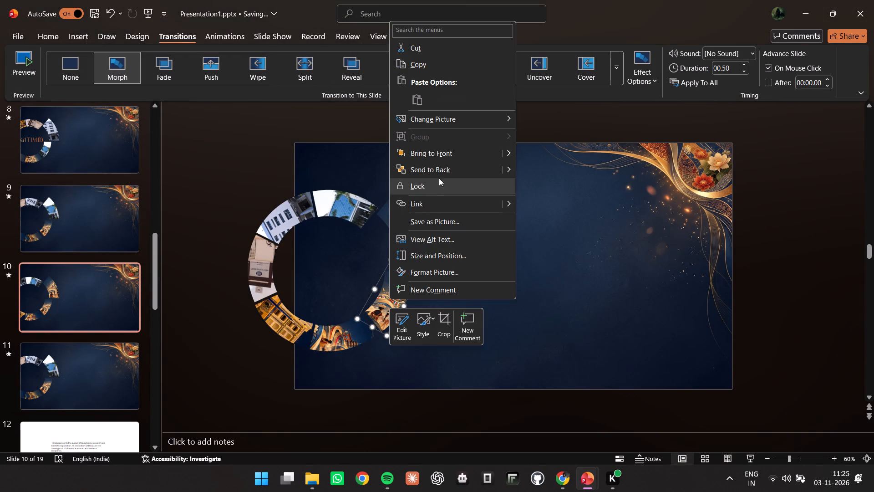
left_click(460, 114)
left_click(552, 115)
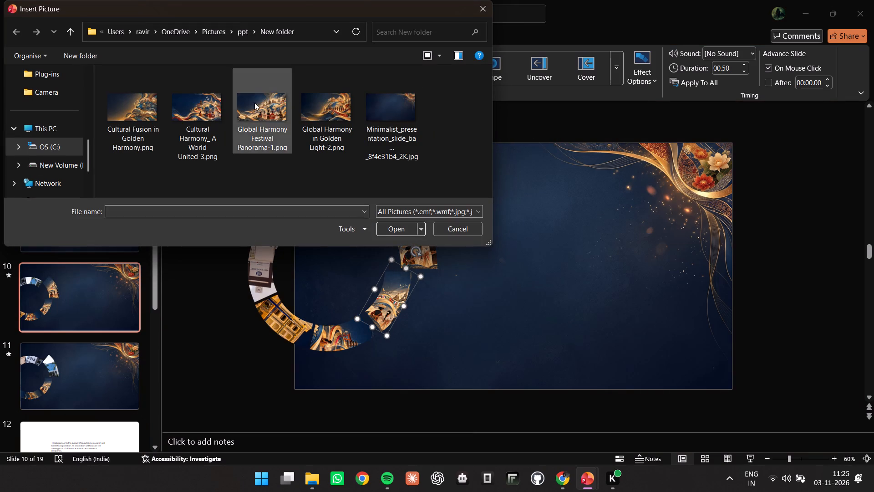
left_click(302, 117)
left_click(400, 225)
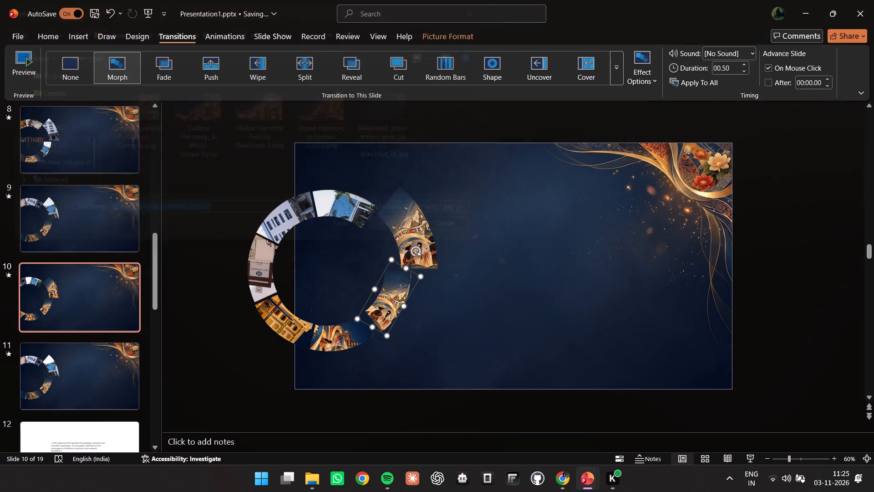
Compare the ring segment pictures on slides 9, 10 and 11.
left_click(232, 231)
scroll(232, 231, "down", 2)
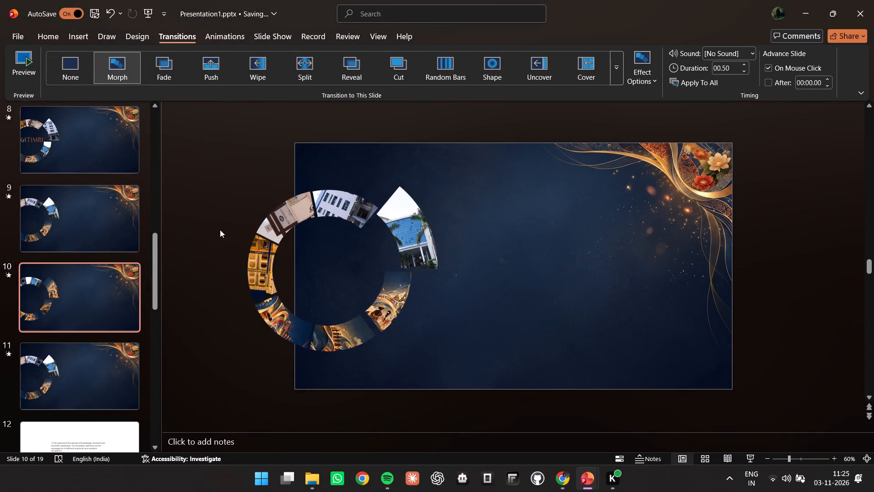
scroll(188, 216, "up", 3)
left_click(93, 207)
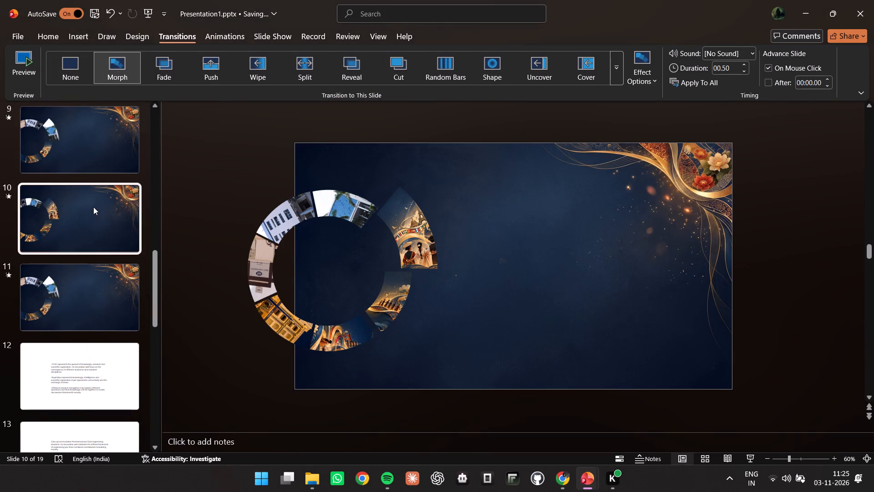
scroll(93, 207, "up", 4)
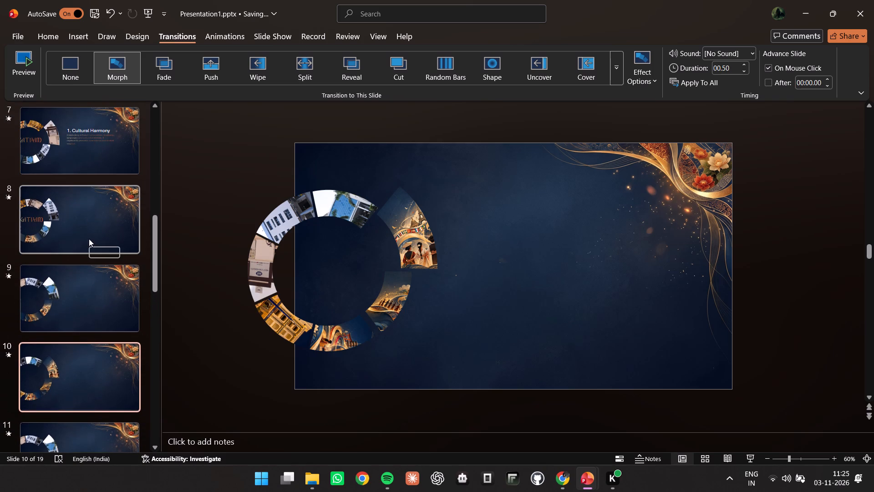
scroll(90, 227, "down", 2)
scroll(91, 286, "down", 1)
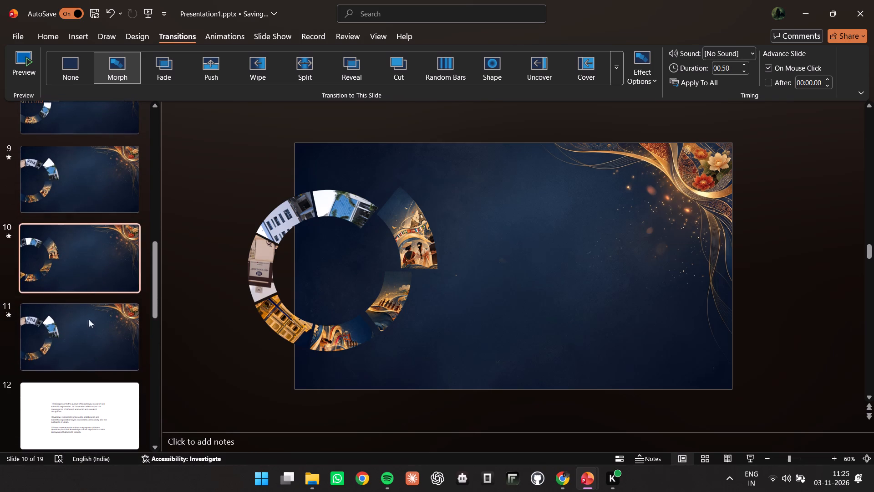
left_click(89, 328)
left_click(57, 250)
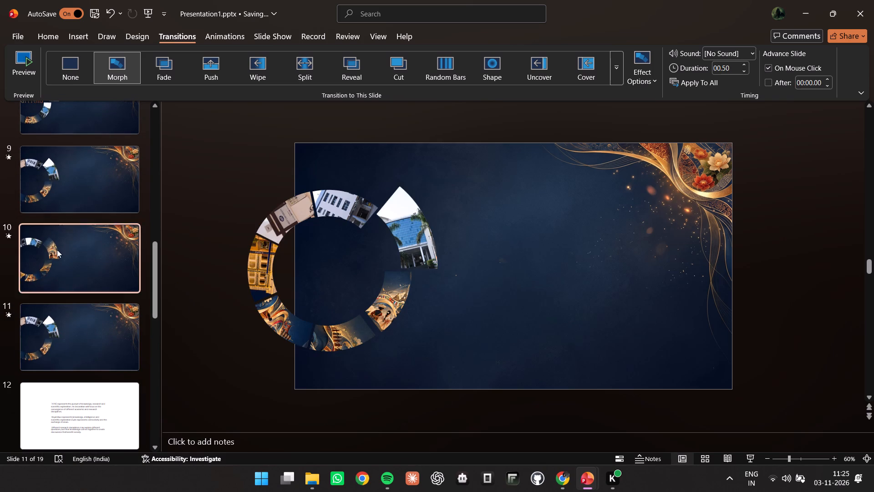
left_click(67, 280)
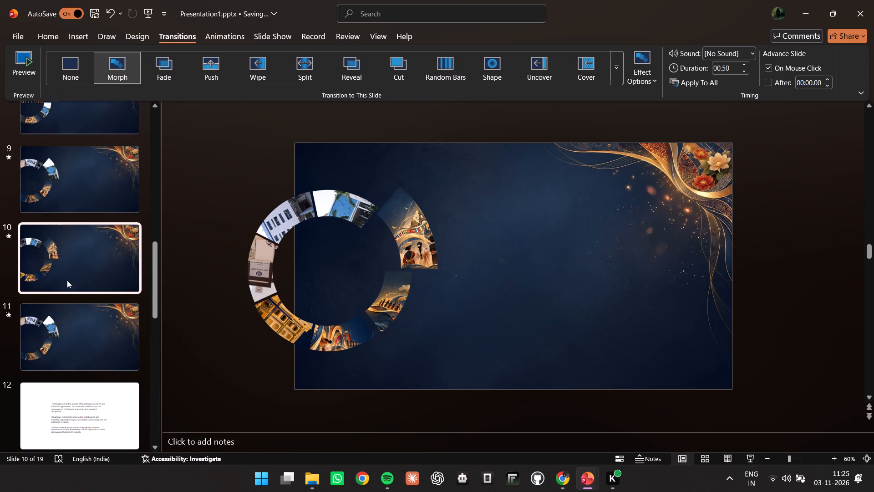
left_click(76, 325)
left_click(76, 244)
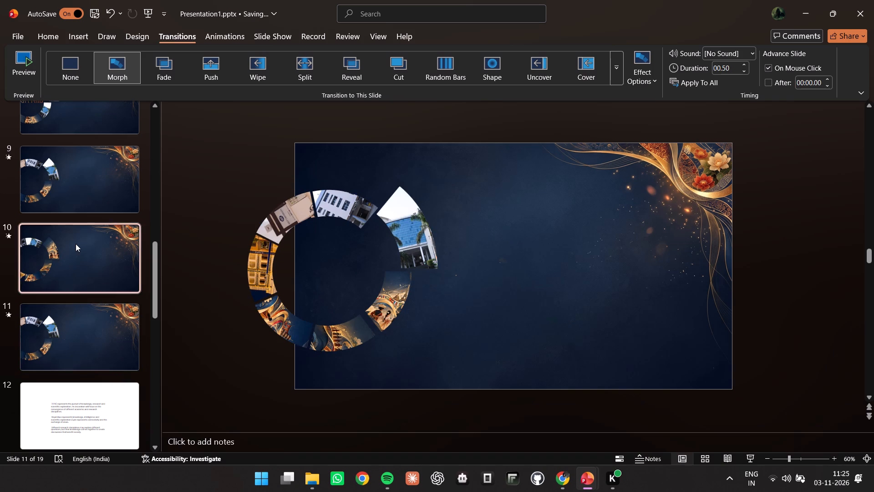
left_click(71, 196)
left_click(71, 245)
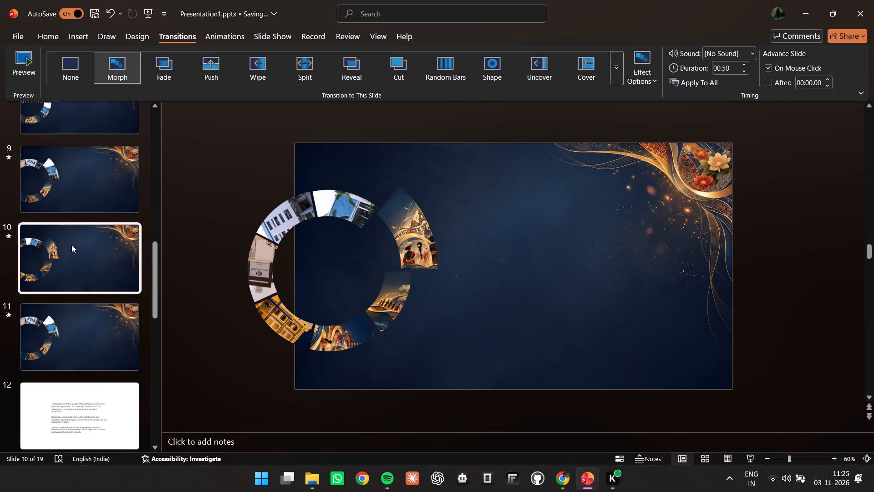
left_click(73, 187)
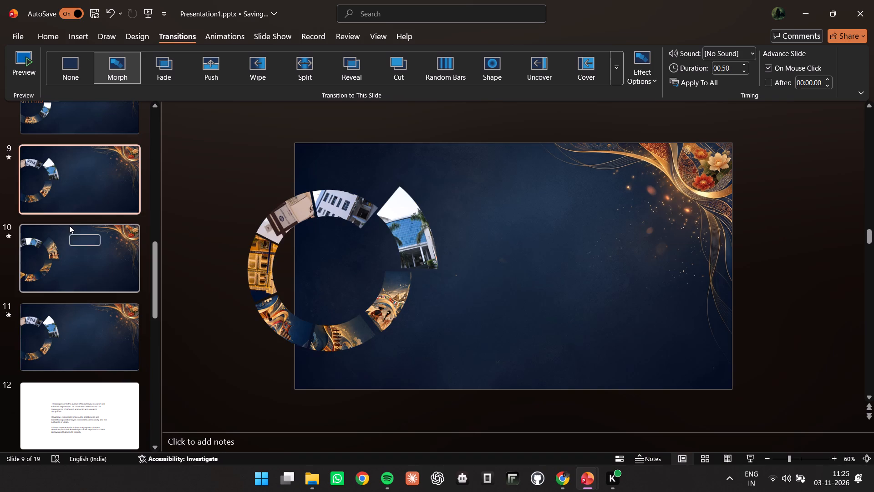
left_click(69, 225)
Play the slide show around slide 10, stepping back and forward to check the Morph transitions, and exit.
left_click(747, 455)
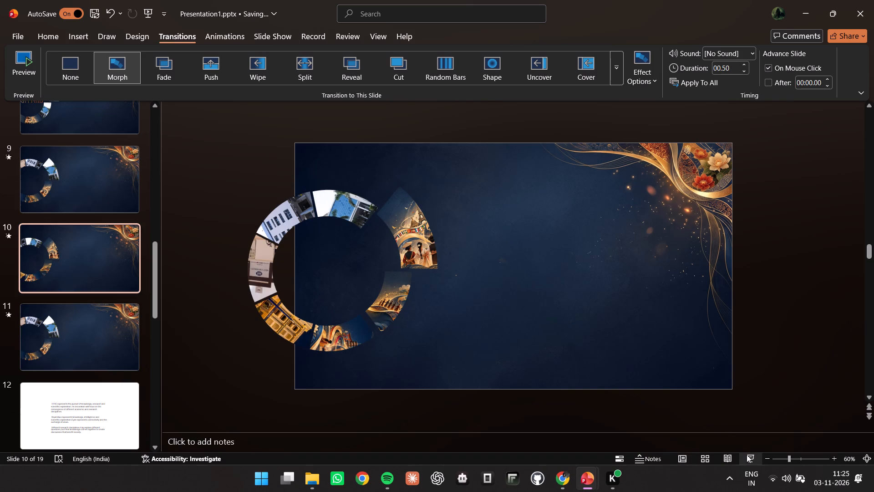
key("Left")
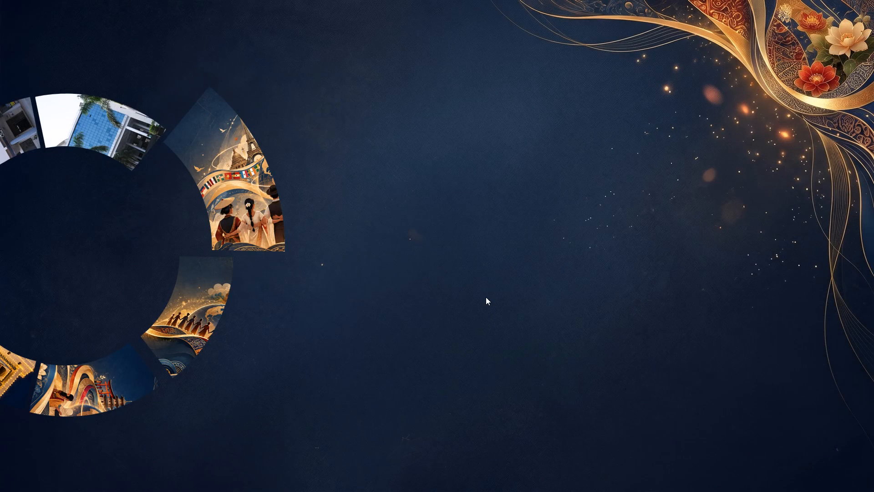
key("Right")
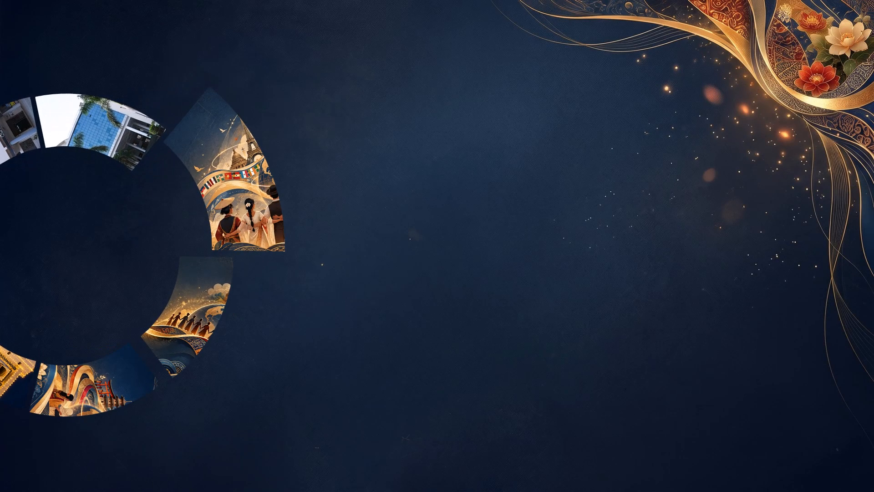
key("Right")
key("Escape")
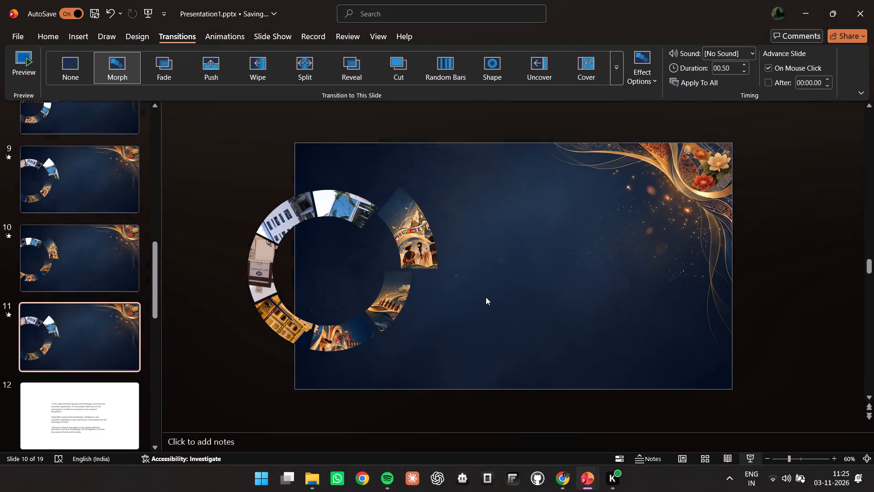
Delete the old ring slide 11 and duplicate slide 10 in its place.
left_click(95, 252)
left_click(89, 304)
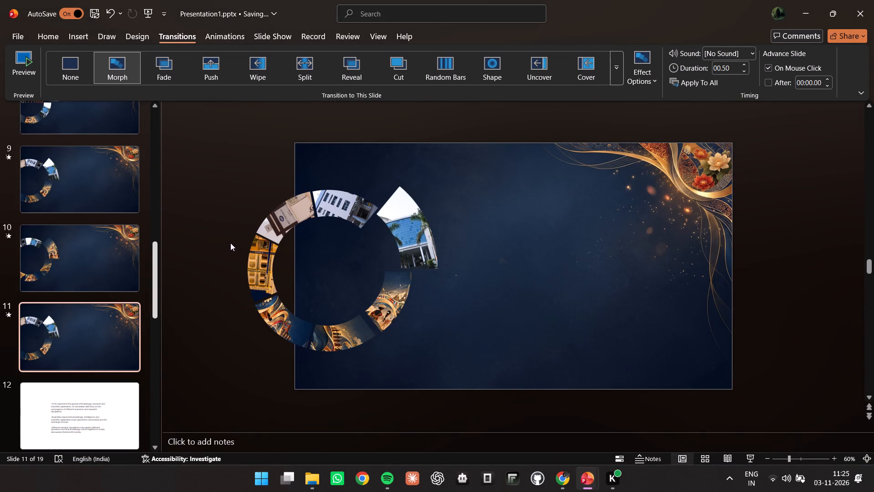
left_click(85, 333)
key("Delete")
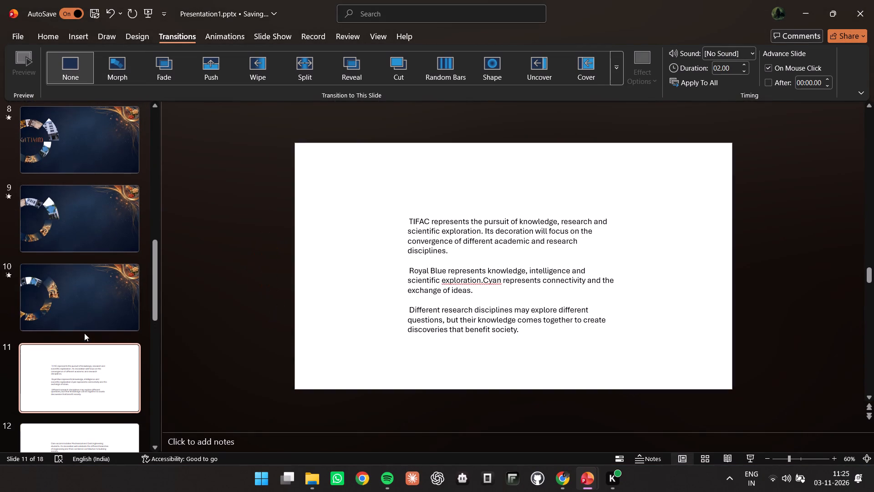
left_click(107, 309)
right_click(105, 309)
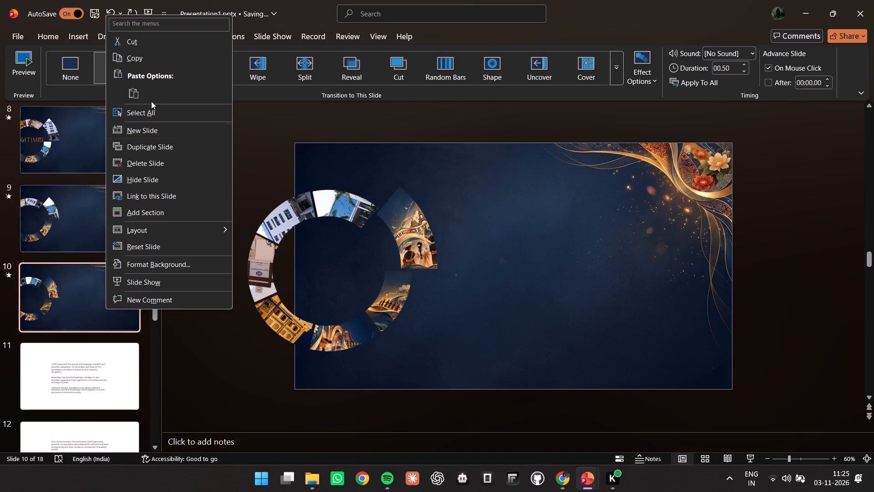
left_click(156, 151)
Replace the picture in slide 11's enlarged upper-right ring segment with Global Harmony in Golden Light-2.png.
left_click(401, 297)
left_click(417, 222)
right_click(417, 222)
left_click(457, 279)
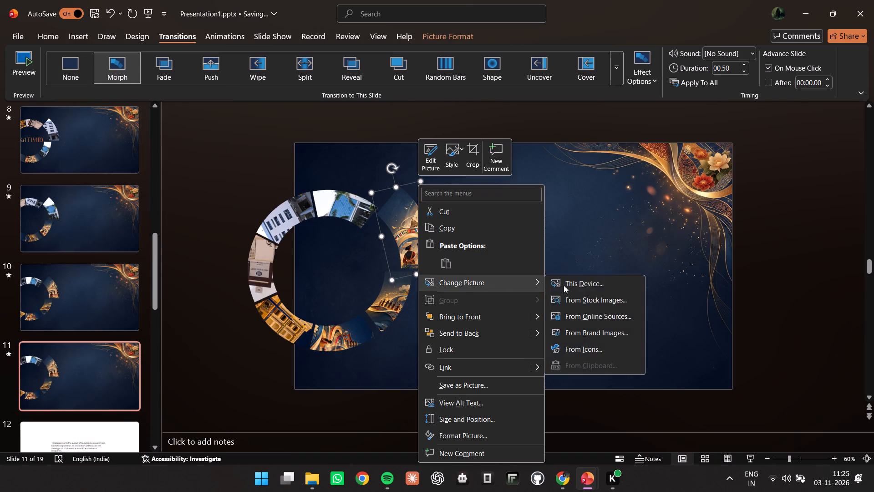
left_click(564, 285)
left_click(185, 114)
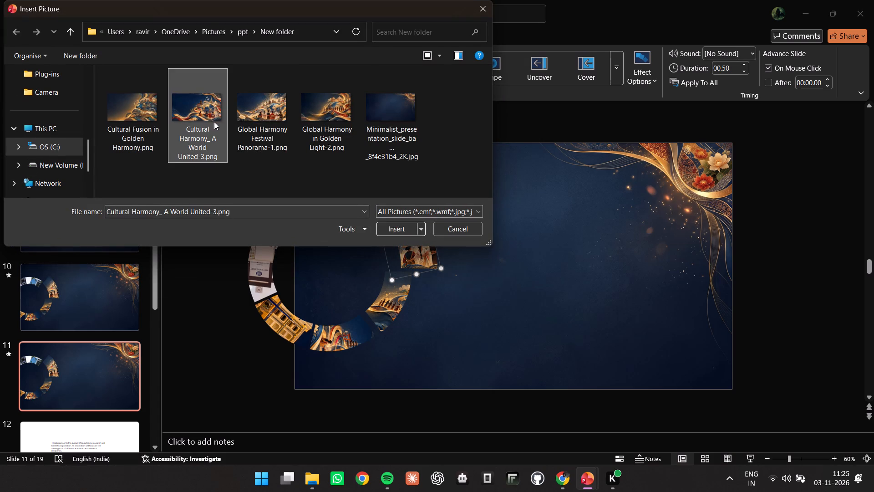
left_click(289, 128)
left_click(331, 123)
left_click(395, 229)
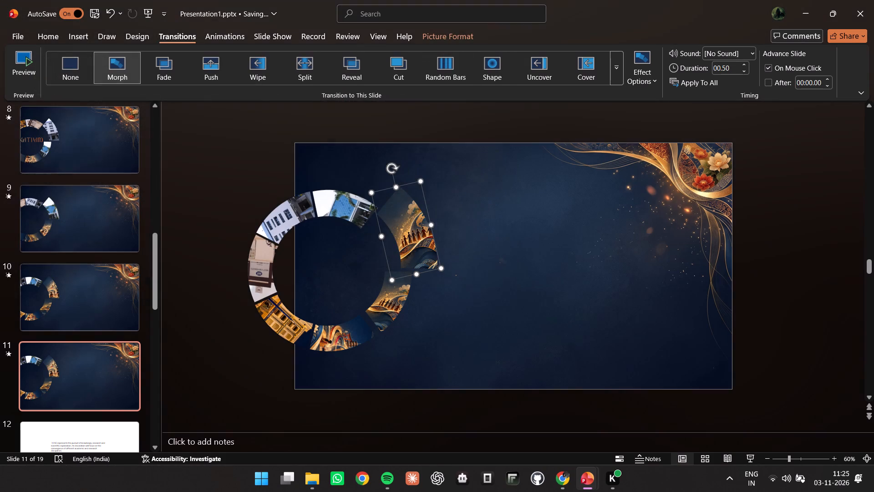
Replace the picture in slide 11's top ring segment with Global Harmony Festival Panorama-1.png.
left_click(338, 203)
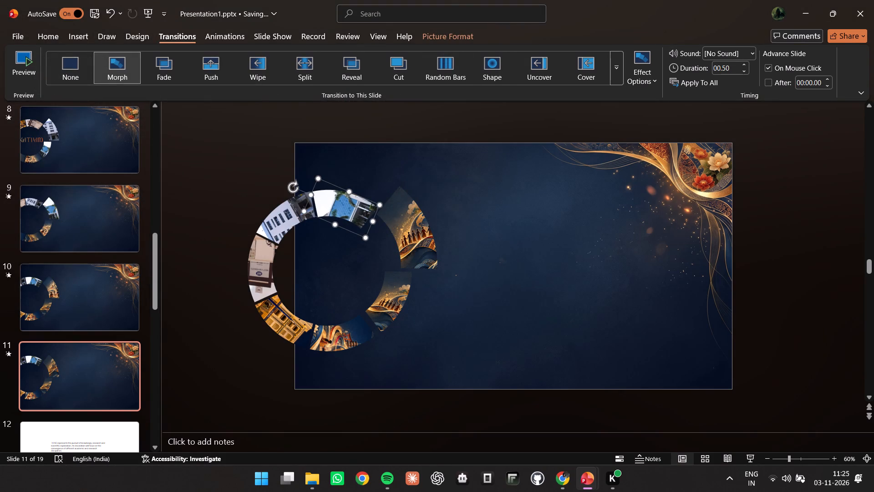
right_click(338, 203)
left_click(415, 279)
left_click(489, 287)
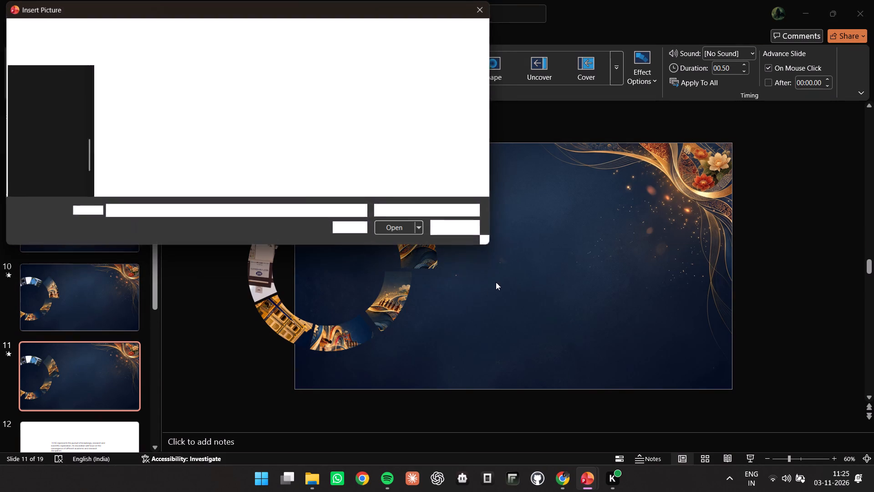
left_click(274, 122)
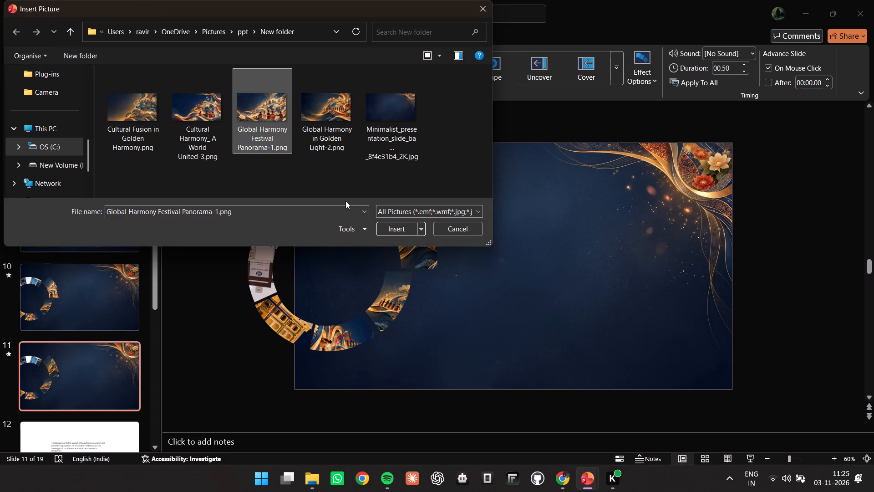
left_click(396, 221)
left_click(398, 231)
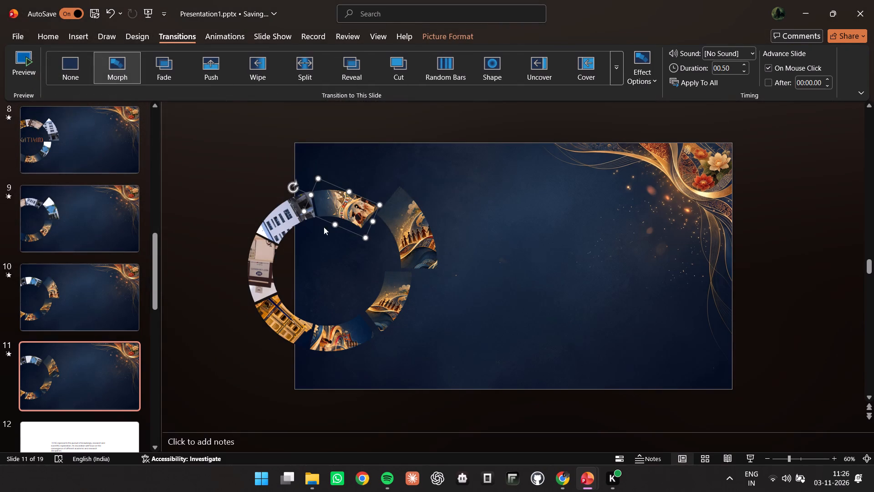
Replace the picture in slide 11's upper-left ring segment with Screenshot 2026-11-02 192217.png from the college folder in Pictures.
left_click(282, 213)
right_click(282, 213)
left_click(344, 281)
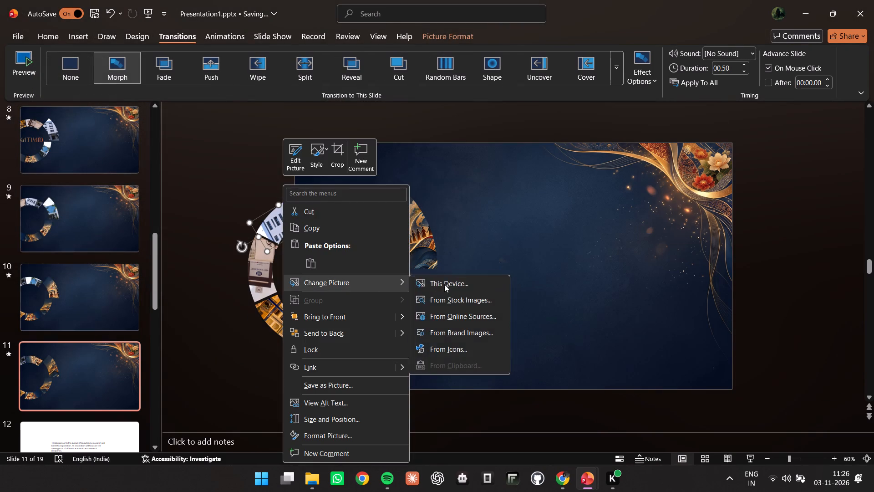
left_click(445, 284)
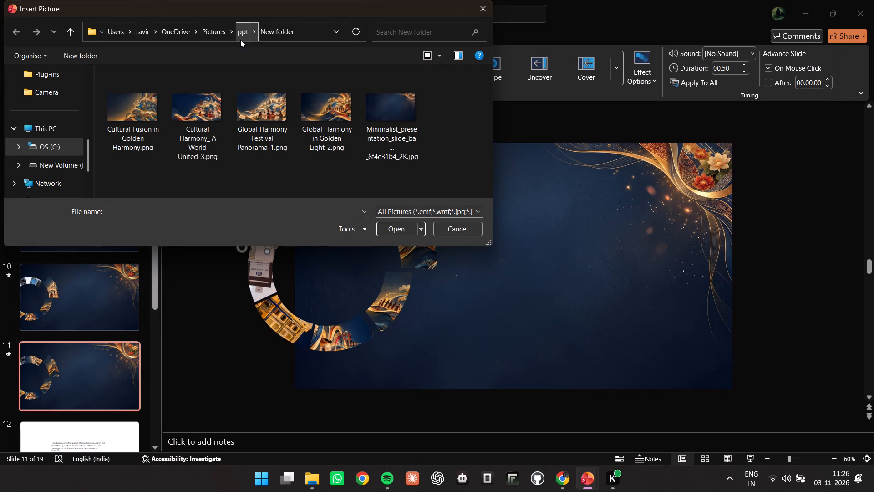
left_click(213, 31)
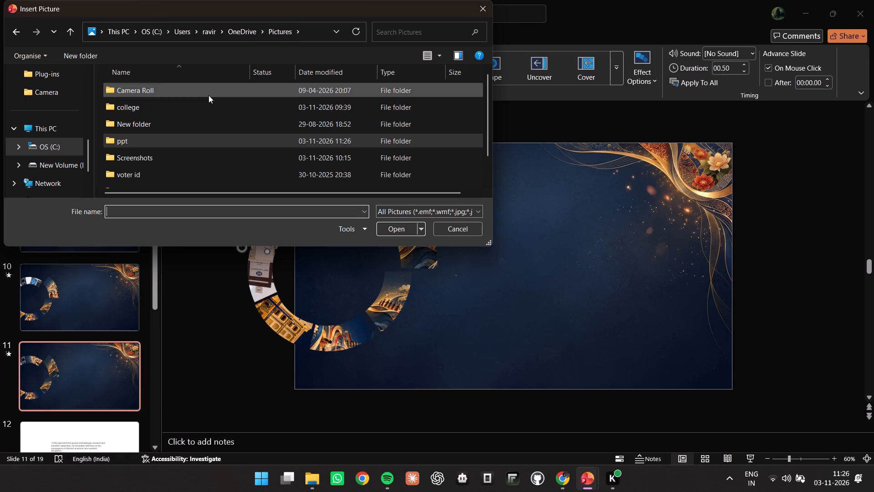
double_click(163, 105)
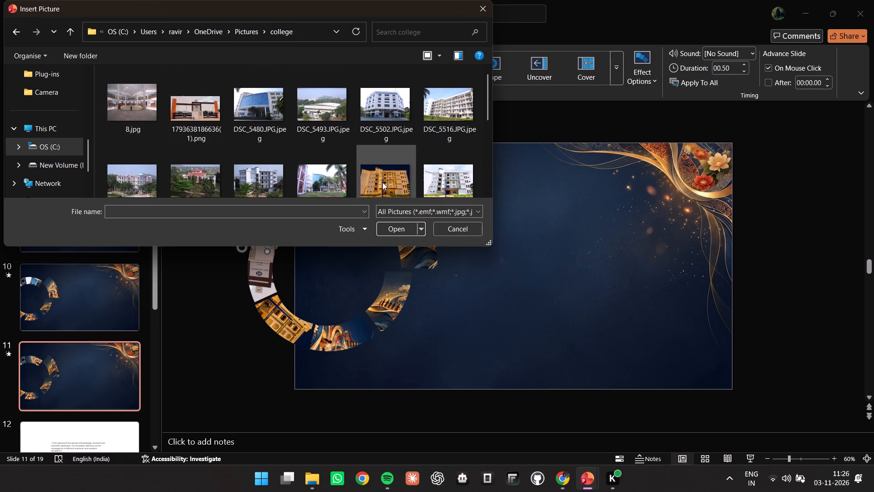
scroll(371, 164, "down", 4)
scroll(432, 125, "up", 1)
left_click(435, 125)
left_click(405, 229)
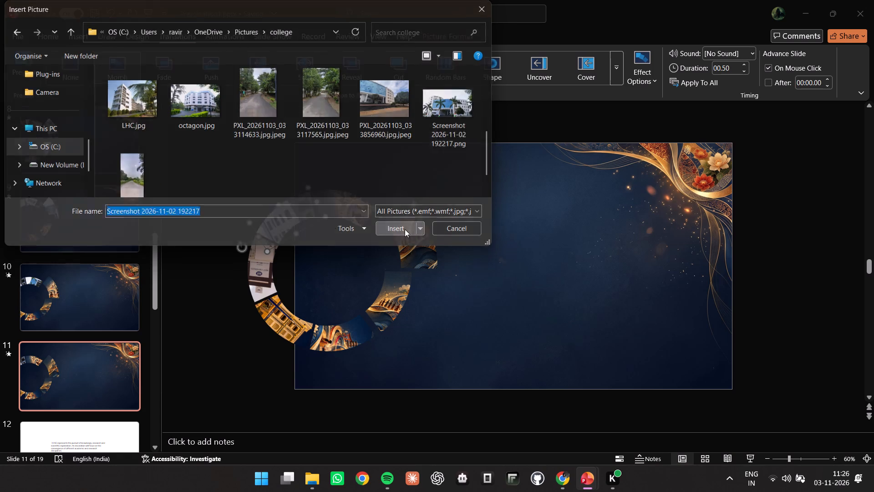
Replace the picture in slide 11's leftmost ring segment with DSC_5502.JPG.jpeg from the college folder.
left_click(264, 254)
right_click(264, 254)
left_click(305, 277)
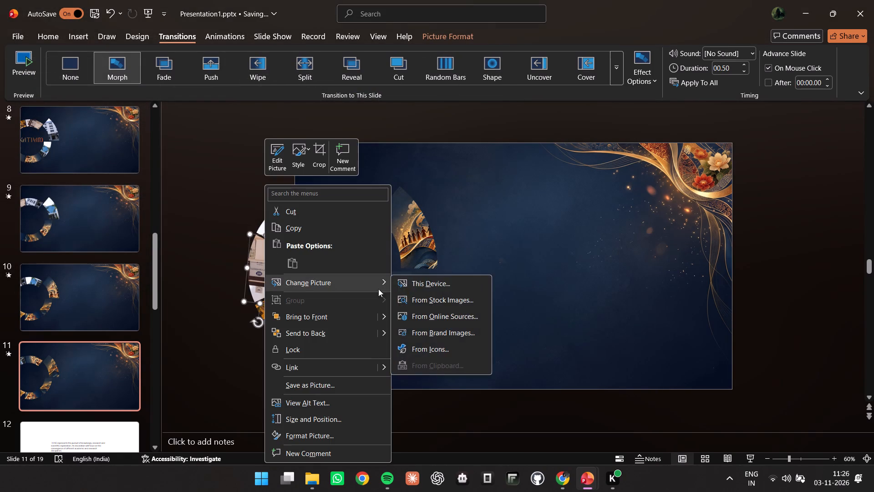
left_click(431, 282)
left_click(373, 121)
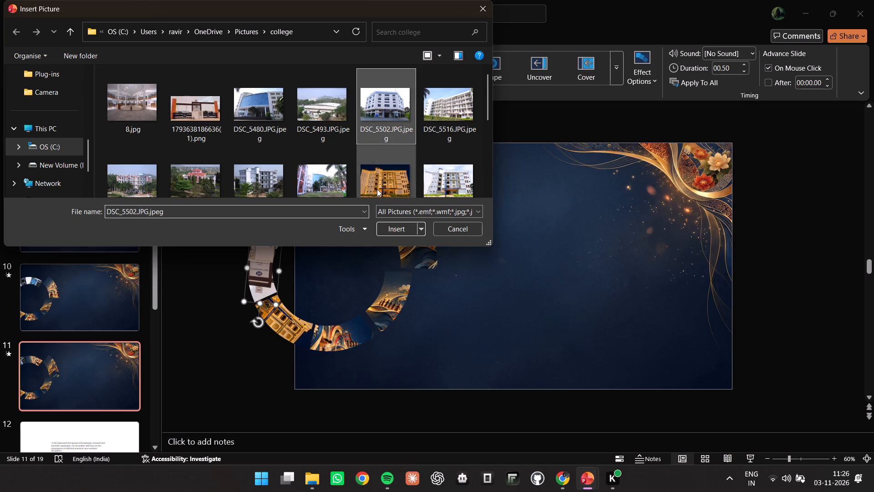
left_click(388, 226)
left_click(290, 315)
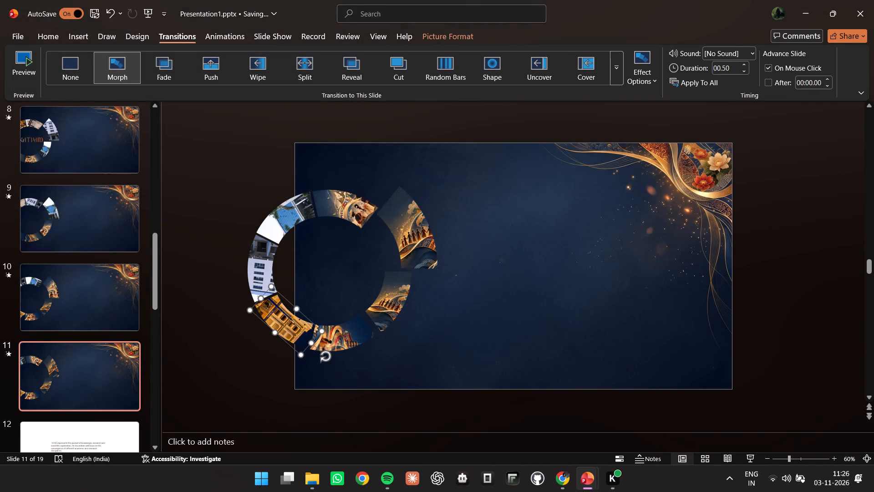
right_click(290, 315)
left_click(441, 133)
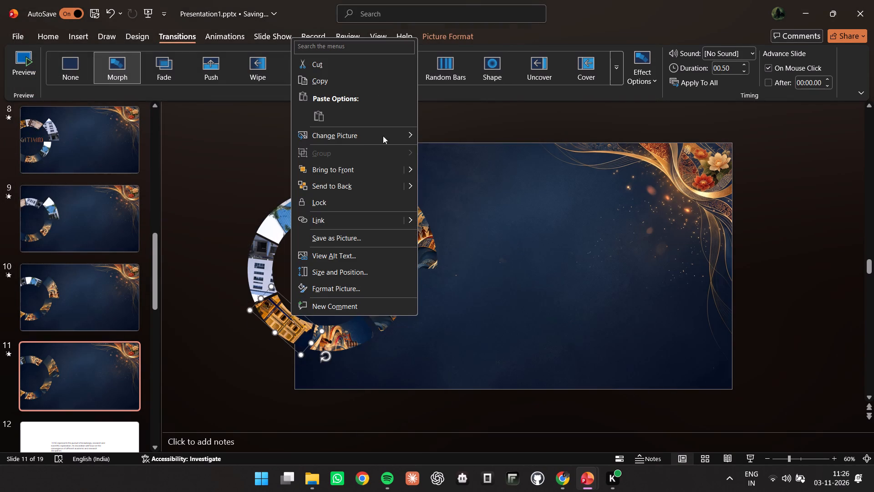
right_click(272, 317)
left_click(419, 138)
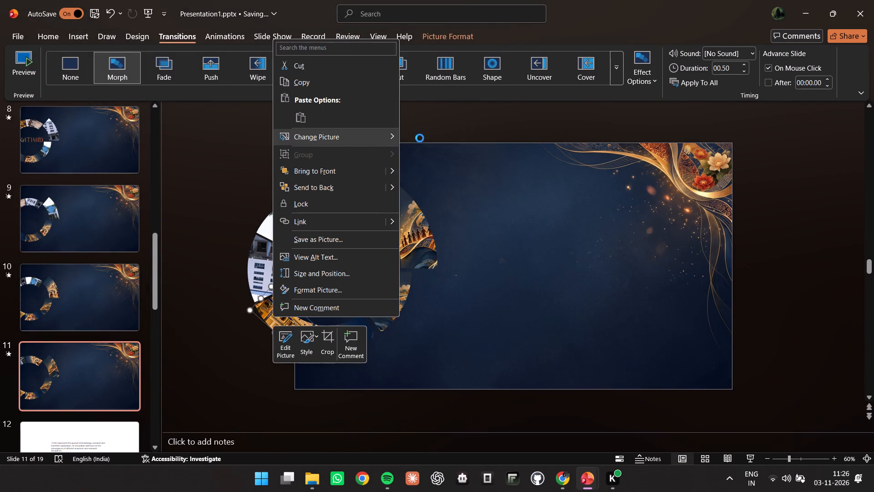
left_click(186, 104)
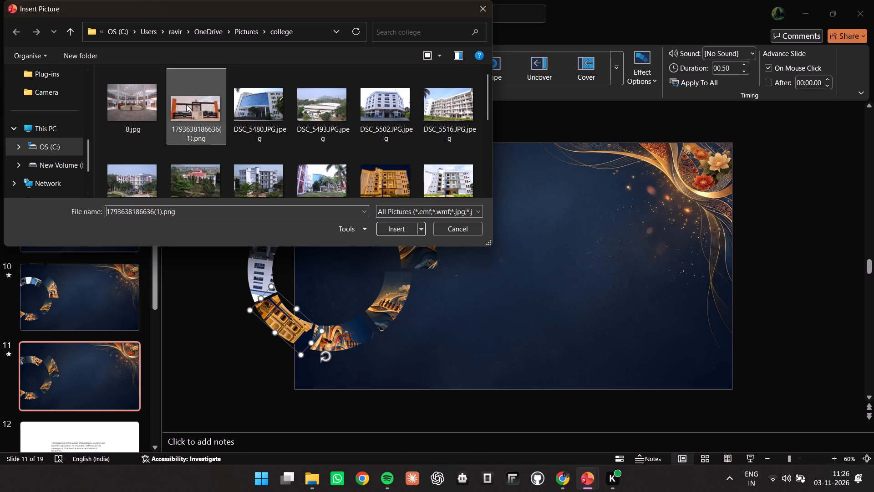
left_click(391, 228)
Replace the picture in slide 11's bottom ring segment with the golden-lit building photo from the college folder.
left_click(360, 327)
right_click(360, 327)
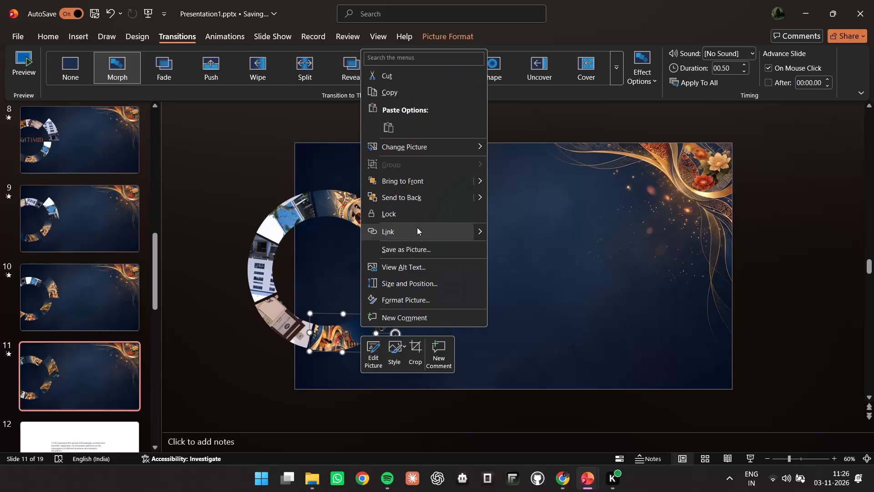
left_click(520, 144)
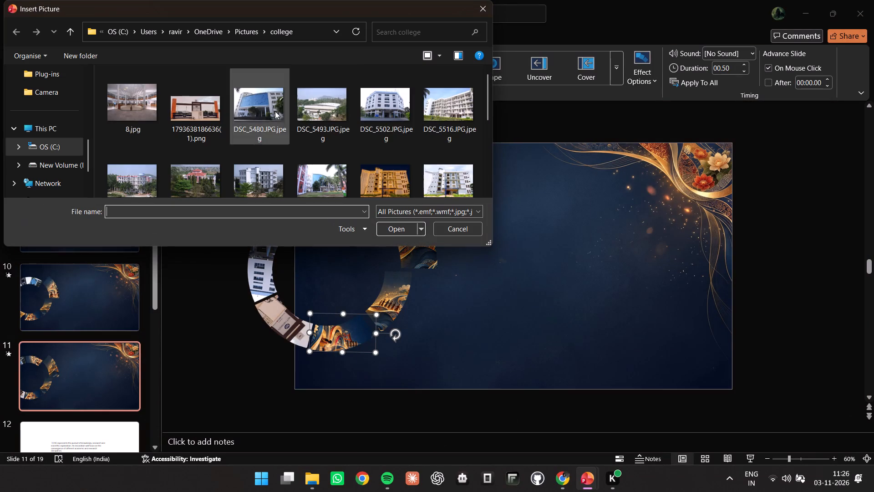
left_click(398, 177)
left_click(399, 220)
left_click(400, 223)
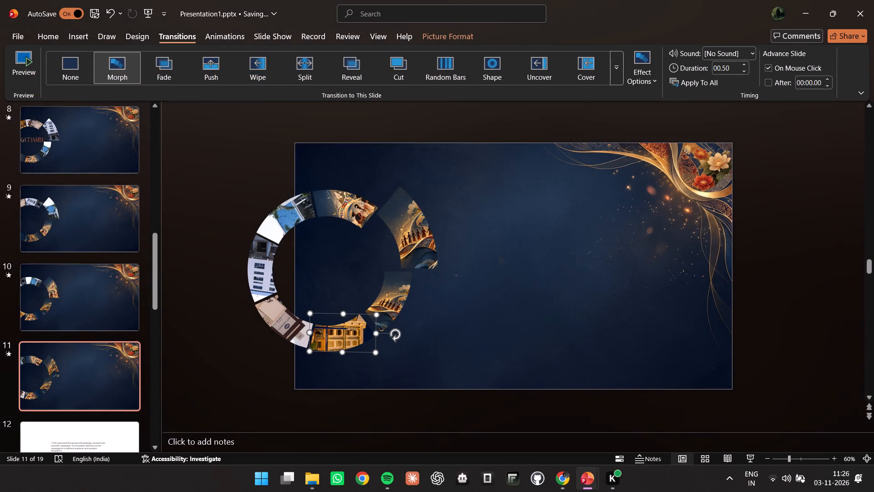
Replace the picture in slide 11's lower-right ring segment with Cultural Harmony_ A World United-3.png from New folder inside the ppt pictures folder.
left_click(400, 288)
right_click(400, 288)
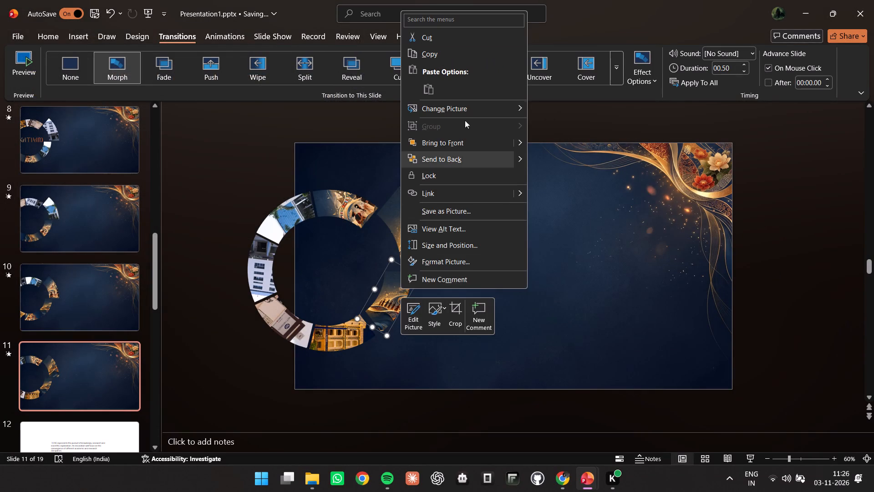
left_click(469, 103)
left_click(556, 113)
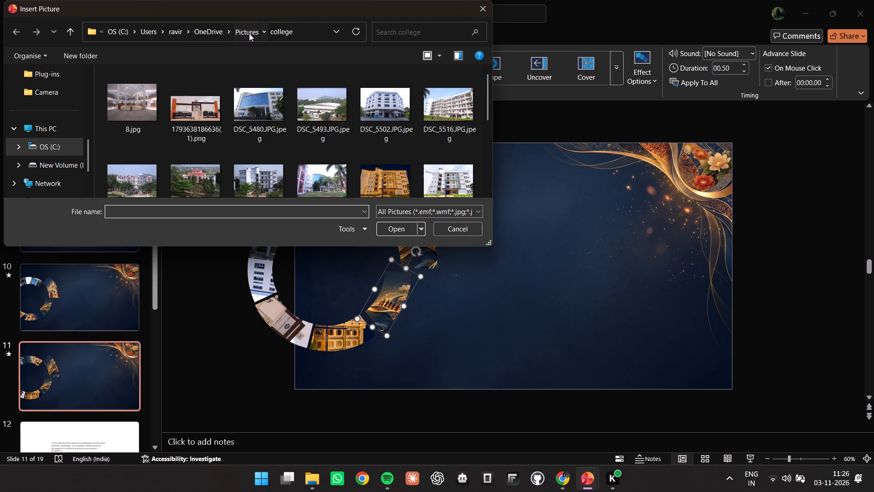
left_click(249, 33)
double_click(158, 144)
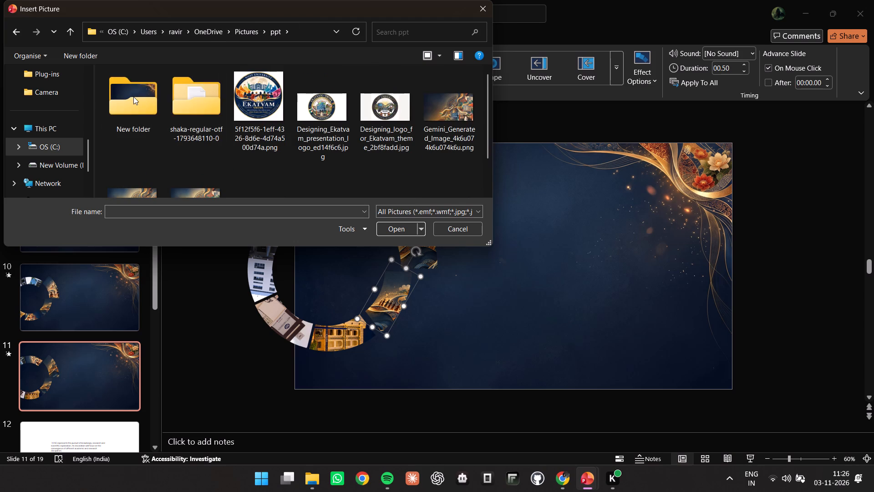
double_click(133, 97)
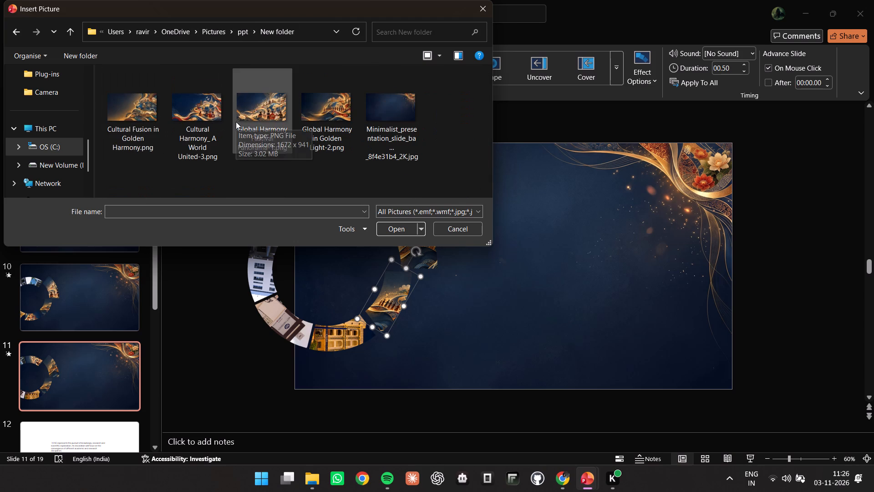
left_click(209, 118)
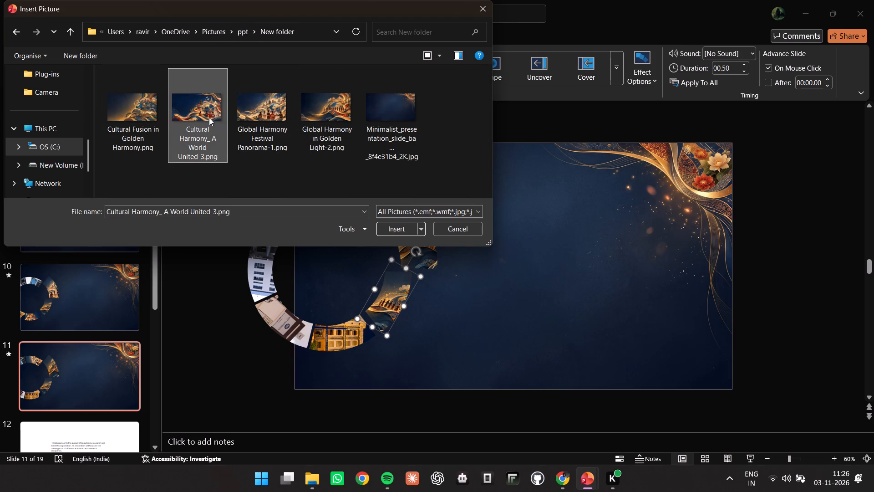
left_click(390, 228)
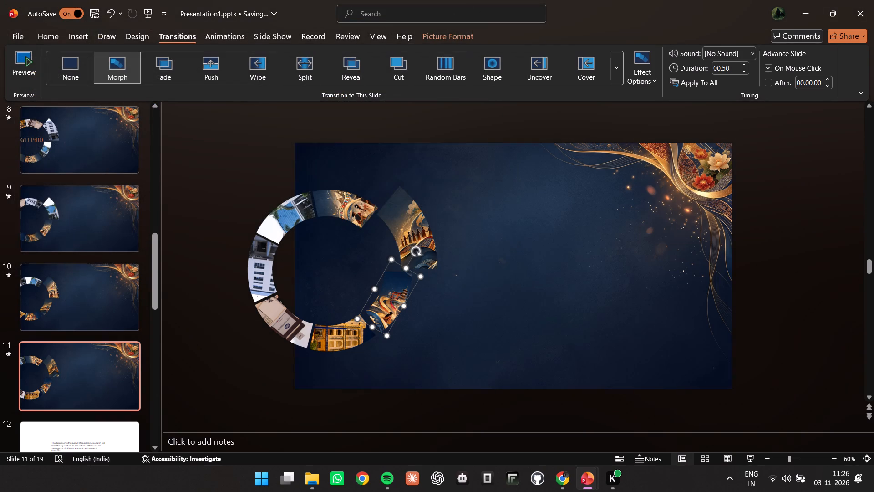
left_click(268, 371)
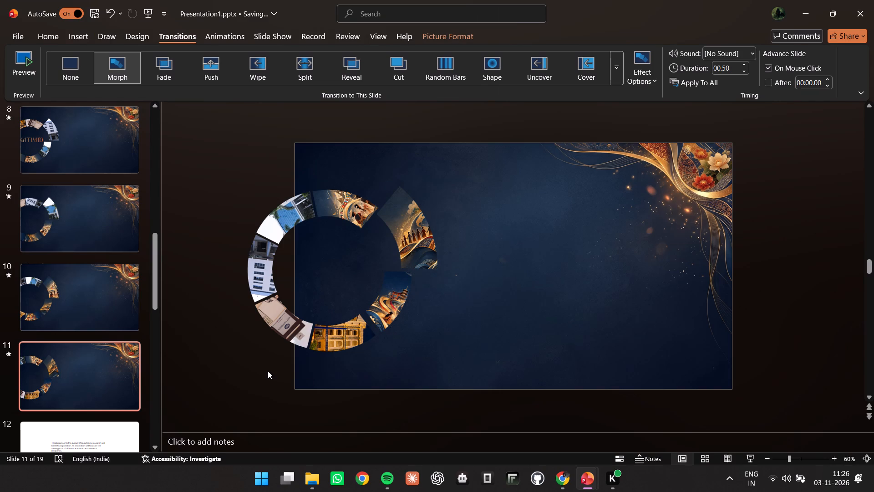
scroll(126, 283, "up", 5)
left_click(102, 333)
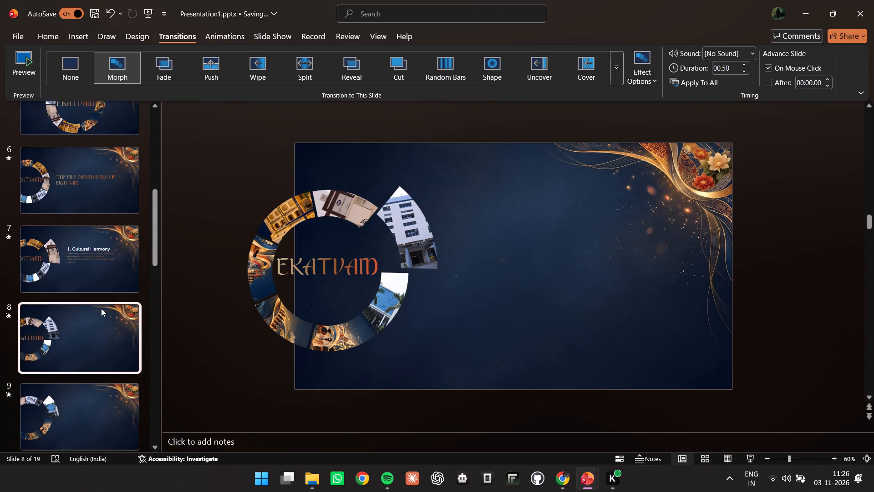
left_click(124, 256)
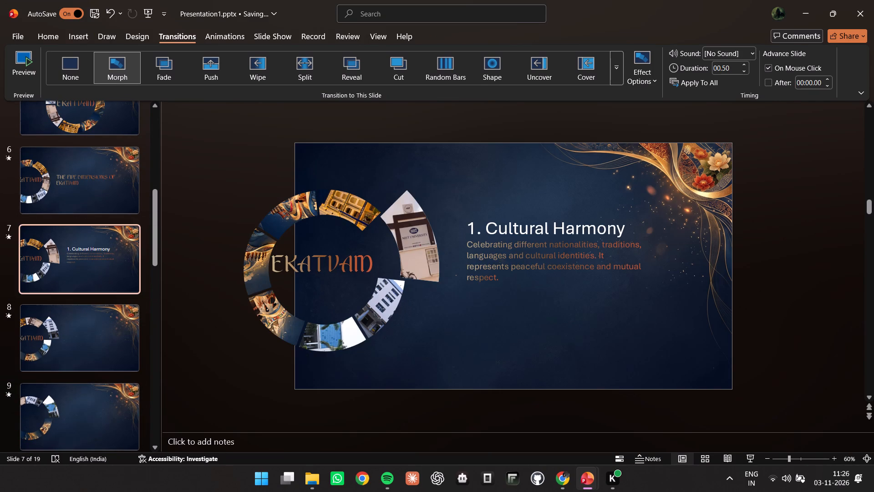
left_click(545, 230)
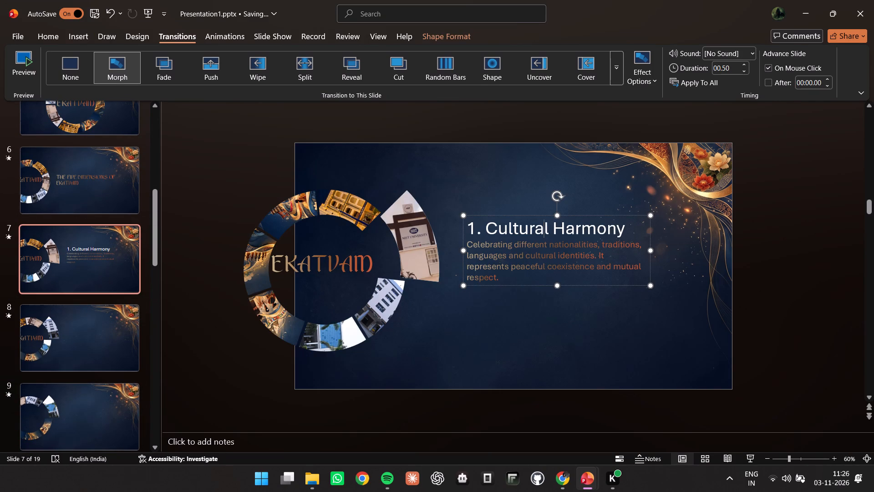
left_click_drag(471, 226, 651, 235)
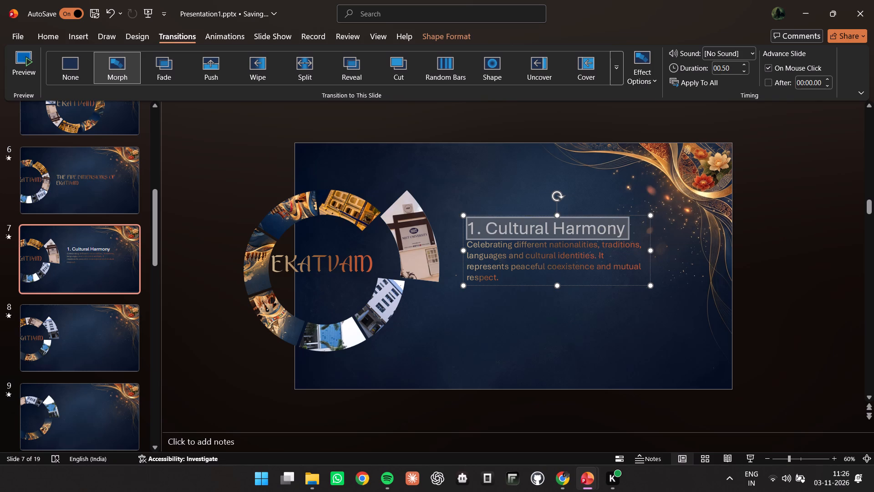
Copy the EKATVAM title from the ring on slide 8 and paste it onto slide 9.
left_click(114, 309)
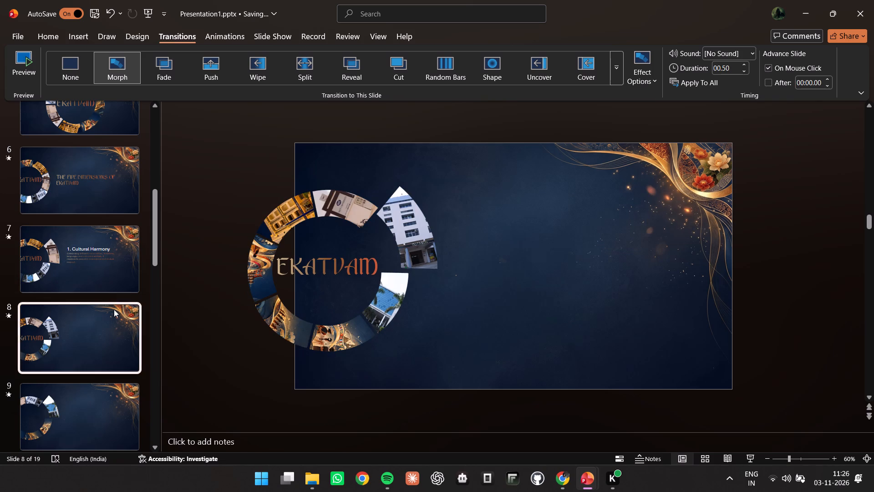
right_click(332, 277)
right_click(322, 250)
left_click(340, 179)
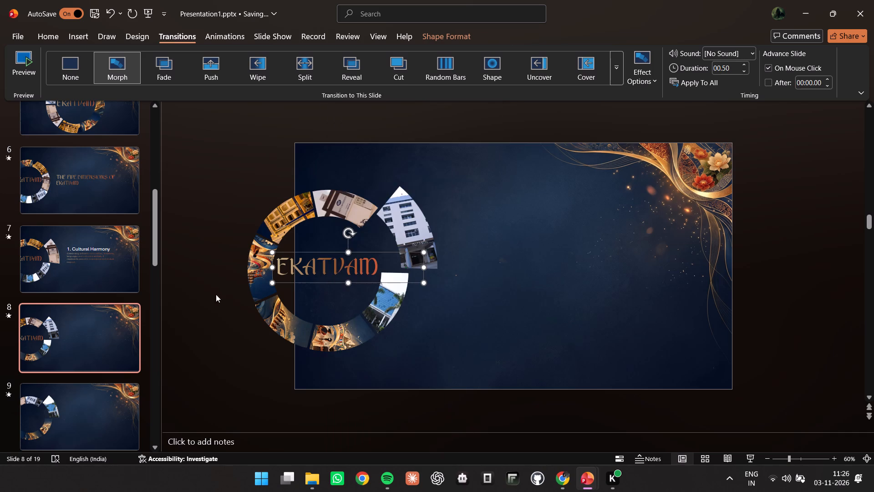
scroll(165, 323, "down", 4)
scroll(75, 176, "up", 3)
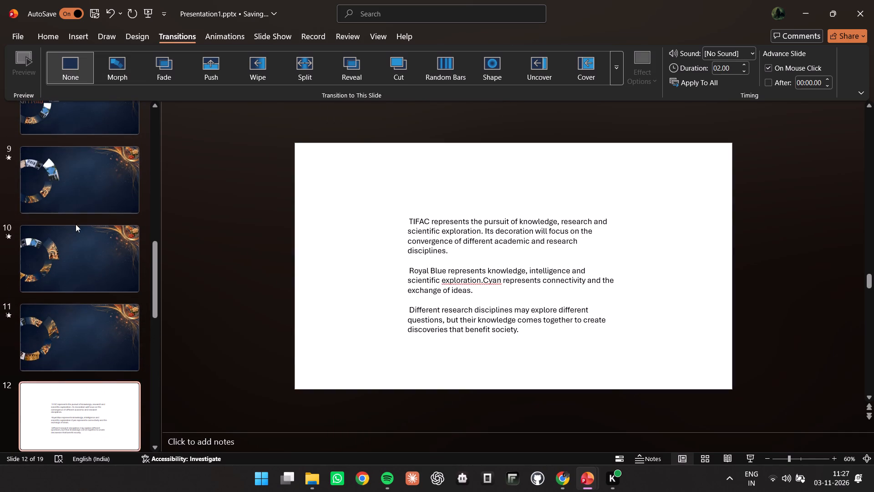
left_click(79, 184)
right_click(352, 261)
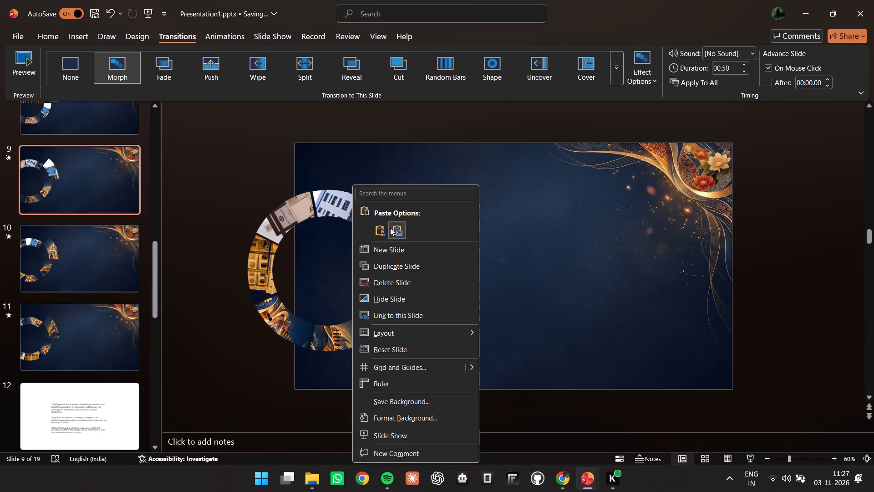
left_click(382, 230)
Paste the copied EKATVAM title into the rings on slides 10 and 11.
left_click(107, 272)
right_click(345, 290)
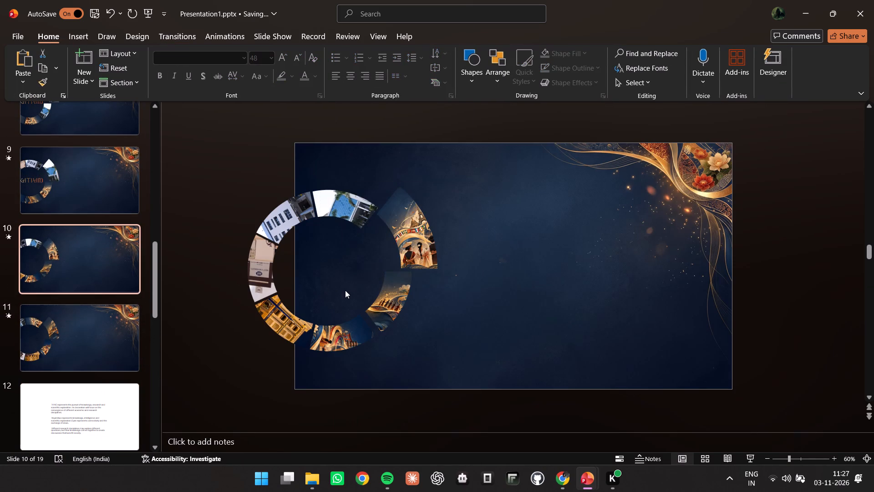
left_click(370, 56)
left_click(128, 338)
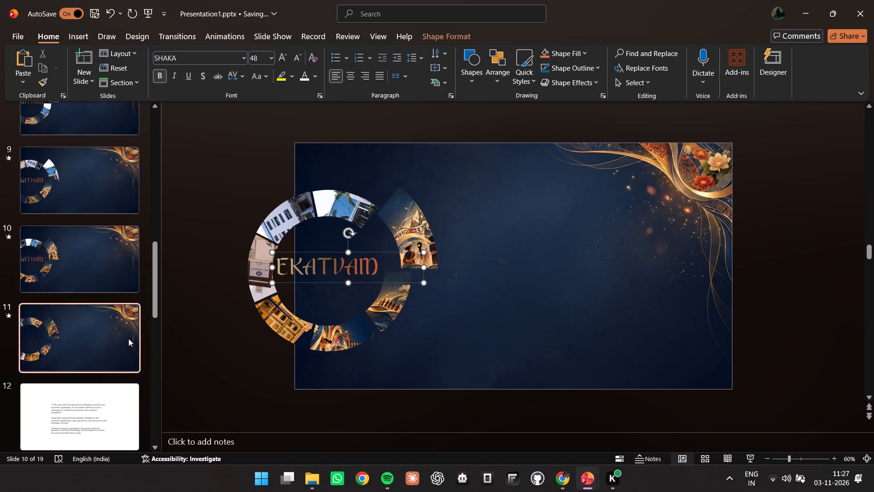
right_click(312, 268)
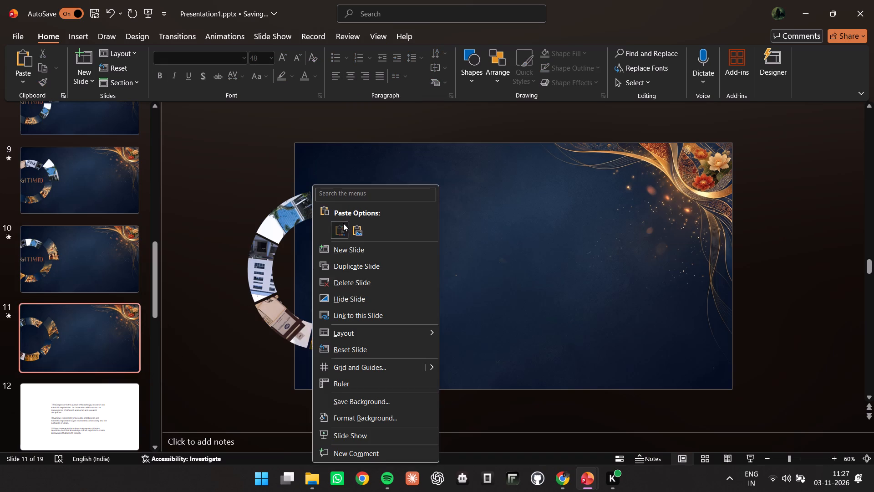
left_click(343, 223)
Copy the "2. Intellectual Convergence" heading and description from slide 4 and paste them onto slide 8.
scroll(73, 203, "up", 3)
left_click(81, 222)
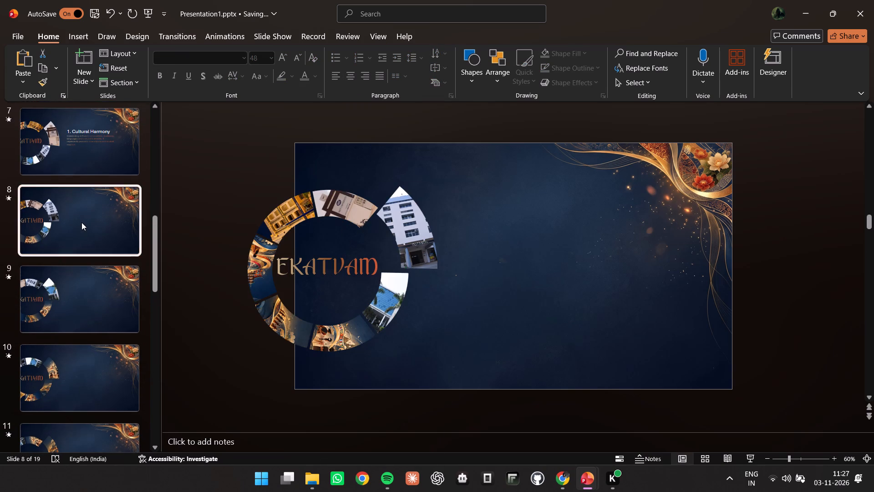
scroll(262, 228, "up", 5)
scroll(104, 180, "up", 3)
left_click(91, 260)
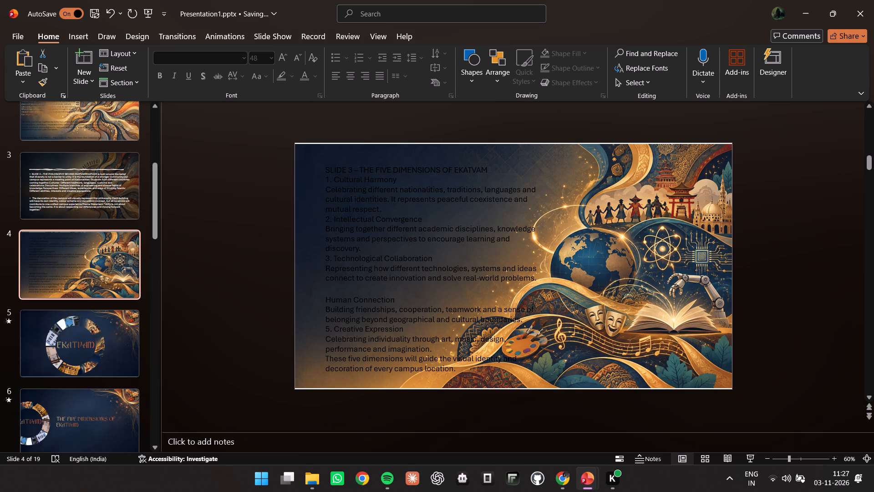
left_click(325, 220)
left_click(325, 220)
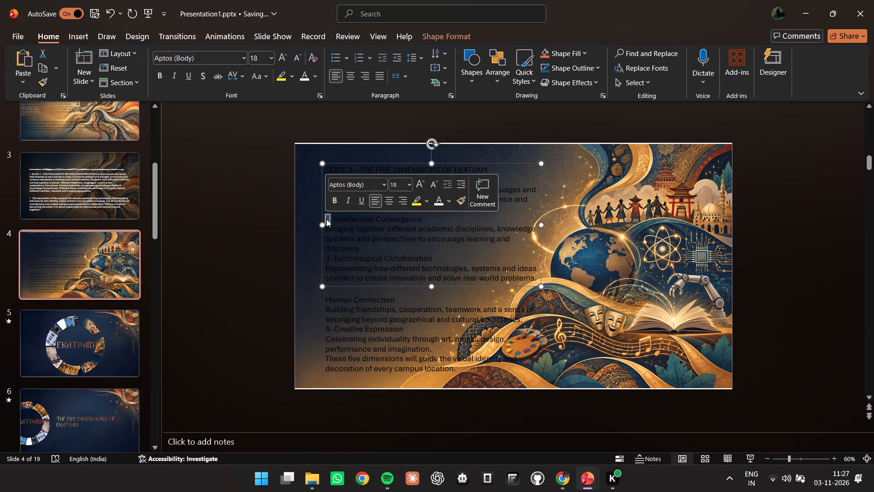
left_click(326, 219)
left_click_drag(326, 219, 384, 249)
right_click(375, 236)
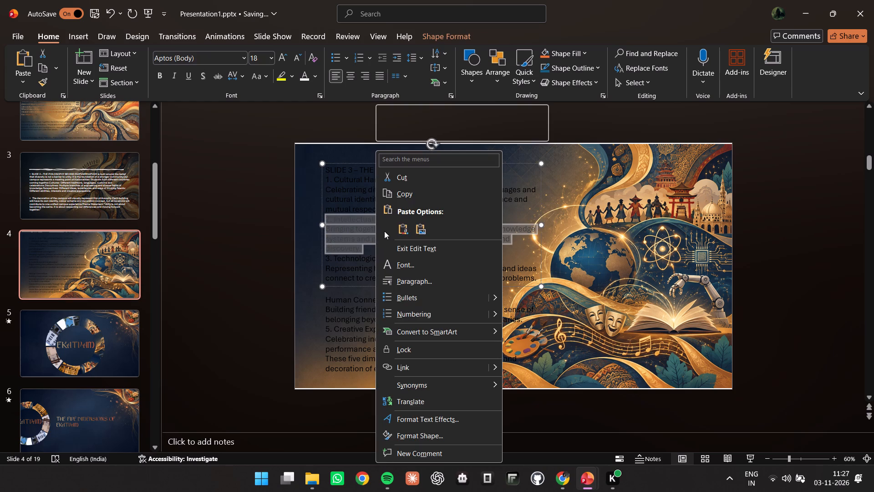
left_click(405, 190)
scroll(68, 410, "down", 5)
left_click(91, 388)
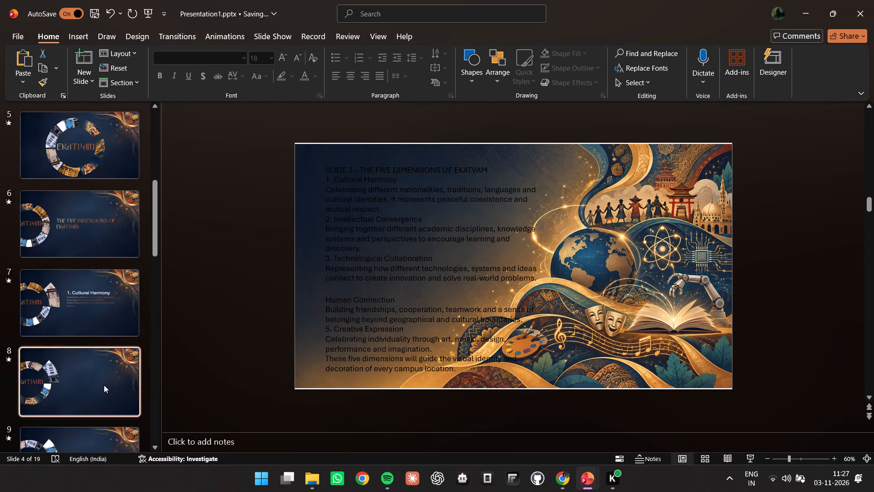
key("ctrl+v")
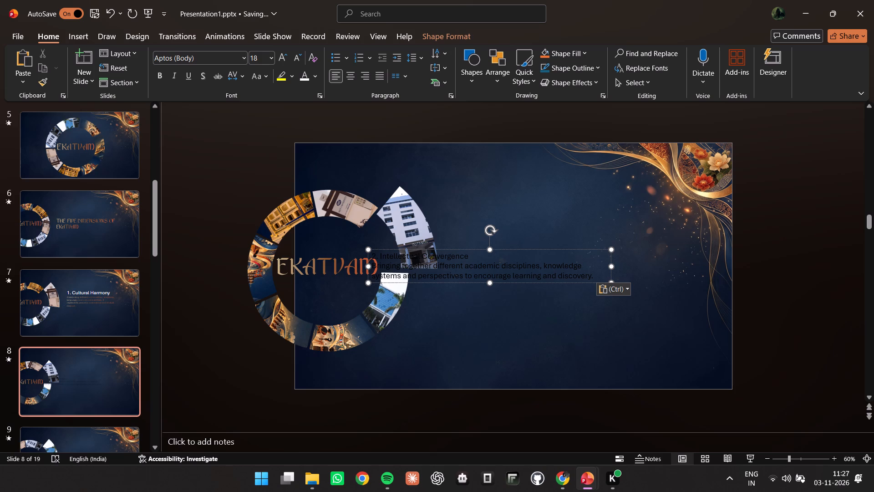
Move slide 8's Intellectual Convergence text box to the empty area right of the ring, beside the enlarged segment.
left_click_drag(457, 251, 547, 246)
left_click_drag(473, 247, 561, 238)
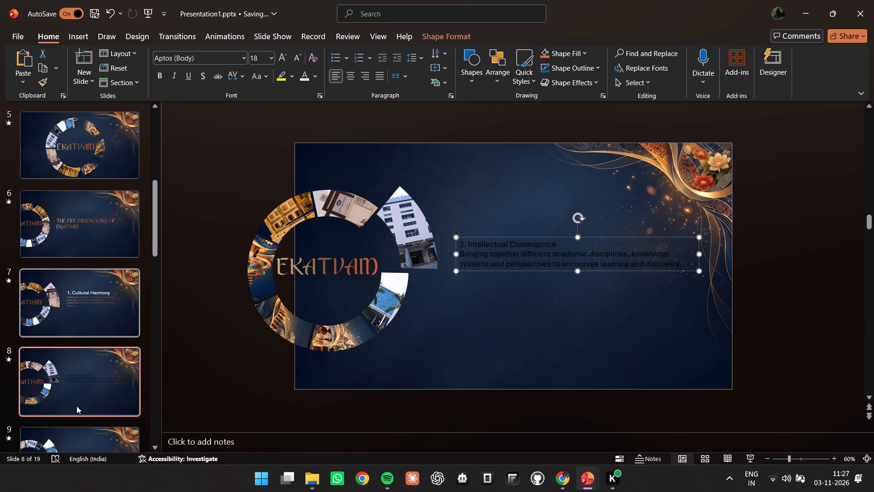
Copy the "3. Technological Collaboration" heading and description from slide 4 and place them on slide 9, right of the ring.
scroll(76, 409, "down", 1)
left_click(76, 409)
scroll(84, 318, "up", 5)
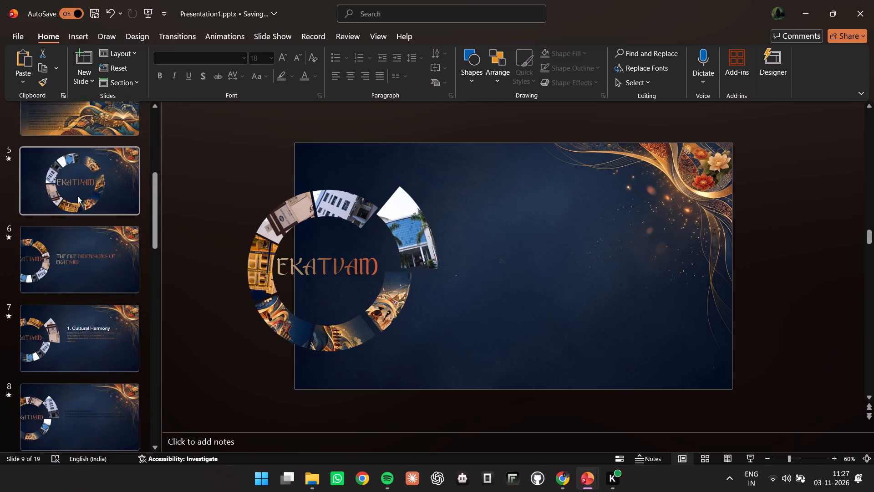
scroll(79, 190, "up", 2)
left_click(80, 190)
left_click_drag(325, 257, 348, 265)
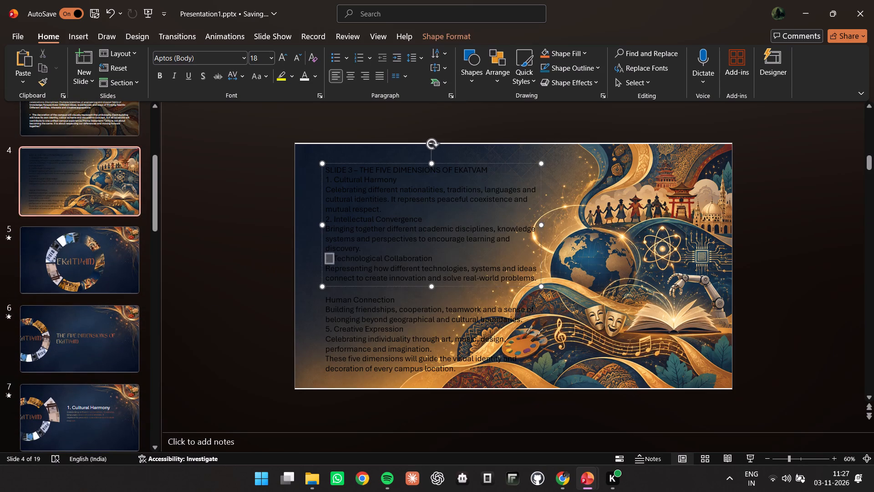
left_click_drag(348, 265, 534, 285)
key("ctrl+c")
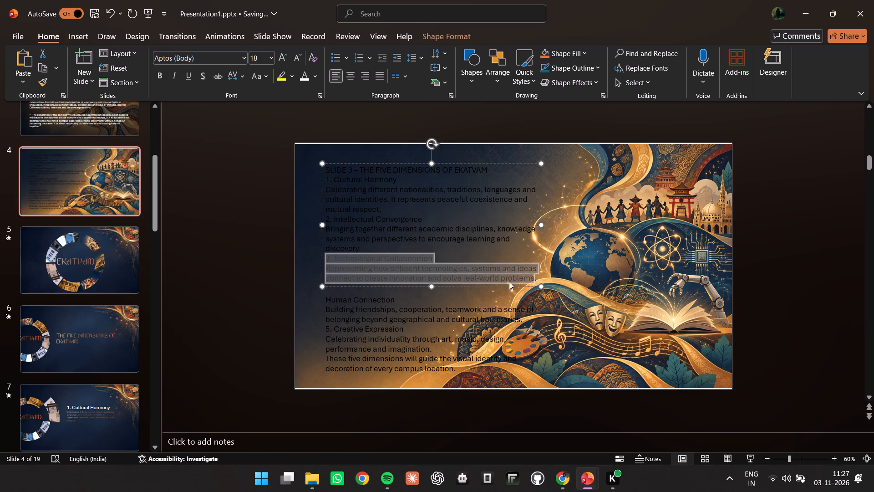
scroll(371, 305, "down", 6)
scroll(140, 307, "down", 5)
left_click(88, 256)
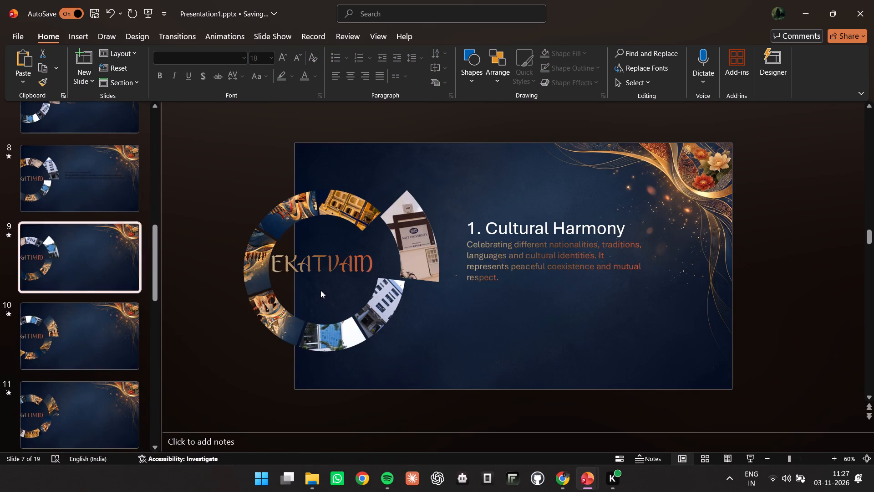
key("ctrl+v")
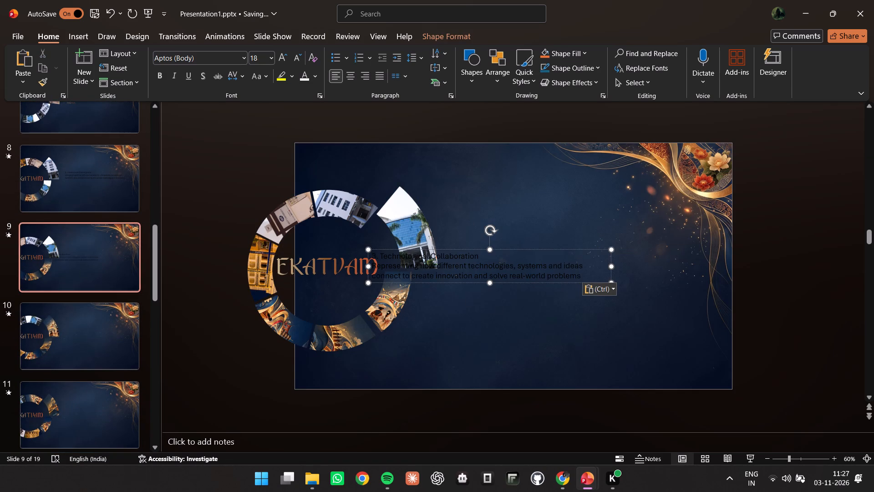
left_click_drag(474, 249, 566, 240)
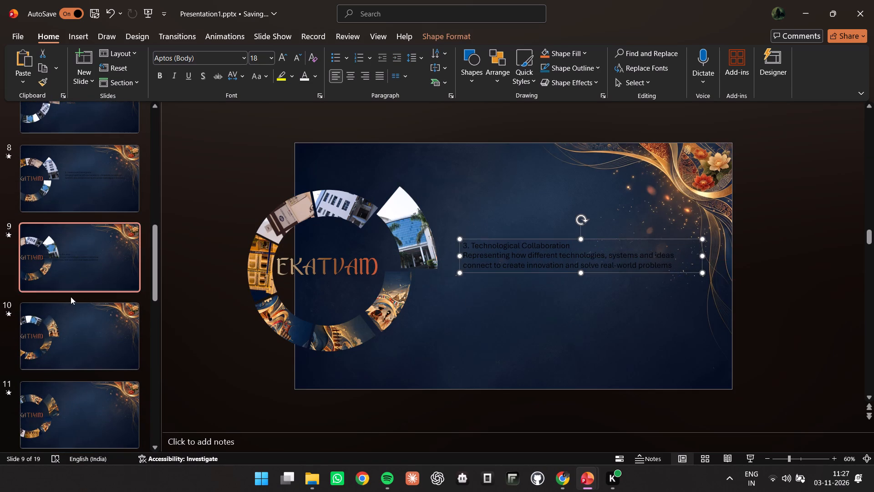
Copy the "Human Connection" heading and description from slide 4 and paste them onto slide 10.
left_click(71, 359)
scroll(105, 289, "up", 6)
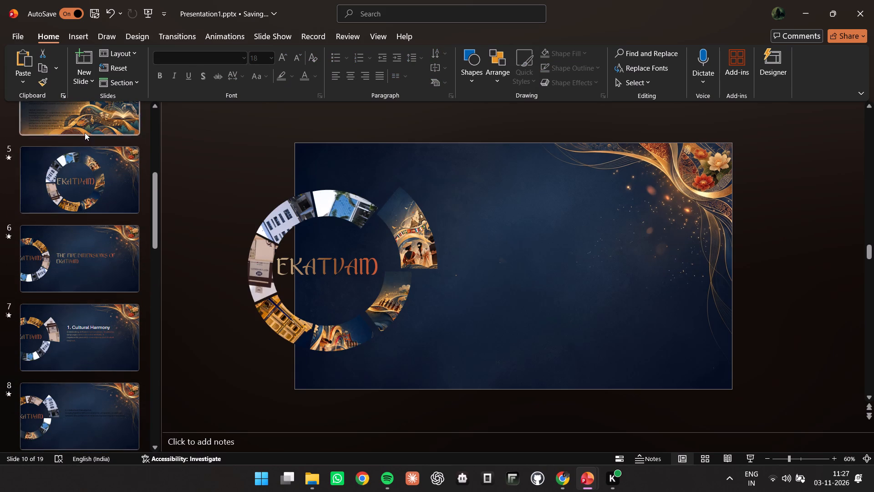
left_click(85, 133)
left_click(327, 298)
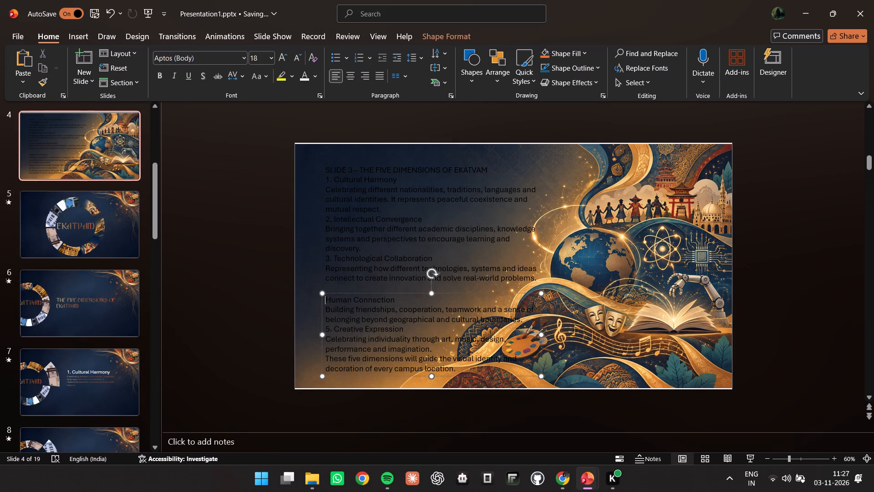
left_click(327, 300)
left_click_drag(326, 299, 517, 316)
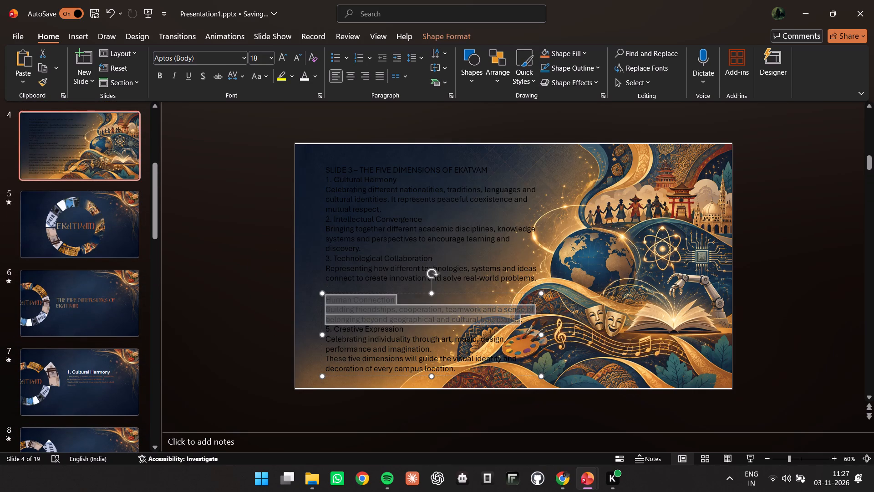
left_click_drag(517, 316, 542, 316)
key("ctrl+c")
scroll(56, 349, "down", 6)
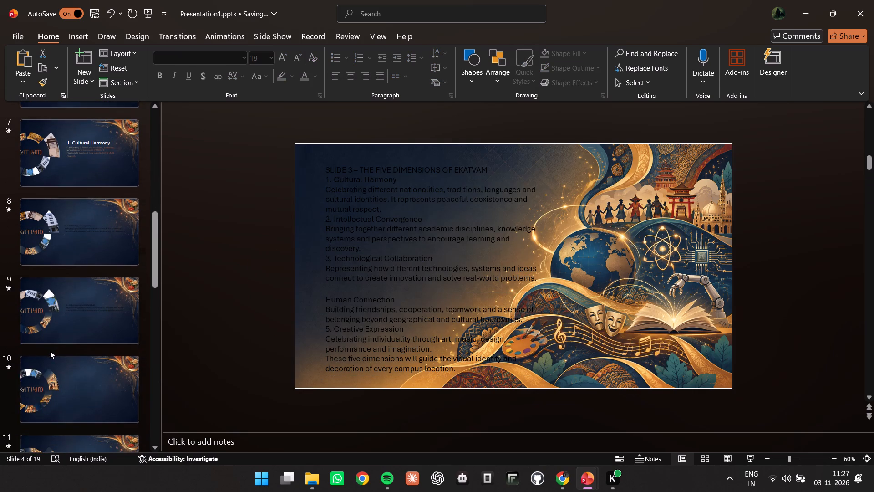
left_click(84, 388)
key("ctrl+v")
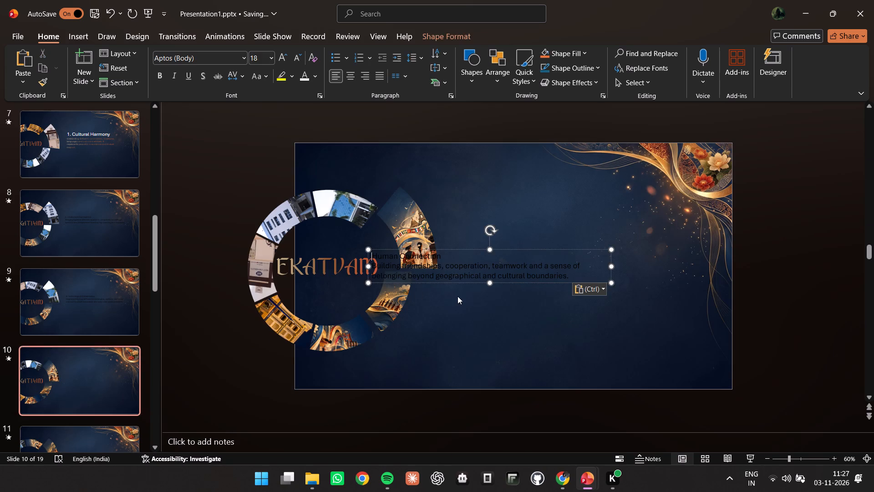
Copy the "5. Creative Expression" heading, its description and the closing sentence from slide 4 and paste them onto slide 11.
scroll(29, 205, "up", 10)
left_click(54, 281)
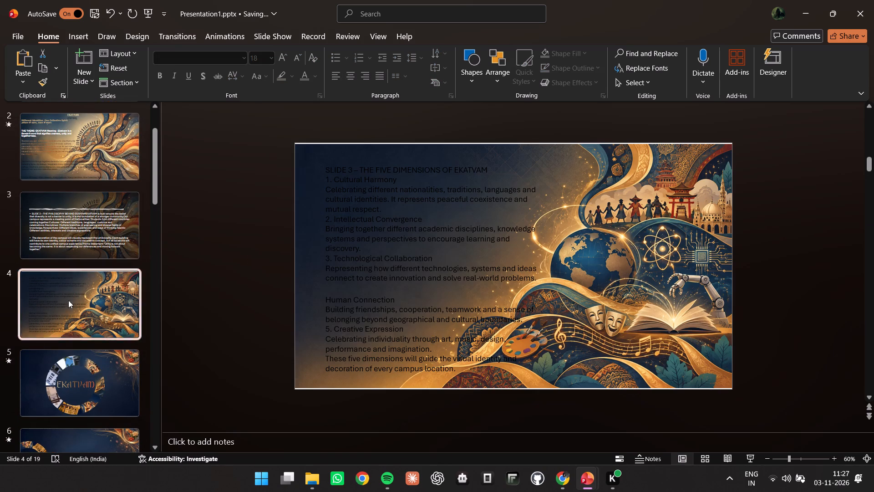
left_click_drag(325, 328, 447, 376)
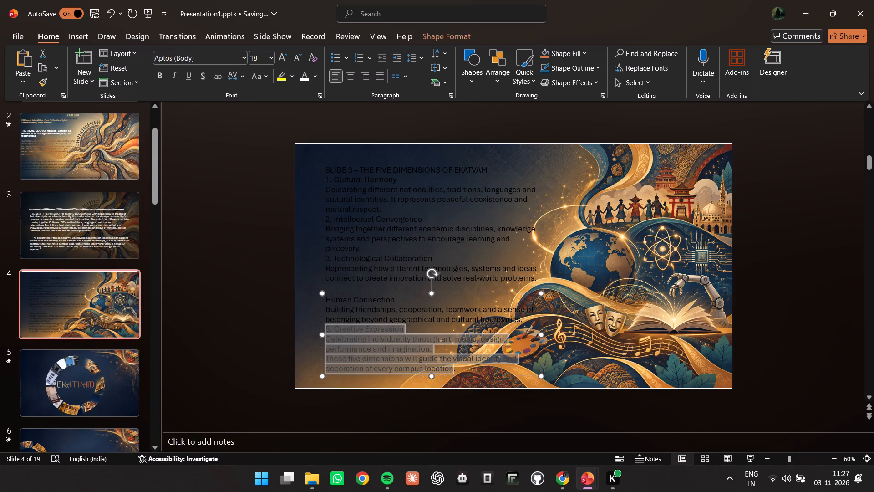
left_click_drag(447, 376, 459, 376)
key("ctrl+c")
scroll(132, 316, "down", 15)
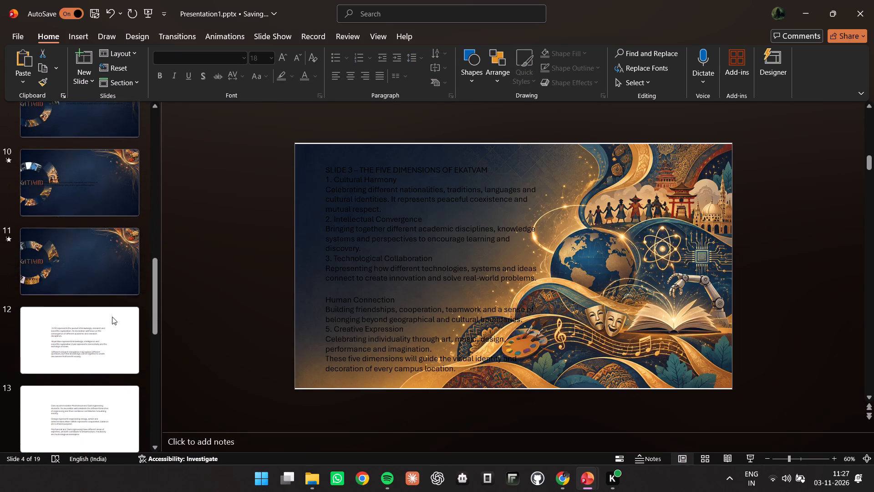
left_click(102, 233)
key("ctrl+v")
Delete slide 4, the original slide listing all five dimensions over the illustrated background.
scroll(240, 296, "up", 6)
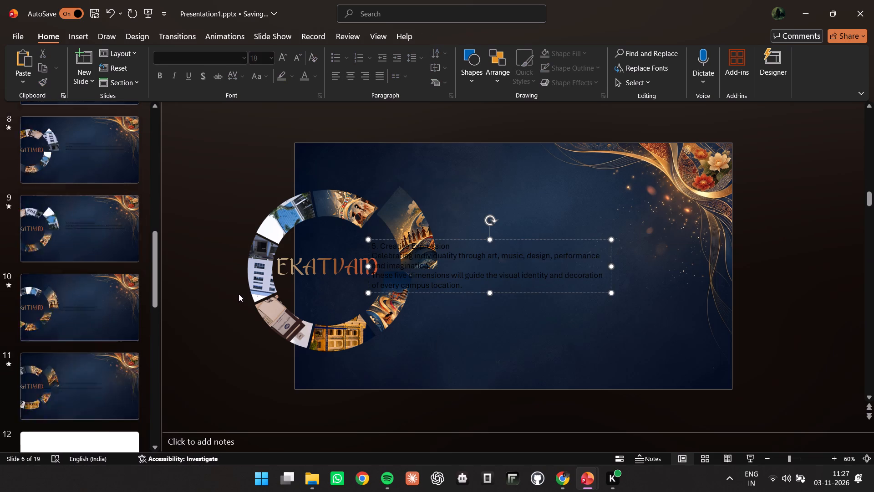
scroll(126, 248, "up", 6)
left_click(91, 224)
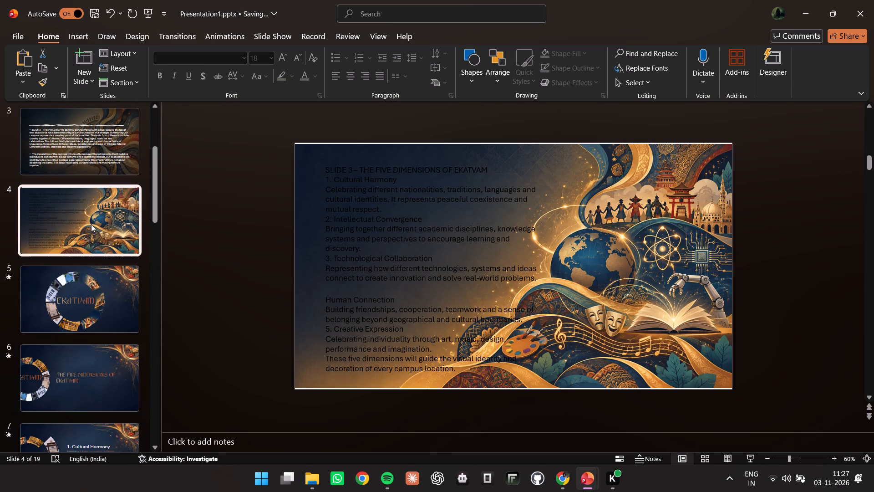
key("Delete")
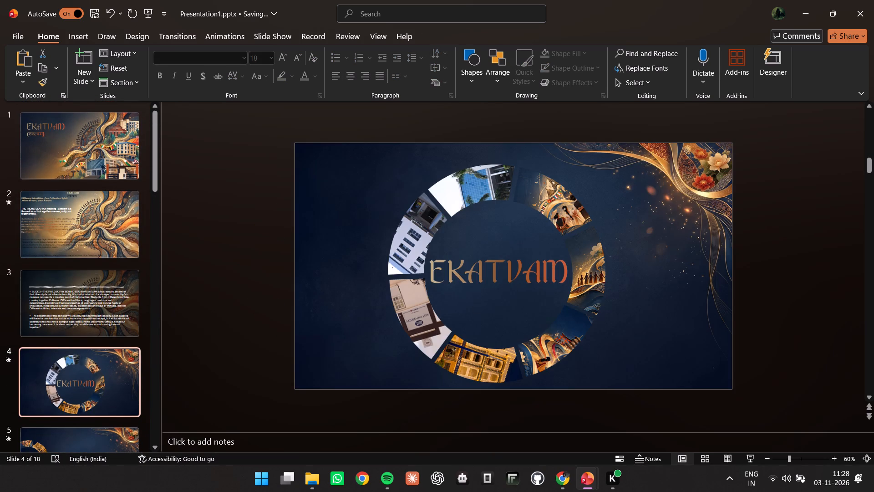
Look over slides 1 to 3 and play the slide show from slide 2, replaying the transition between slides 1 and 2.
left_click(101, 296)
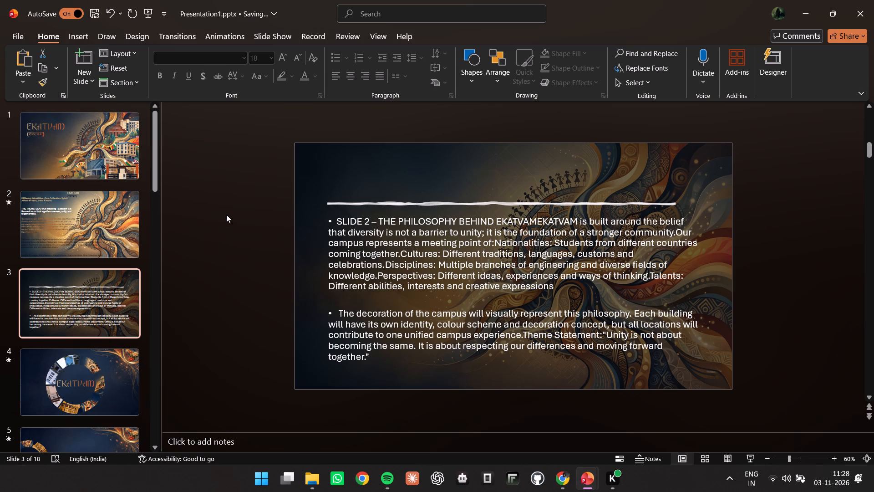
left_click(456, 163)
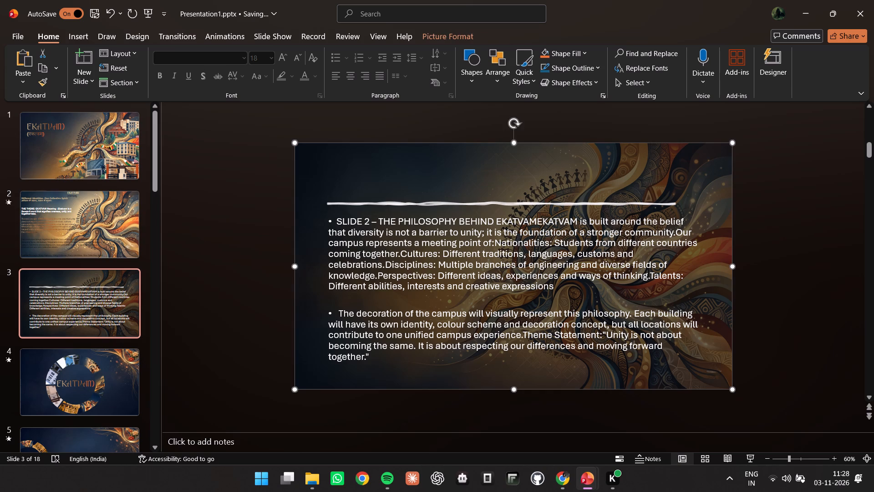
left_click(91, 132)
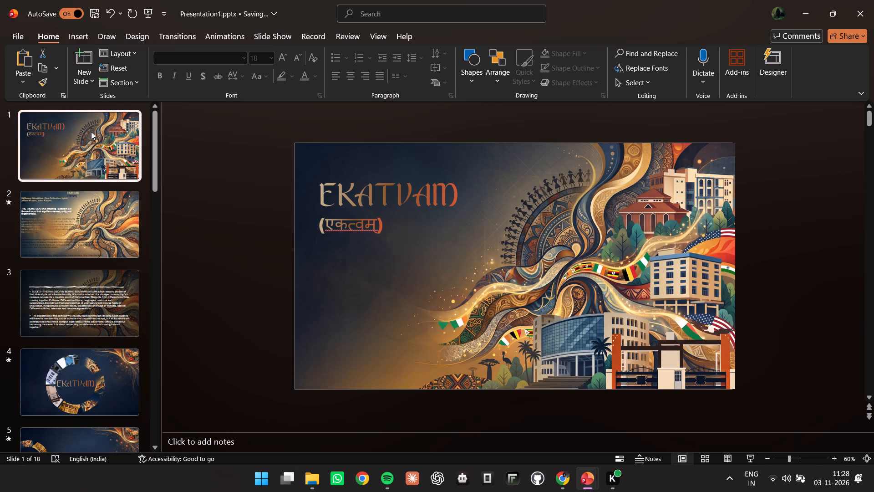
left_click(71, 226)
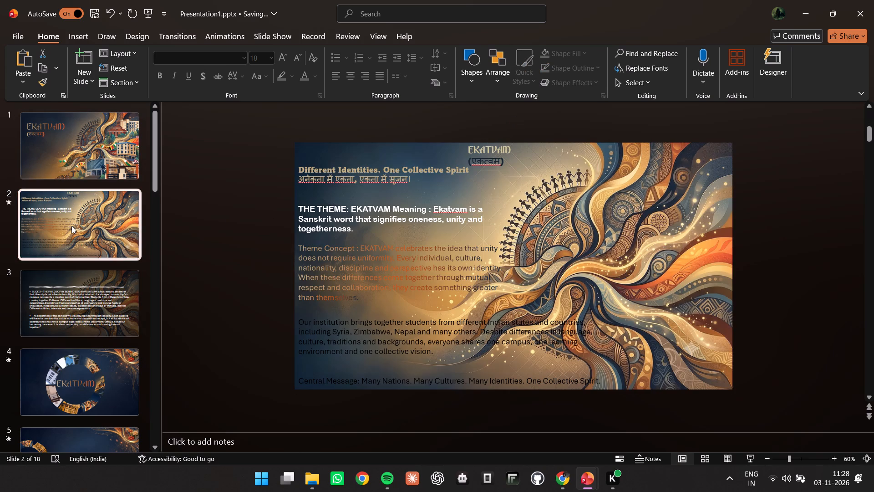
left_click(441, 228)
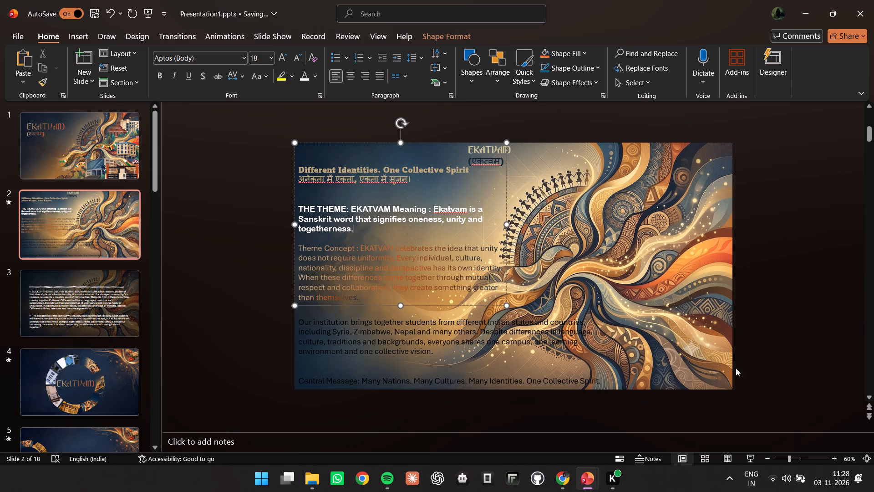
left_click(747, 453)
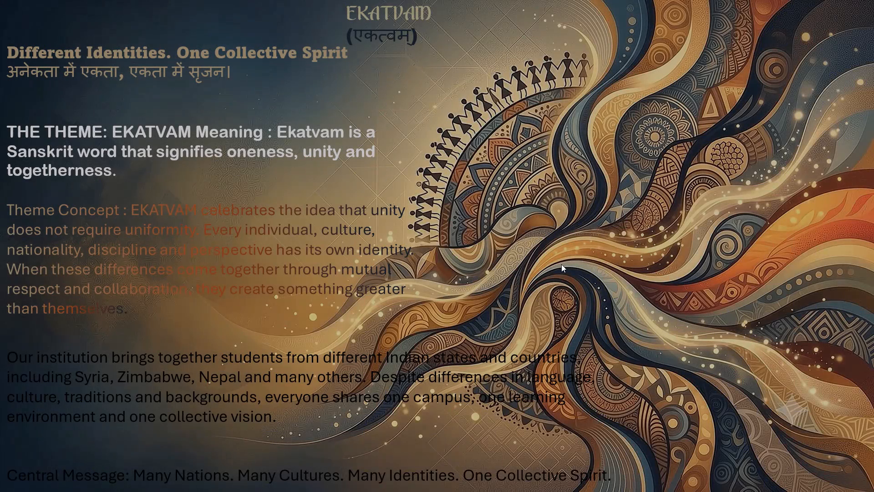
left_click(561, 264)
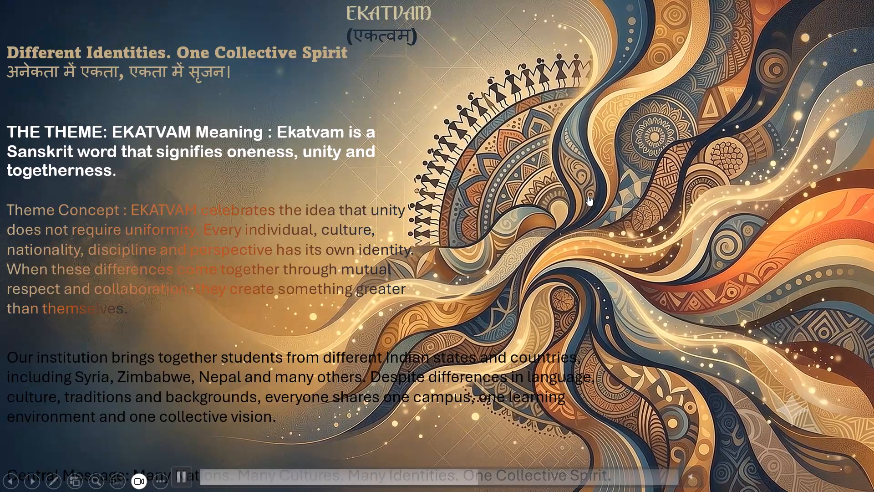
key("Left")
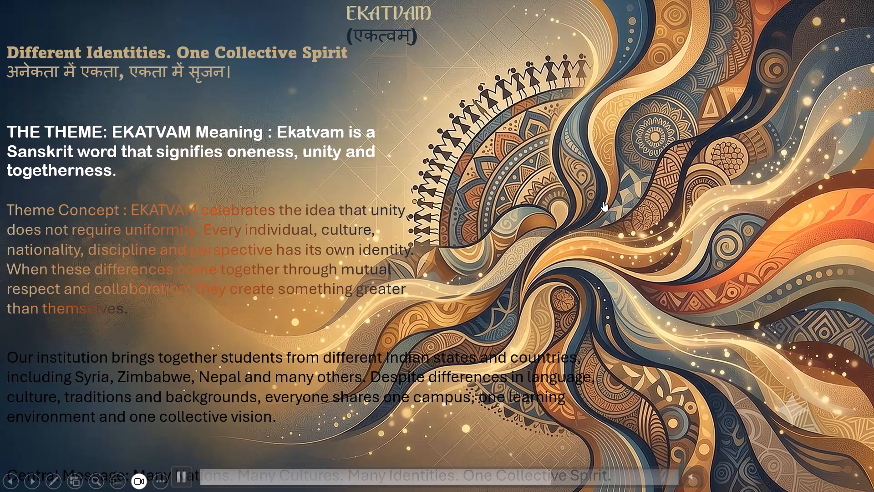
key("Left")
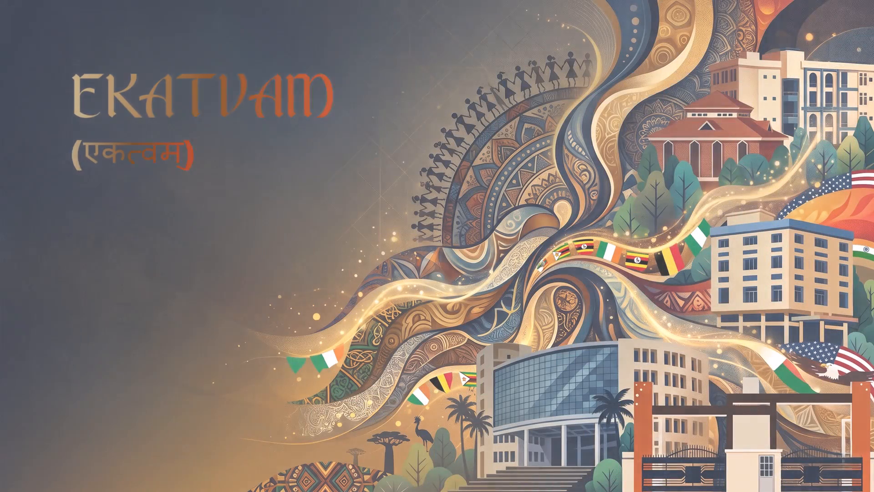
key("Right")
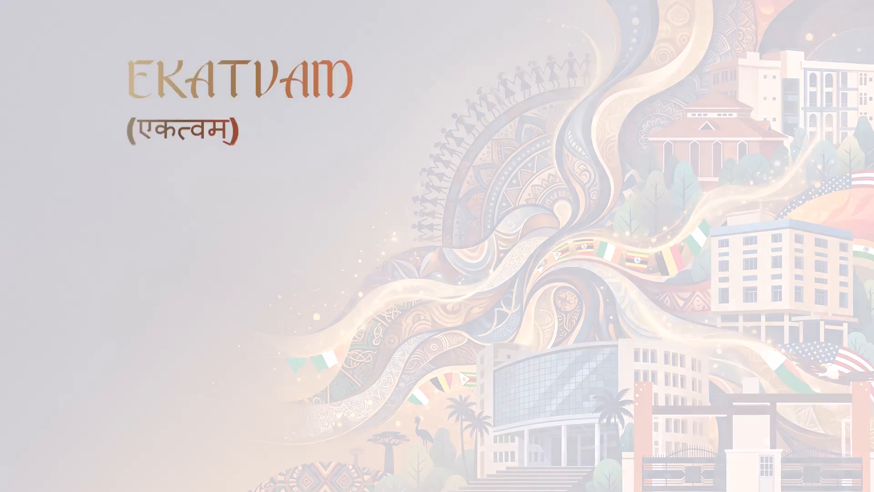
key("Left")
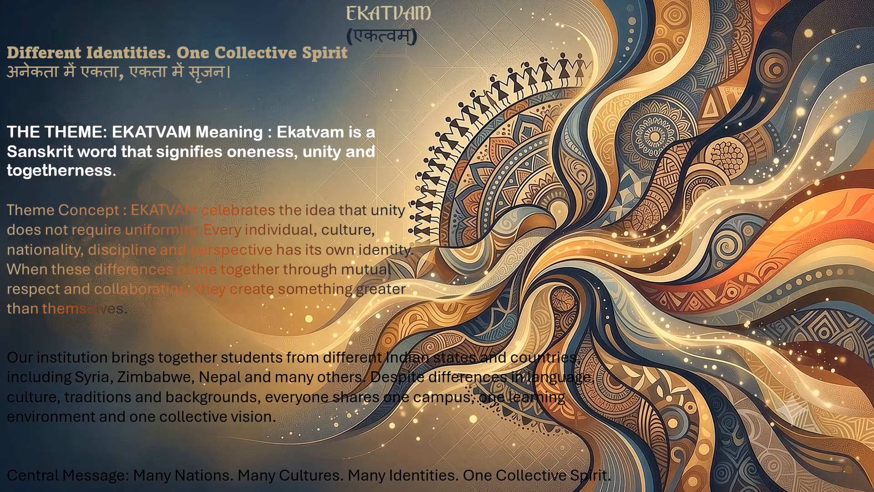
key("Left")
key("Left")
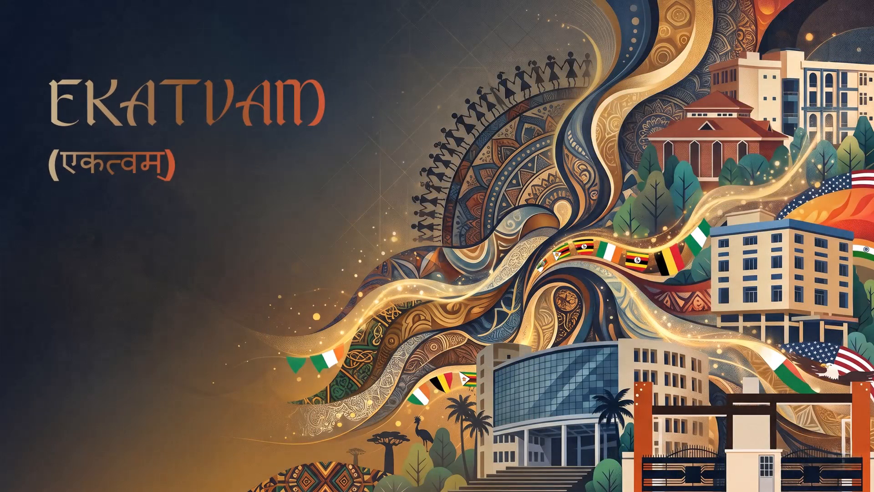
double_click(325, 220)
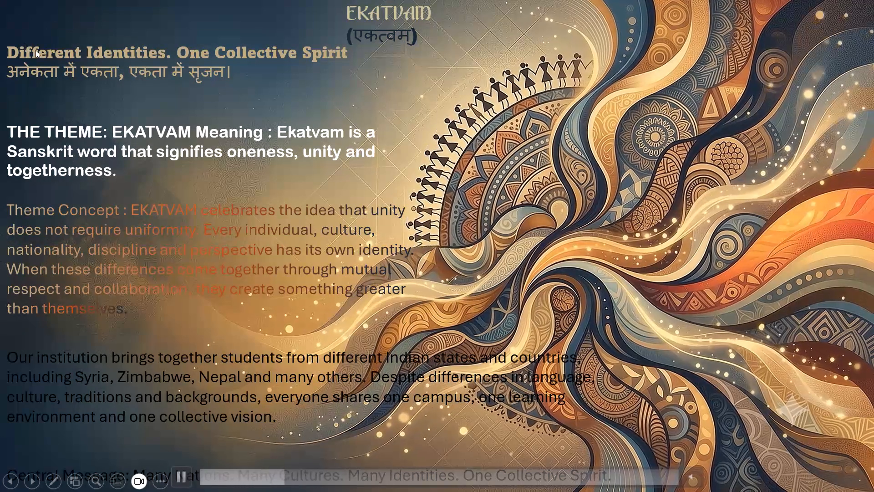
key("Escape")
double_click(95, 16)
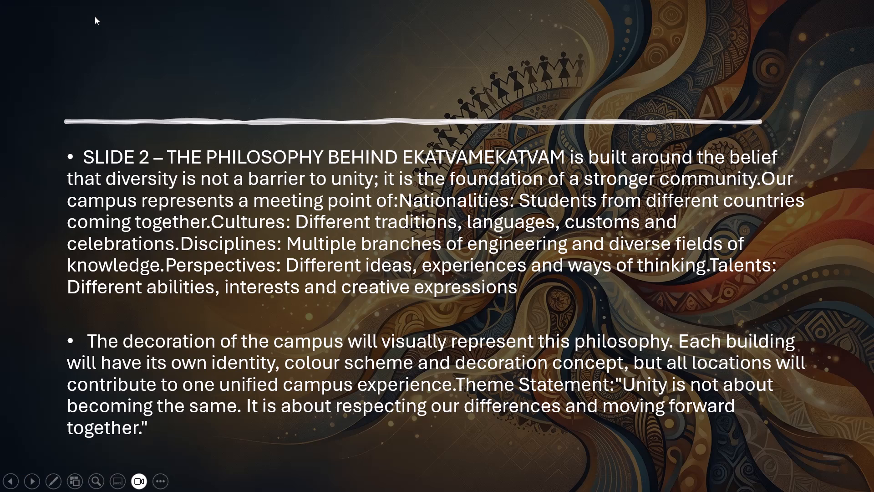
double_click(93, 22)
key("Escape")
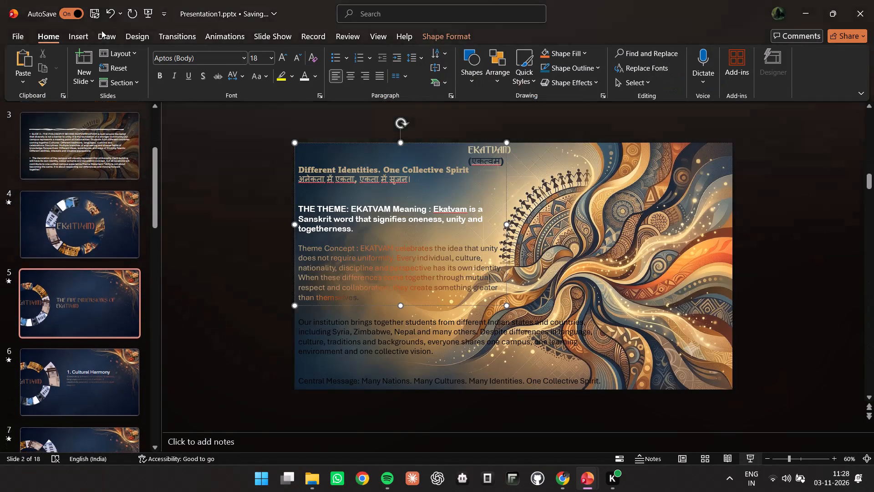
Apply the Fade transition to slide 2.
scroll(55, 168, "up", 12)
left_click(83, 206)
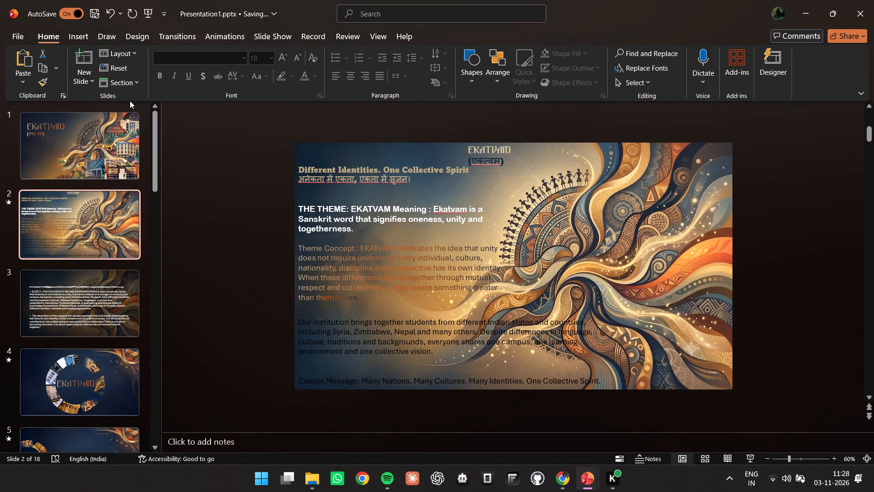
left_click(184, 33)
left_click(179, 67)
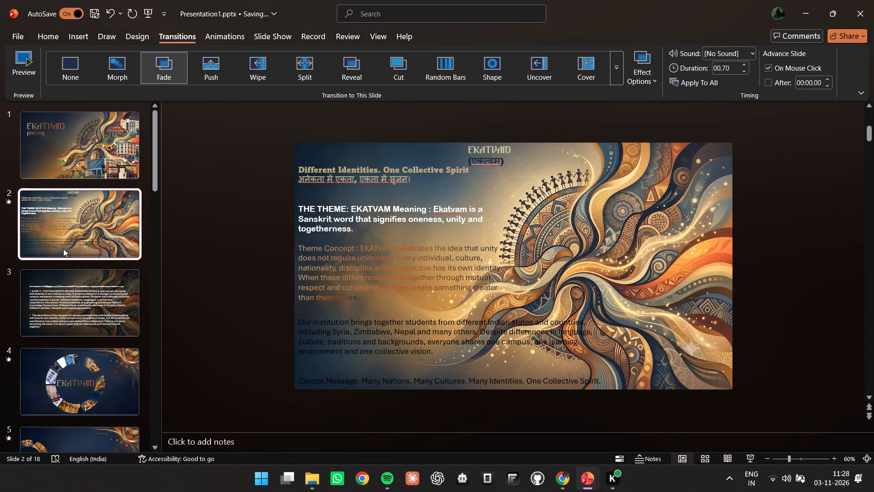
Apply the Fade transition to slides 3 and 4.
scroll(78, 264, "down", 4)
scroll(98, 176, "up", 2)
left_click(99, 206)
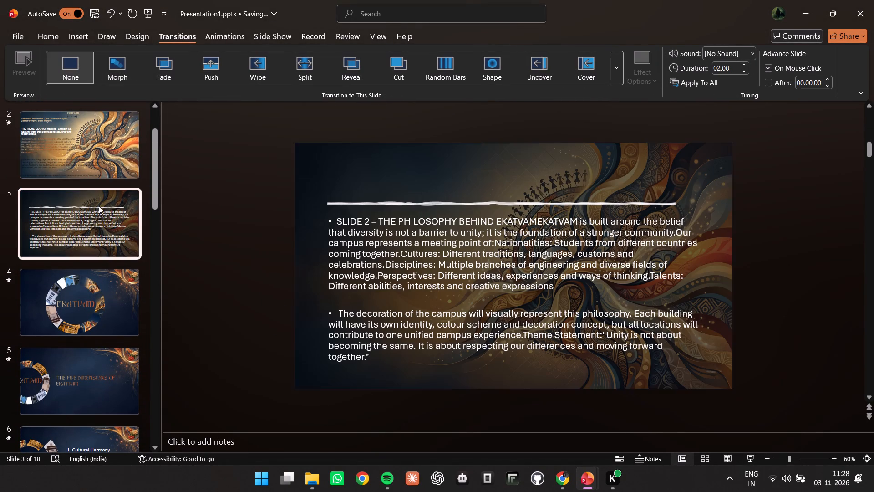
left_click(105, 80)
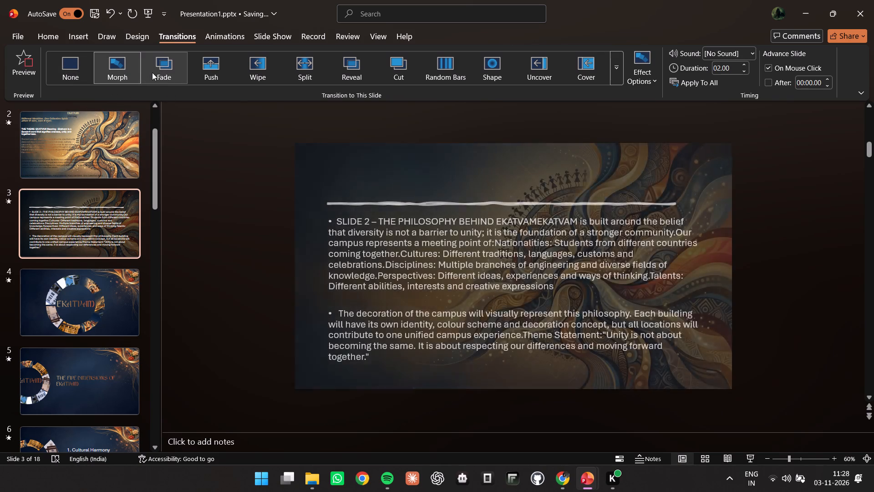
left_click(156, 72)
left_click(87, 153)
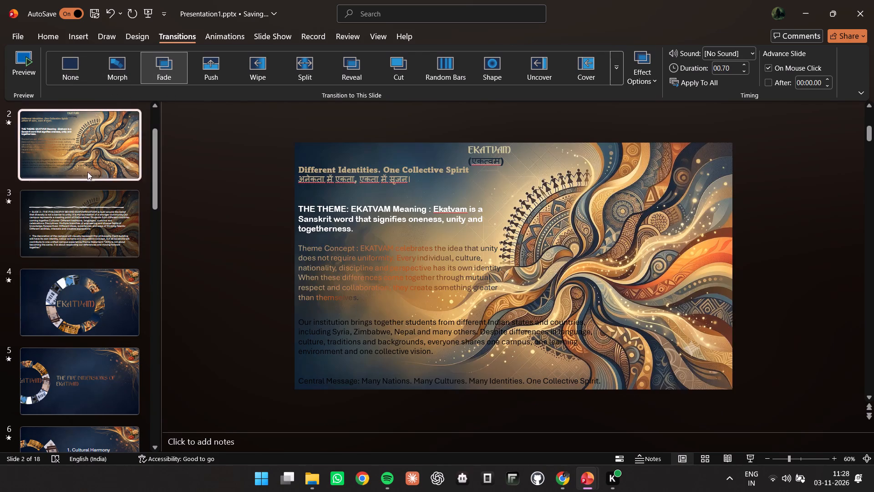
left_click(87, 204)
left_click(153, 71)
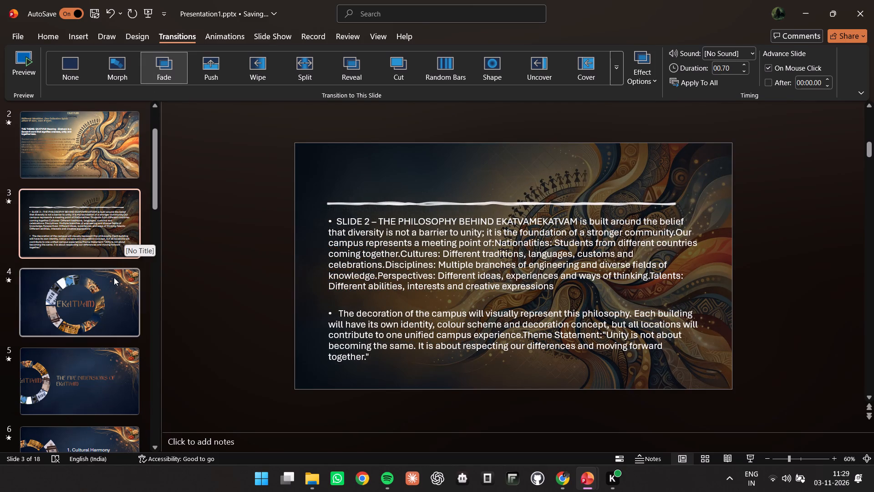
left_click(86, 279)
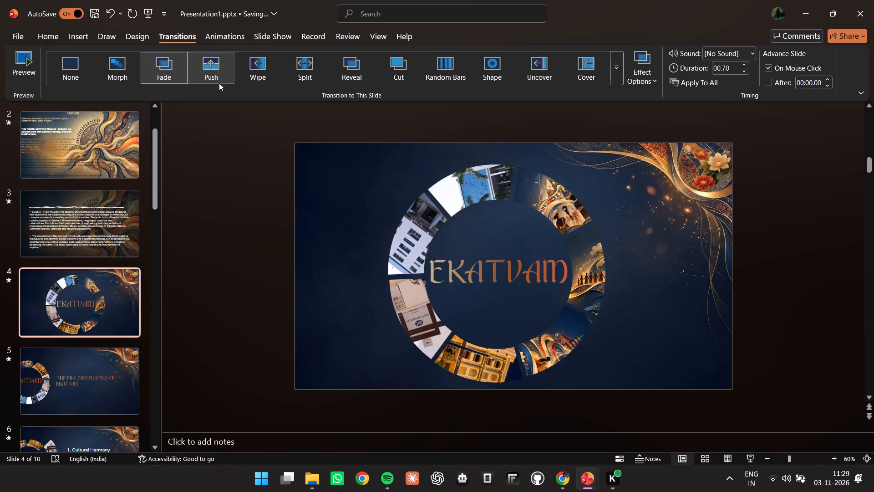
left_click(180, 64)
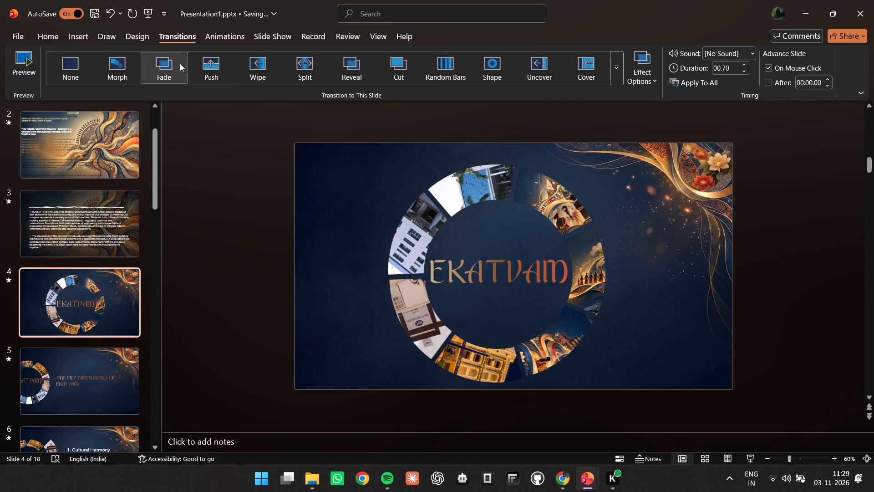
View the TIFAC text on slide 11.
scroll(149, 234, "down", 15)
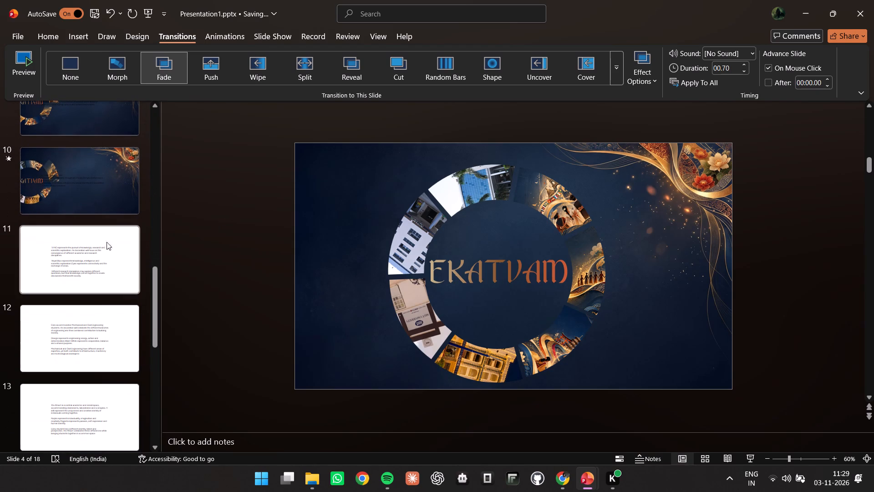
left_click(96, 247)
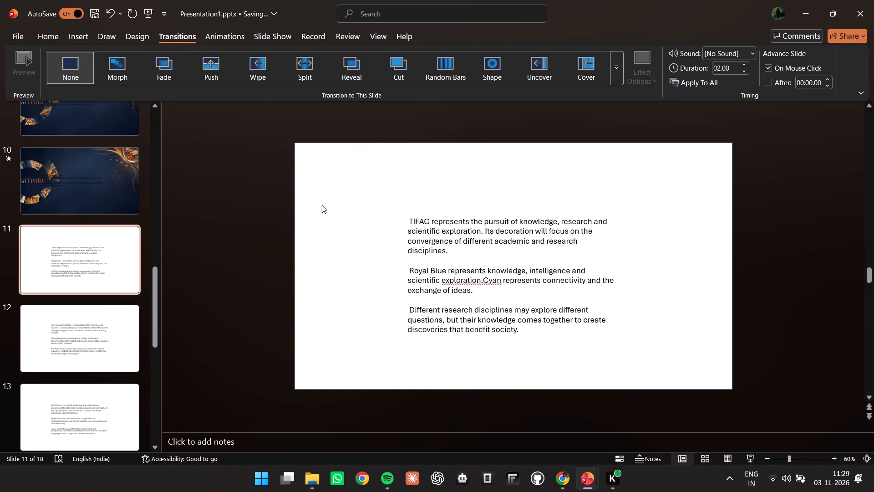
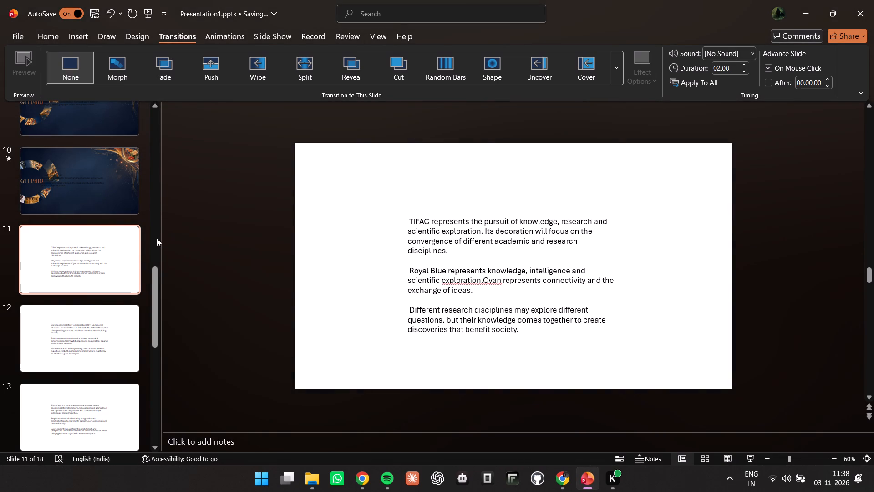
left_click(55, 317)
left_click(70, 233)
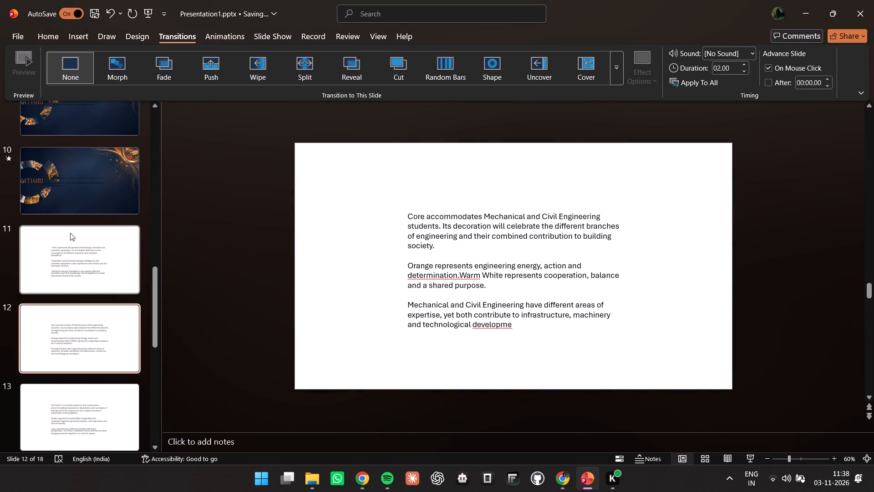
left_click(79, 319)
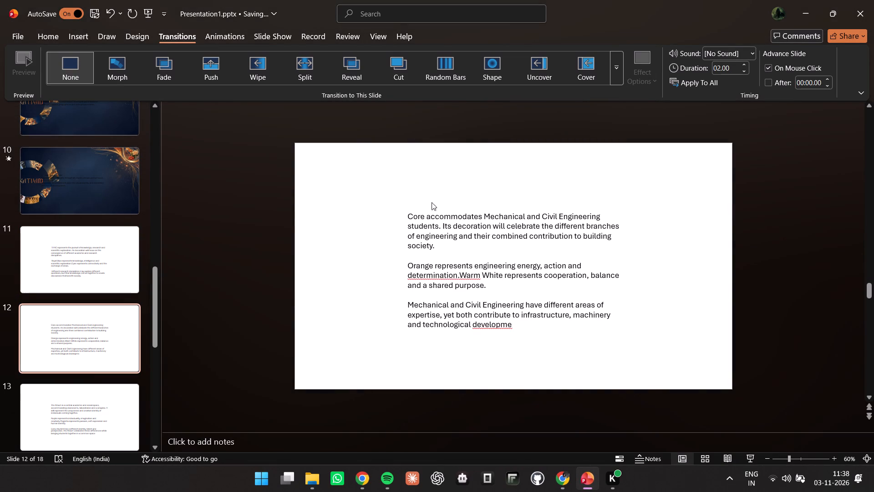
Fill slide 12's background with the Minimalist_presentation_slide_ba..._8f4e31b4_2K.jpg picture from the ppt folder's New folder.
left_click(403, 186)
right_click(374, 183)
left_click(364, 209)
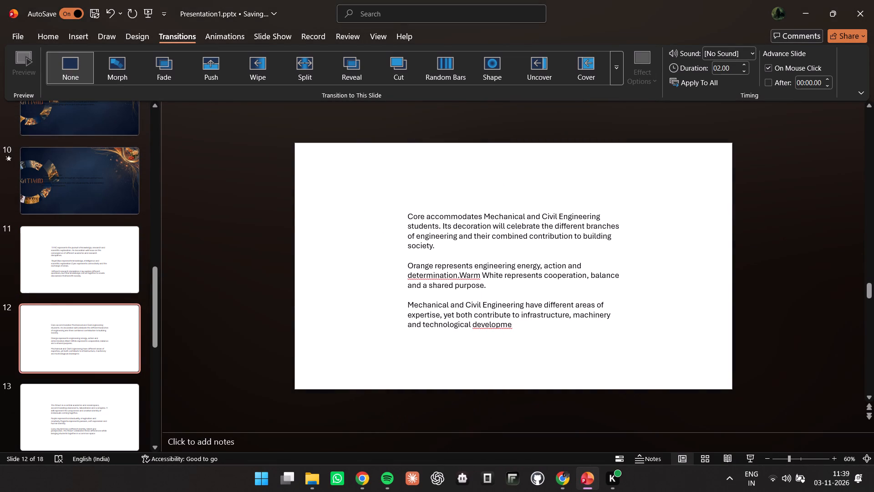
left_click(460, 277)
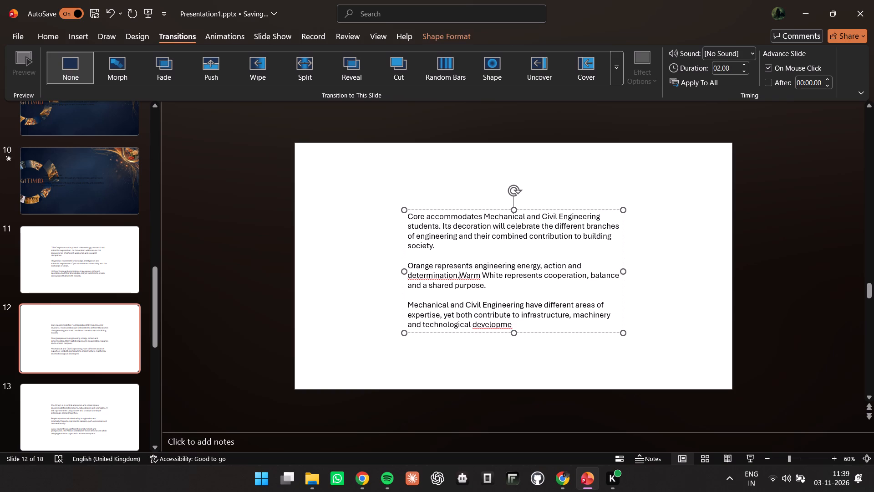
left_click(366, 205)
right_click(366, 205)
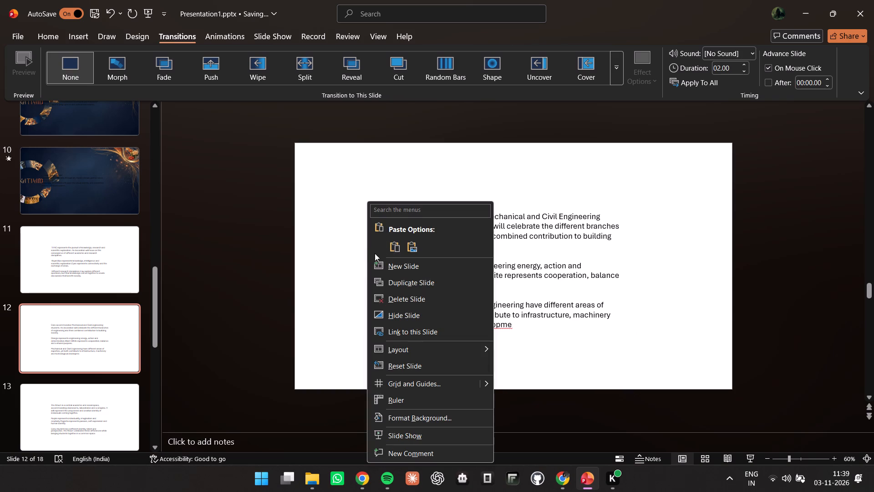
left_click(333, 198)
right_click(333, 198)
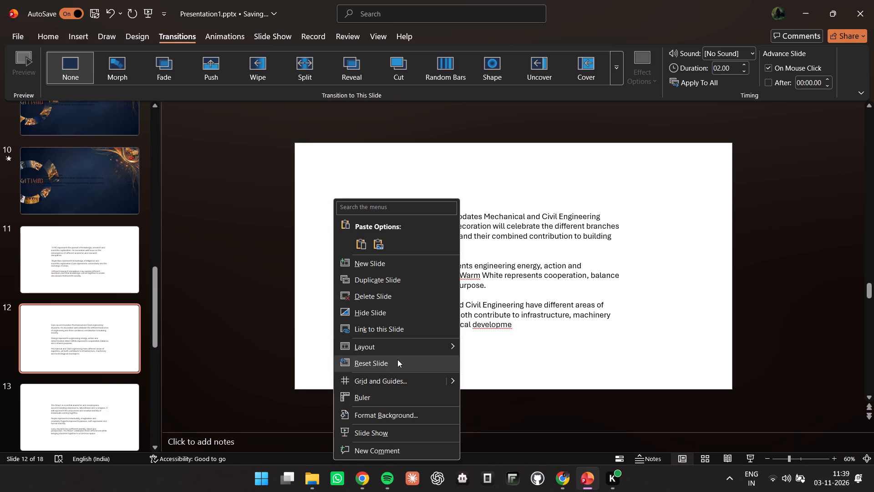
left_click(400, 417)
left_click(757, 204)
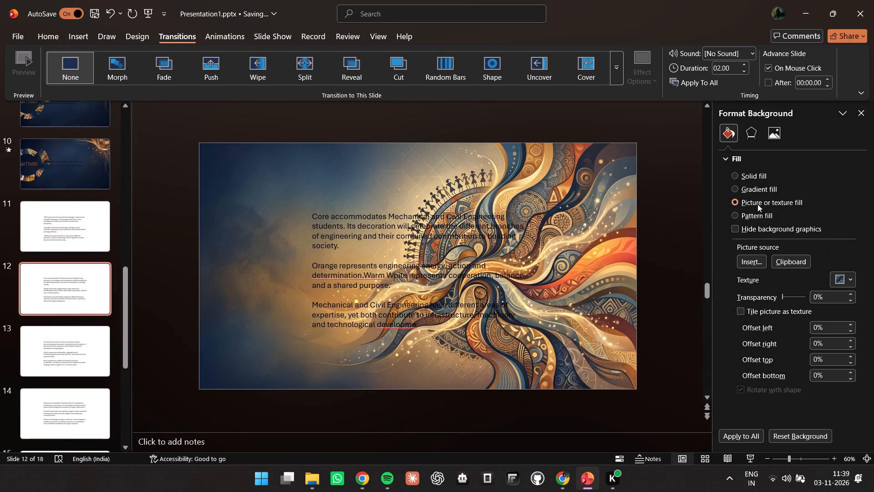
left_click(754, 261)
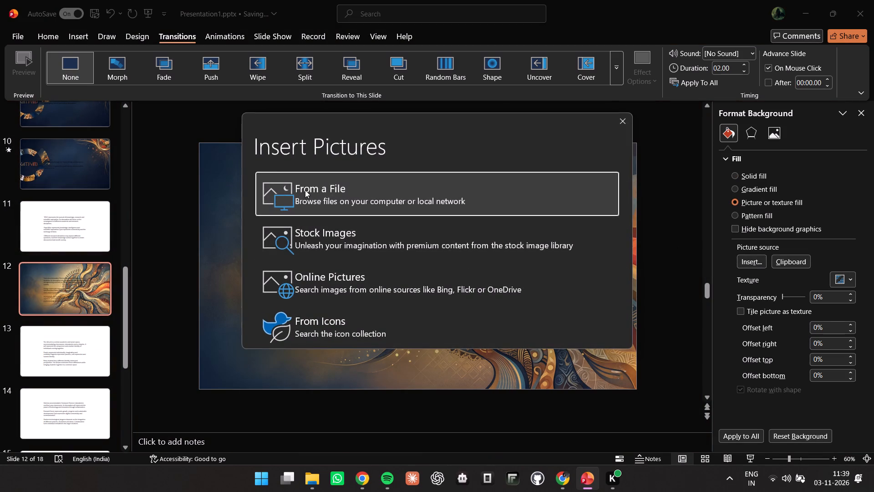
left_click(305, 190)
left_click(360, 127)
left_click(393, 120)
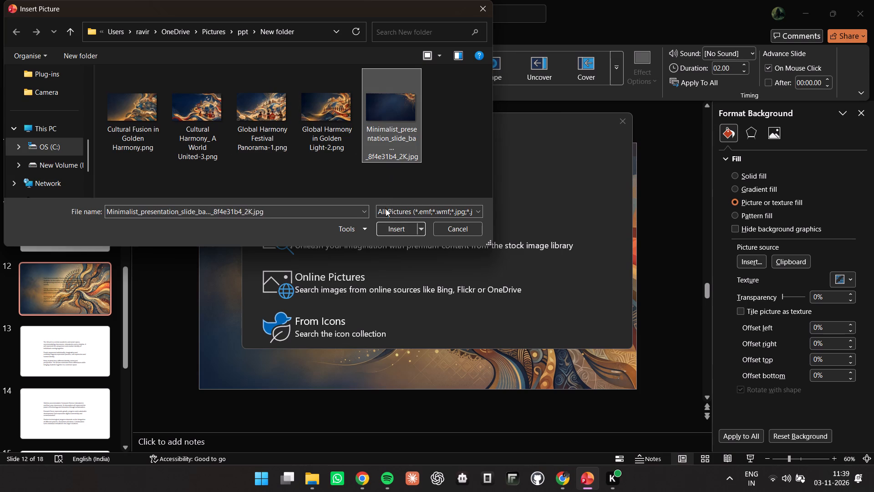
left_click(386, 226)
left_click(856, 112)
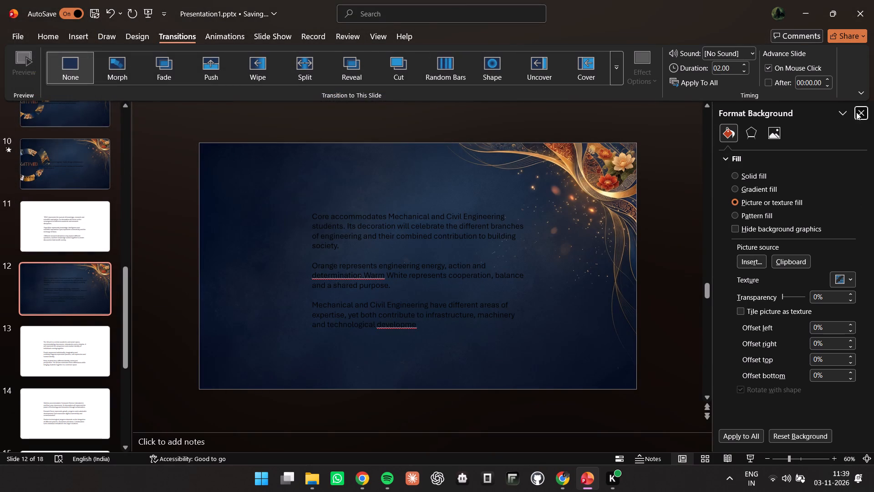
Apply a gradient text fill to all three paragraphs of slide 12's text box.
left_click(426, 236)
left_click_drag(412, 217, 523, 320)
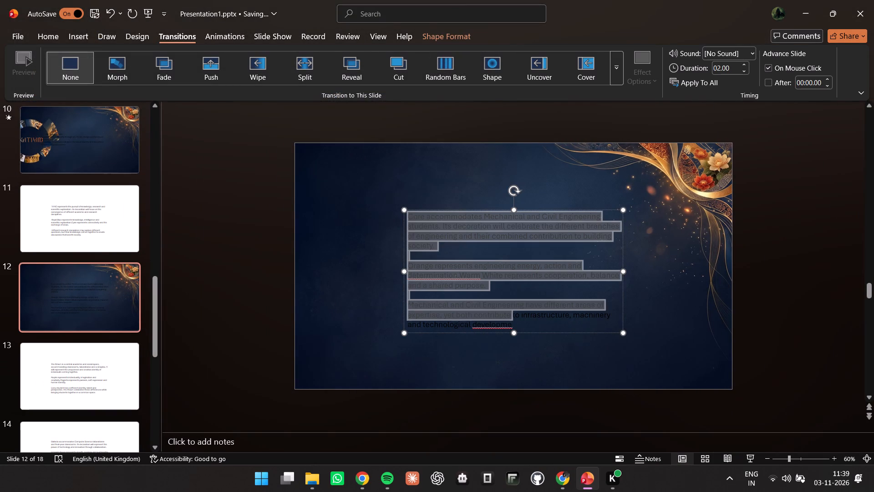
left_click_drag(523, 320, 585, 333)
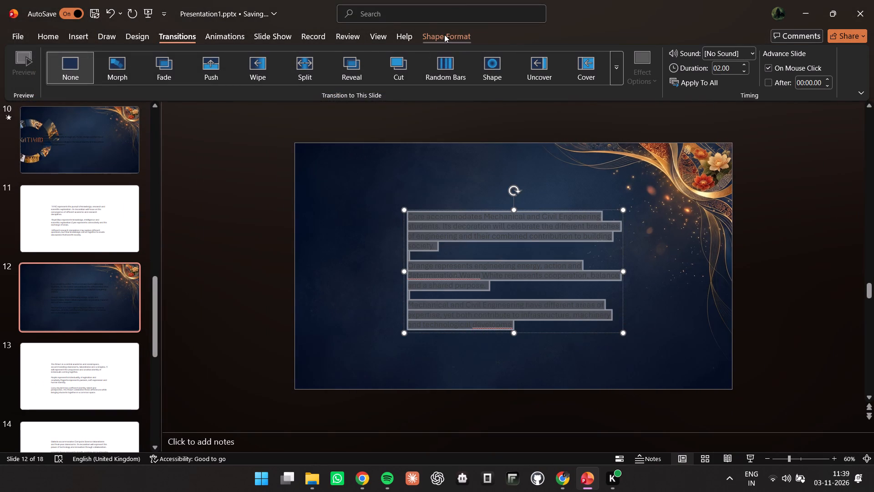
left_click(444, 35)
right_click(462, 232)
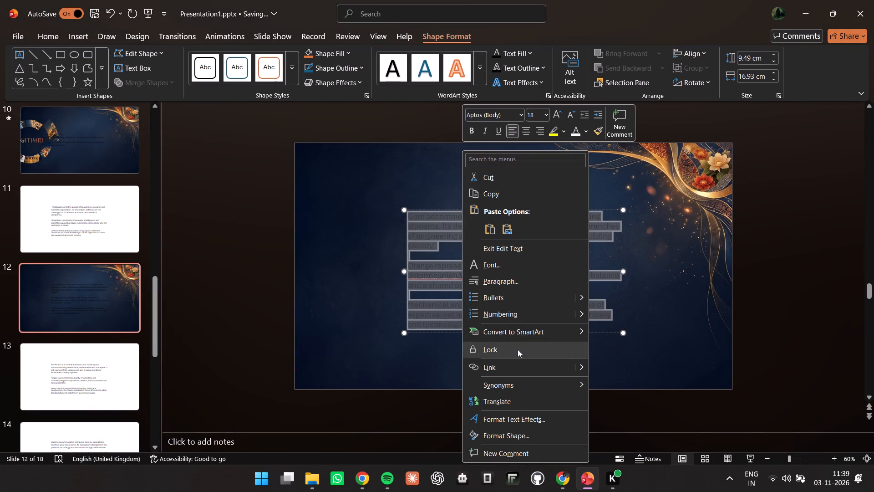
left_click(449, 195)
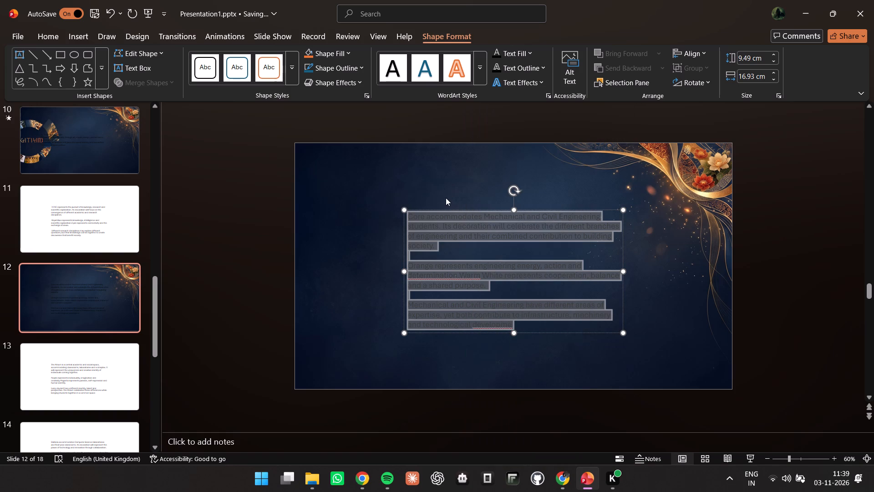
left_click(538, 49)
left_click(534, 50)
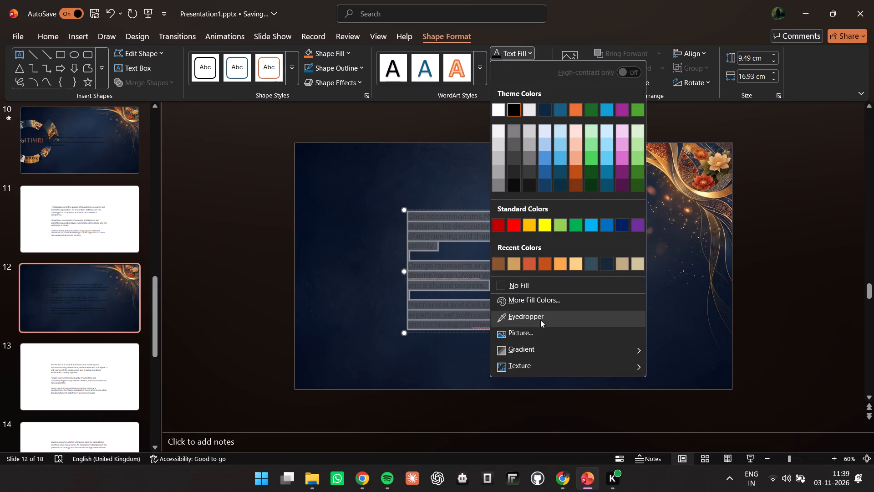
left_click(534, 352)
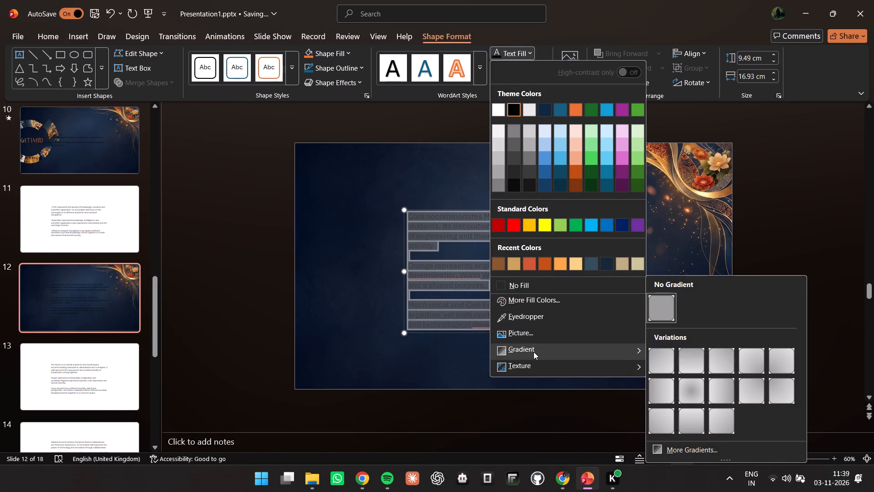
left_click(706, 444)
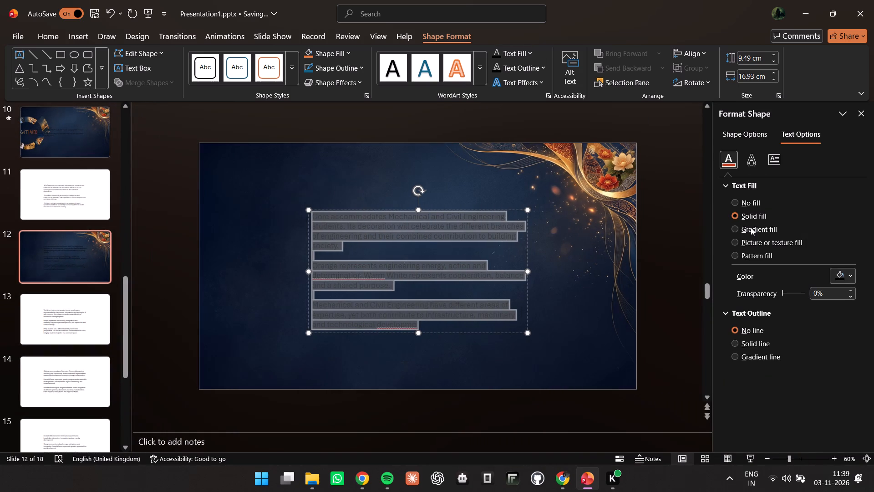
left_click(751, 227)
left_click(613, 298)
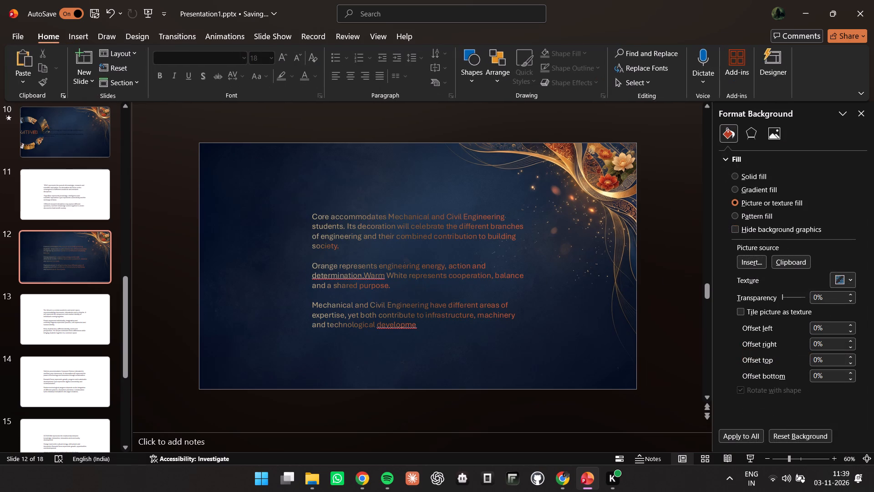
Move the text box to the upper-left area of slide 12, clear of the floral corner decoration.
left_click(341, 218)
left_click_drag(331, 208, 243, 157)
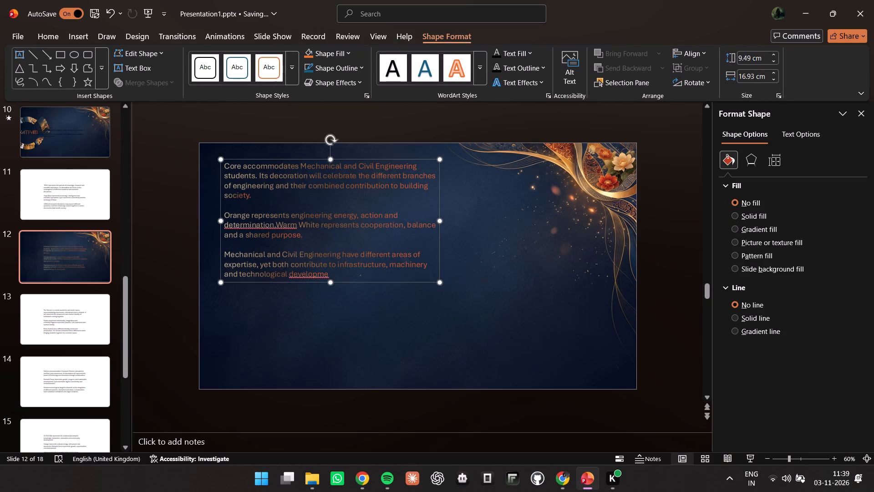
left_click(326, 337)
Complete the last word as "development" and add spaces before "Warm White" and before the period following "determination".
left_click(330, 275)
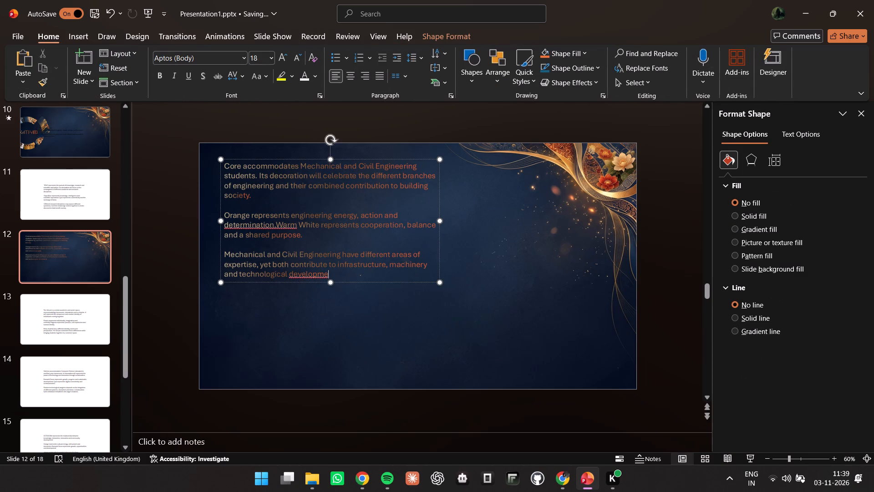
type("nt")
left_click(276, 225)
key("space")
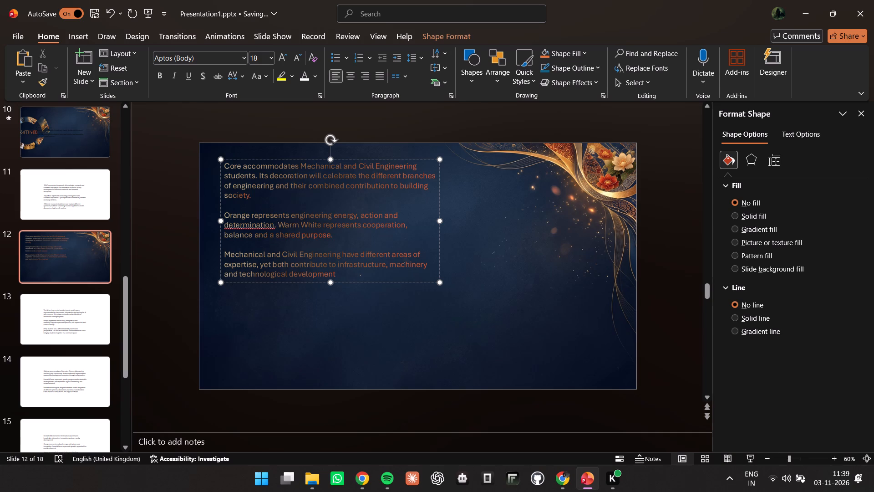
left_click(270, 228)
left_click(272, 227)
key("space")
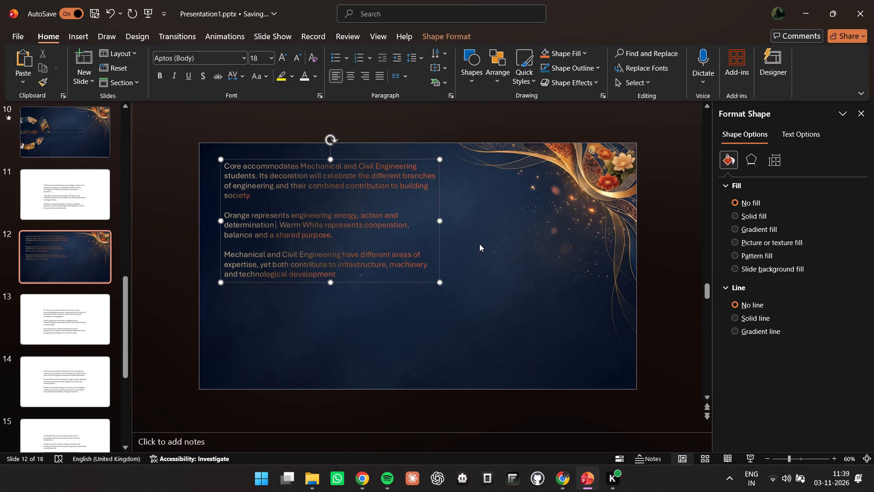
left_click(480, 245)
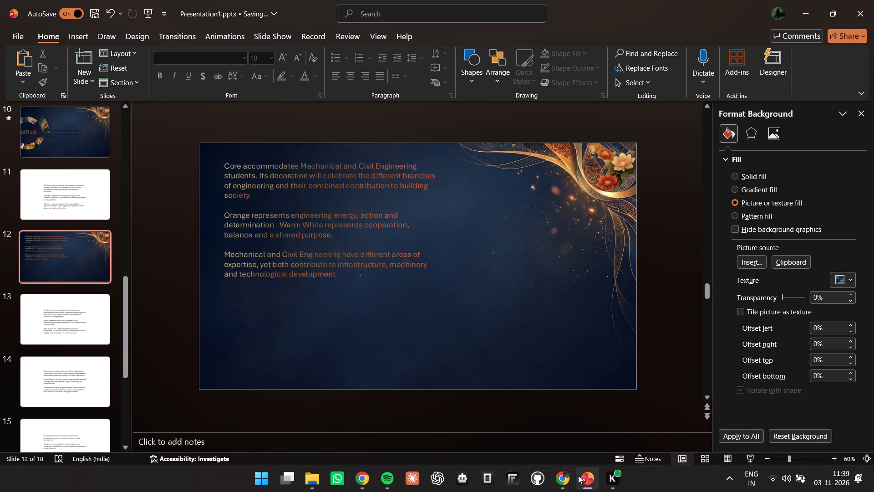
On slide 11, add a space before "Cyan" and another before the period following "exploration".
left_click(65, 184)
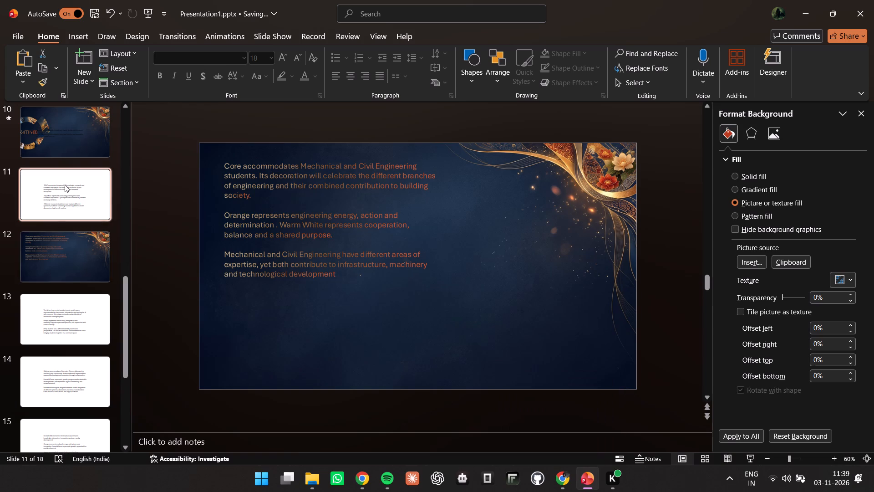
left_click(388, 281)
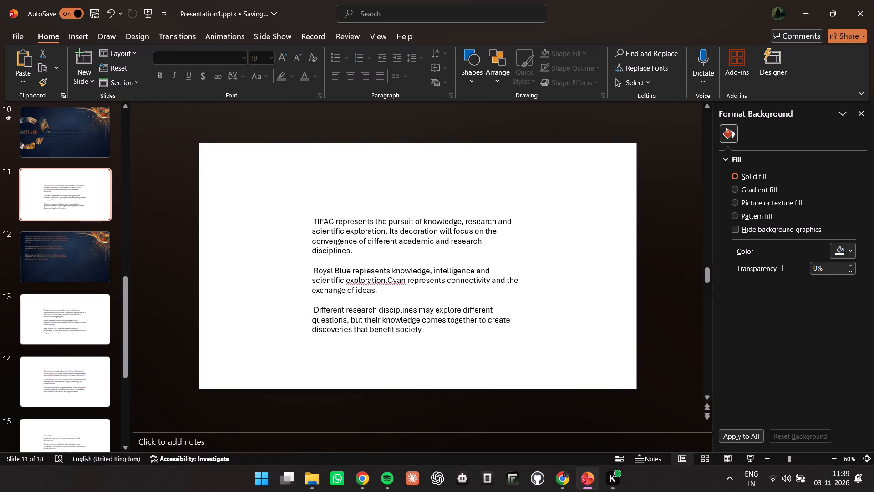
key("space")
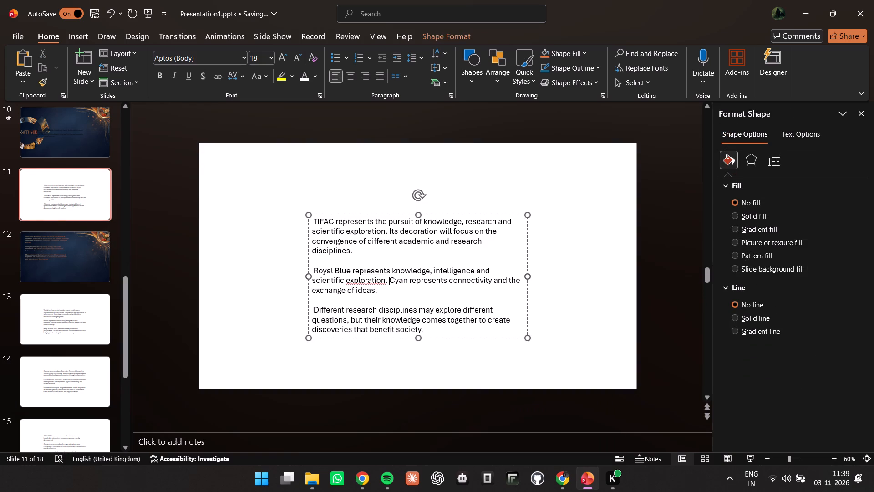
left_click(385, 280)
key("space")
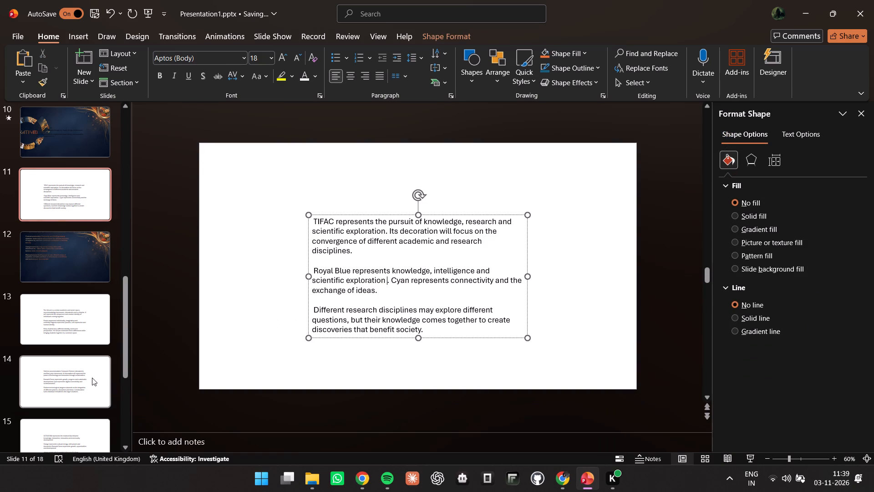
Examine slides 11 to 15, comparing their text content and paragraph layout.
scroll(86, 389, "down", 2)
left_click(85, 389)
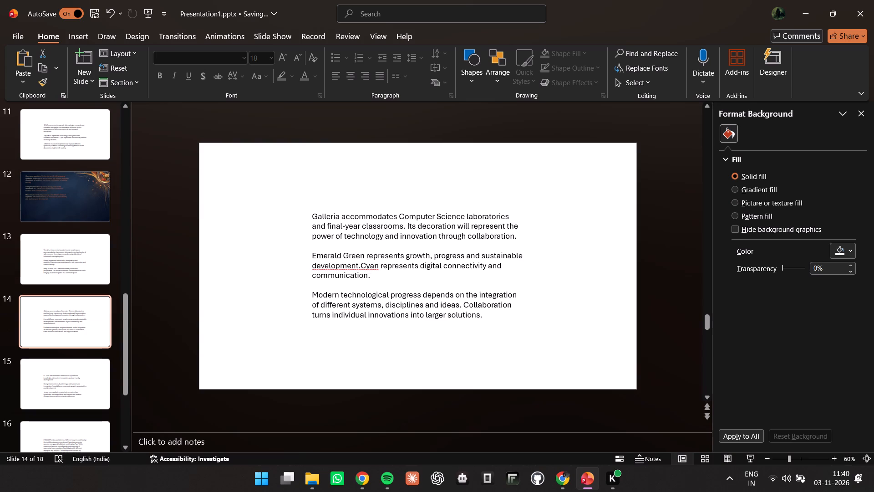
left_click(363, 264)
left_click(63, 373)
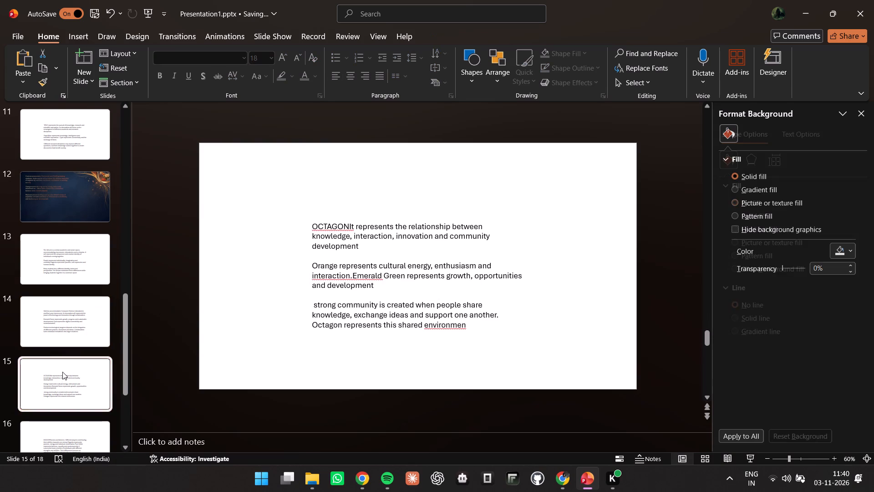
left_click(66, 327)
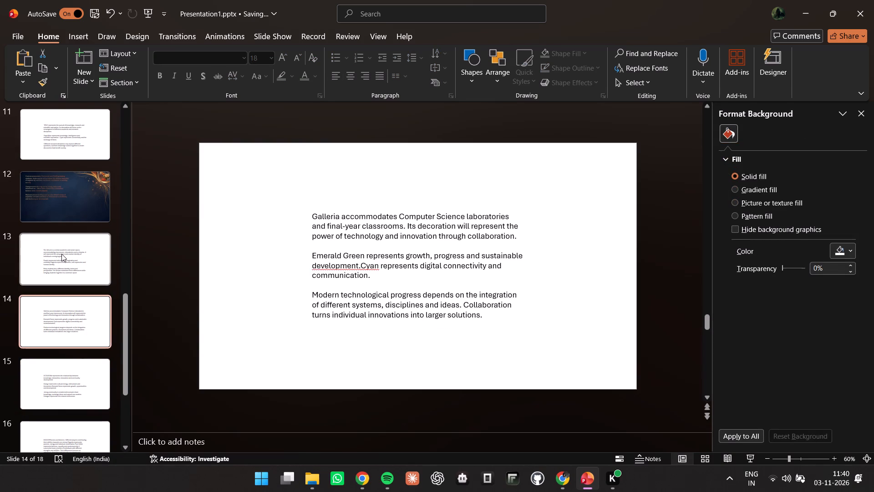
left_click(61, 254)
left_click(74, 317)
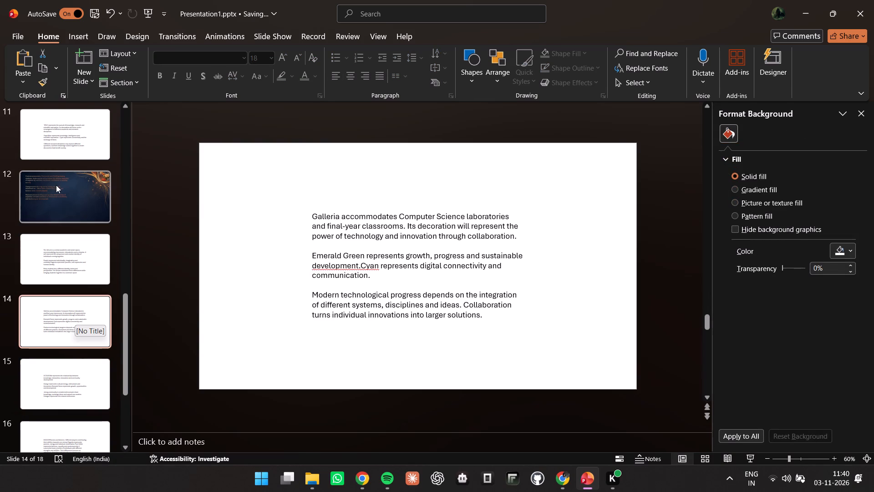
left_click(56, 184)
left_click(56, 148)
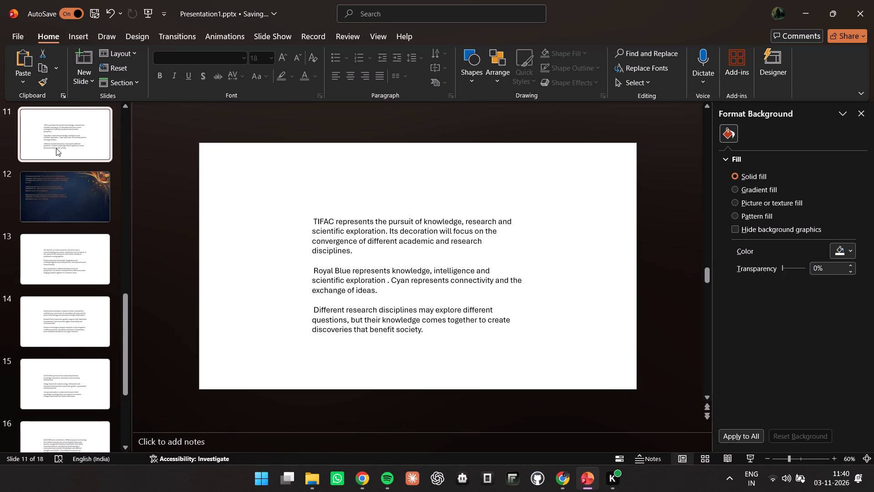
left_click(63, 318)
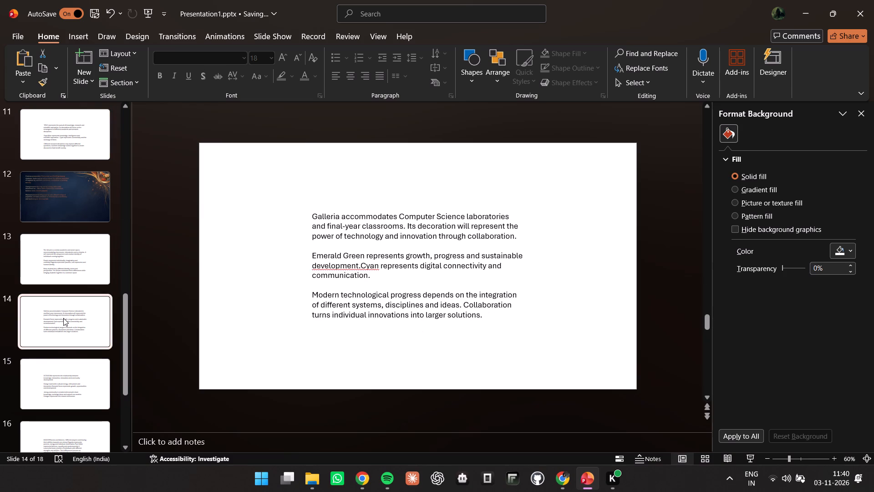
left_click(56, 134)
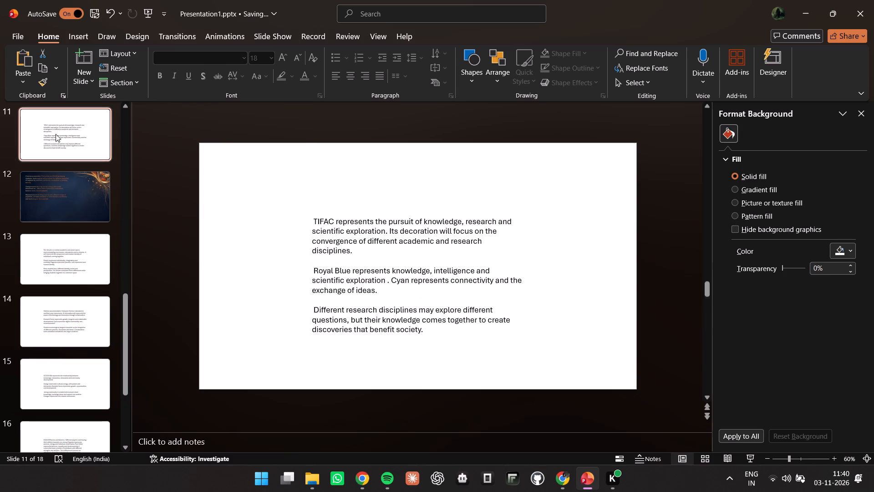
left_click(64, 304)
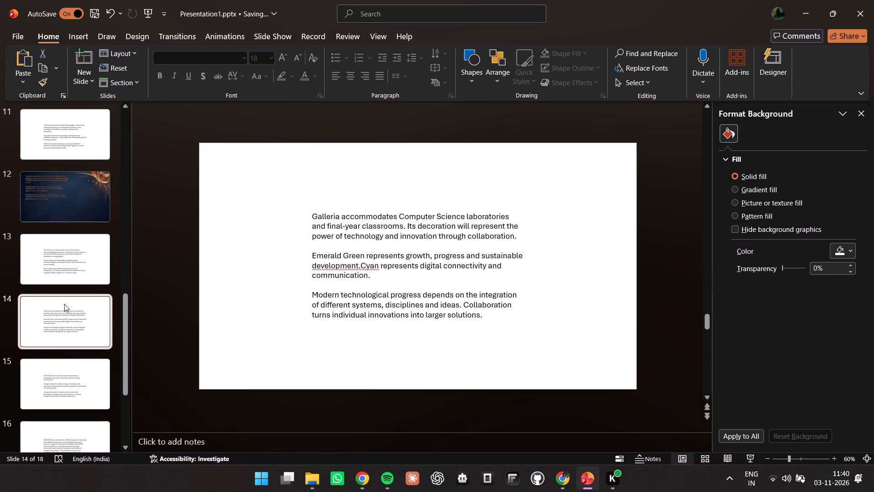
left_click(65, 262)
left_click(67, 369)
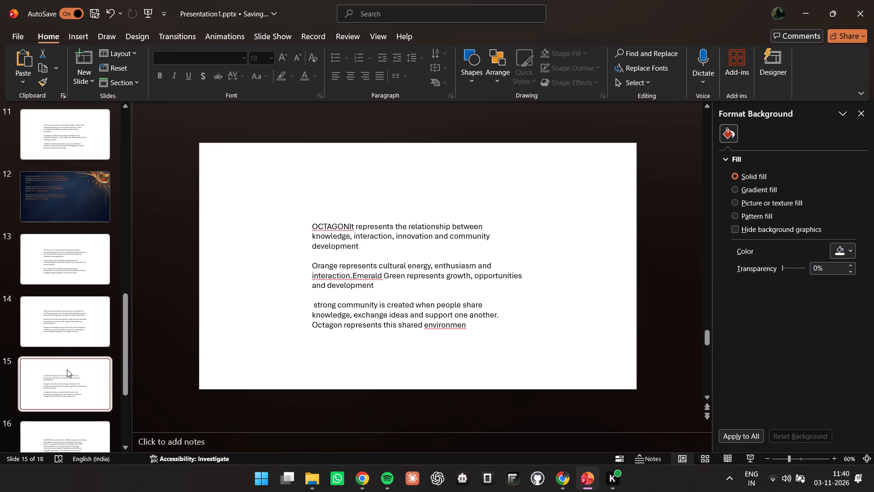
left_click(72, 391)
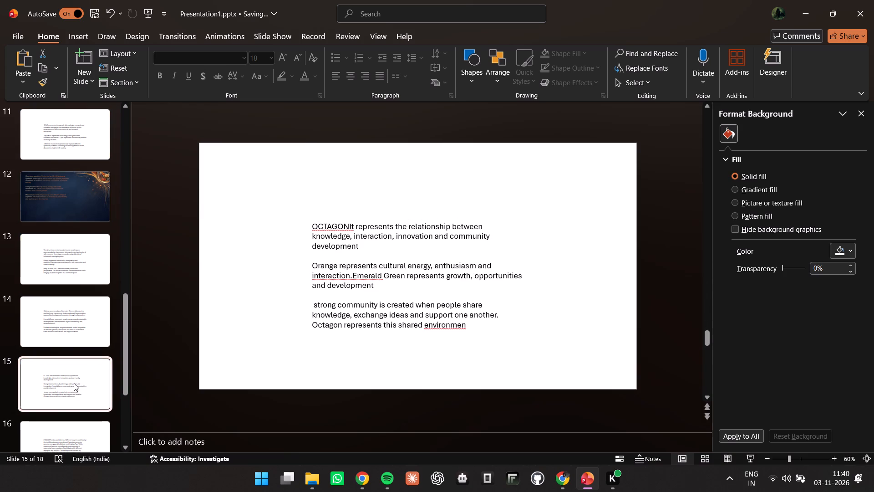
On slide 16, add a space after "INDOOR" and split the text into blank-line-separated paragraphs before "Magenta" and "A successful team".
left_click(79, 429)
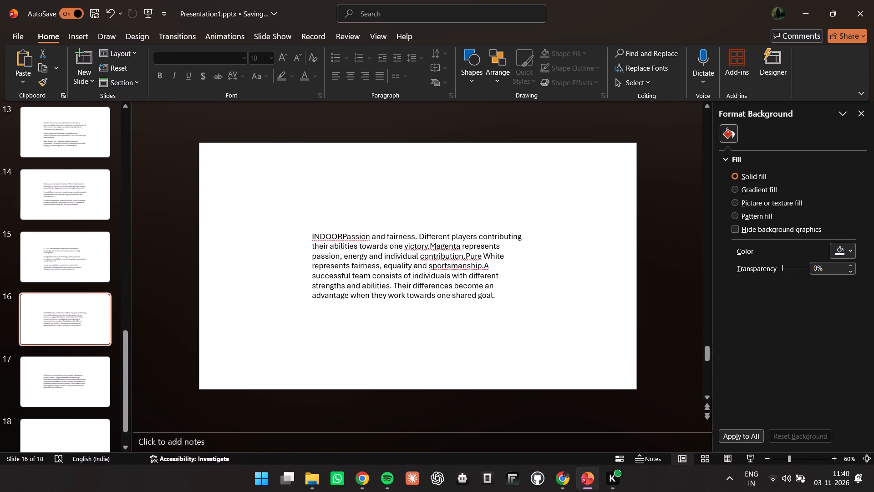
left_click(345, 237)
left_click(343, 235)
key("space")
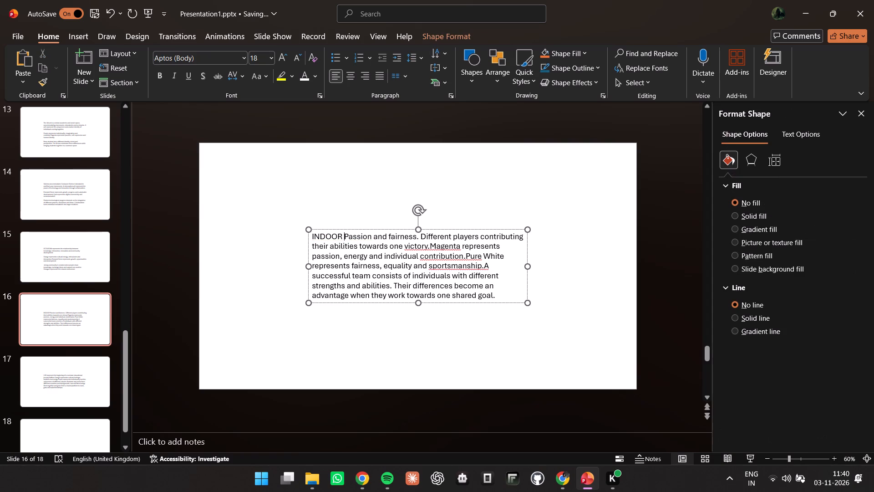
left_click(430, 246)
key("space")
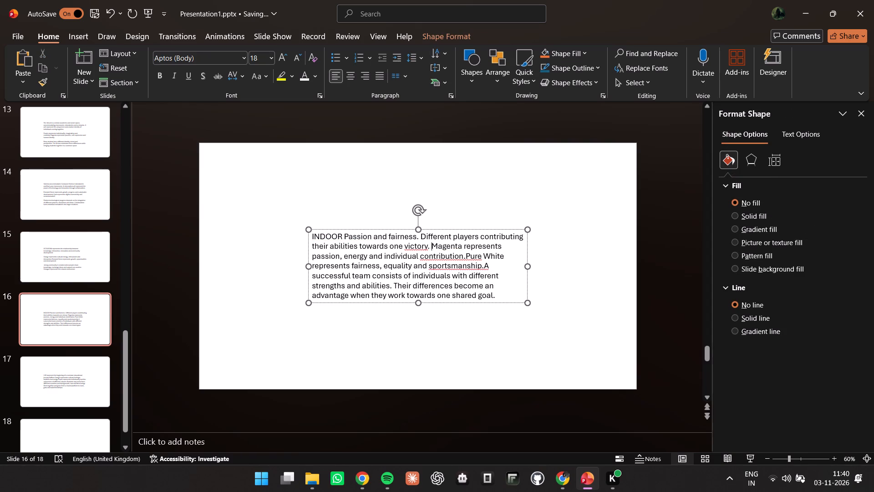
left_click(433, 244)
key("BackSpace")
key("Return")
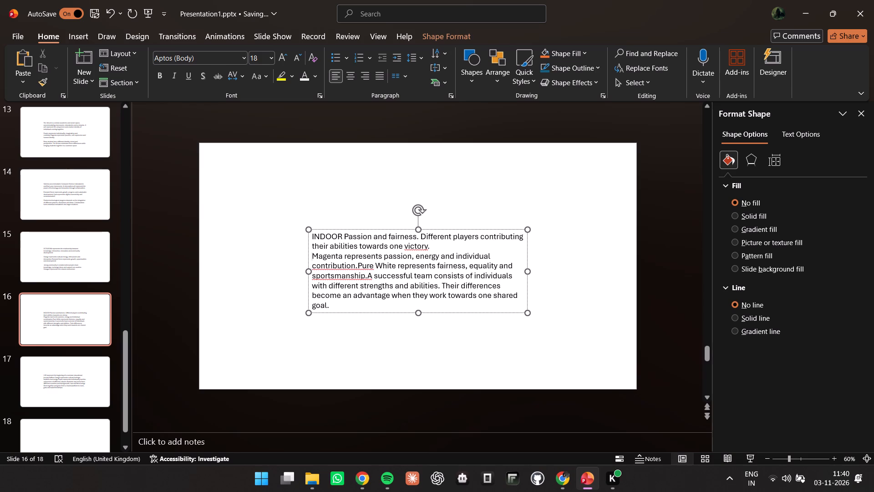
left_click(367, 277)
key("Return")
key("Return")
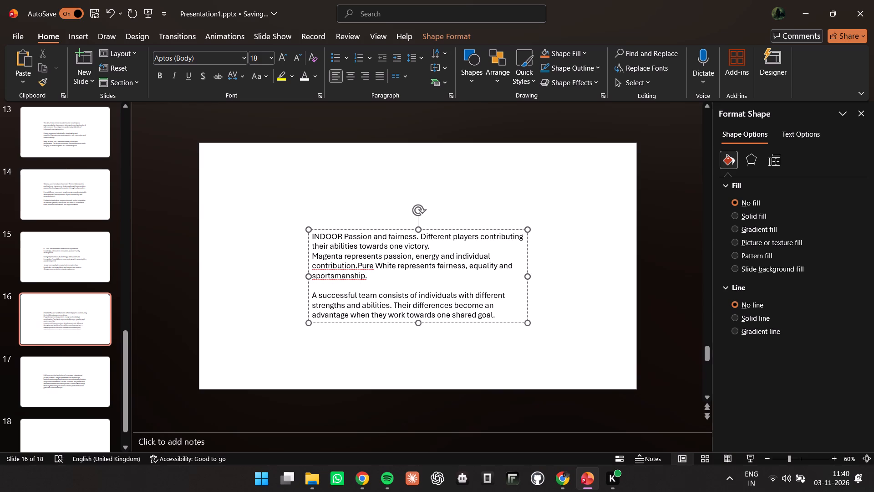
left_click(312, 256)
key("Return")
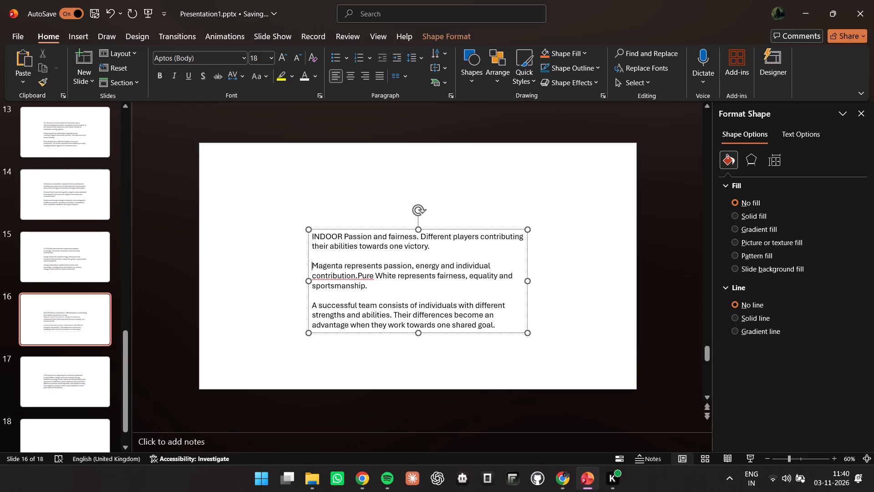
Split slide 17's text into three blank-line-separated paragraphs, breaking before "Saffron Orange" and before "Students may arrive".
left_click(75, 363)
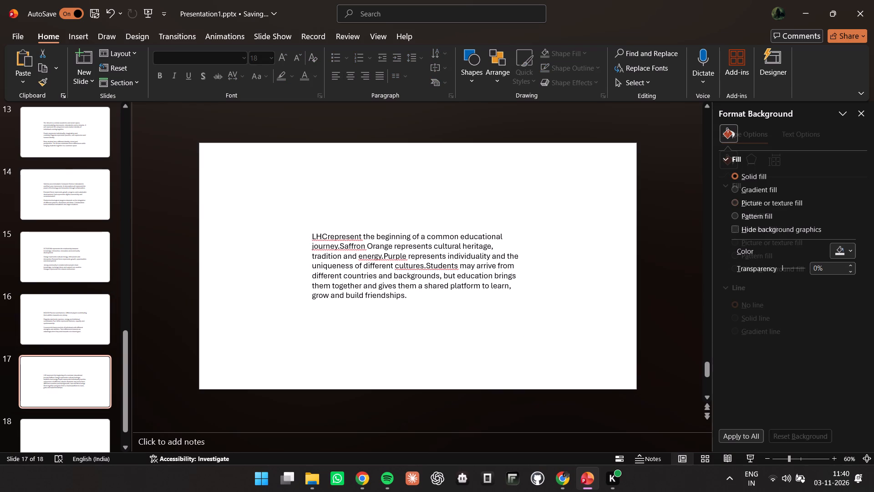
left_click(340, 248)
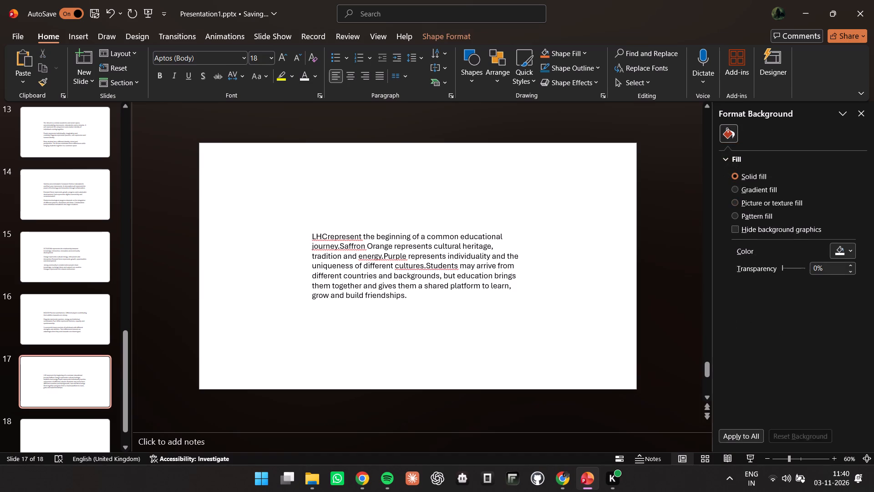
key("Return")
key("Return")
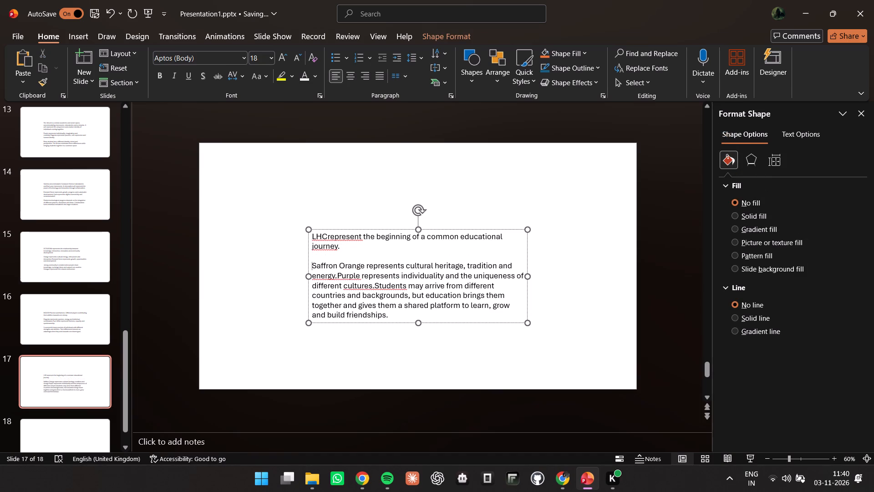
left_click(344, 289)
left_click(375, 286)
key("Return")
key("Return")
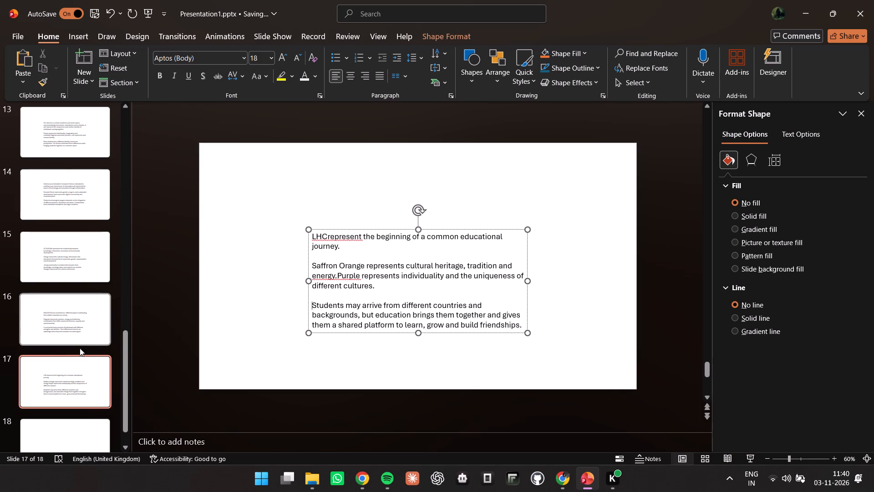
Review the text slides from slide 15 back to slide 11.
left_click(68, 265)
left_click(63, 217)
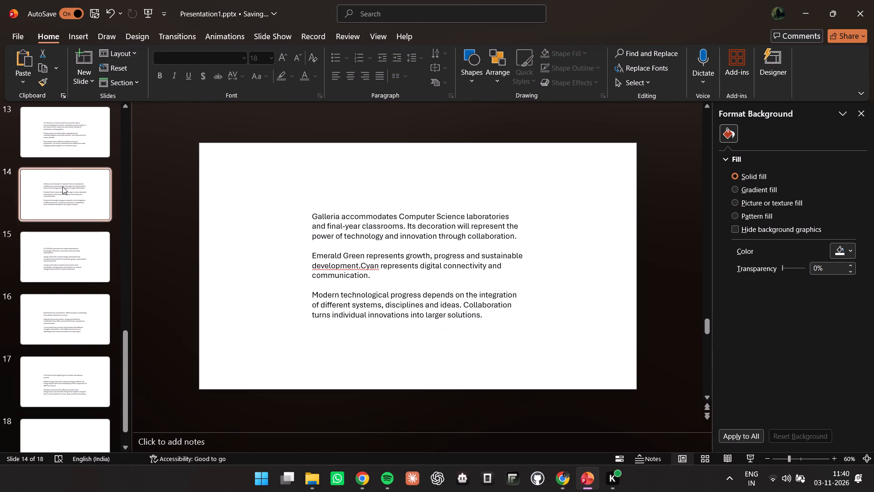
left_click(60, 141)
scroll(62, 150, "up", 3)
left_click(62, 176)
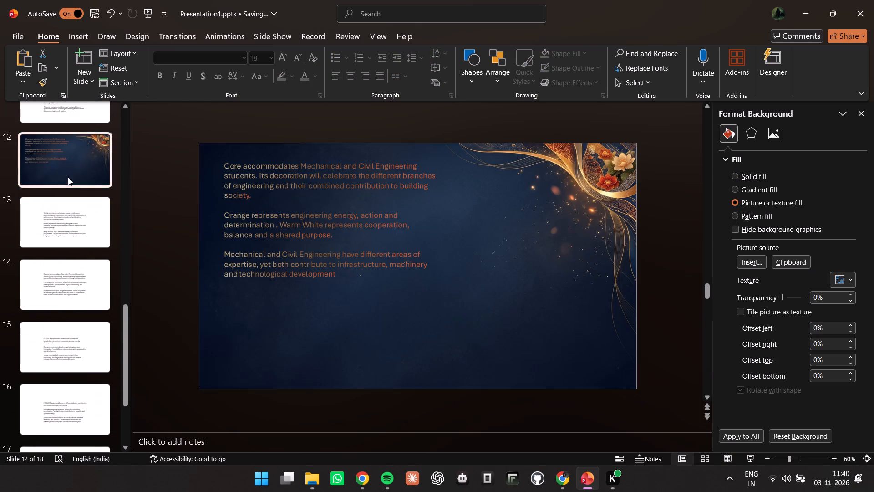
scroll(122, 205, "up", 3)
left_click(81, 184)
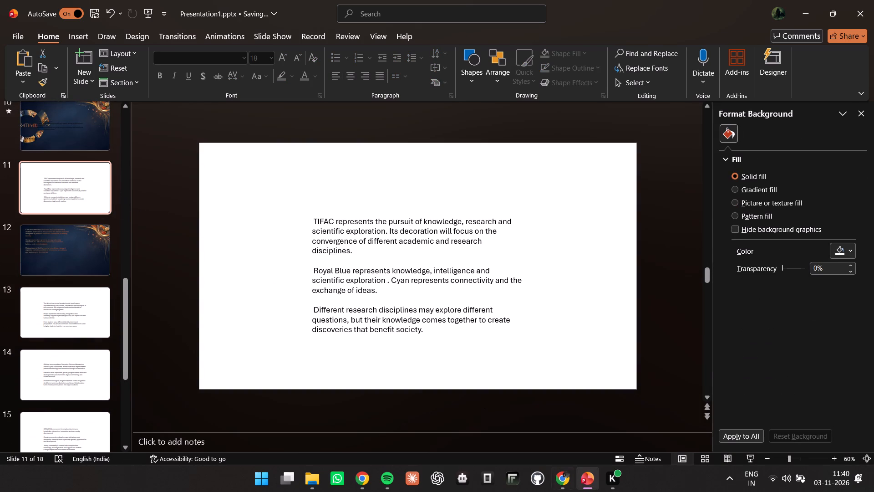